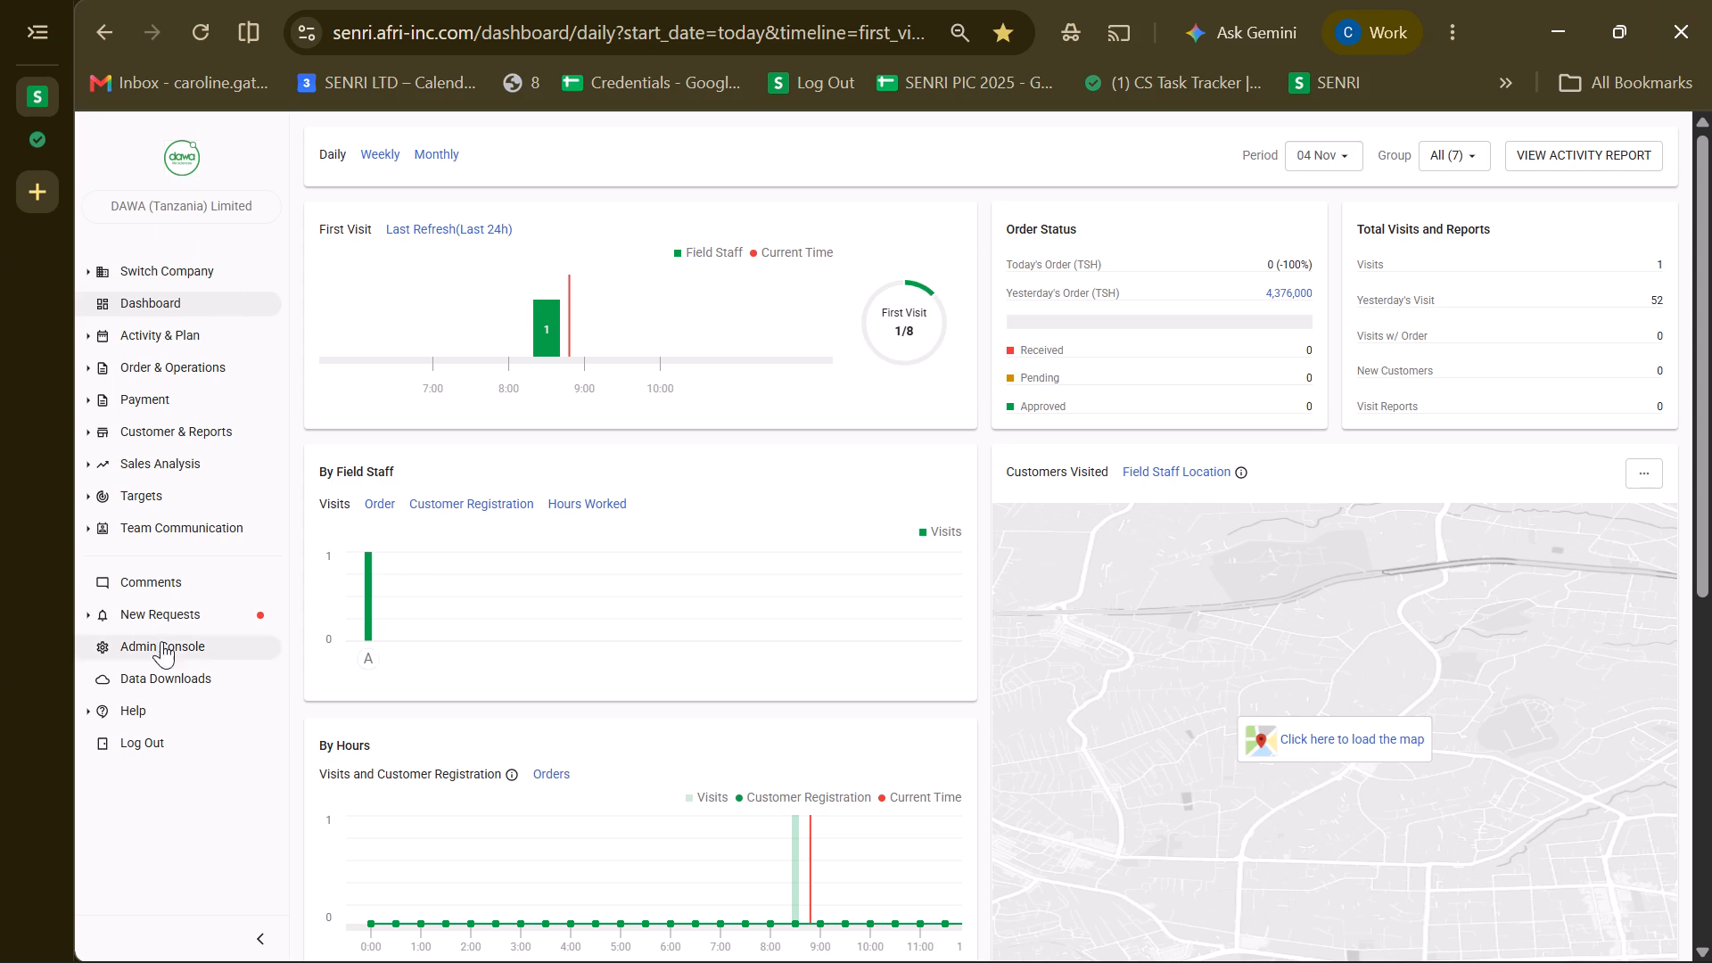
# Turn on the computer's Bluetooth to connect the TW11 device.
pyautogui.click(1473, 942)
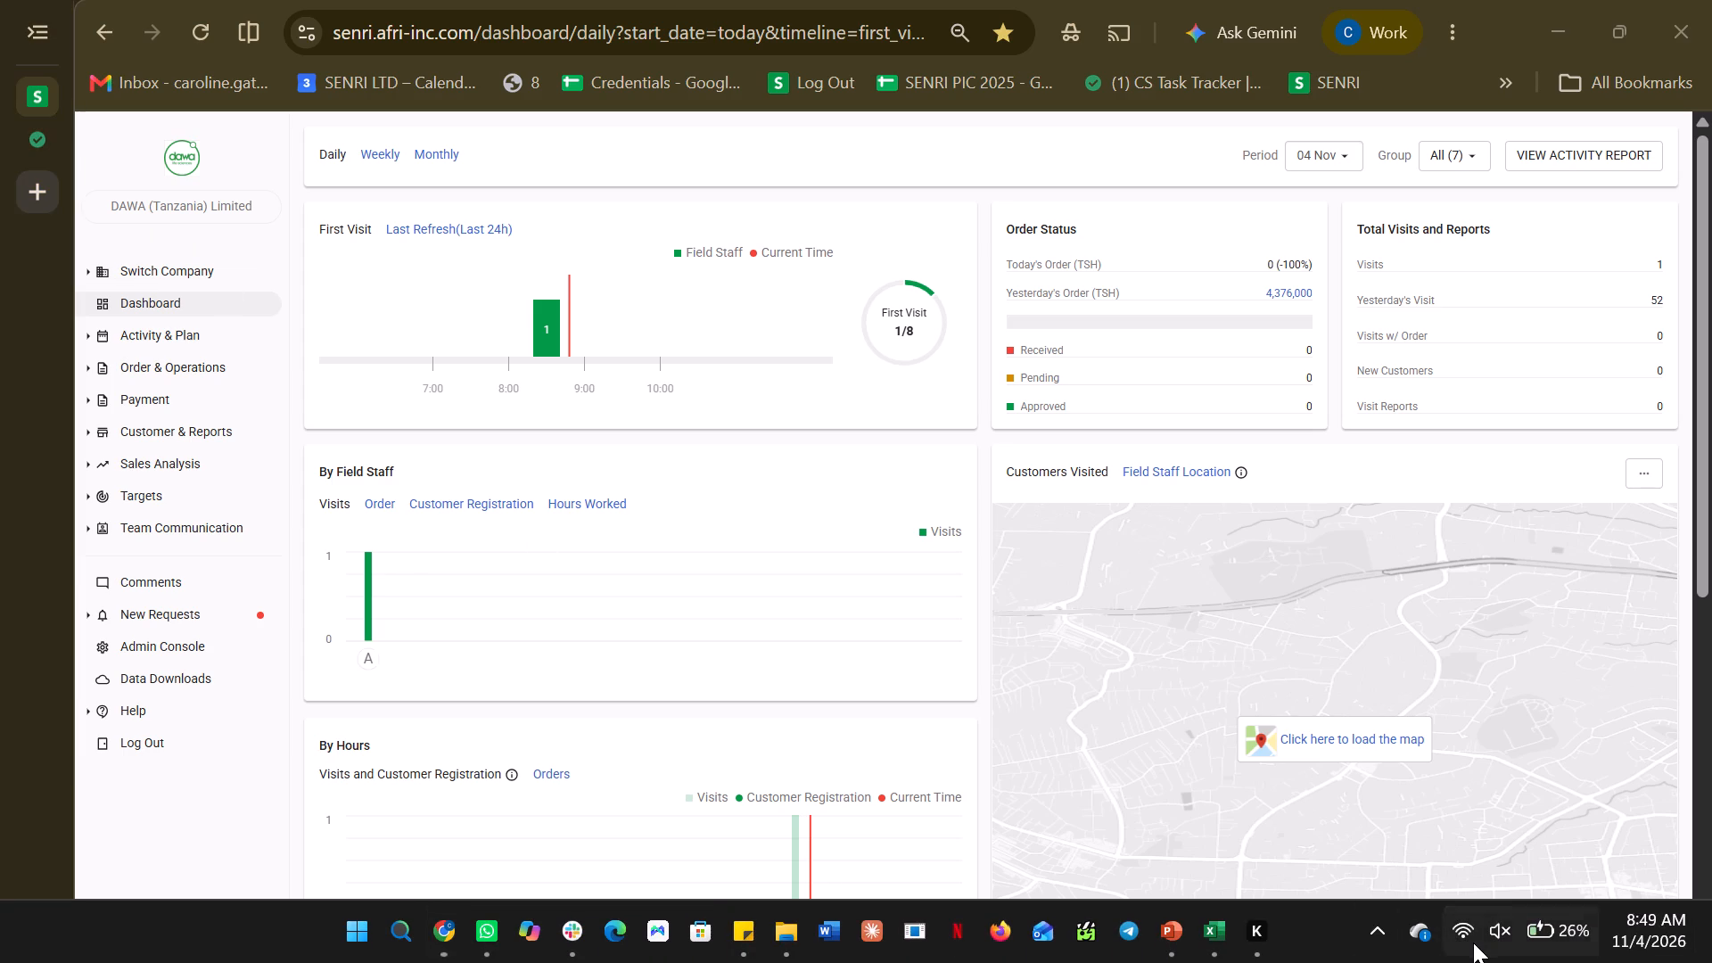
pyautogui.click(1423, 442)
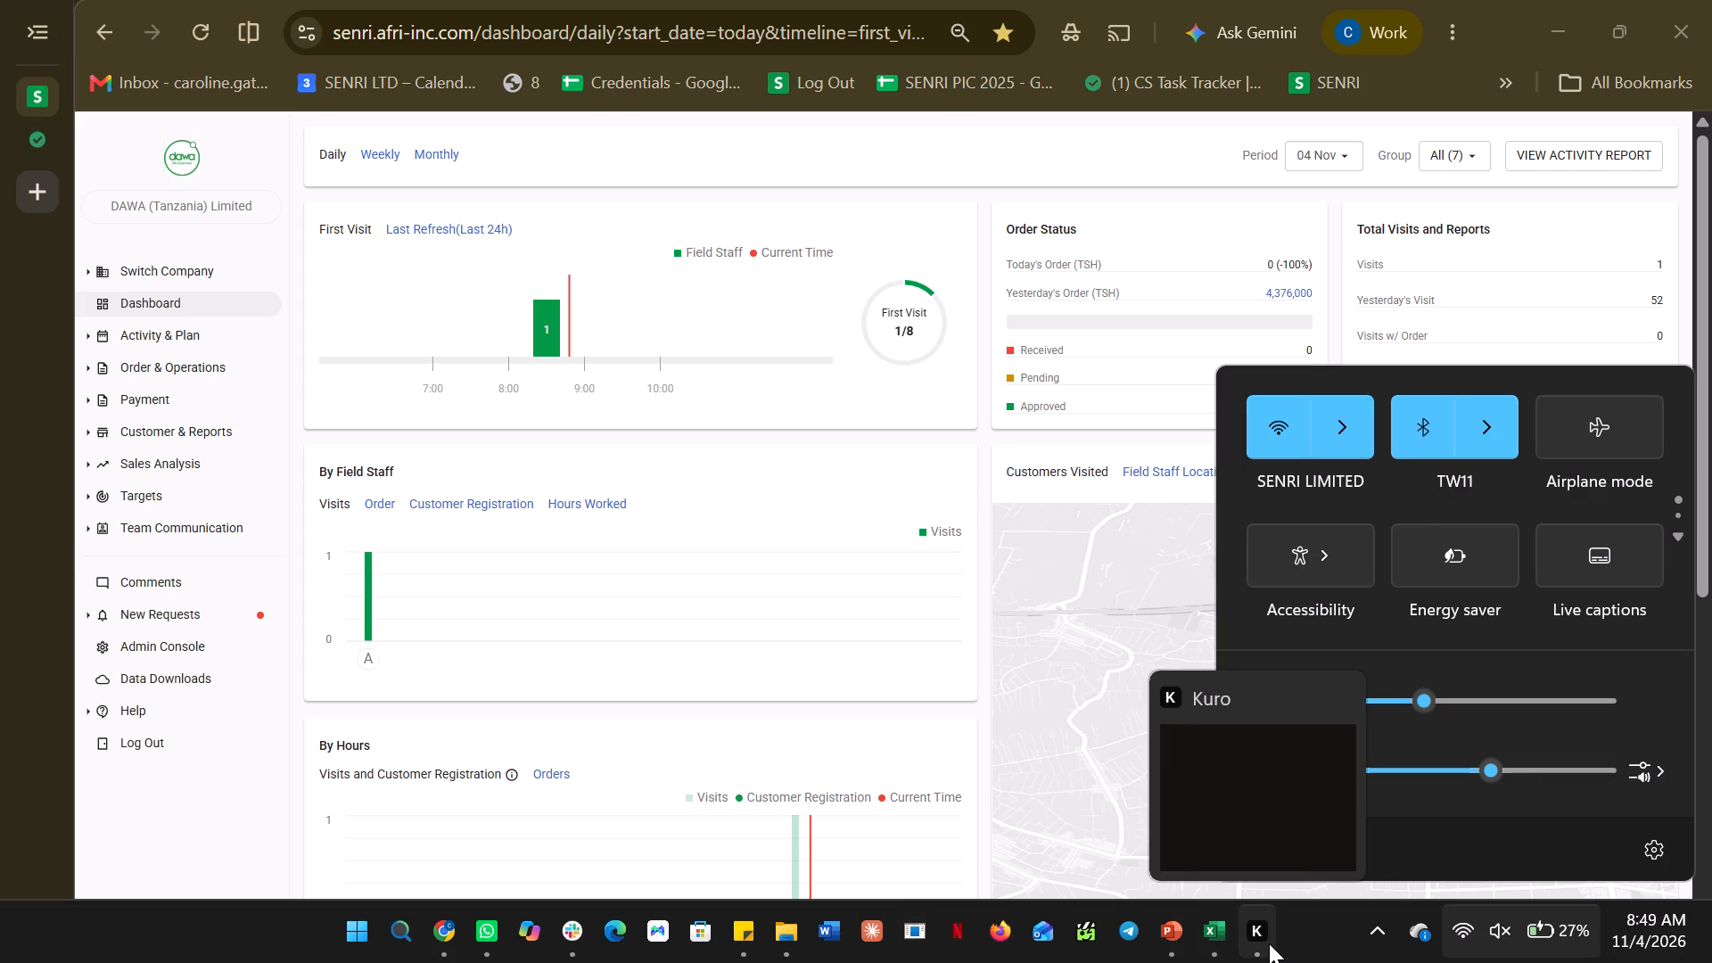
# Search the computer for the FxSound app and open it.
pyautogui.click(406, 931)
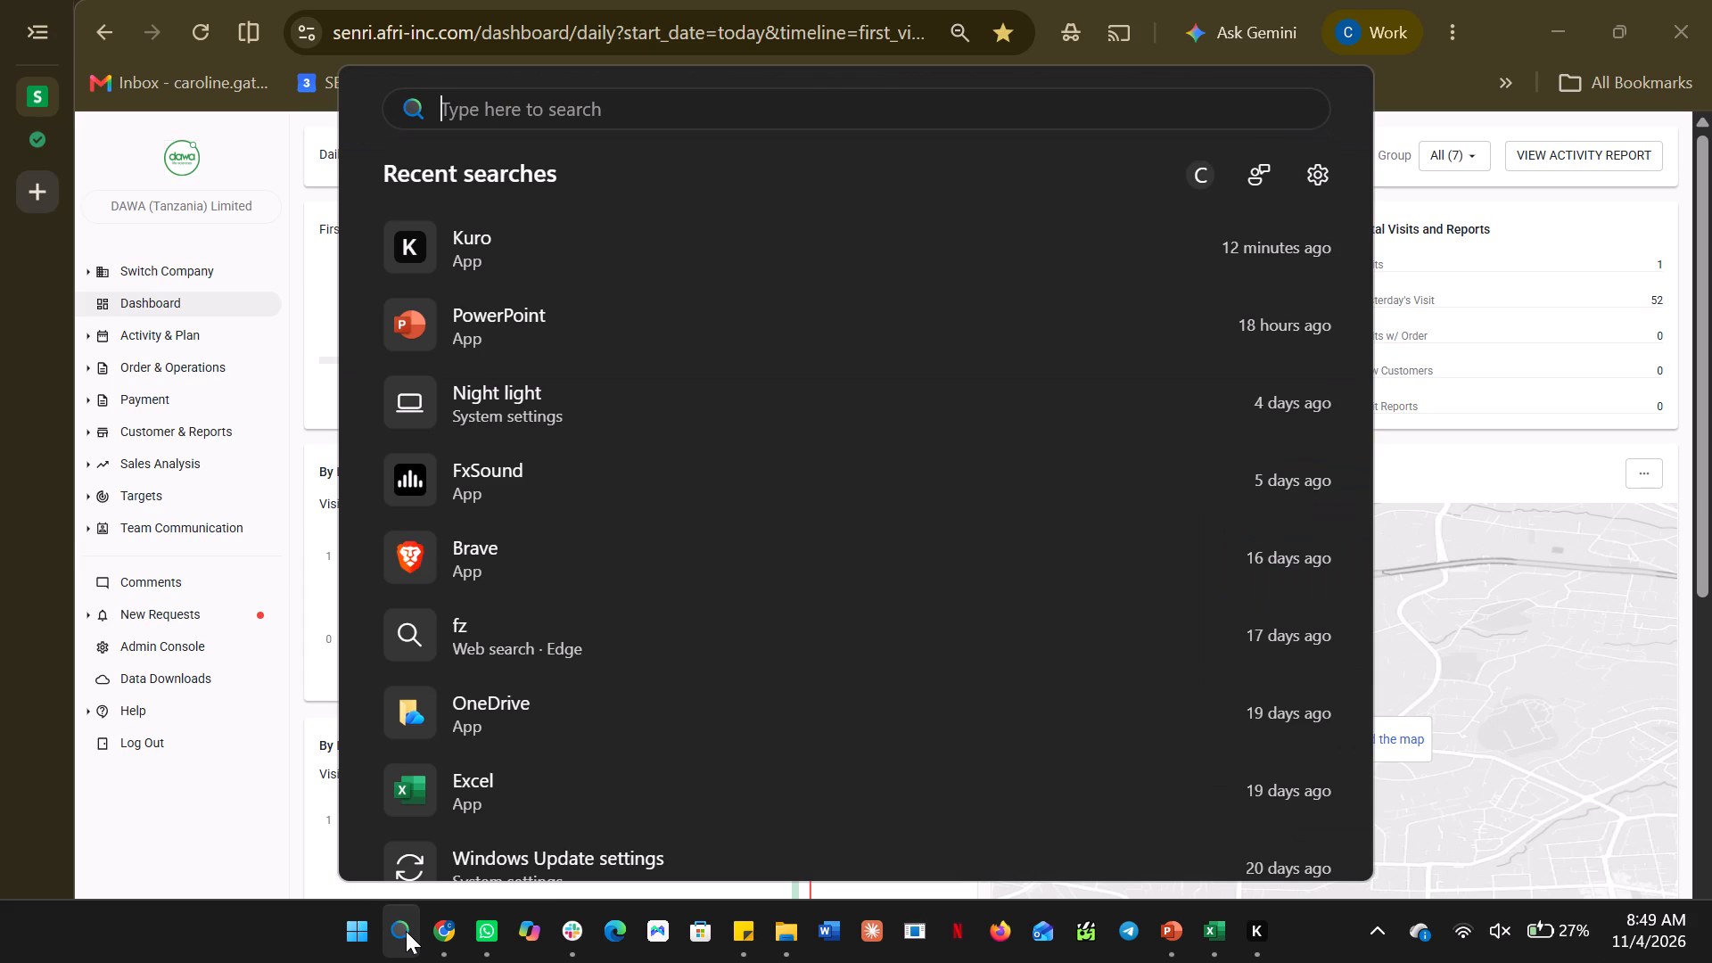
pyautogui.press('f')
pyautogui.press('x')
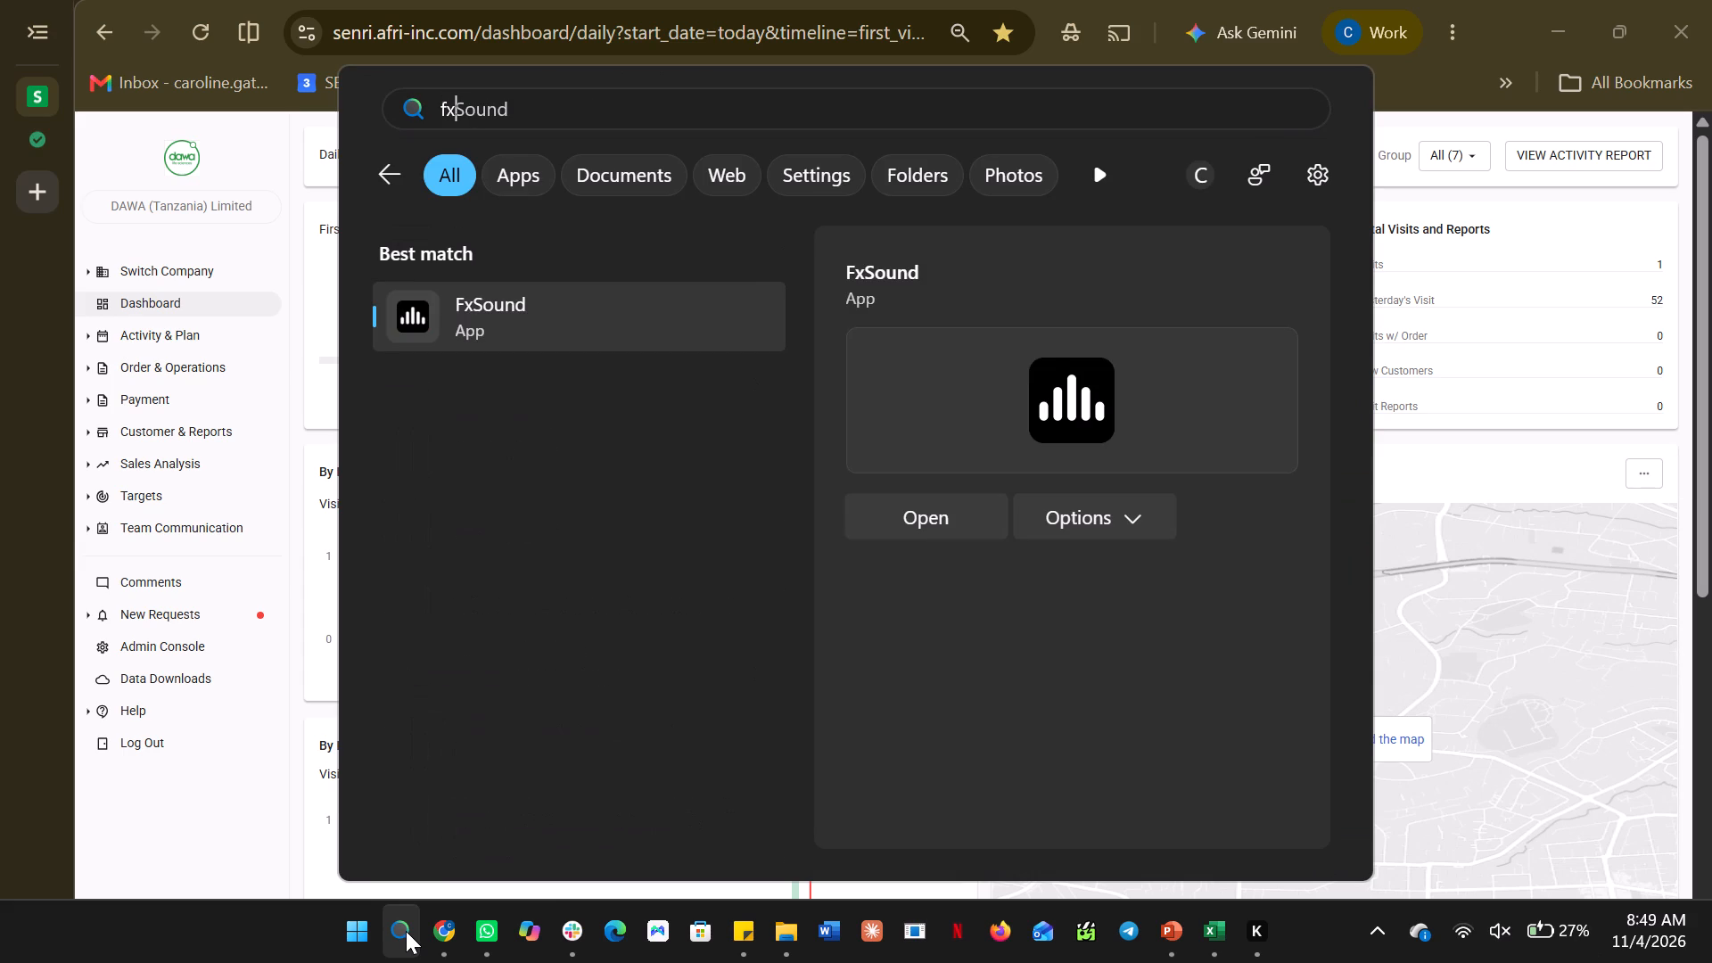
pyautogui.click(909, 525)
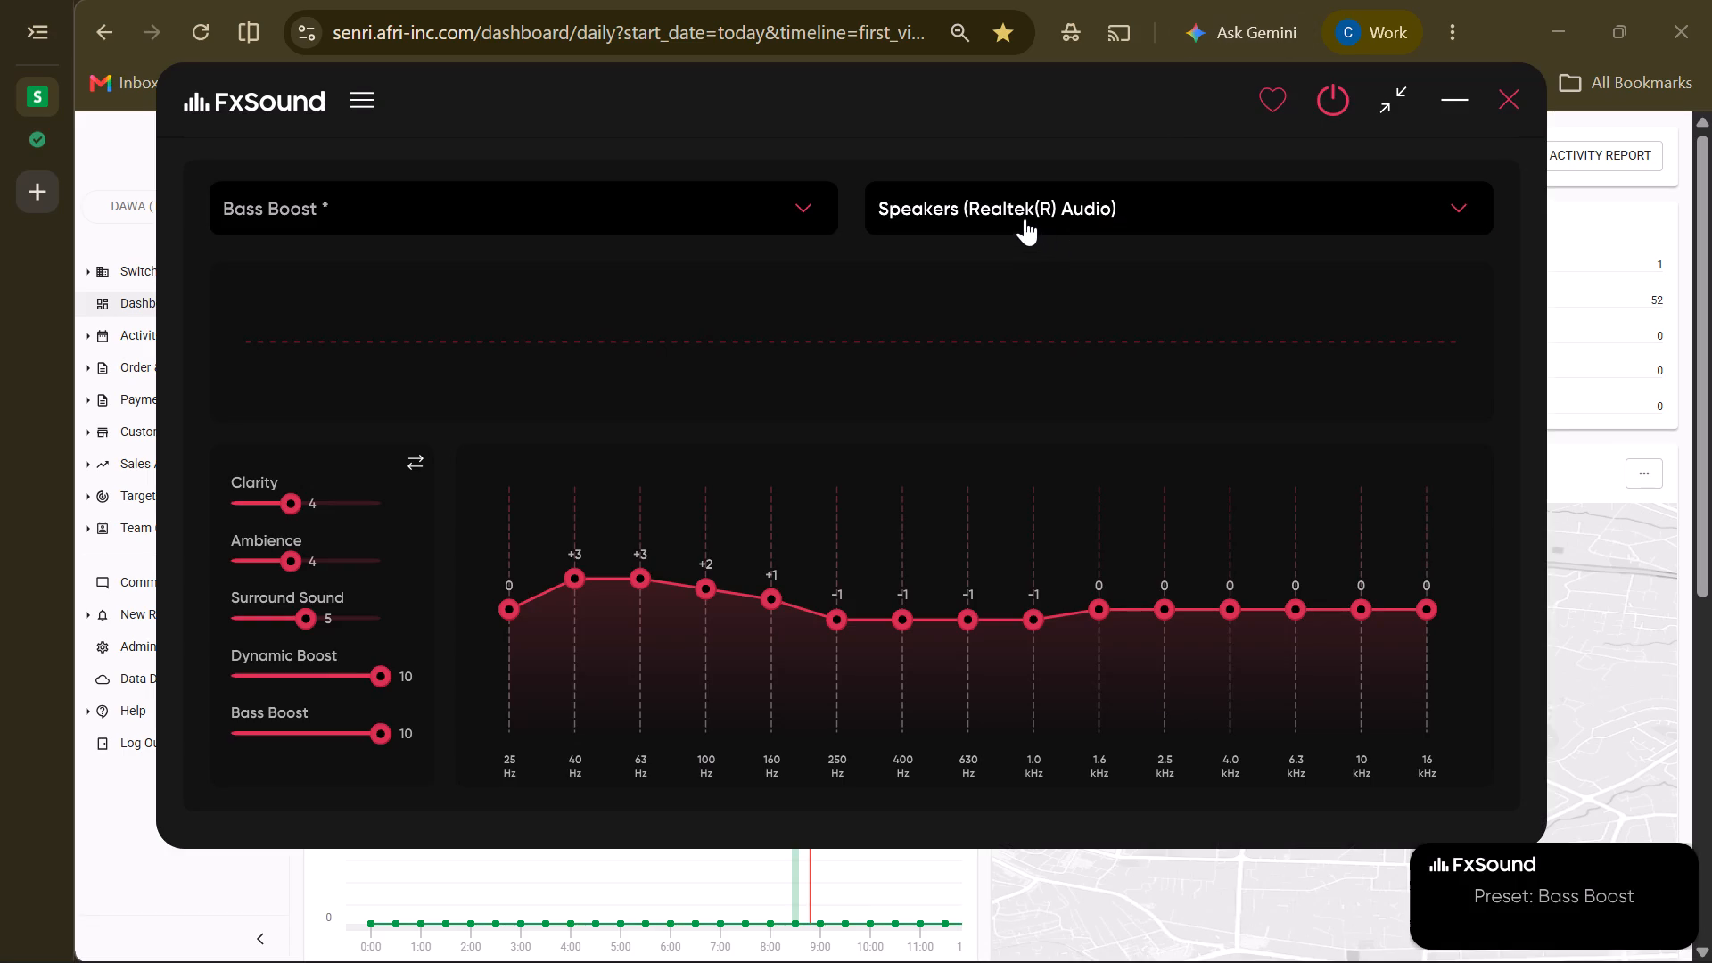
# Set the FxSound output device to the TW11 earphones.
pyautogui.click(1025, 218)
pyautogui.click(967, 364)
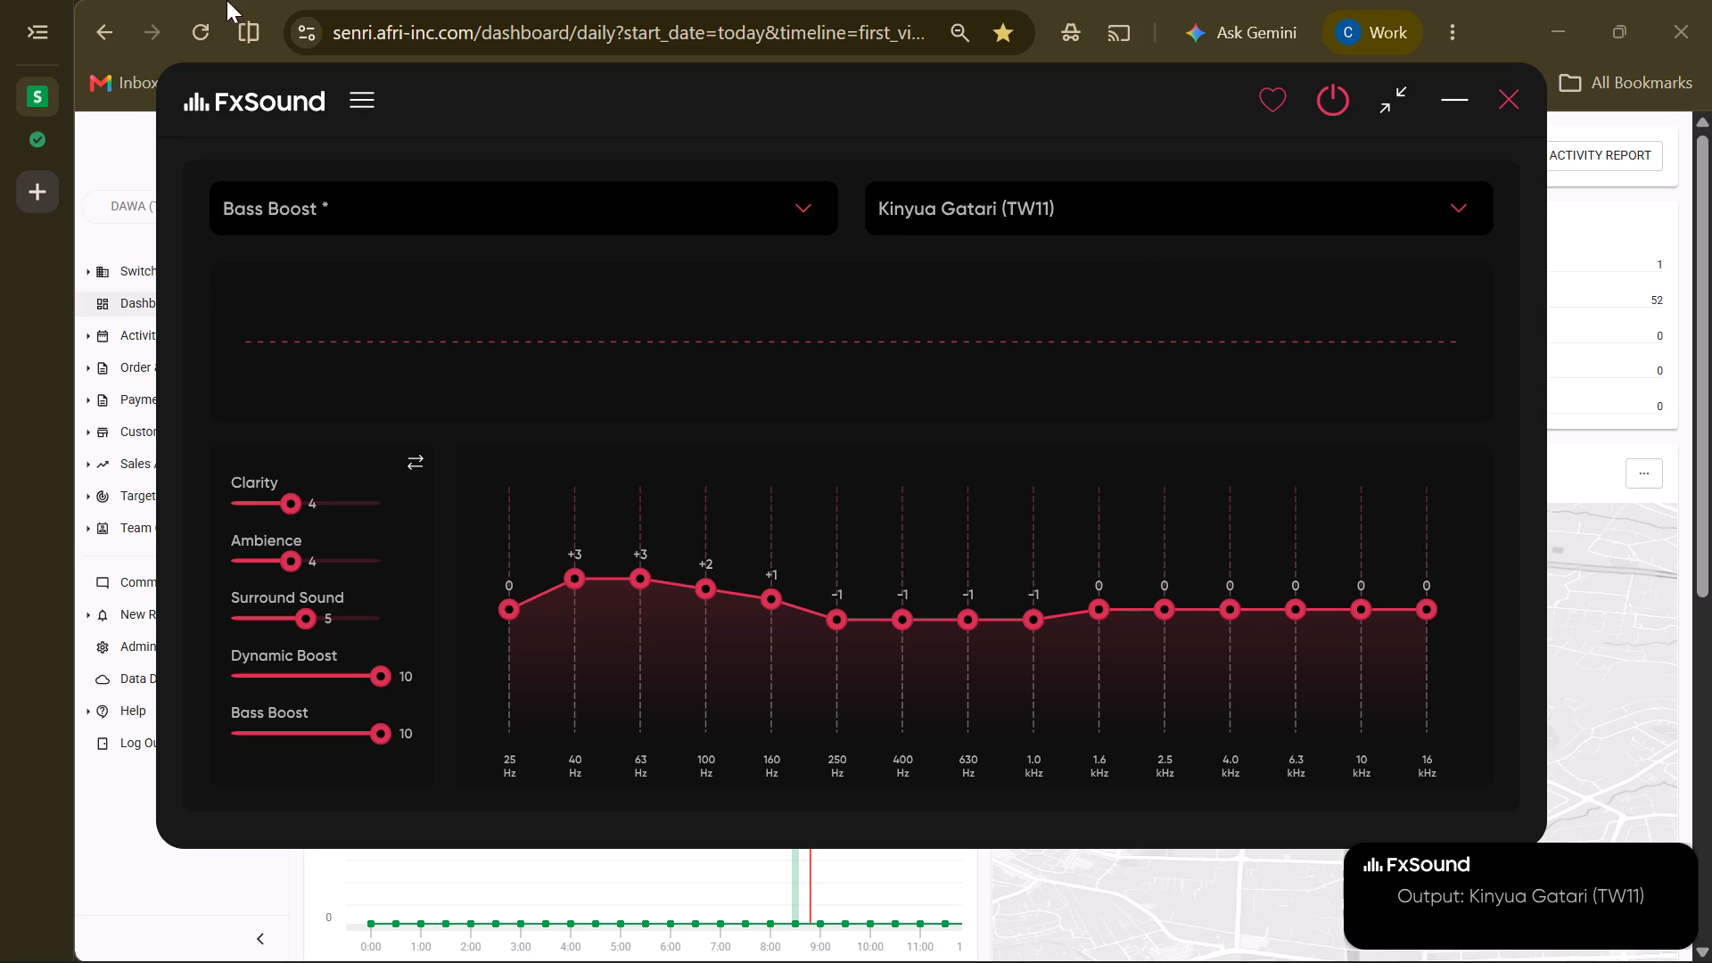
# Open YouTube in a new browser tab and play the My Mix playlist.
pyautogui.click(60, 181)
pyautogui.click(36, 196)
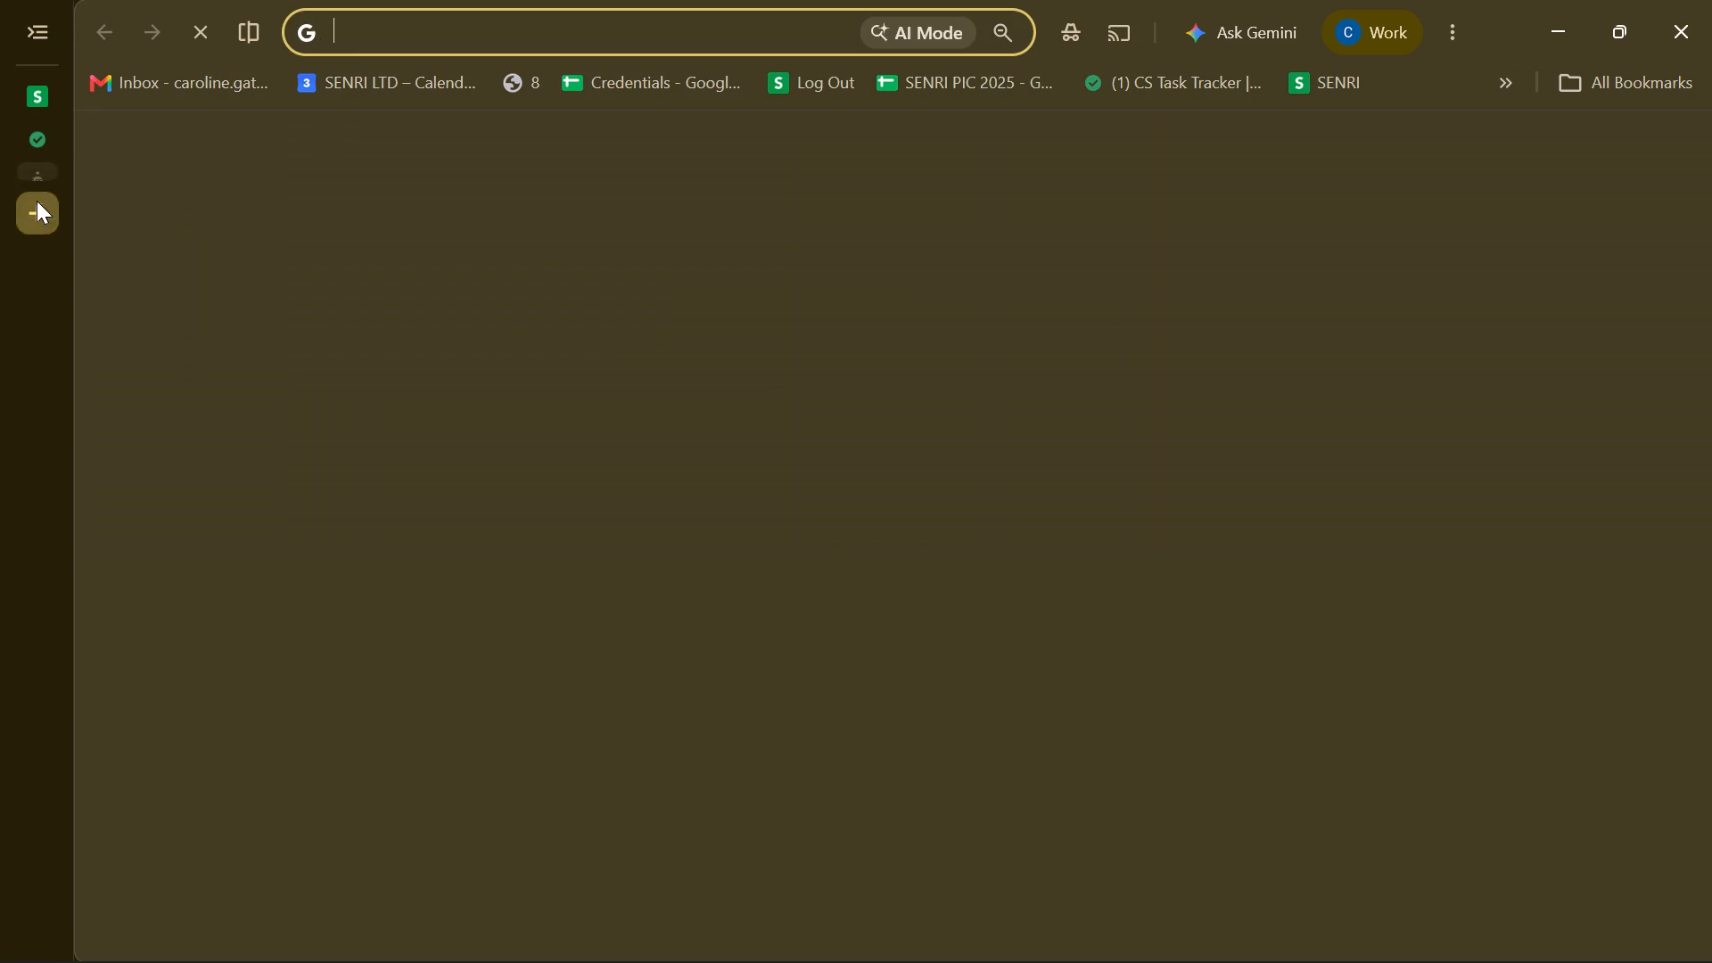
pyautogui.write('you')
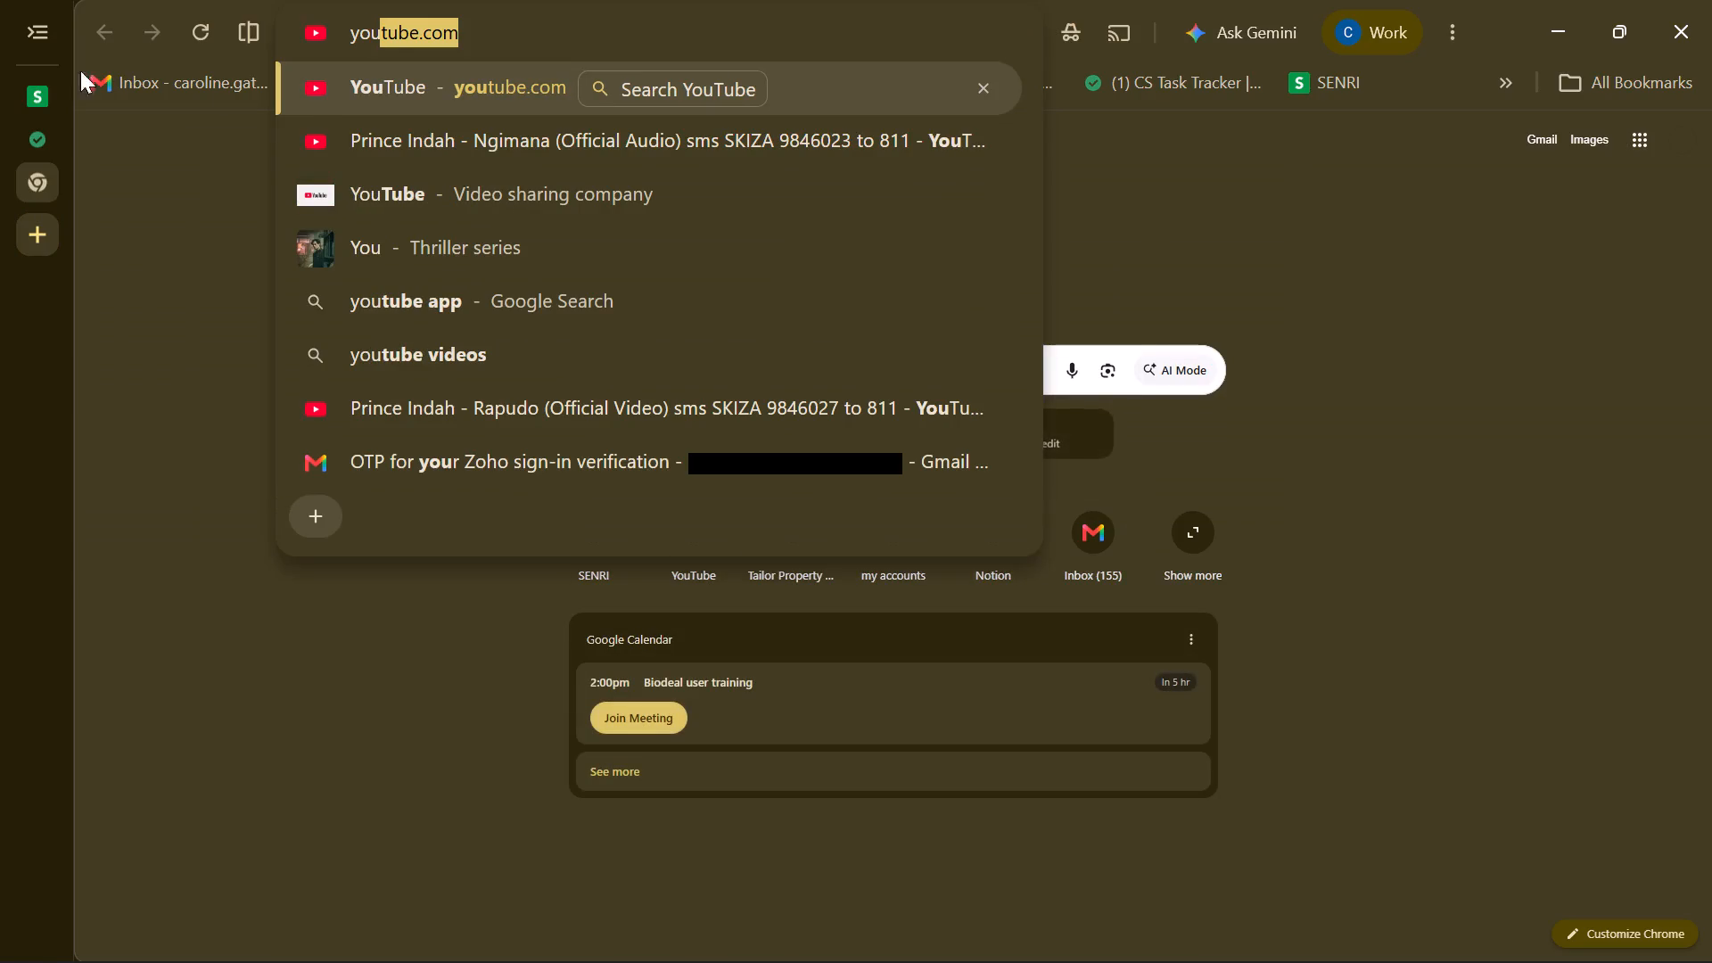
pyautogui.click(408, 95)
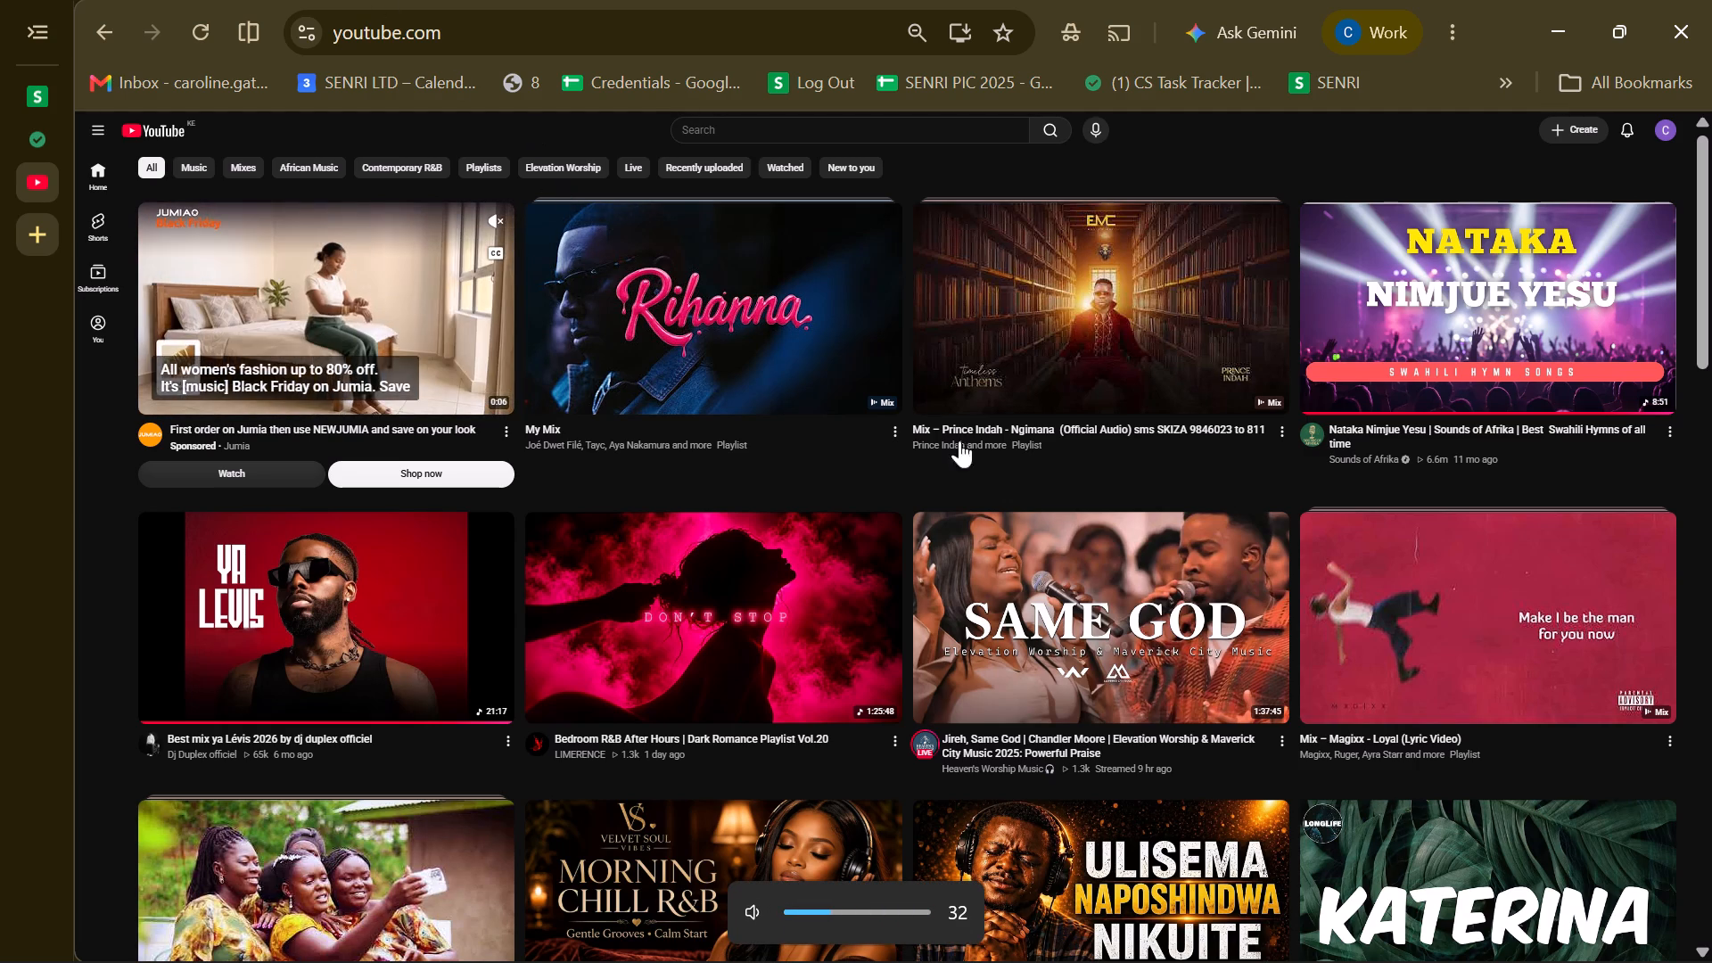
pyautogui.click(794, 307)
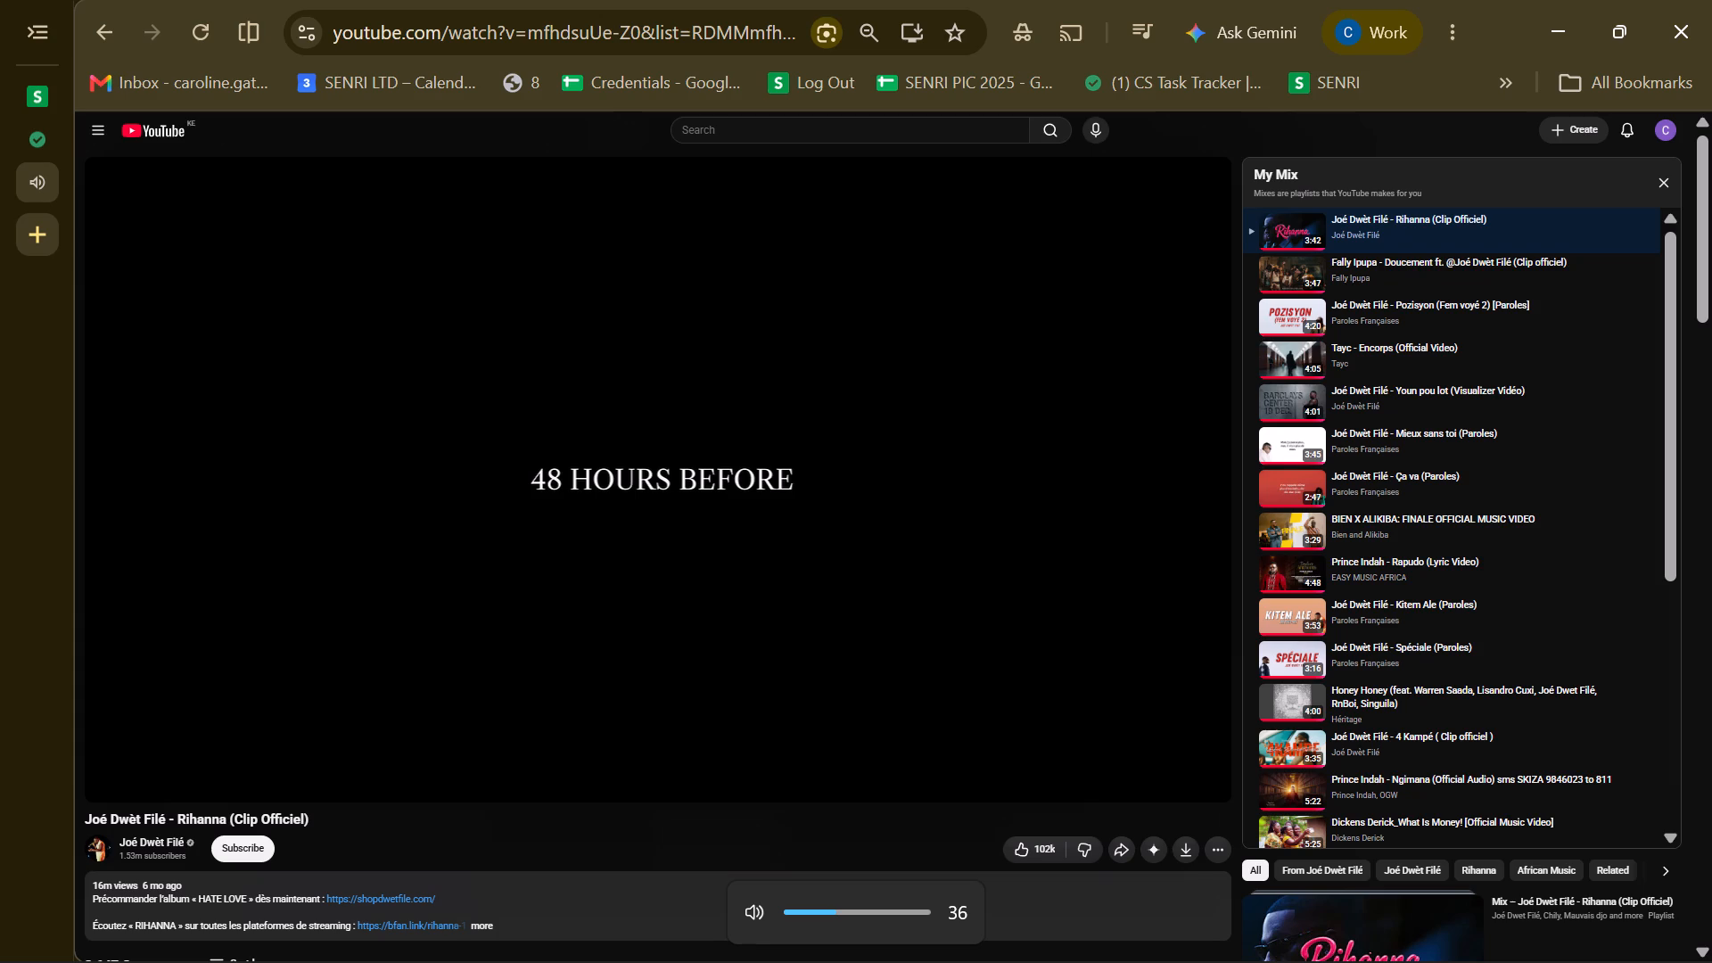
# Toggle playback of the Joé Dwèt Filé Rihanna video in the YouTube tab.
pyautogui.click(435, 418)
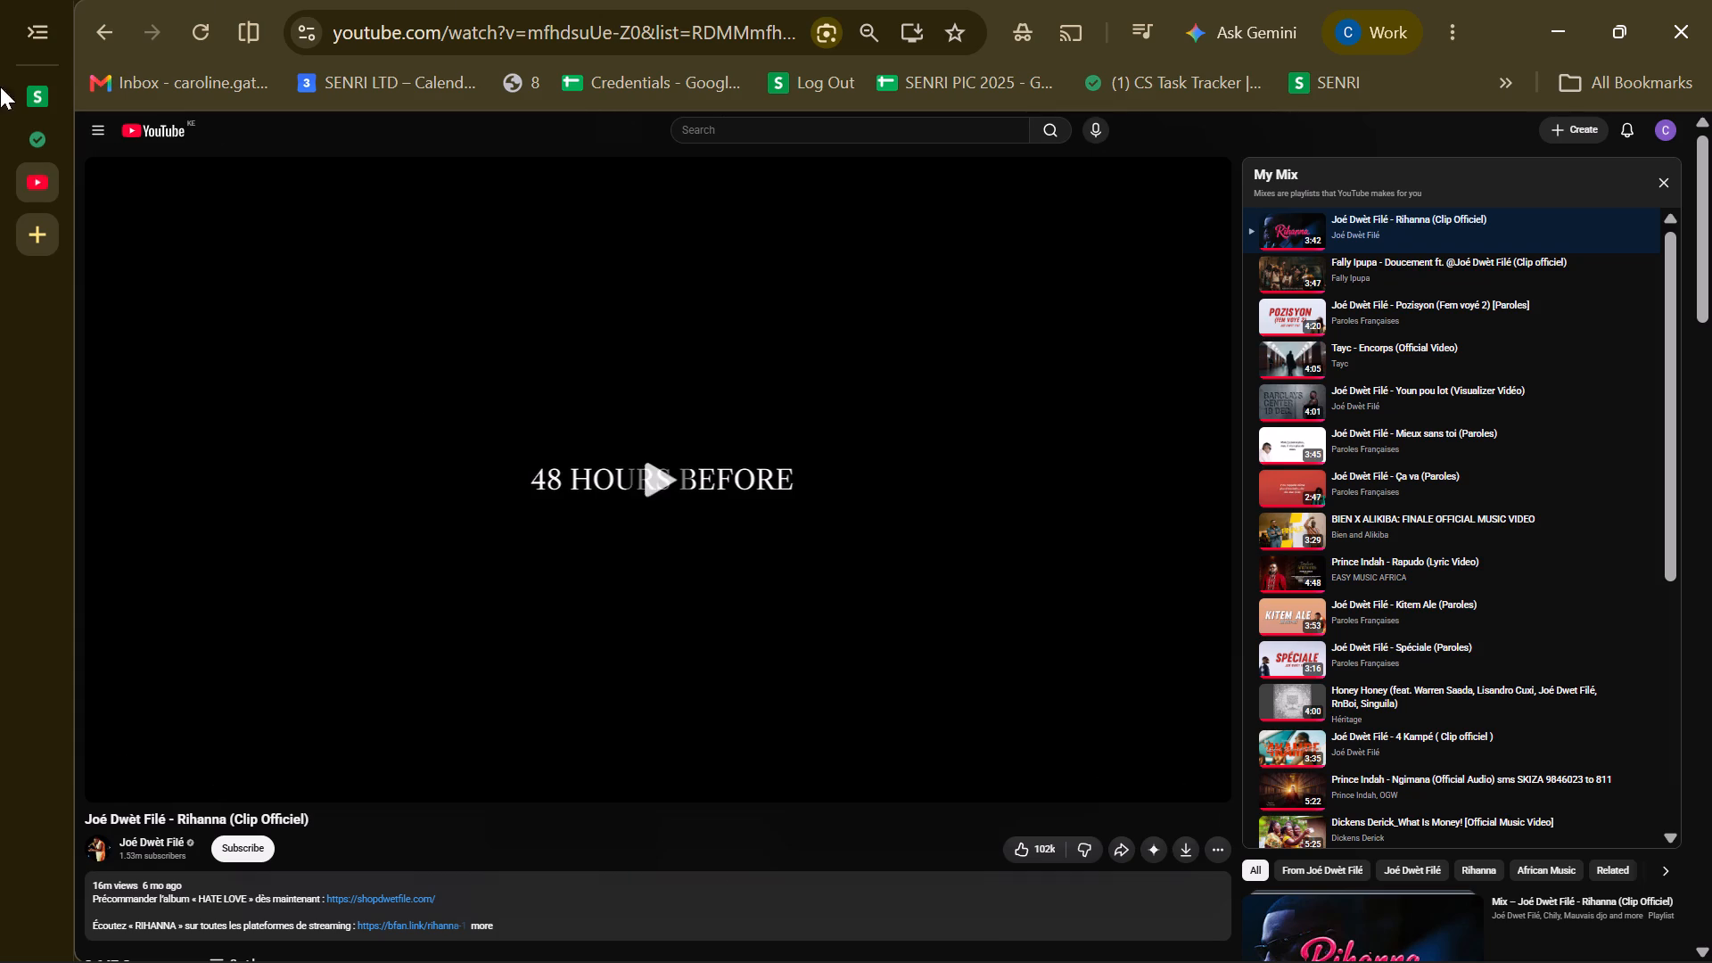
pyautogui.click(23, 92)
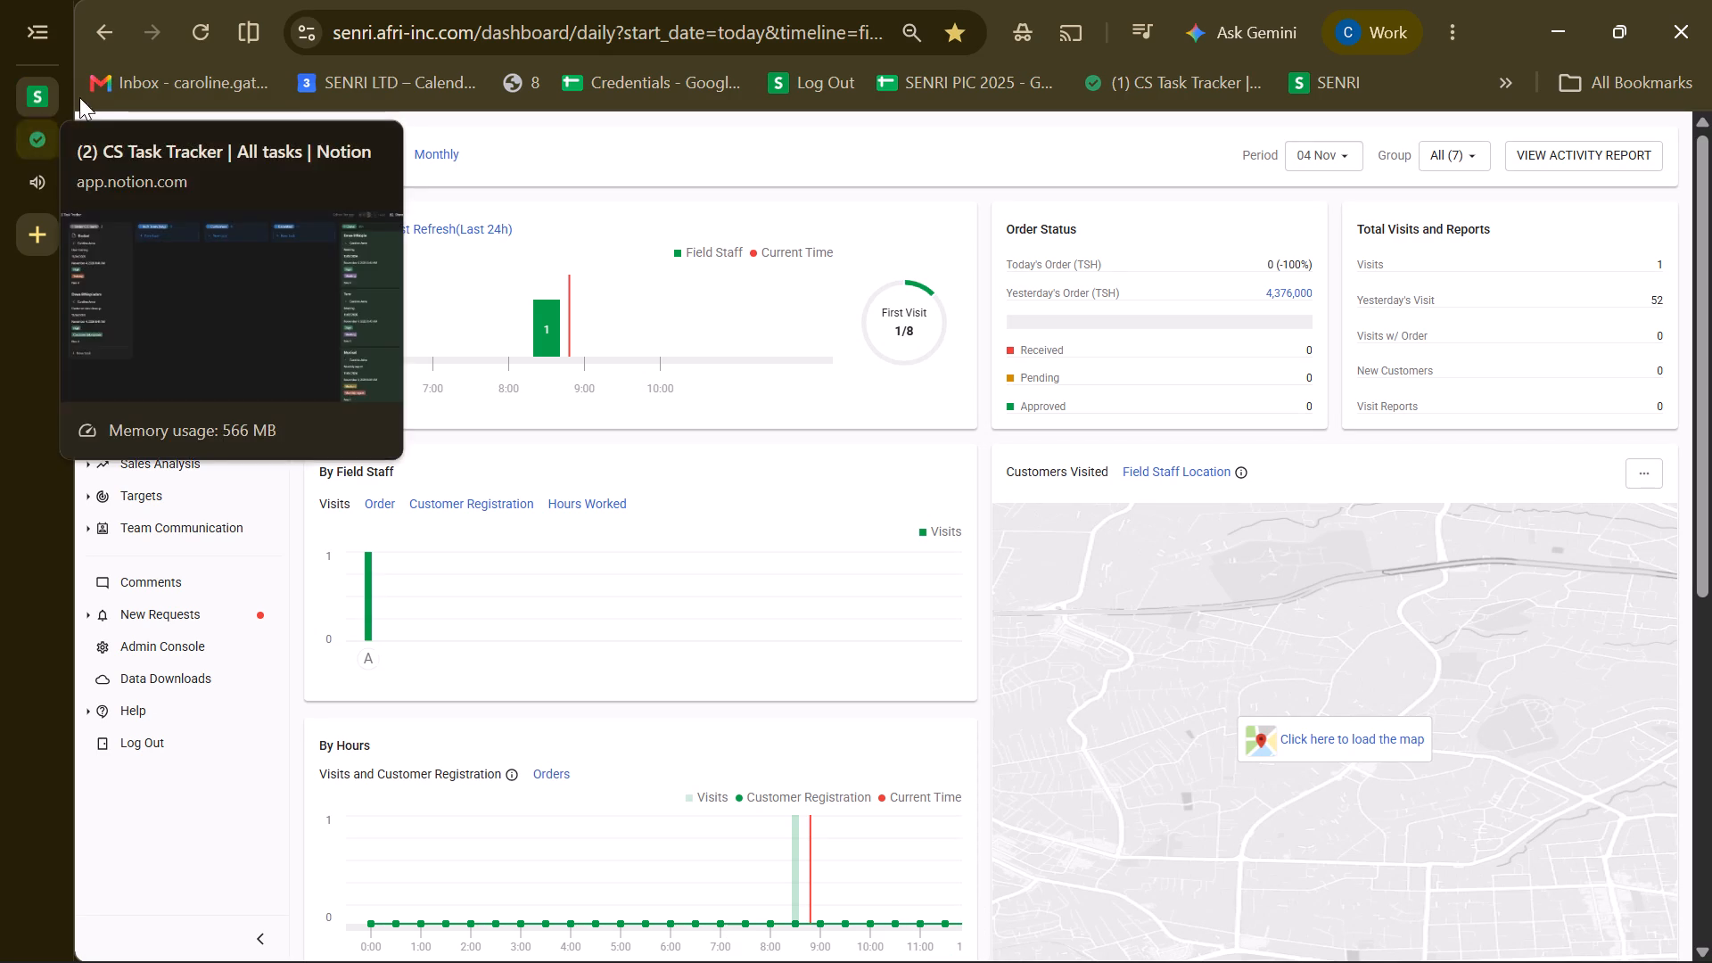
pyautogui.click(29, 172)
pyautogui.click(599, 305)
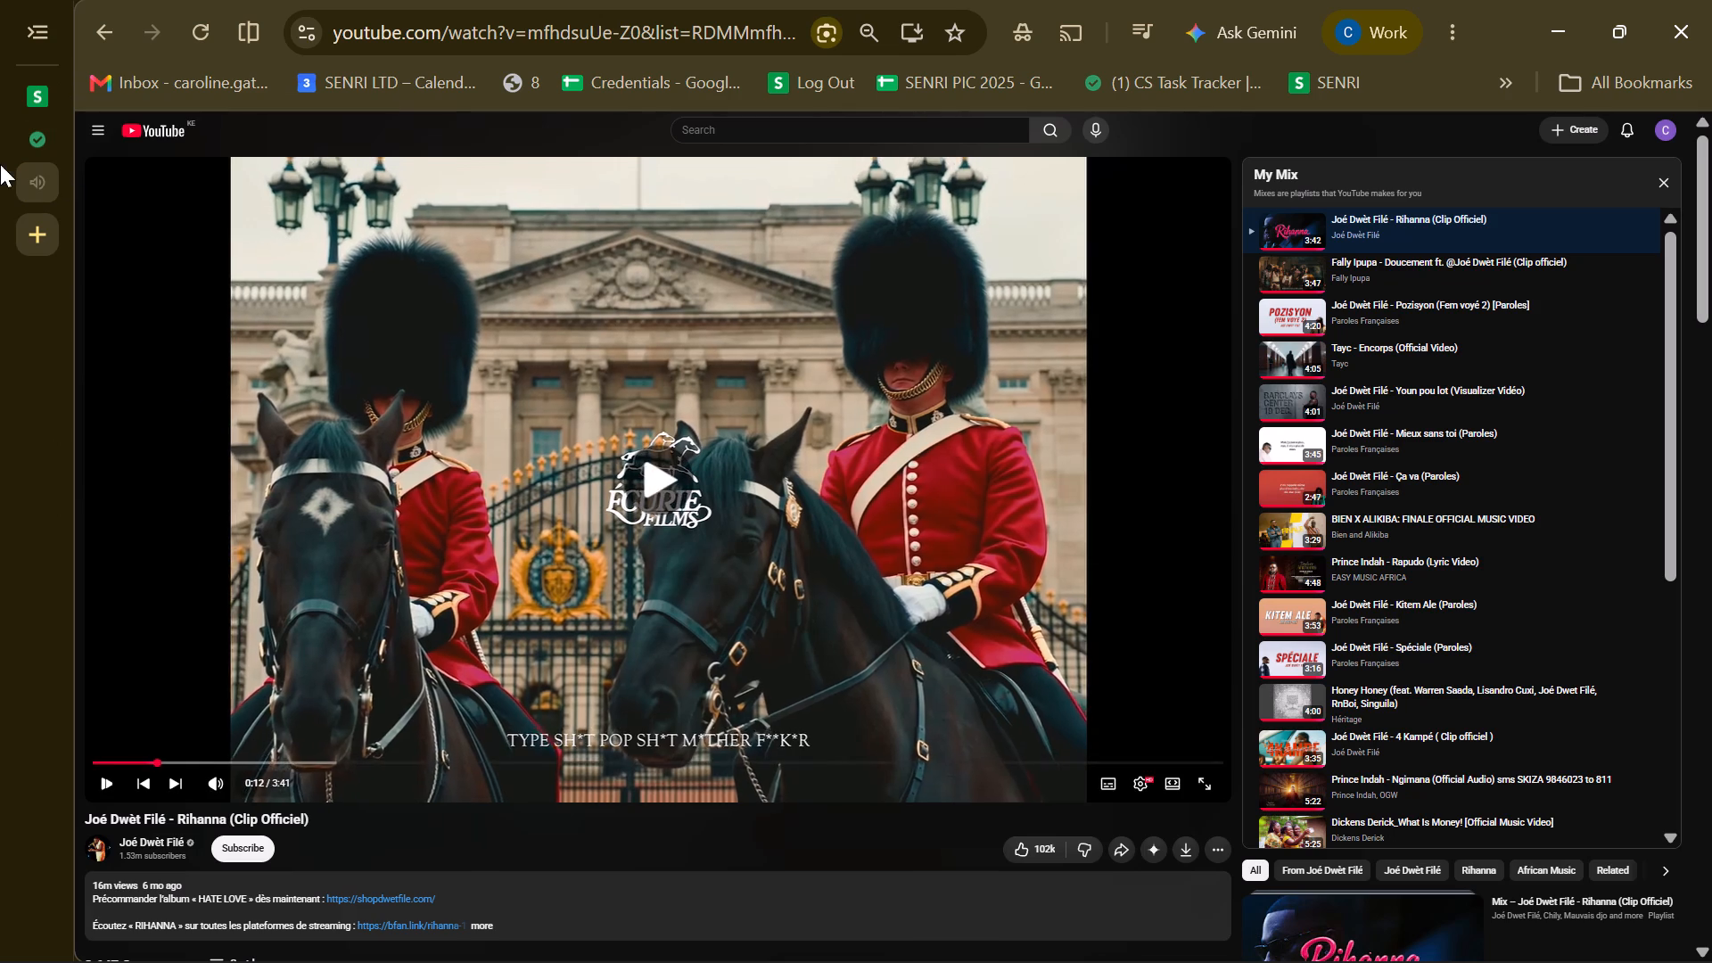
# Export the customer list of DAWA (Tanzania) Limited from the SENRI dashboard.
pyautogui.click(20, 91)
pyautogui.click(154, 339)
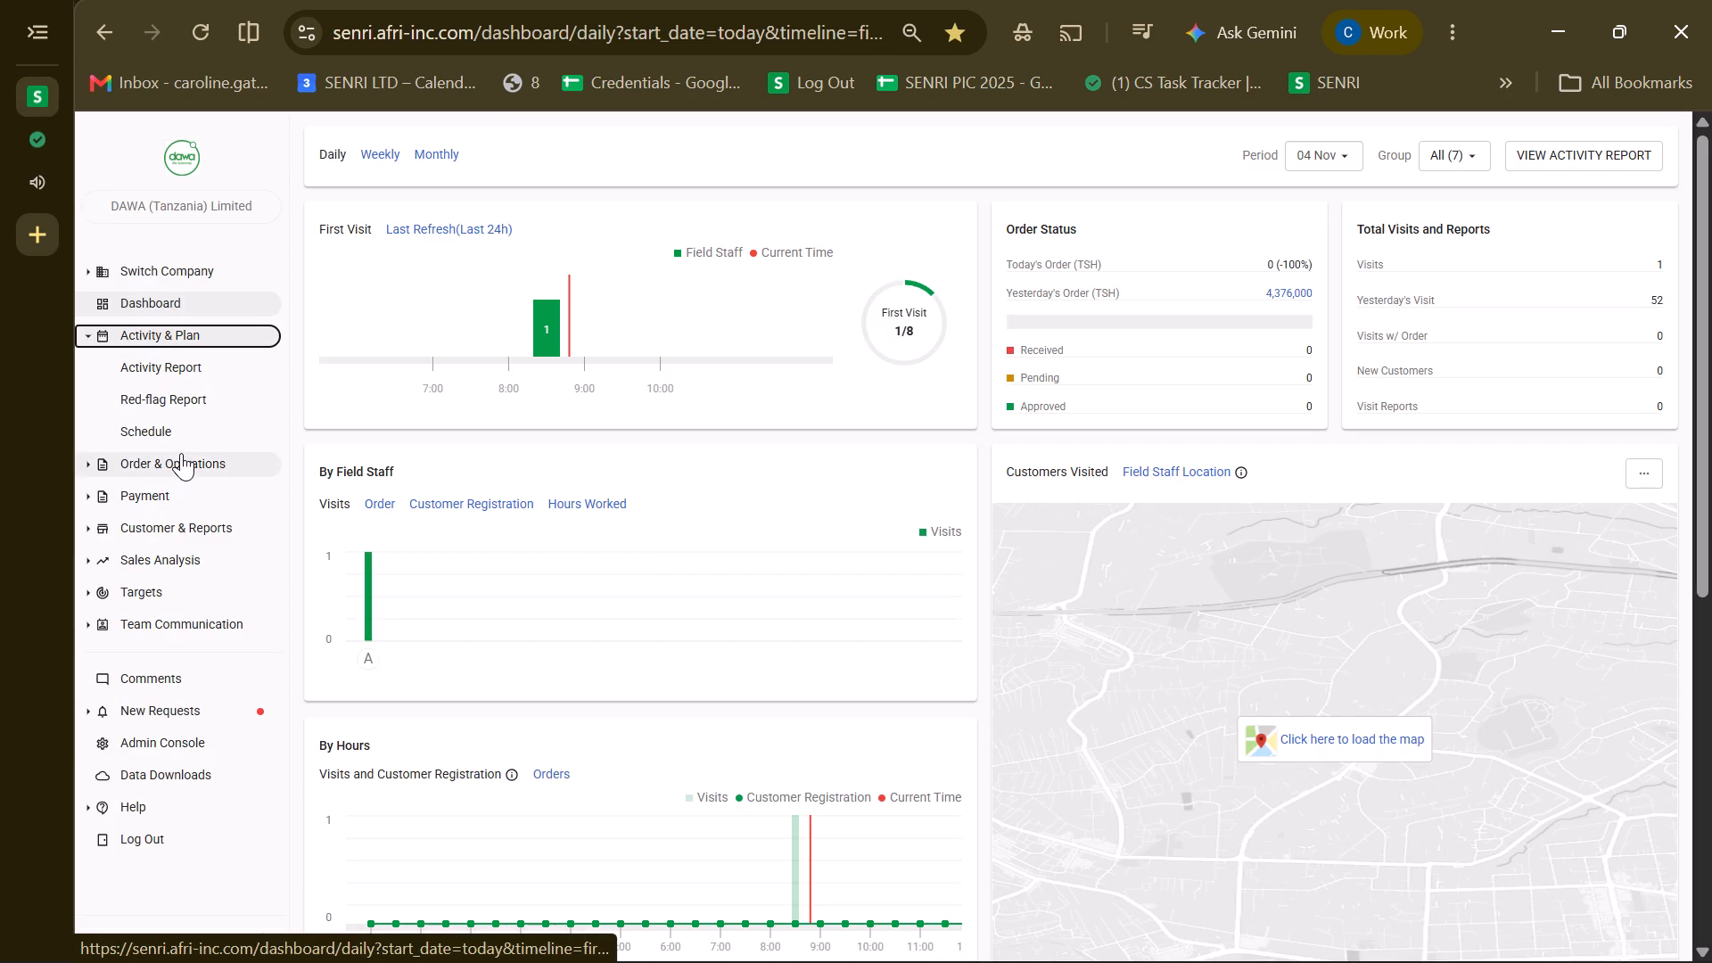
pyautogui.click(151, 530)
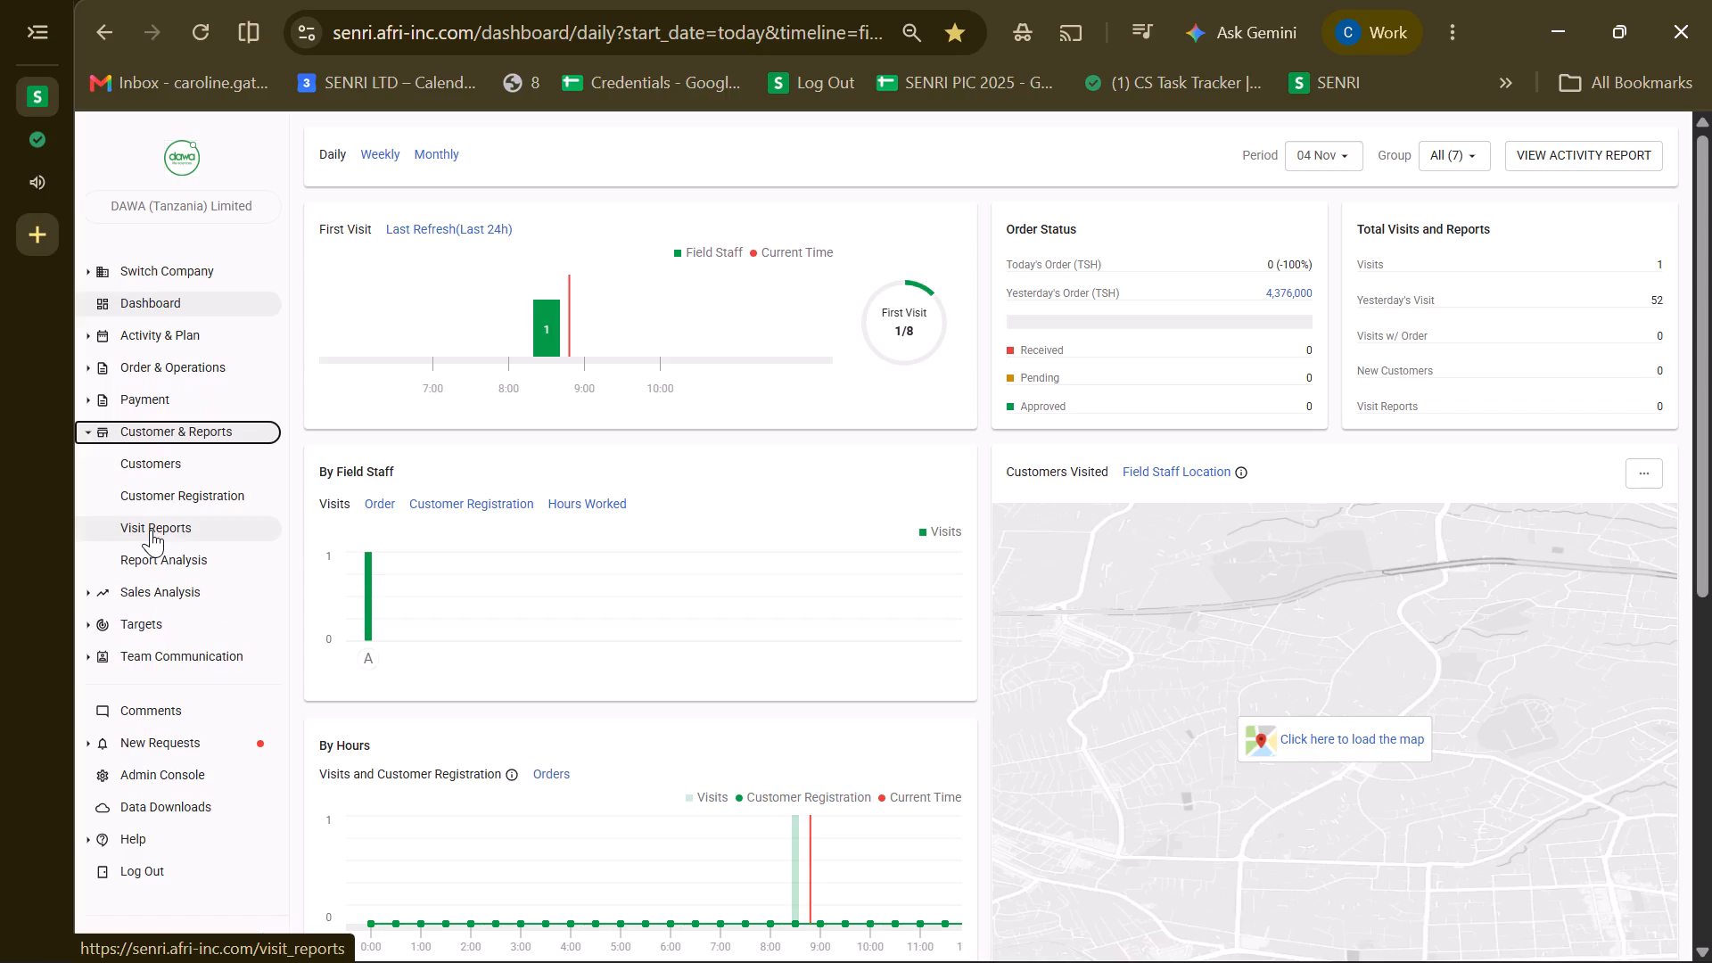
pyautogui.click(149, 468)
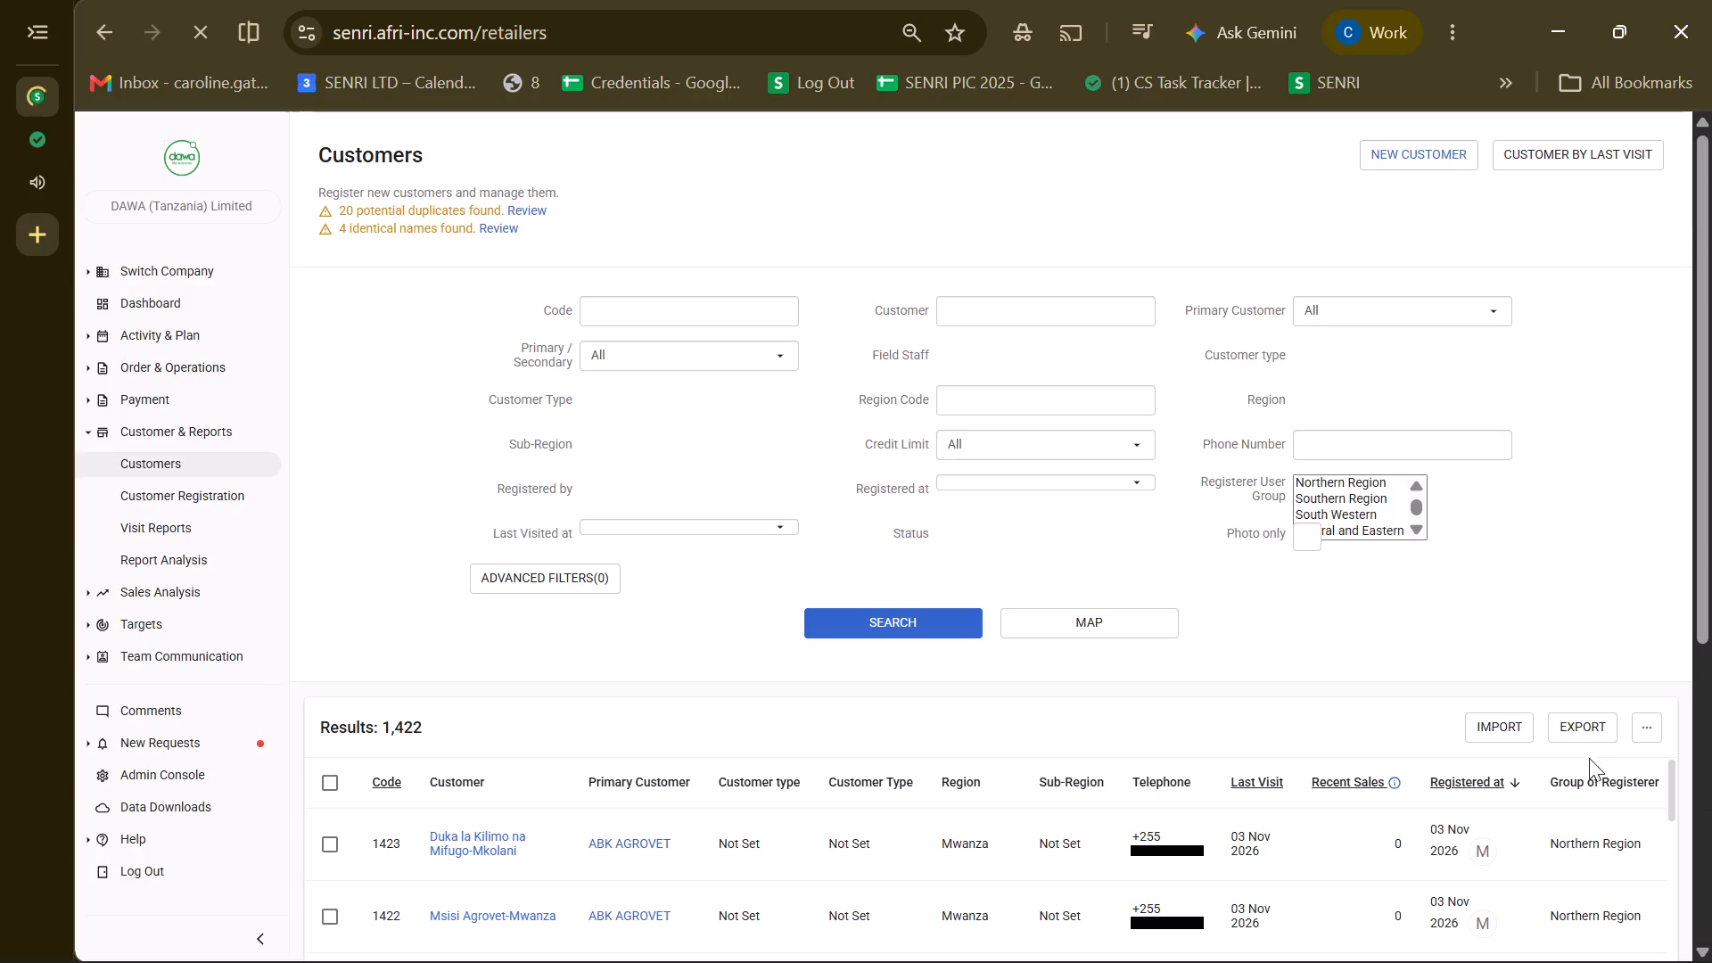
pyautogui.click(1595, 728)
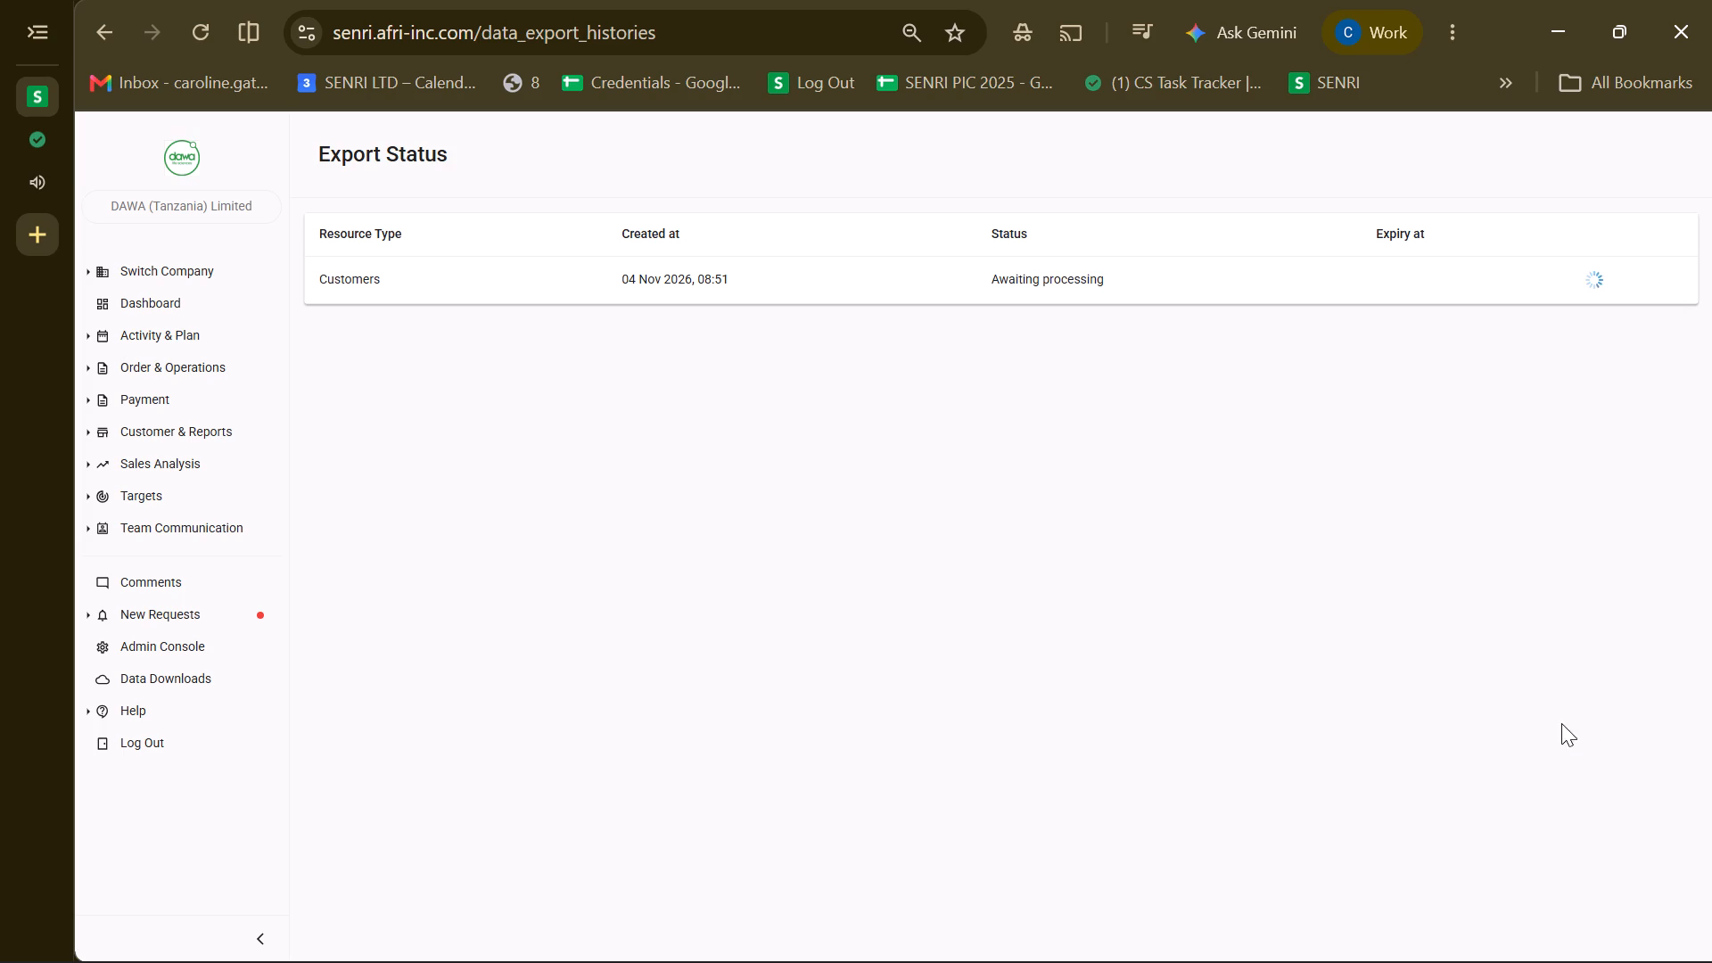
# Switch company to export the customers of Dawa Life Sciences (Ethiopia) Ltd. and open the downloaded CSV in Excel.
pyautogui.click(198, 270)
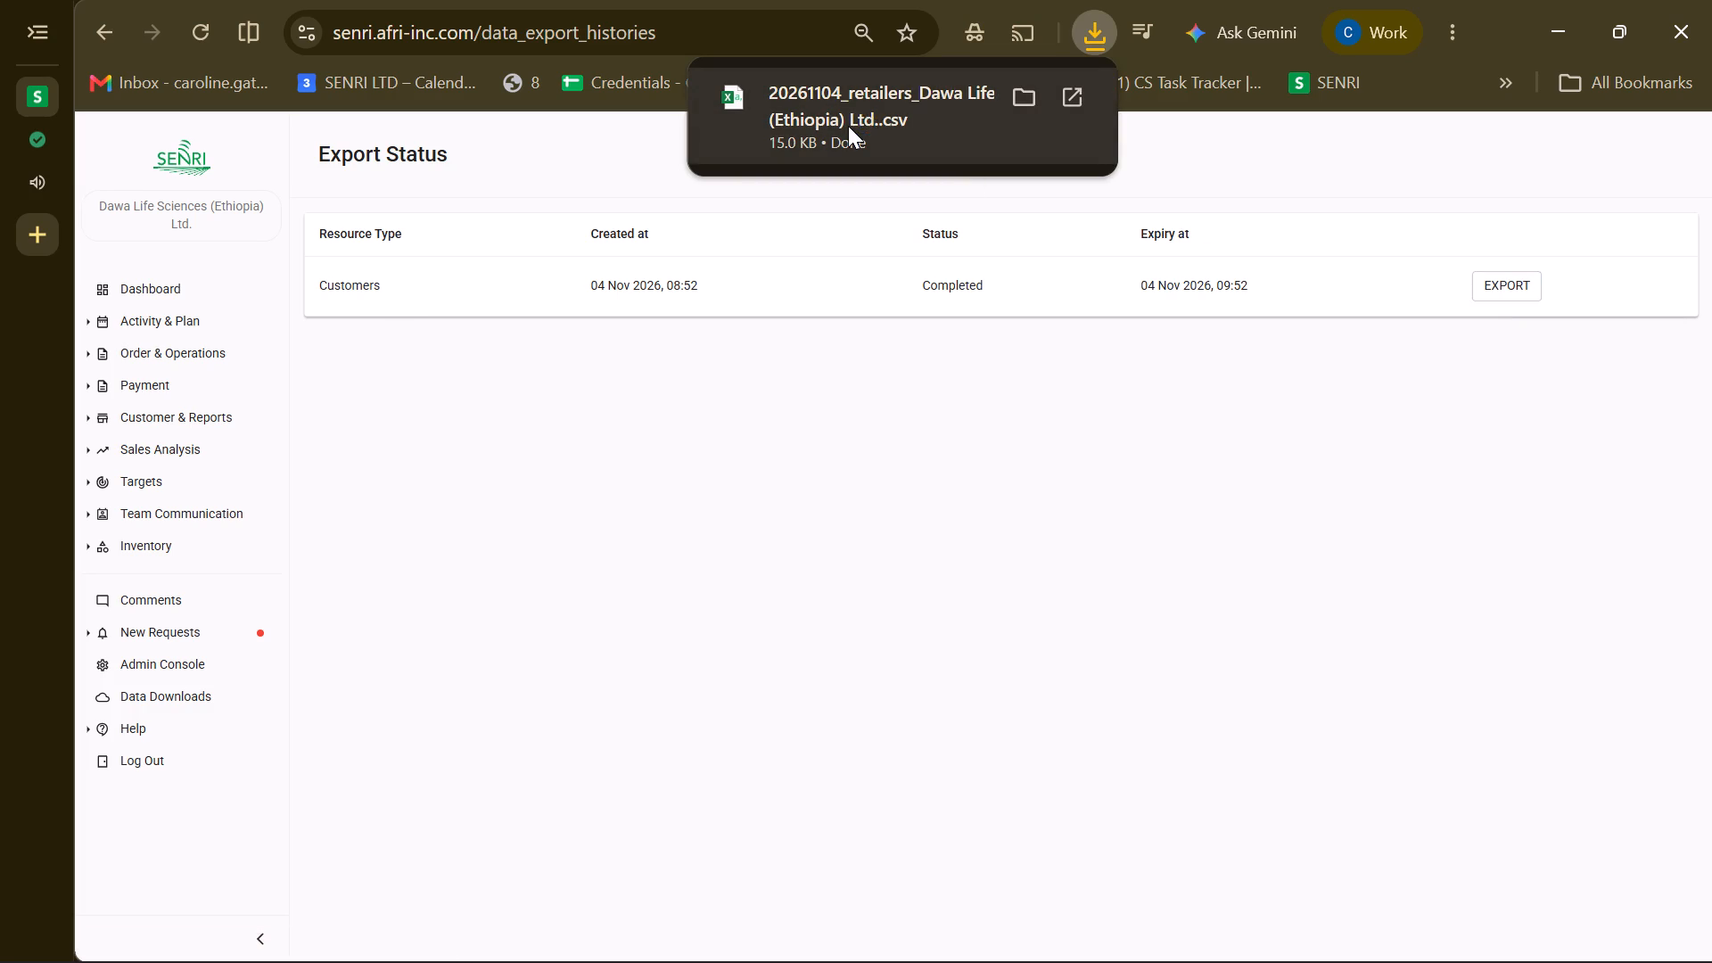
pyautogui.click(1205, 561)
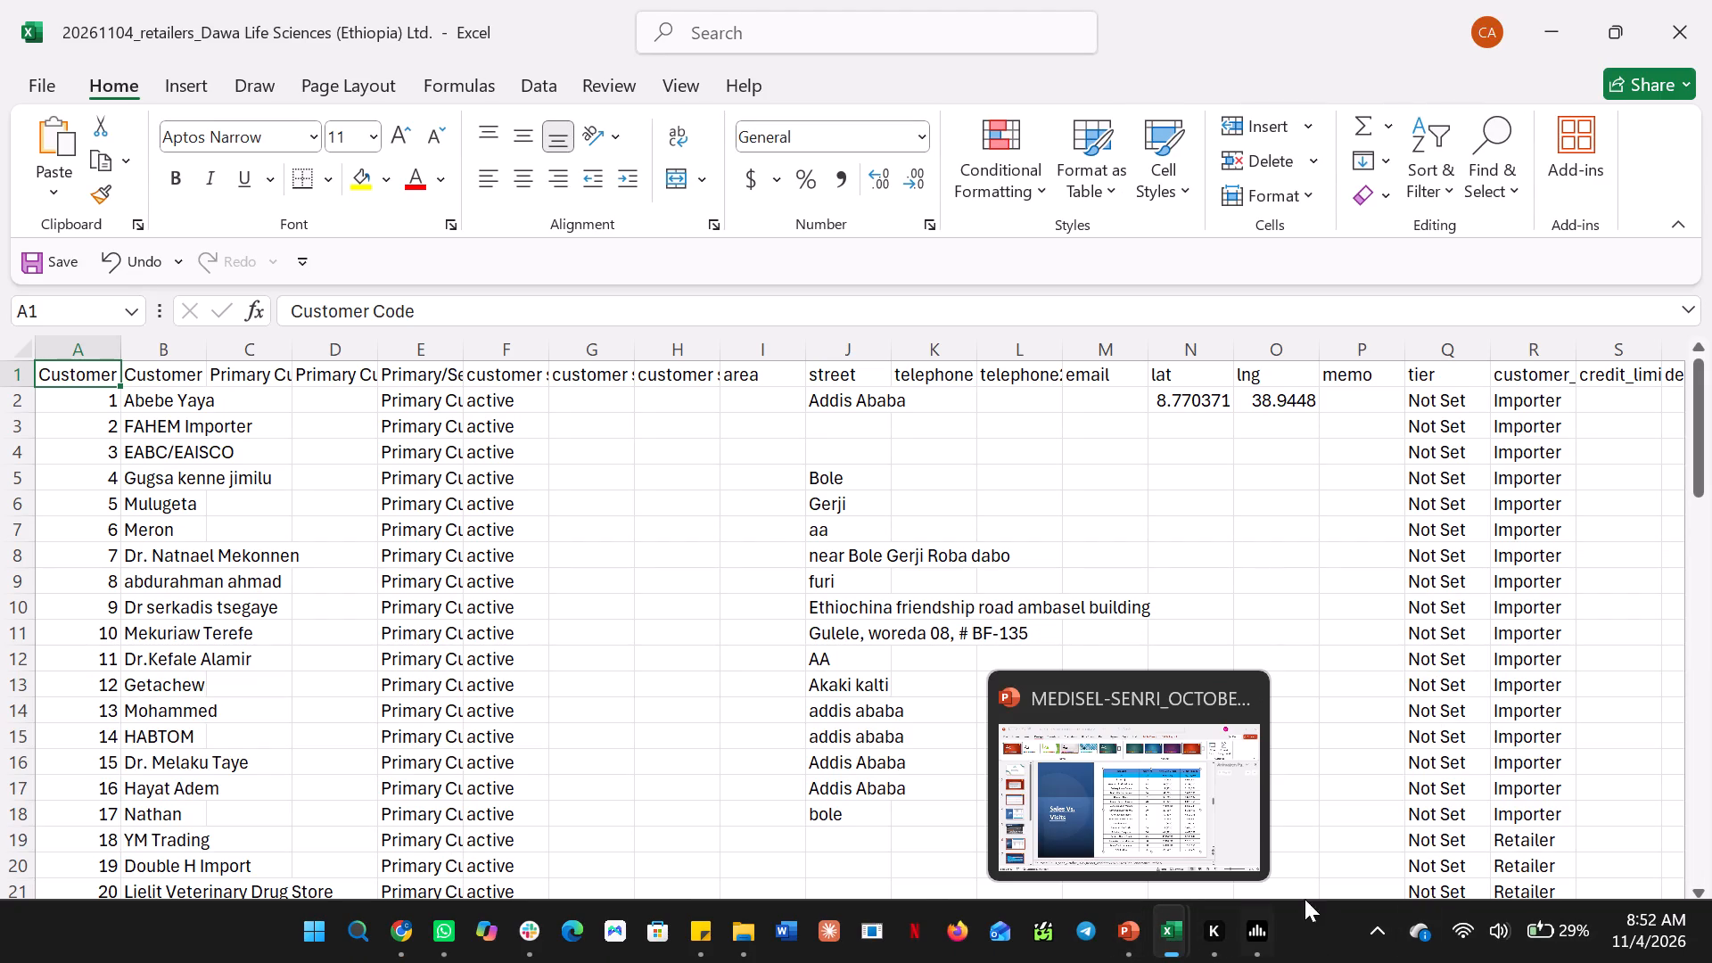
# Close the MEDISEL-SENRI_OCTOBER_MONTHLY_REPORT_2026 presentation in PowerPoint.
pyautogui.click(1142, 924)
pyautogui.click(1709, 19)
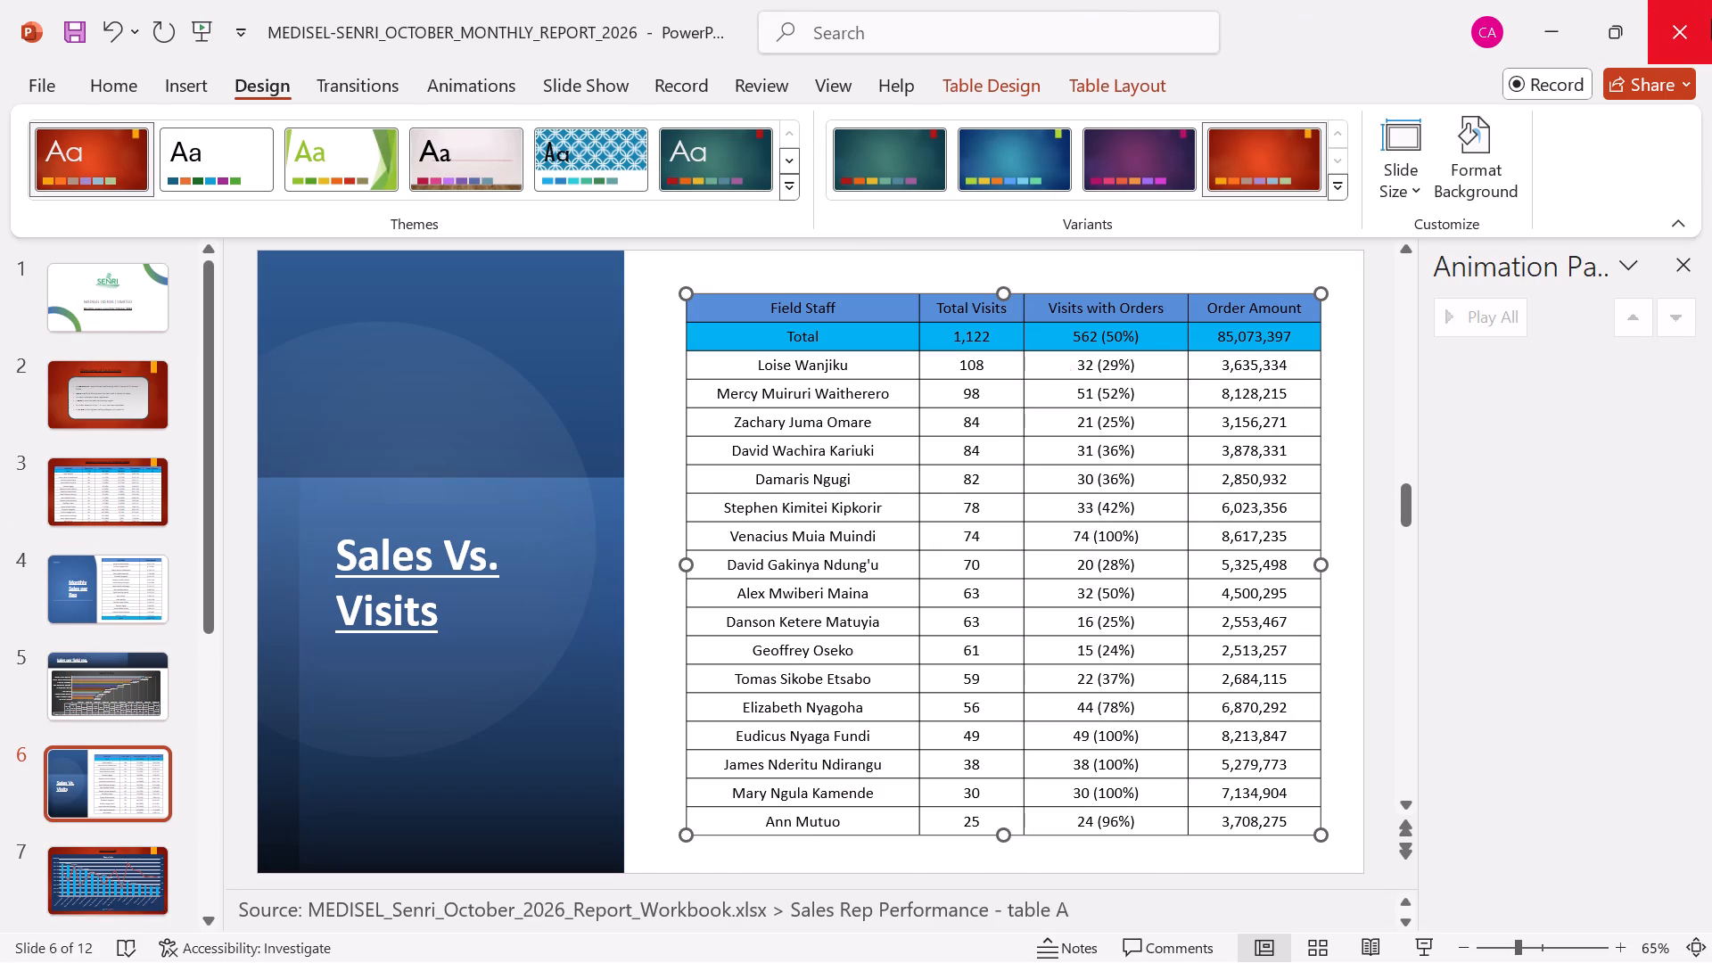
pyautogui.click(905, 537)
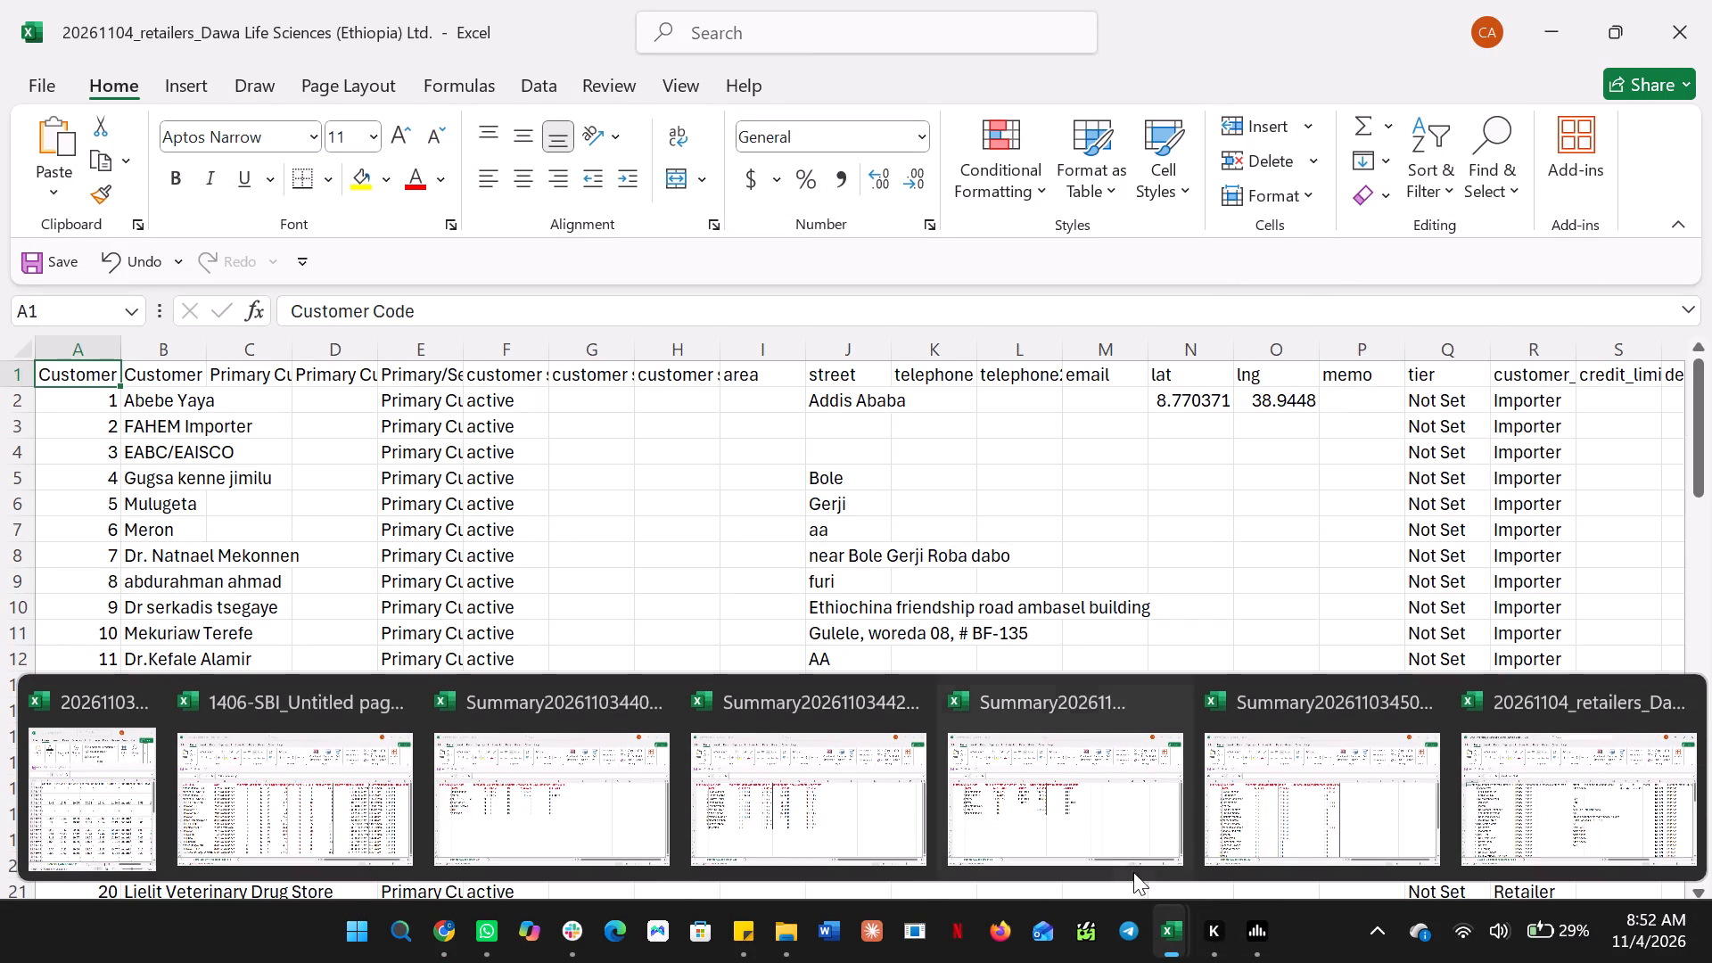
# Close the 1406-SBI_Untitled page_Table (11) workbook in Excel without saving.
pyautogui.click(223, 860)
pyautogui.click(1691, 38)
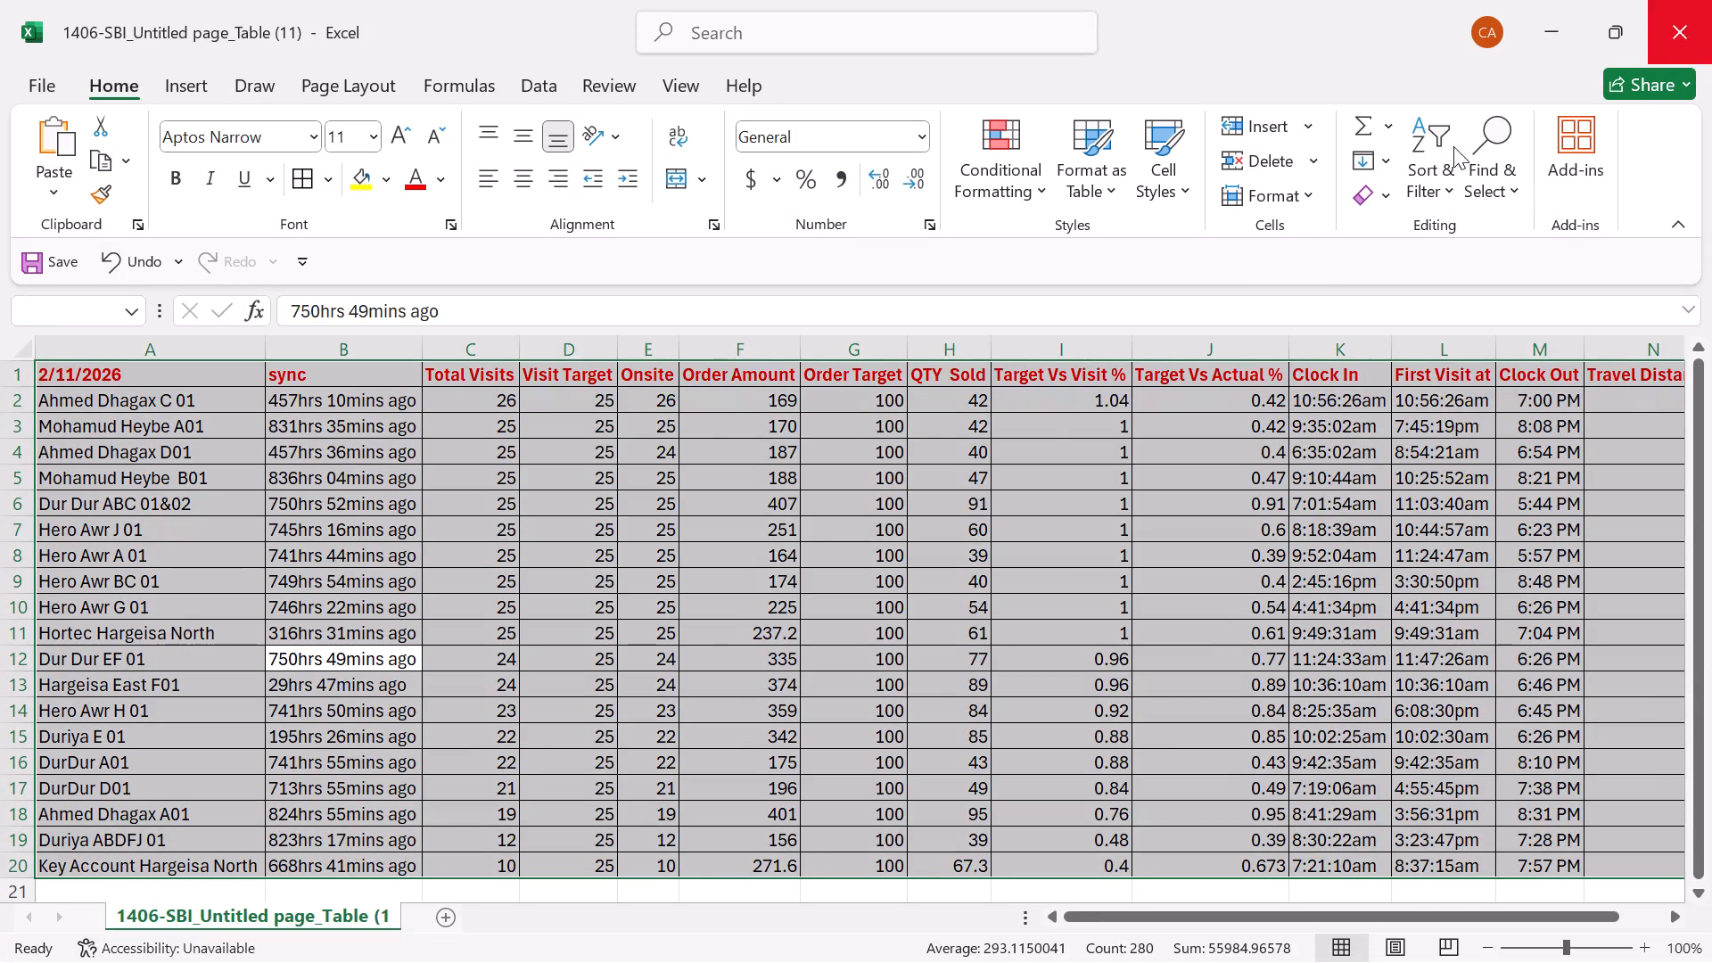
pyautogui.click(1033, 556)
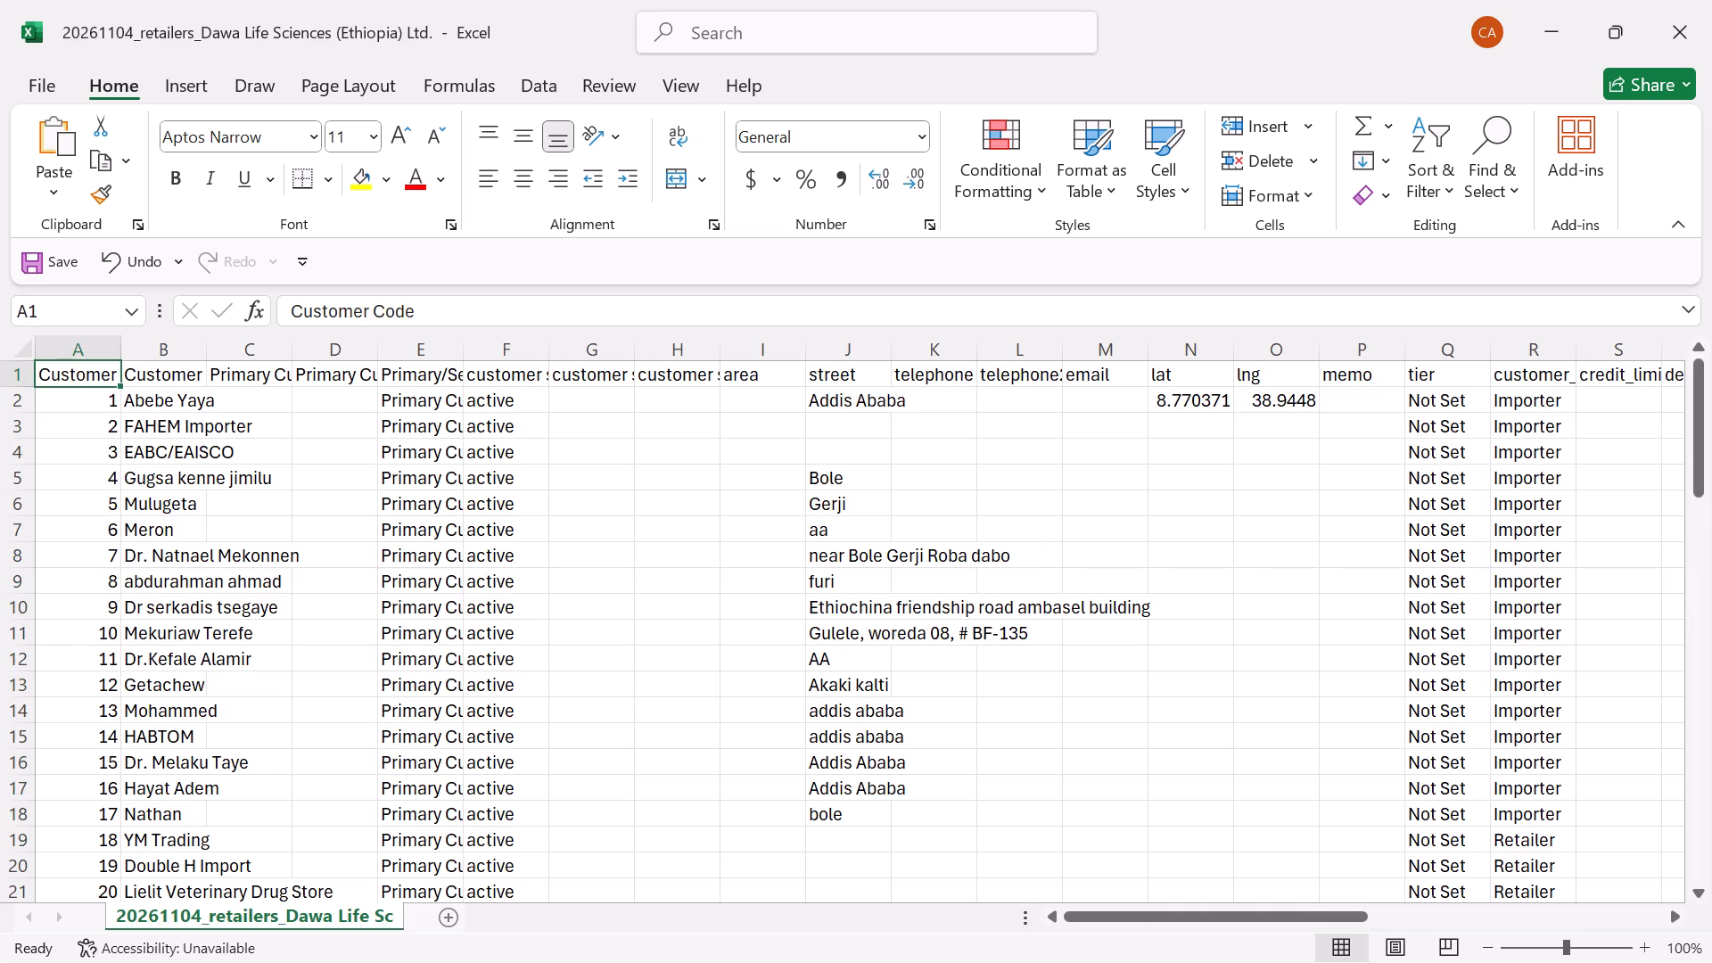
pyautogui.click(1230, 811)
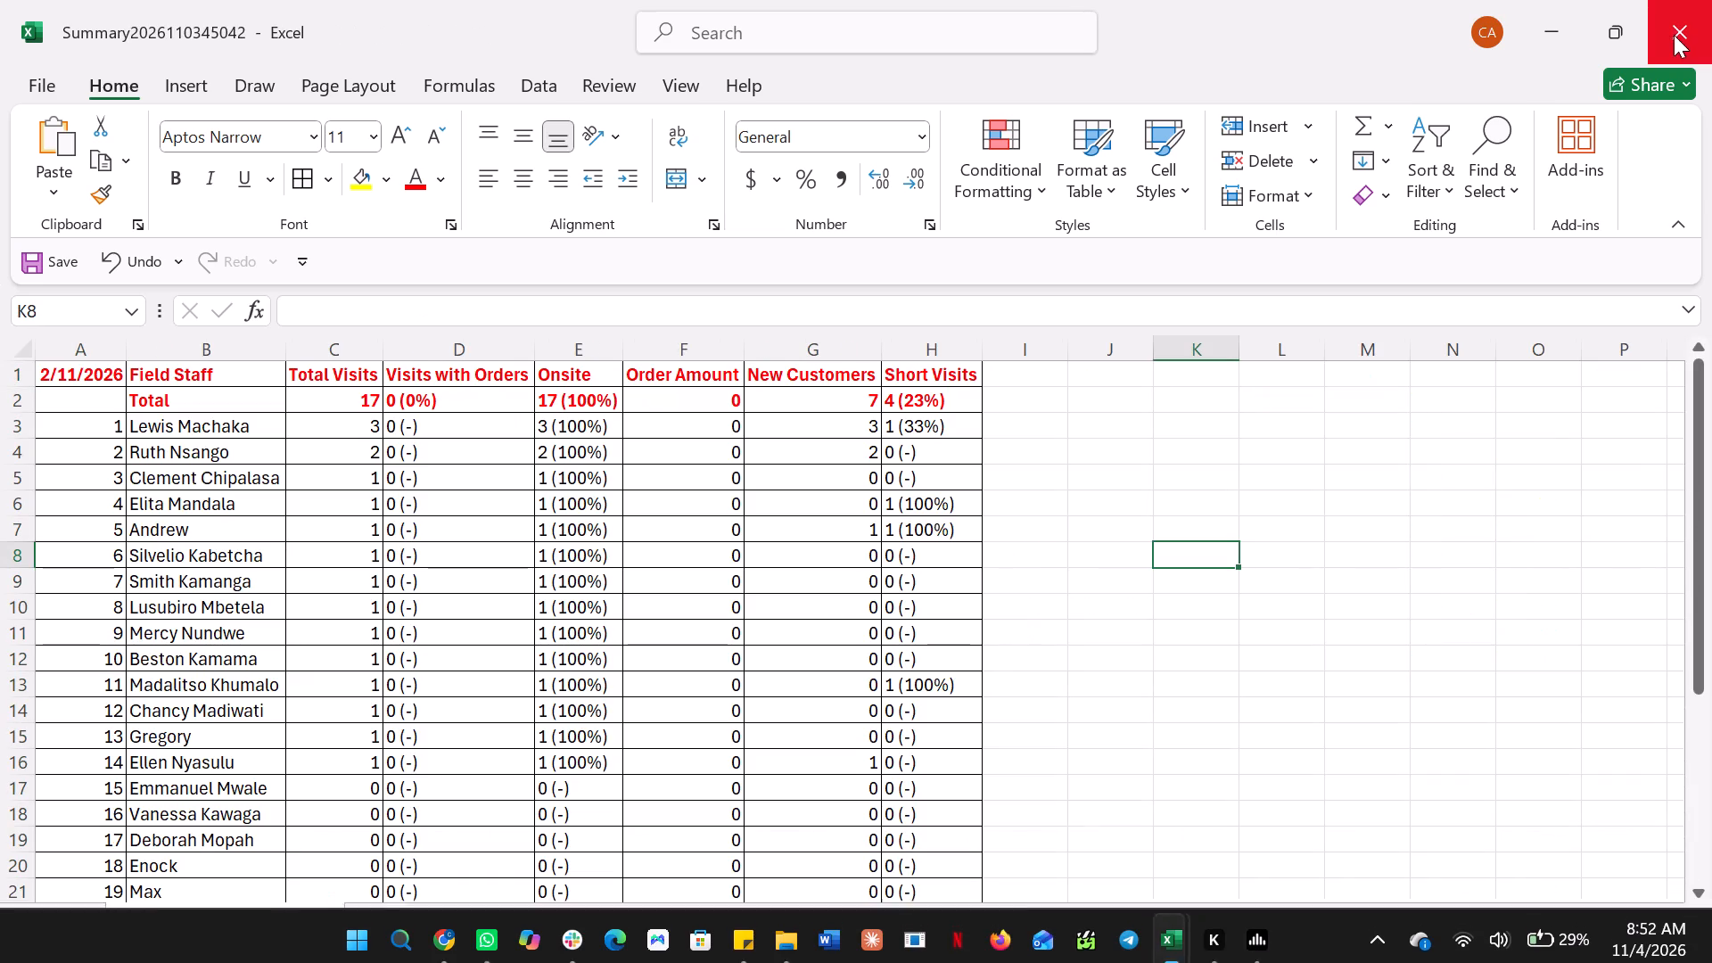
pyautogui.click(1676, 34)
pyautogui.click(1025, 546)
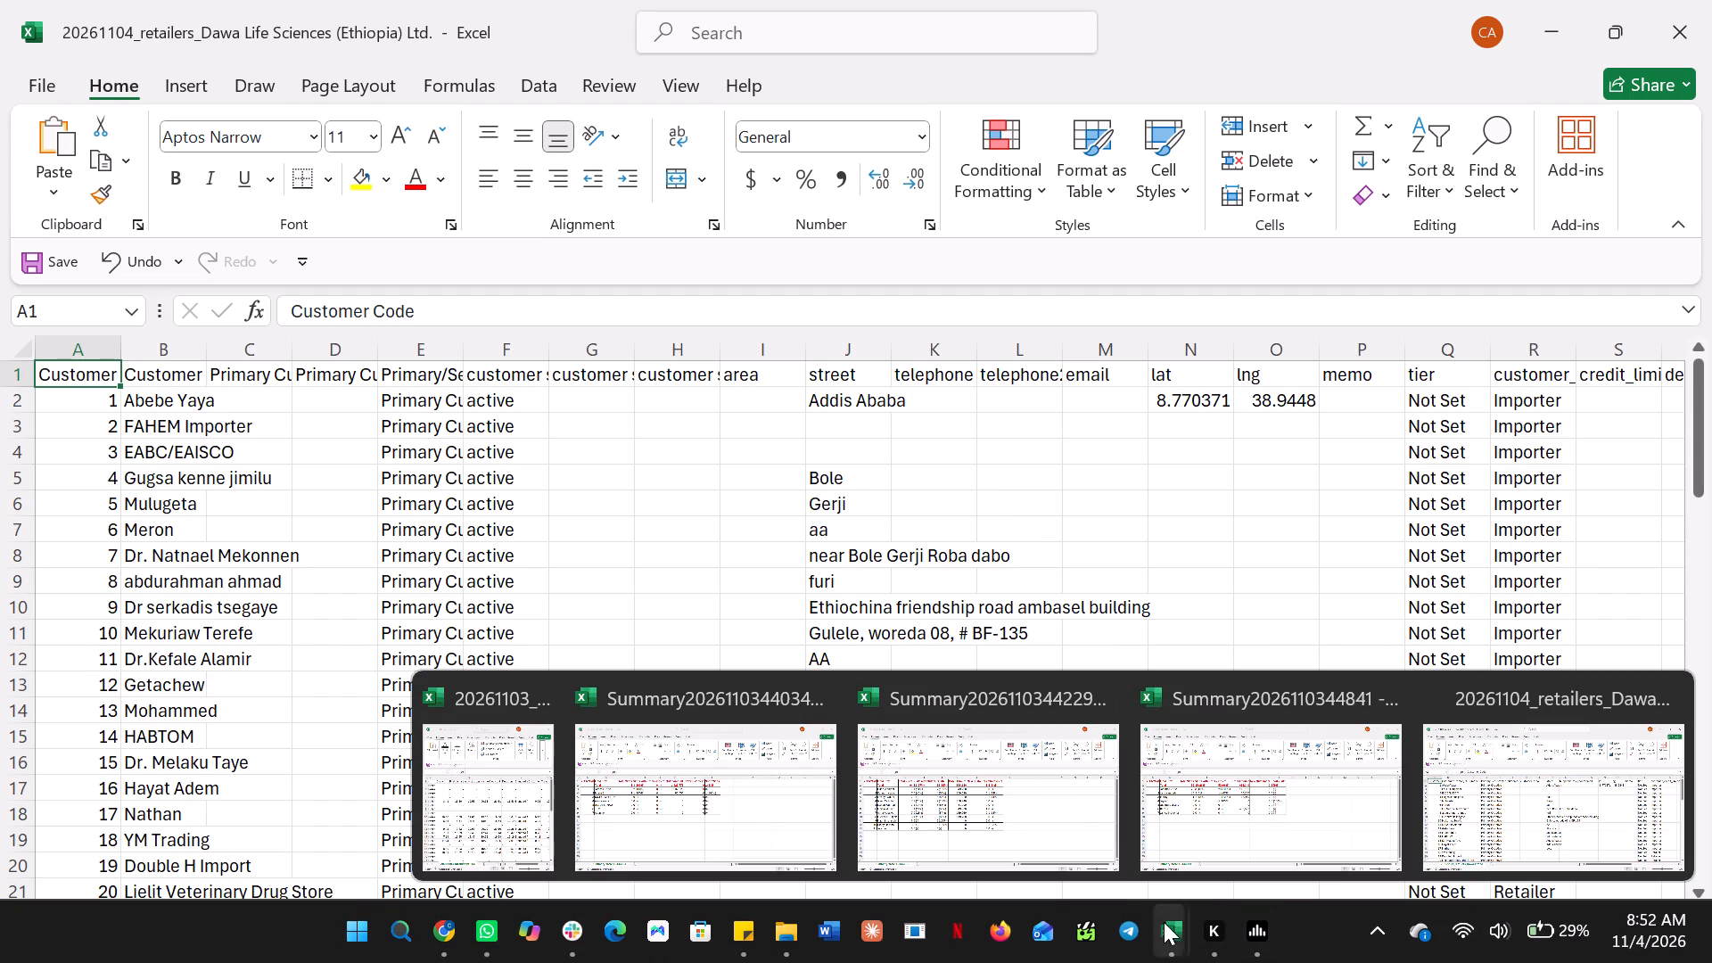
pyautogui.click(689, 776)
pyautogui.click(1662, 28)
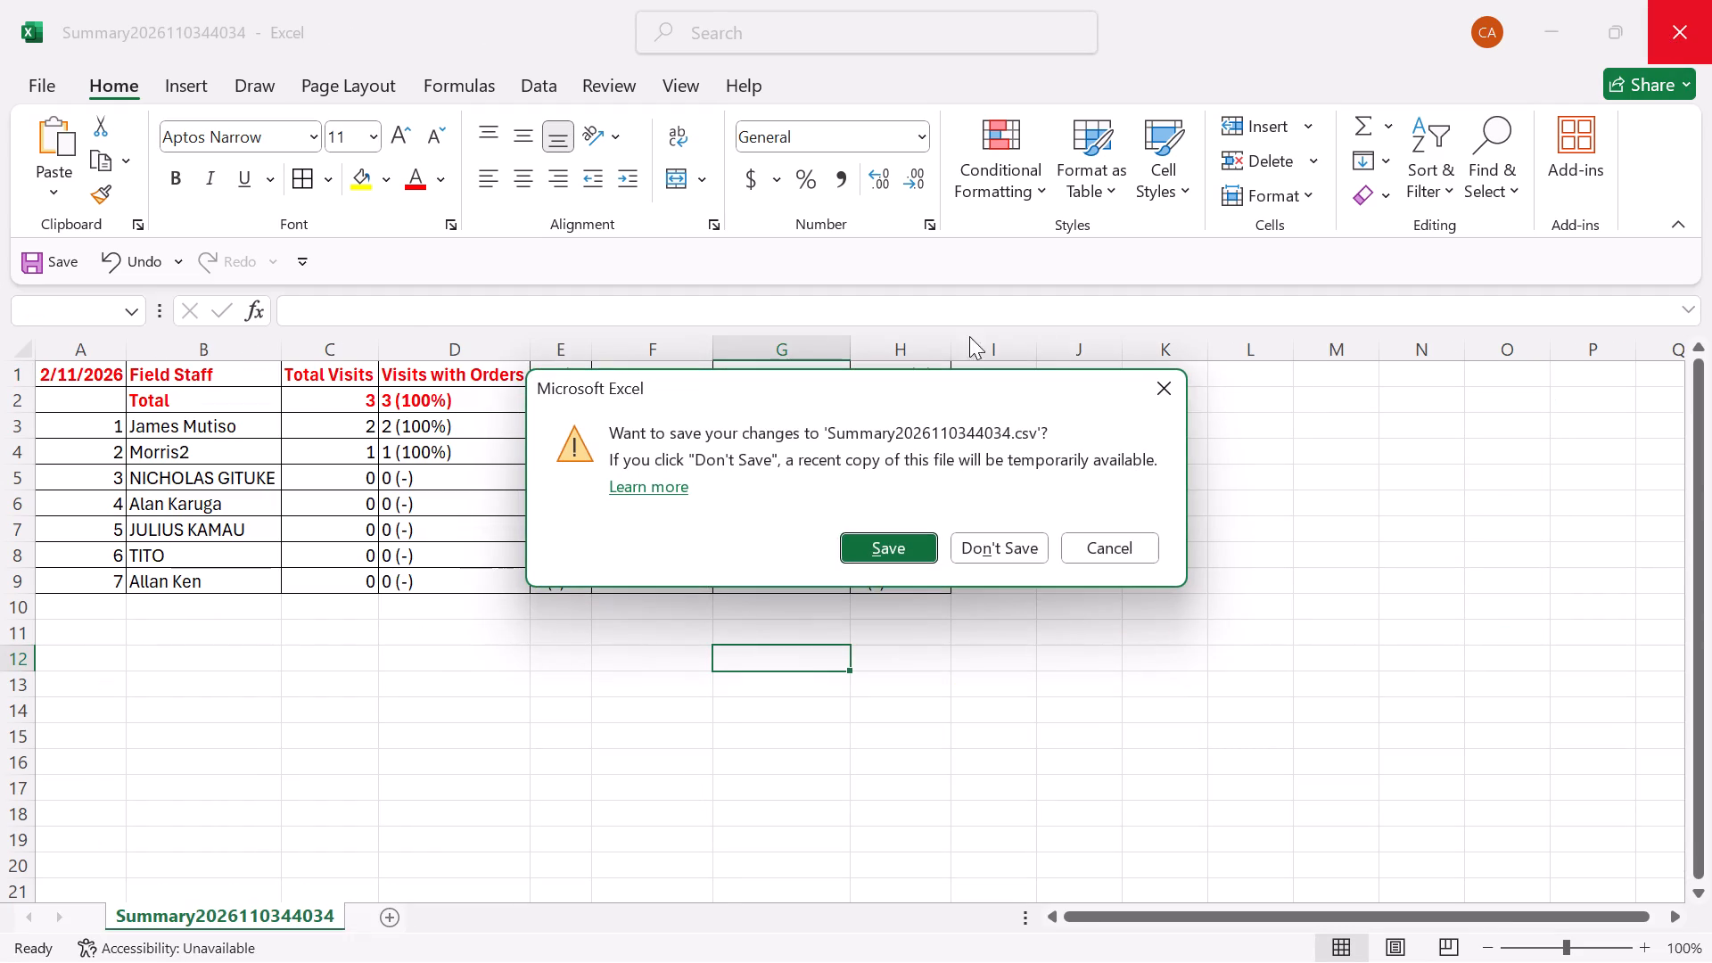
pyautogui.click(978, 548)
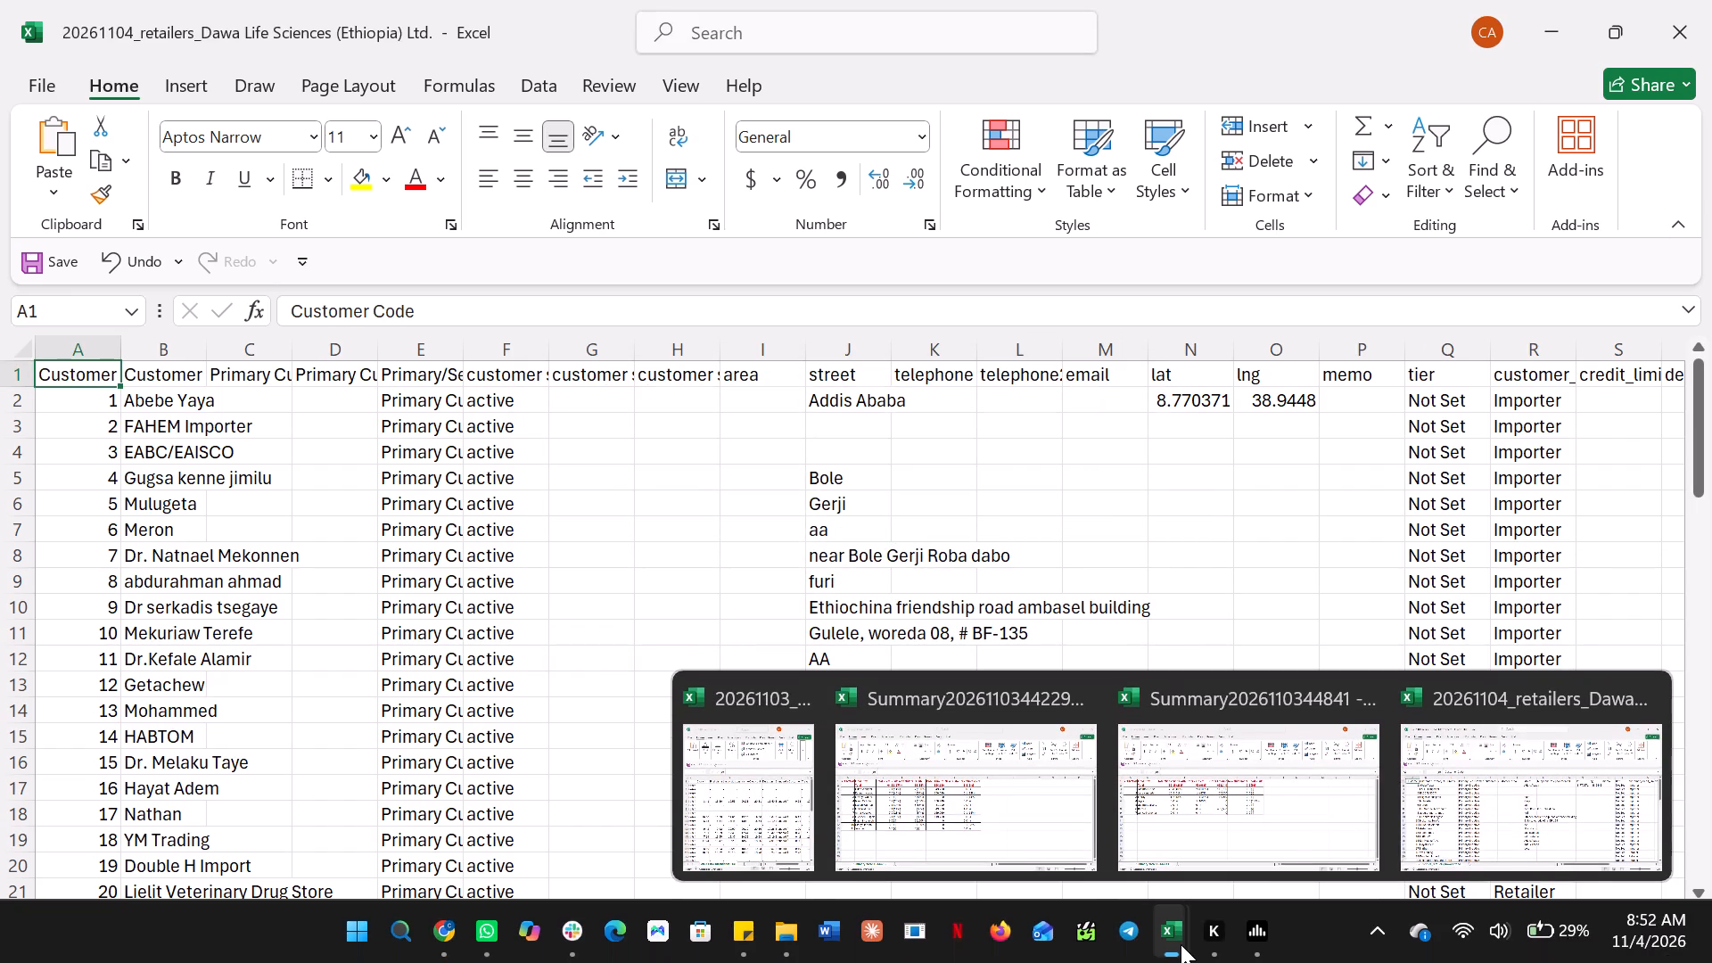
pyautogui.click(1178, 862)
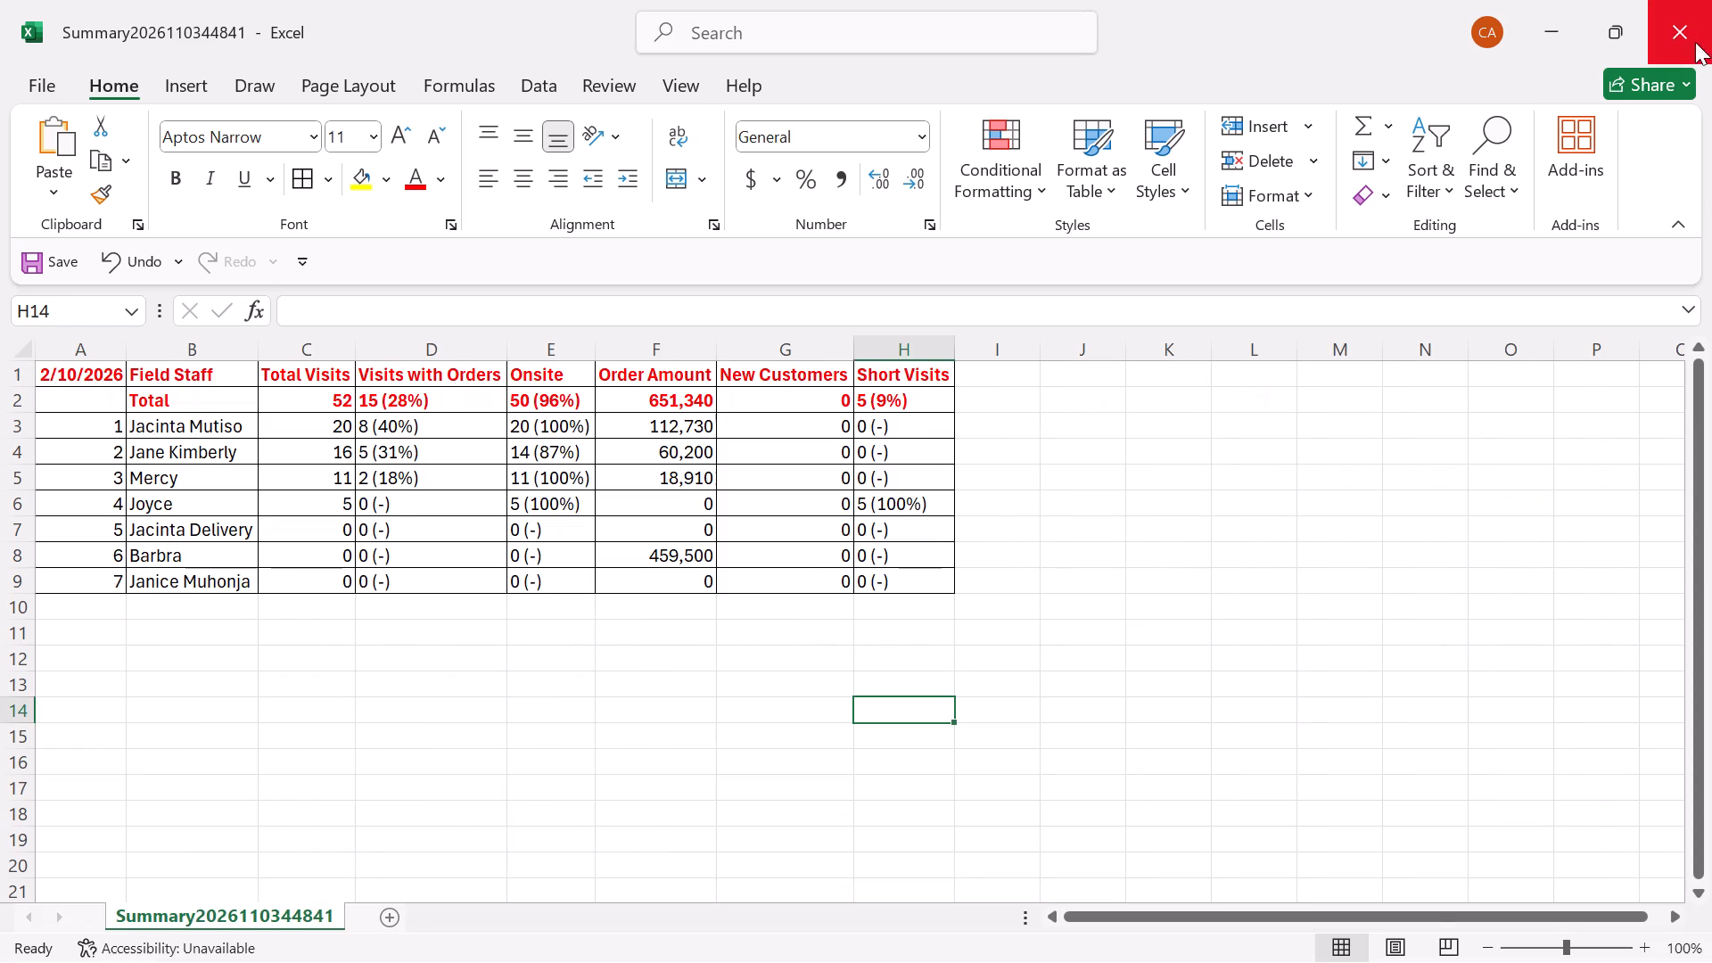
pyautogui.click(1695, 42)
pyautogui.click(1000, 539)
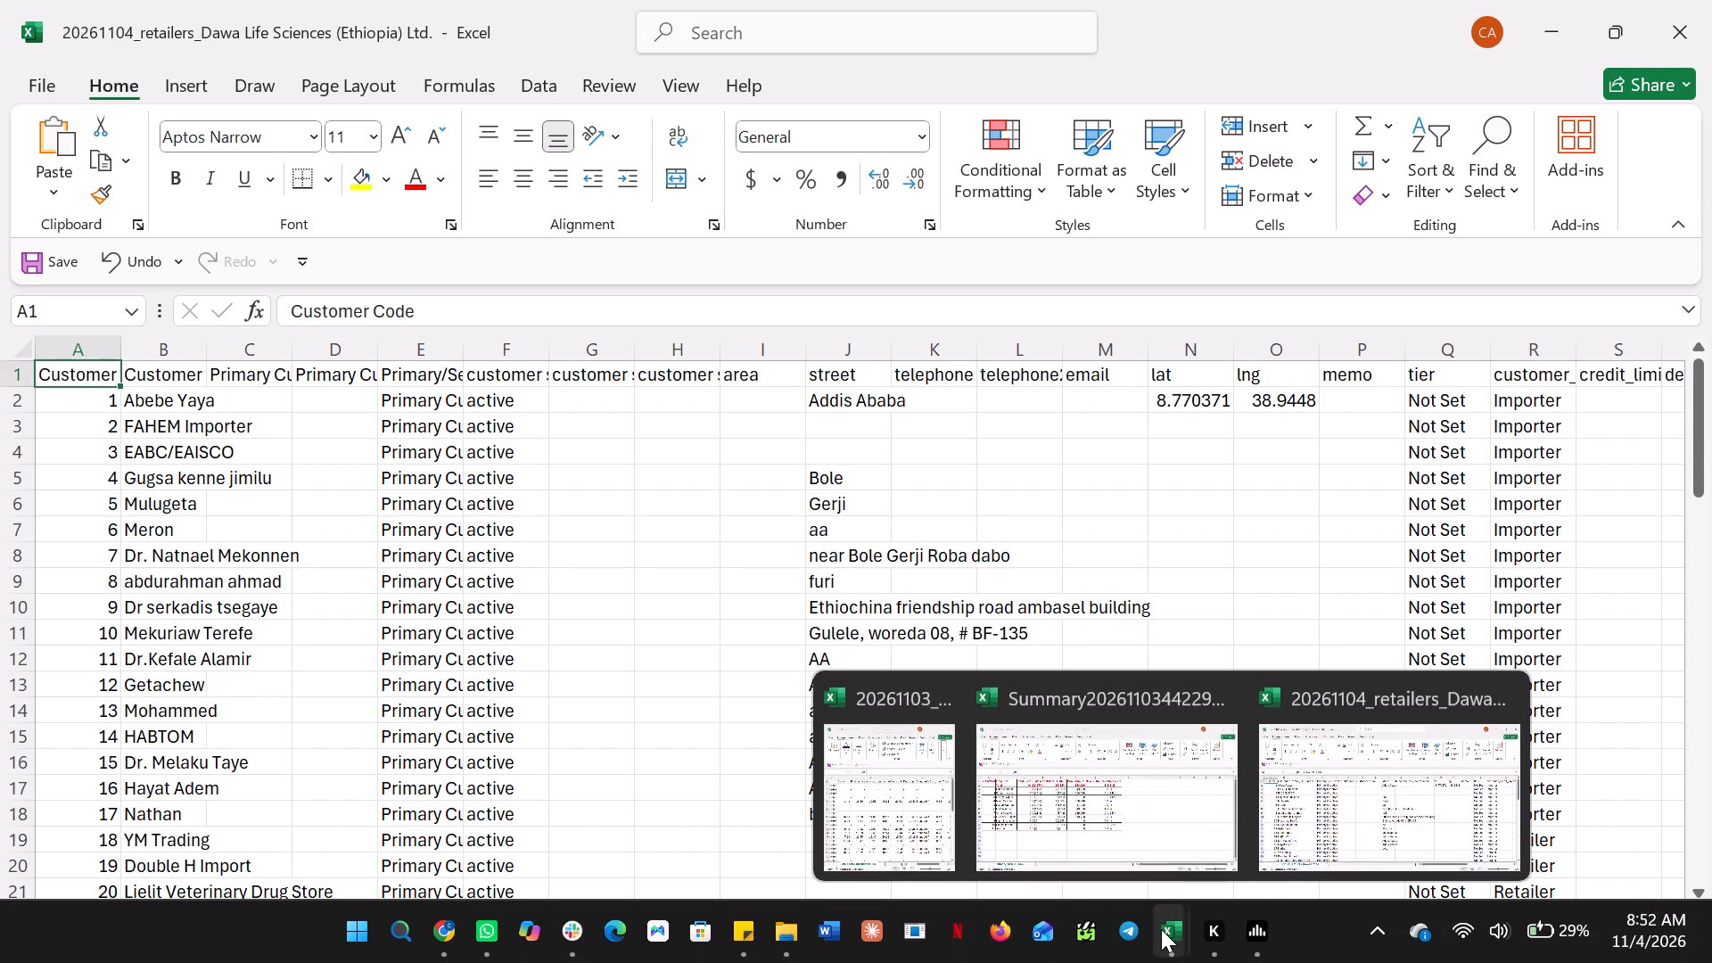
pyautogui.click(1083, 796)
pyautogui.click(1690, 6)
pyautogui.click(1007, 535)
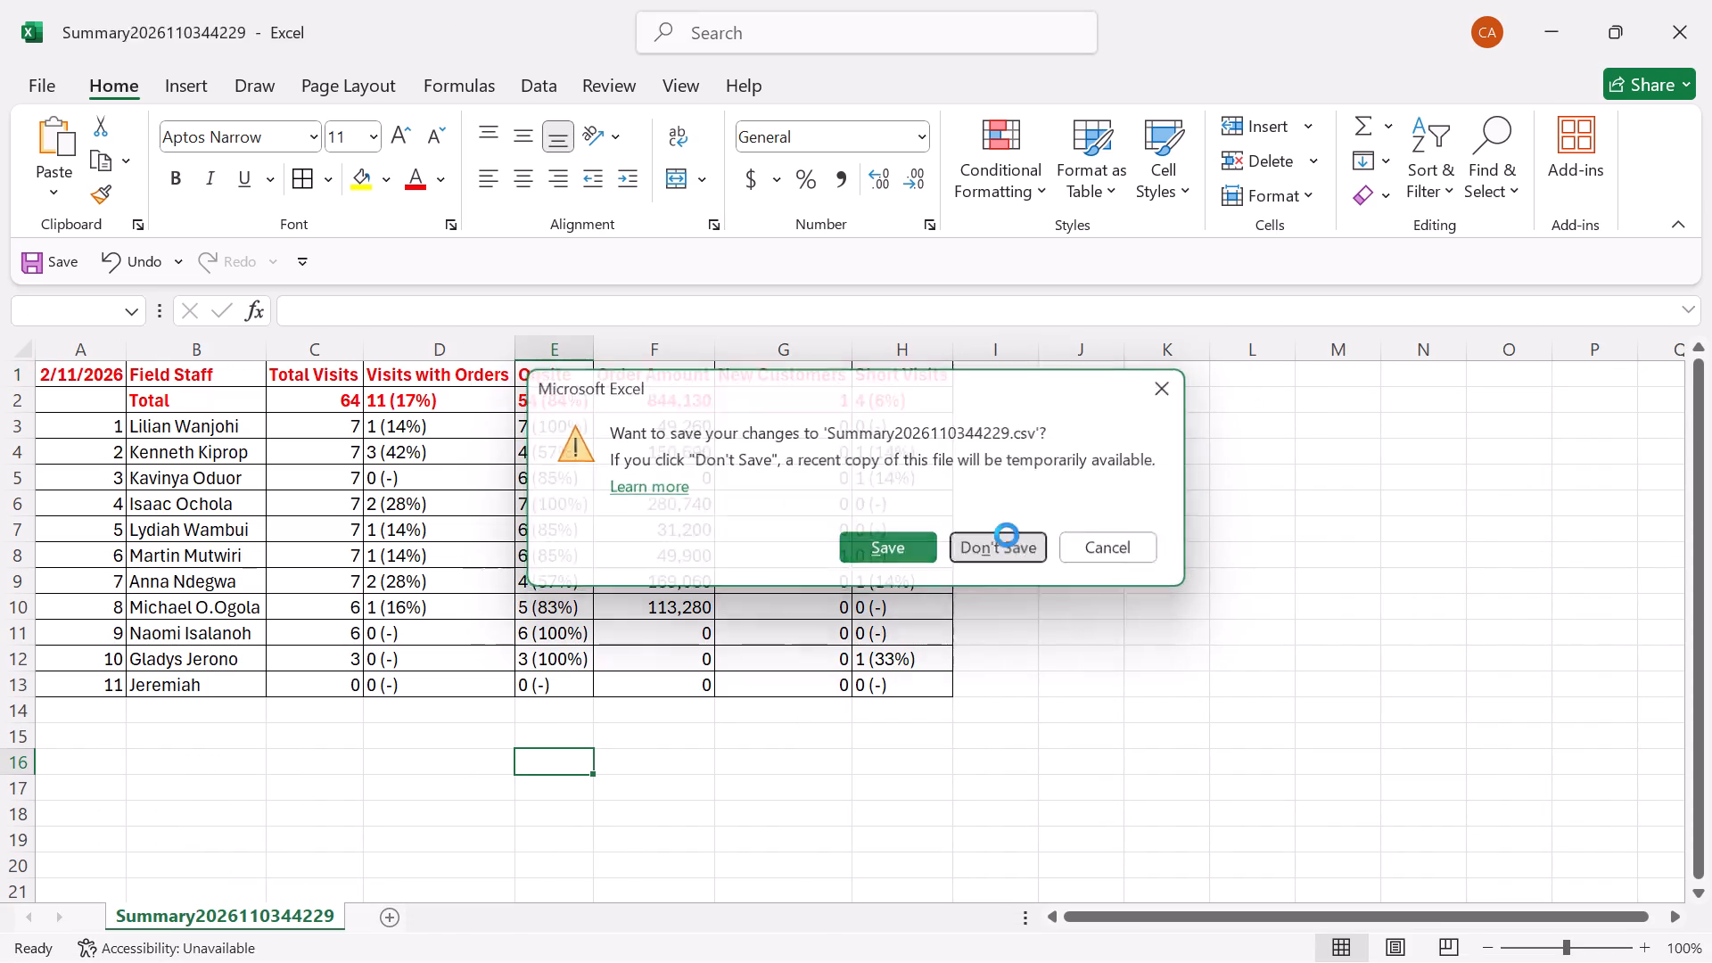
# Close the 20261103_attendance (15) workbook without saving.
pyautogui.click(1005, 779)
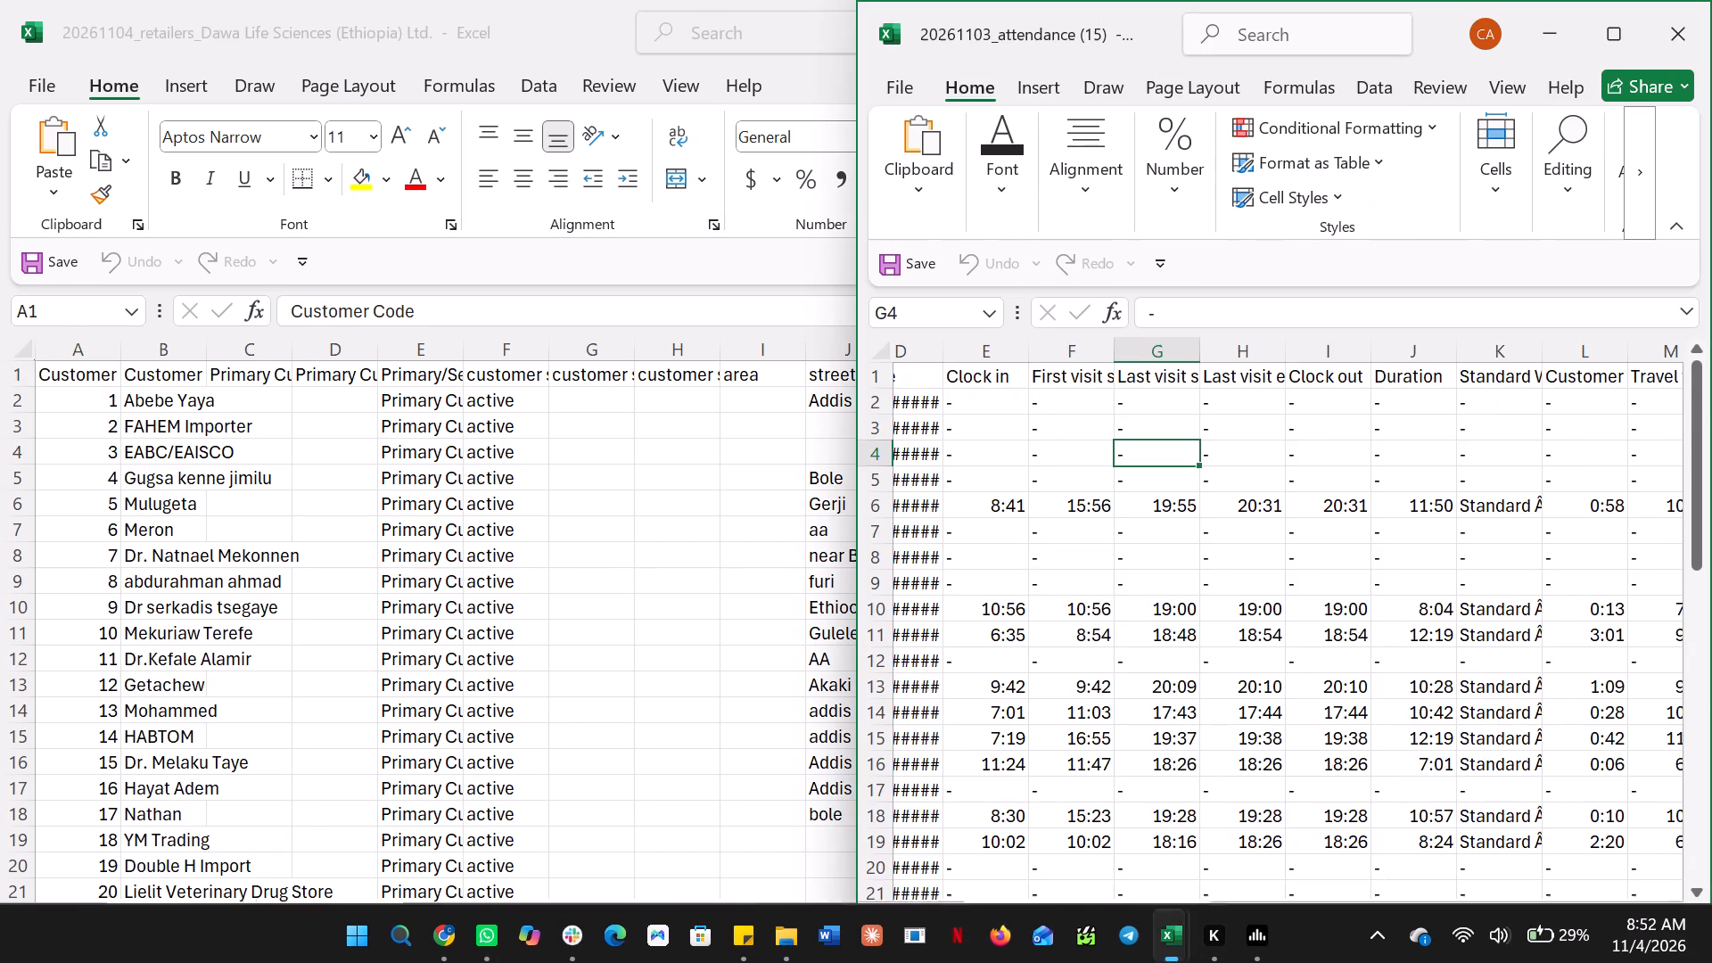
pyautogui.click(1696, 33)
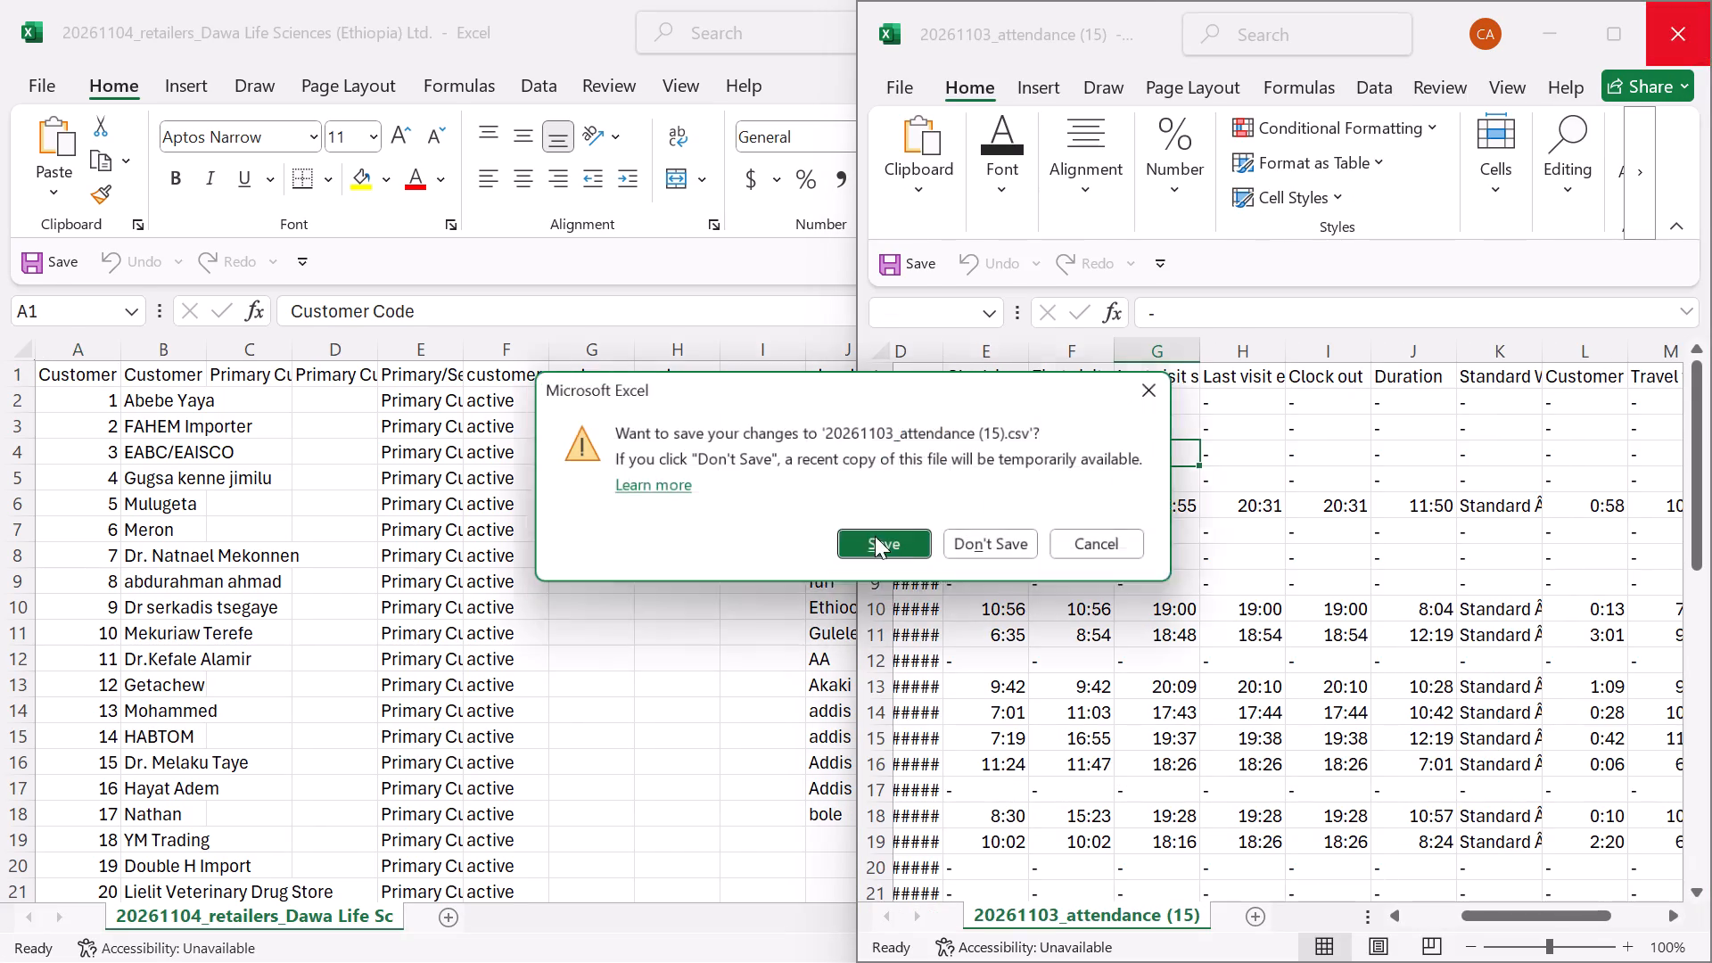
pyautogui.click(1035, 532)
# Autofit the width of all columns in the 20261104_retailers_Dawa Life Sciences (Ethiopia) sheet.
pyautogui.click(1165, 522)
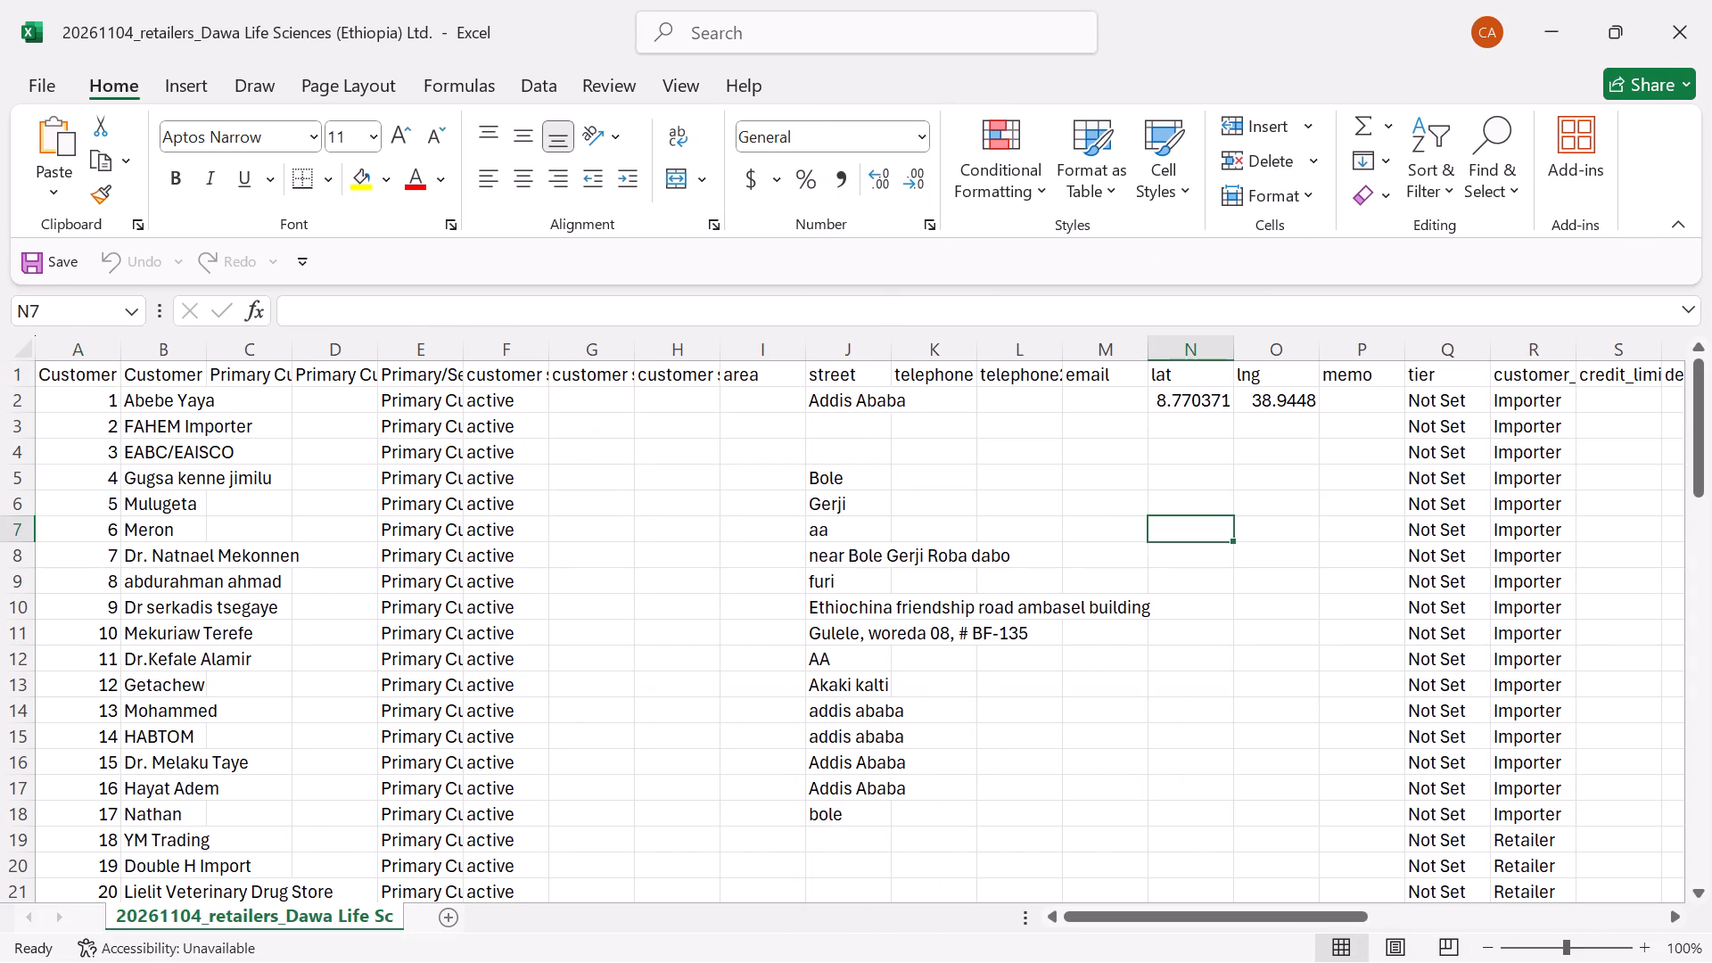
pyautogui.click(20, 348)
pyautogui.doubleClick(120, 350)
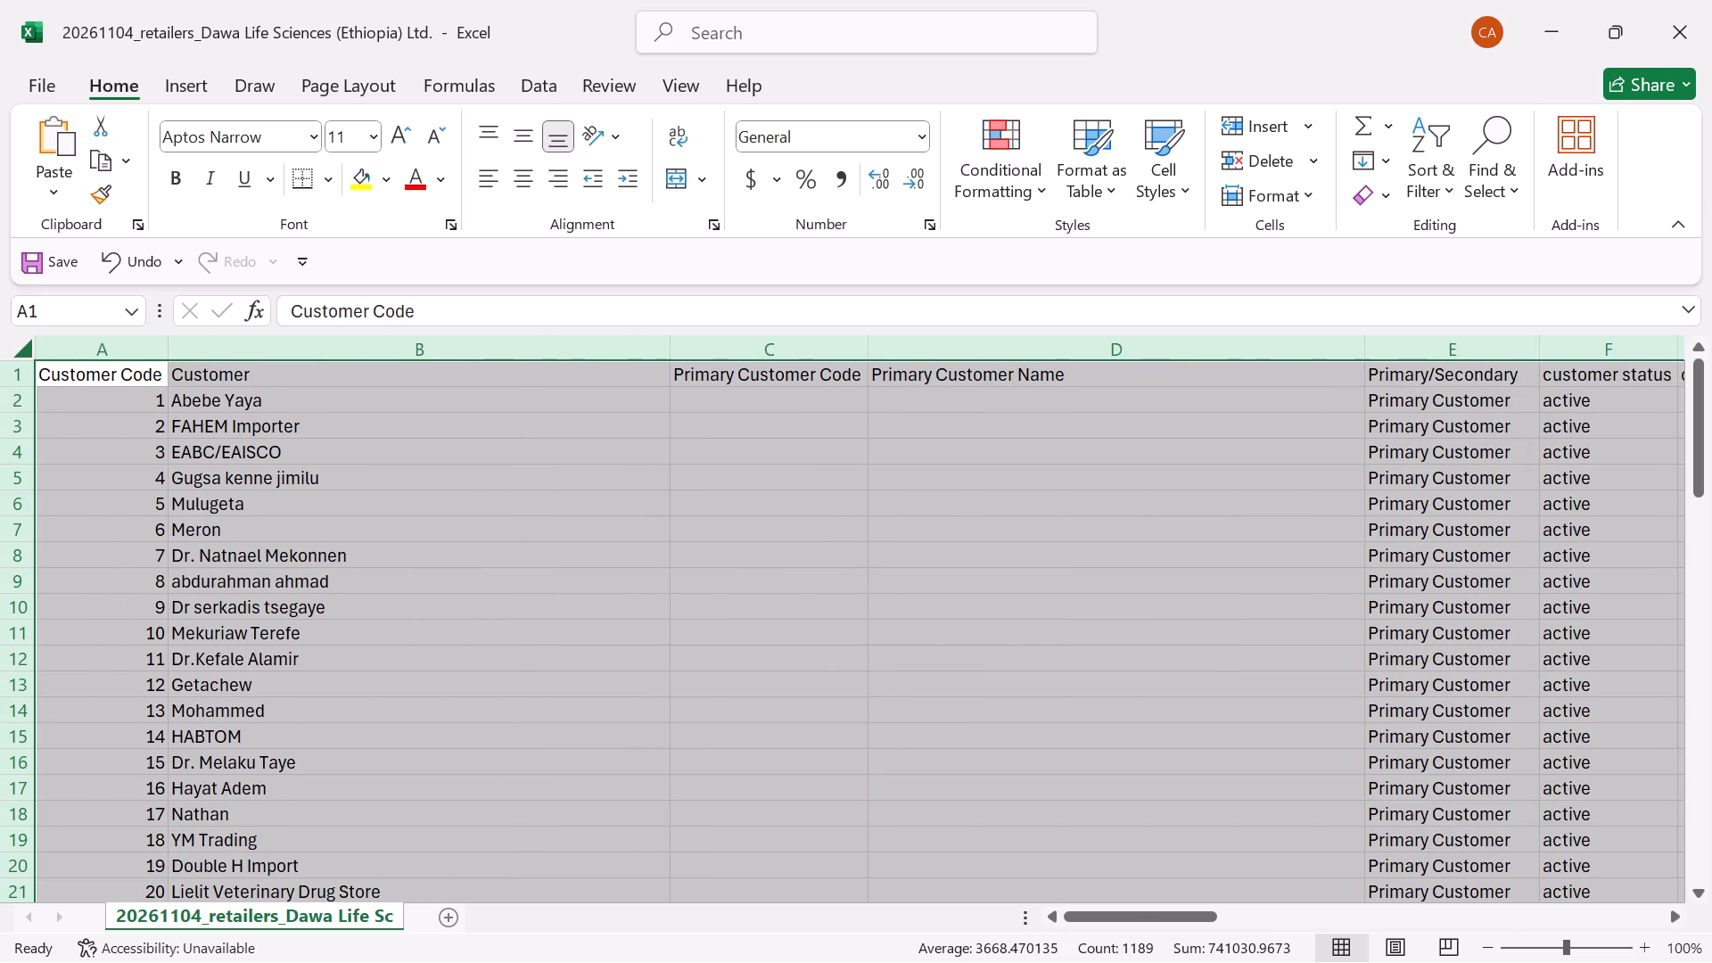
pyautogui.click(1204, 520)
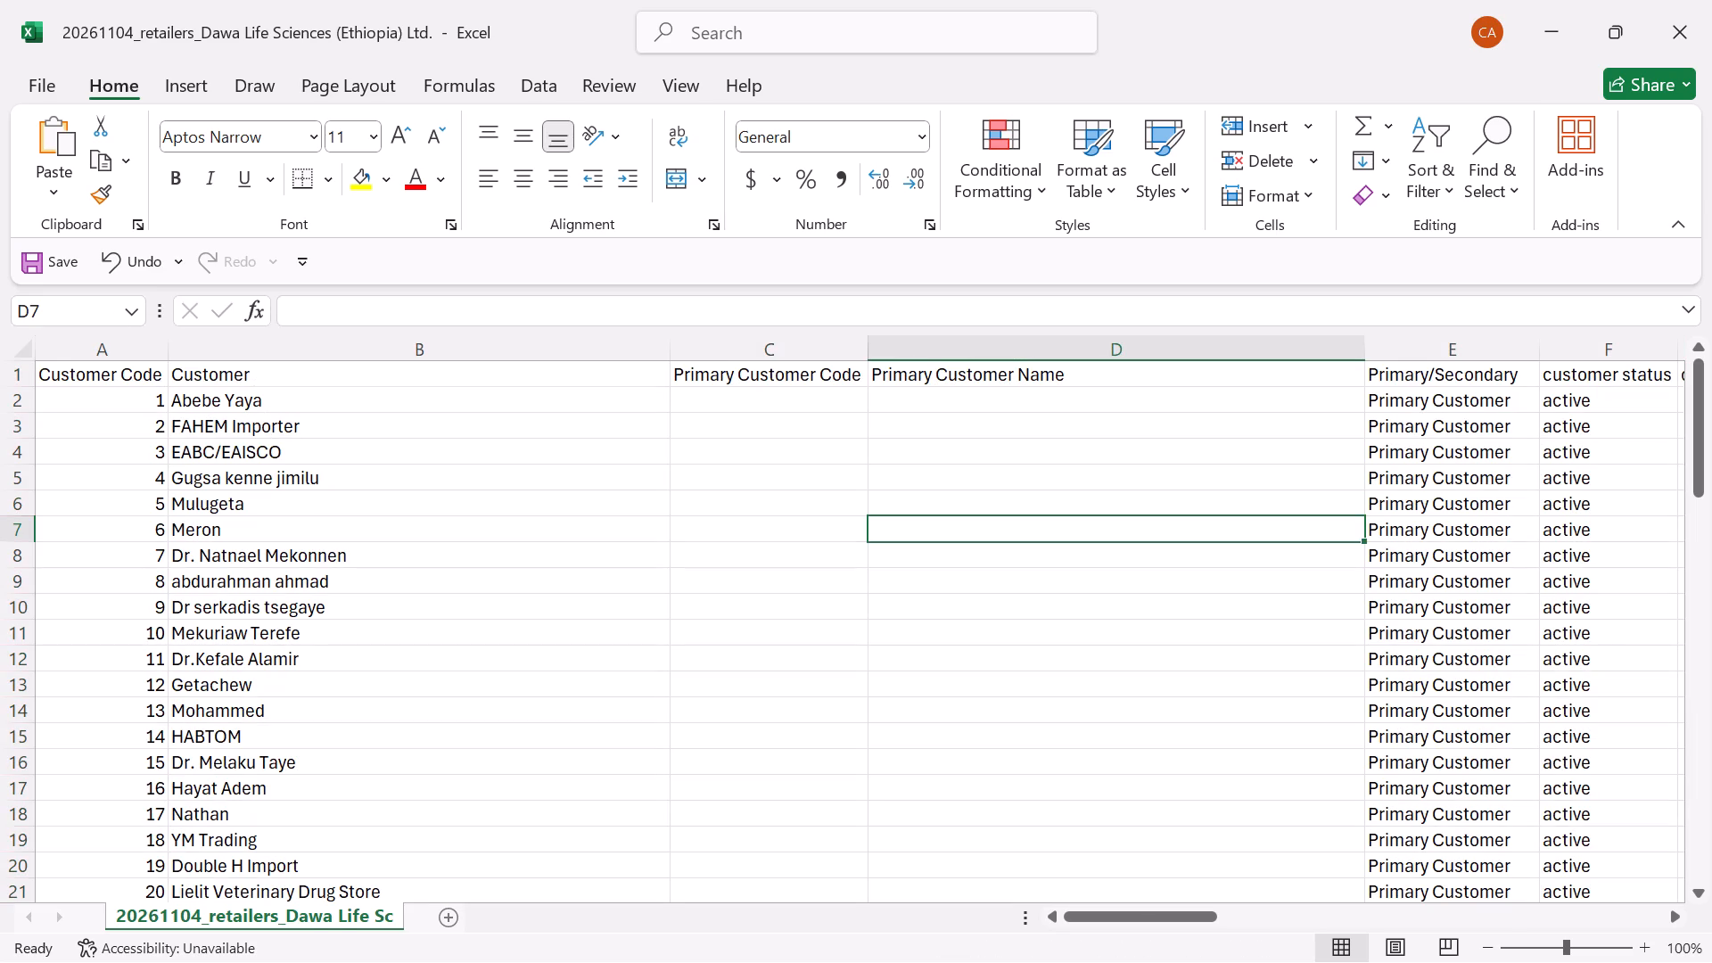
# Look across the columns of the retailers sheet, including street, coordinates, customer_type, region and registration details.
pyautogui.hscroll(-5, 1559, 520)
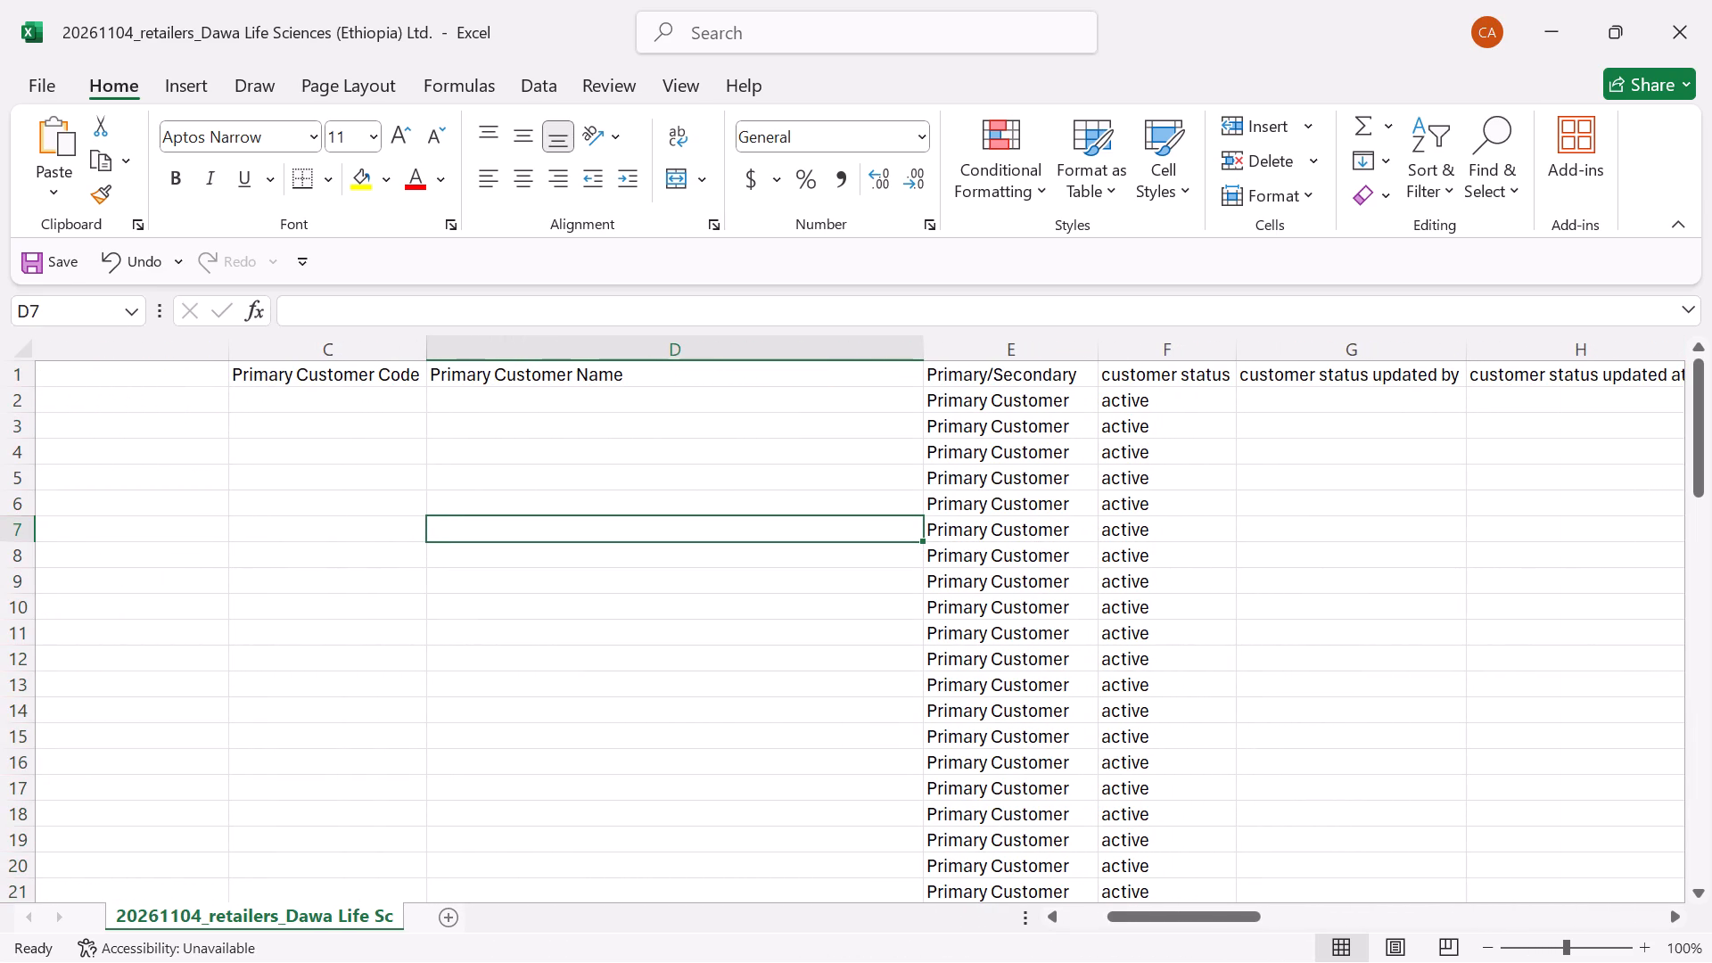
pyautogui.hscroll(-1, 1548, 519)
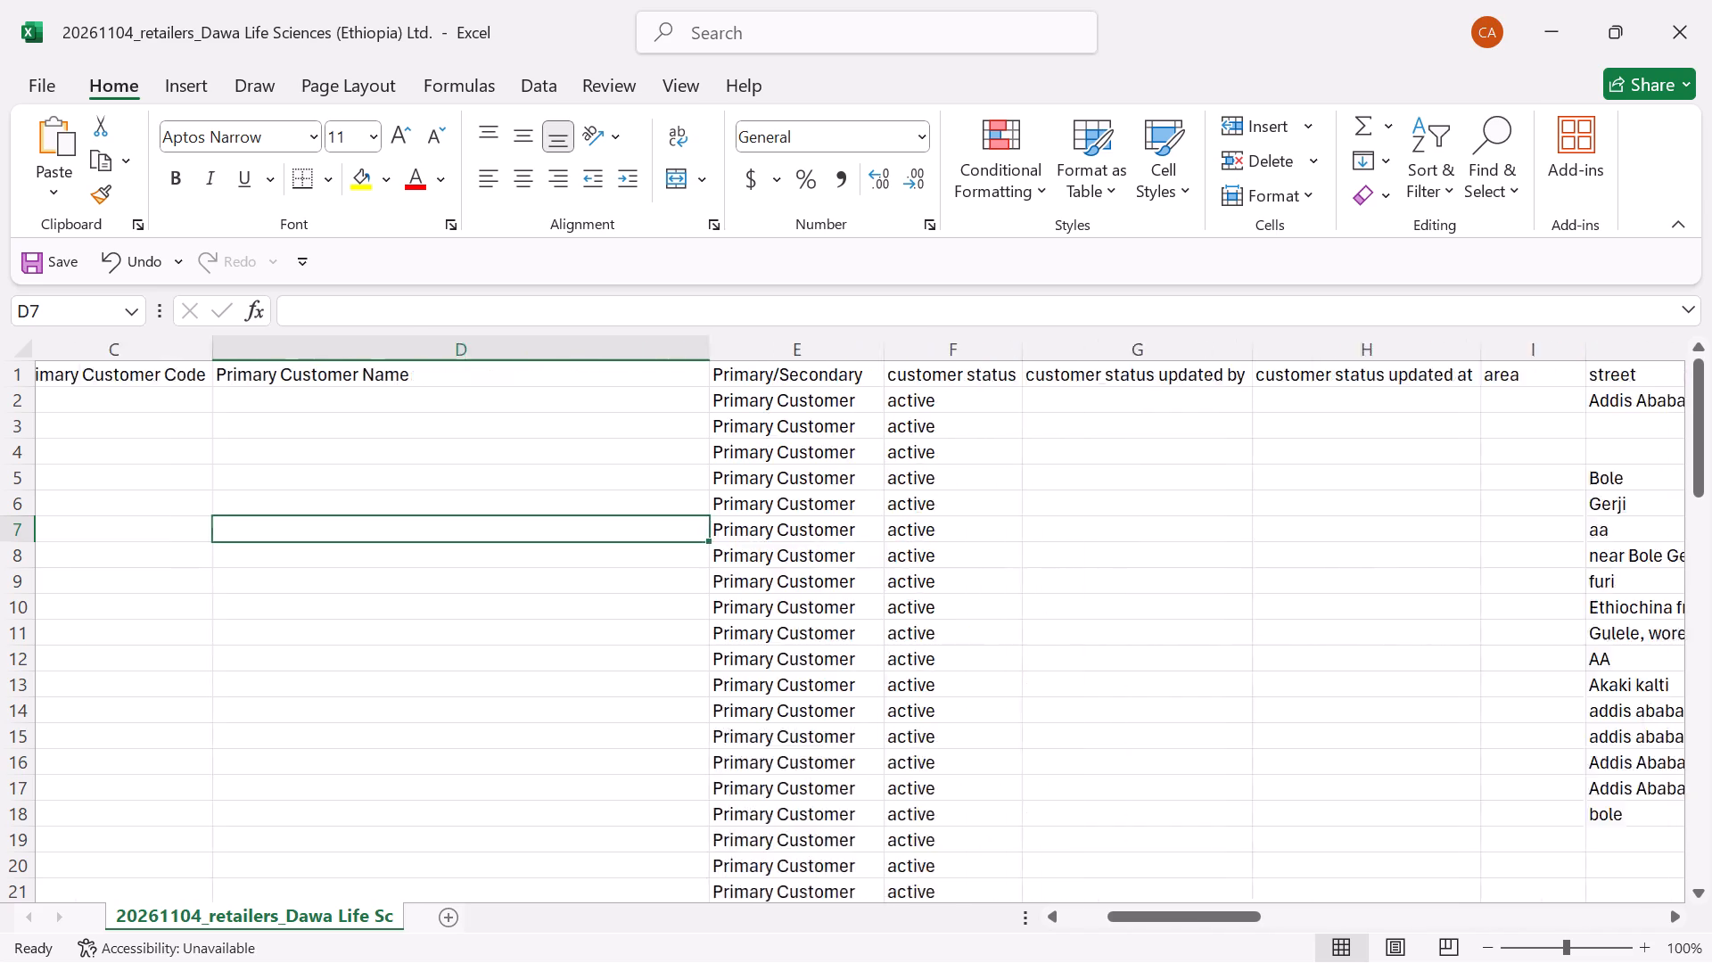
pyautogui.hscroll(-7, 1548, 519)
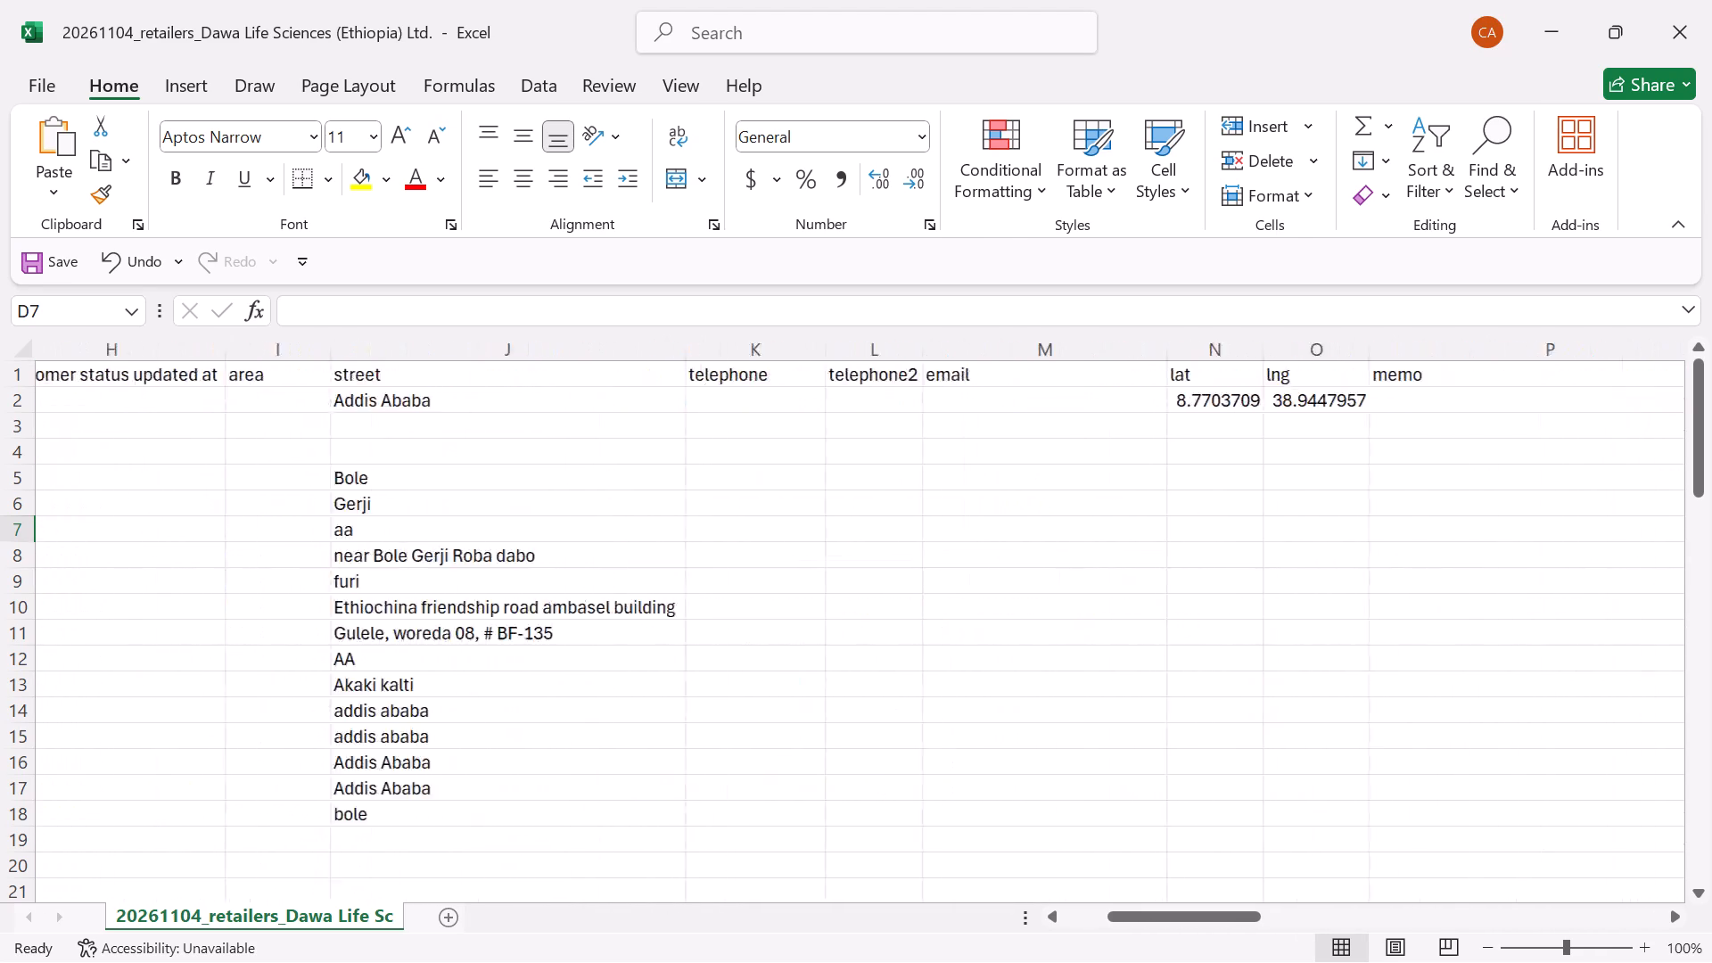
pyautogui.hscroll(-4, 1548, 519)
pyautogui.hscroll(2, 1548, 519)
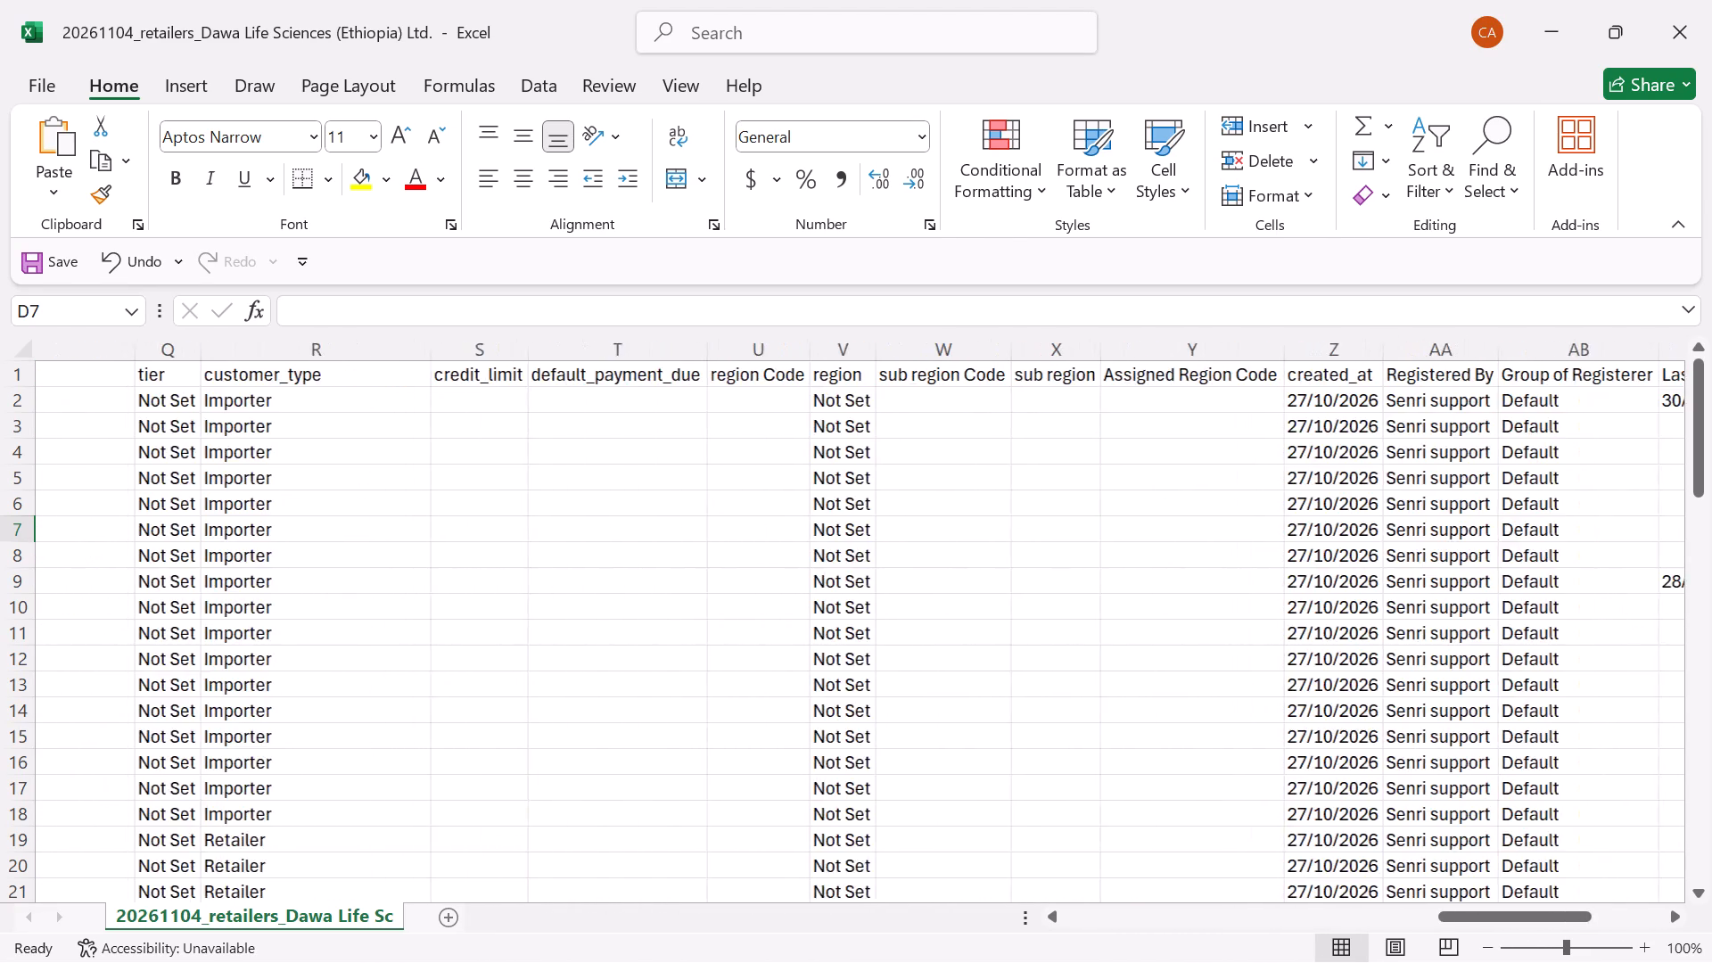
pyautogui.hscroll(2, 1548, 519)
pyautogui.scroll(-8, 1072, 611)
pyautogui.scroll(3, 1048, 613)
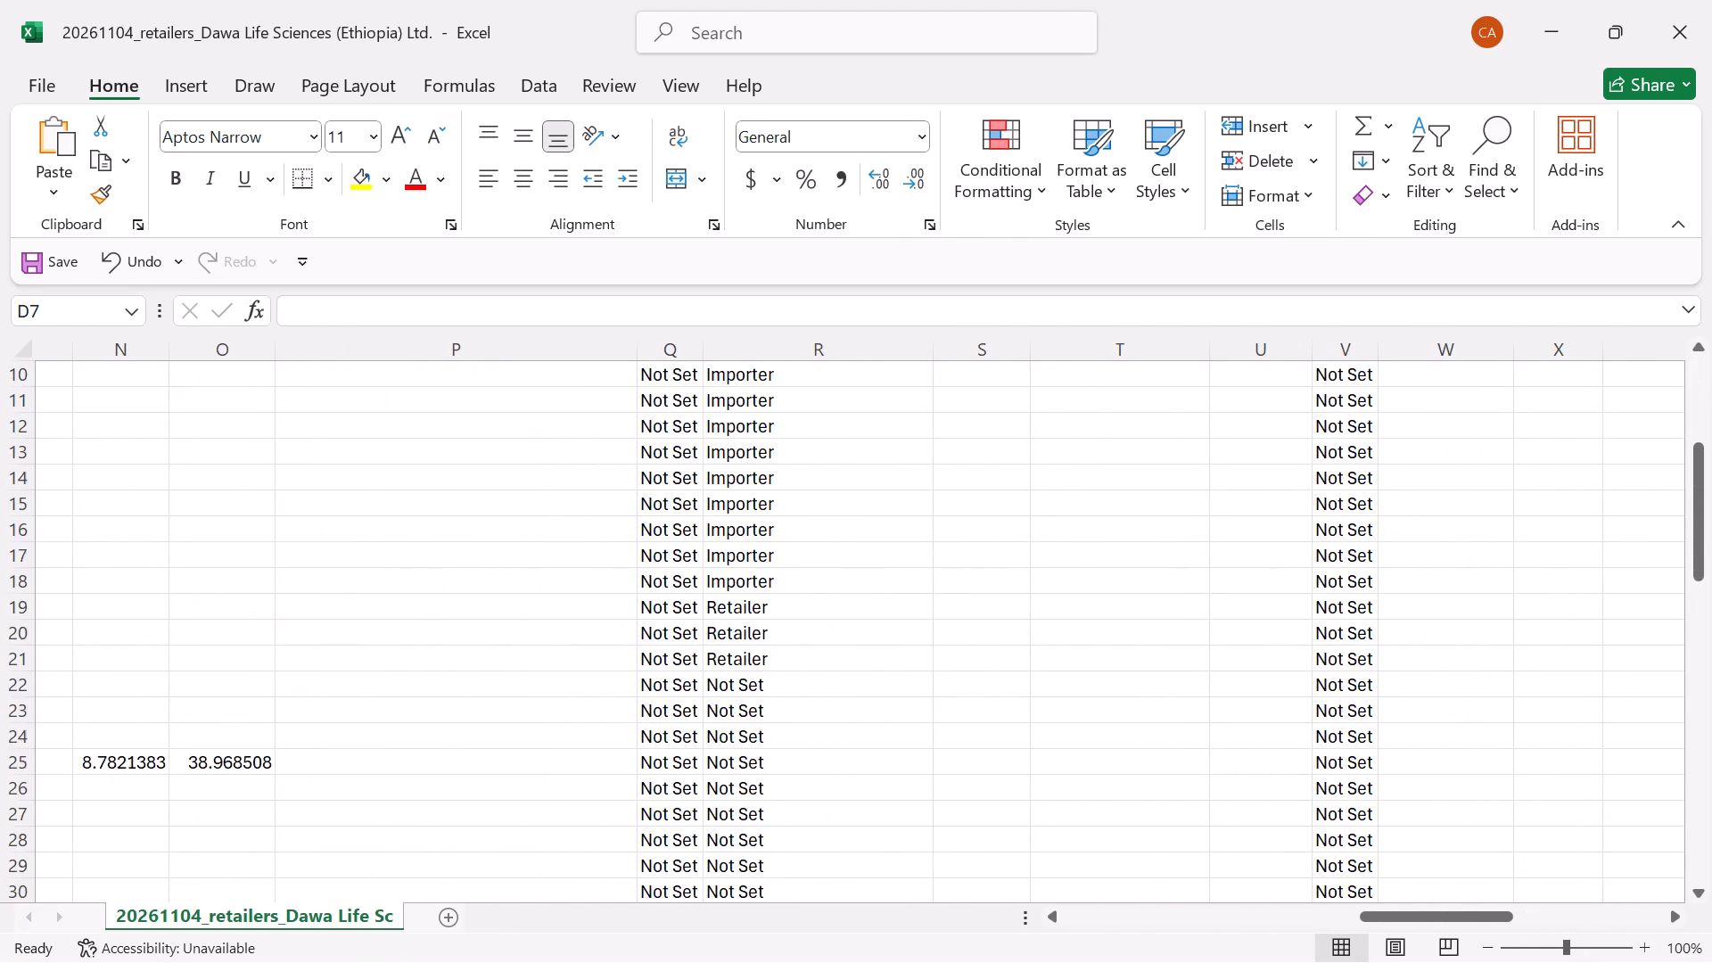
pyautogui.scroll(7, 1048, 613)
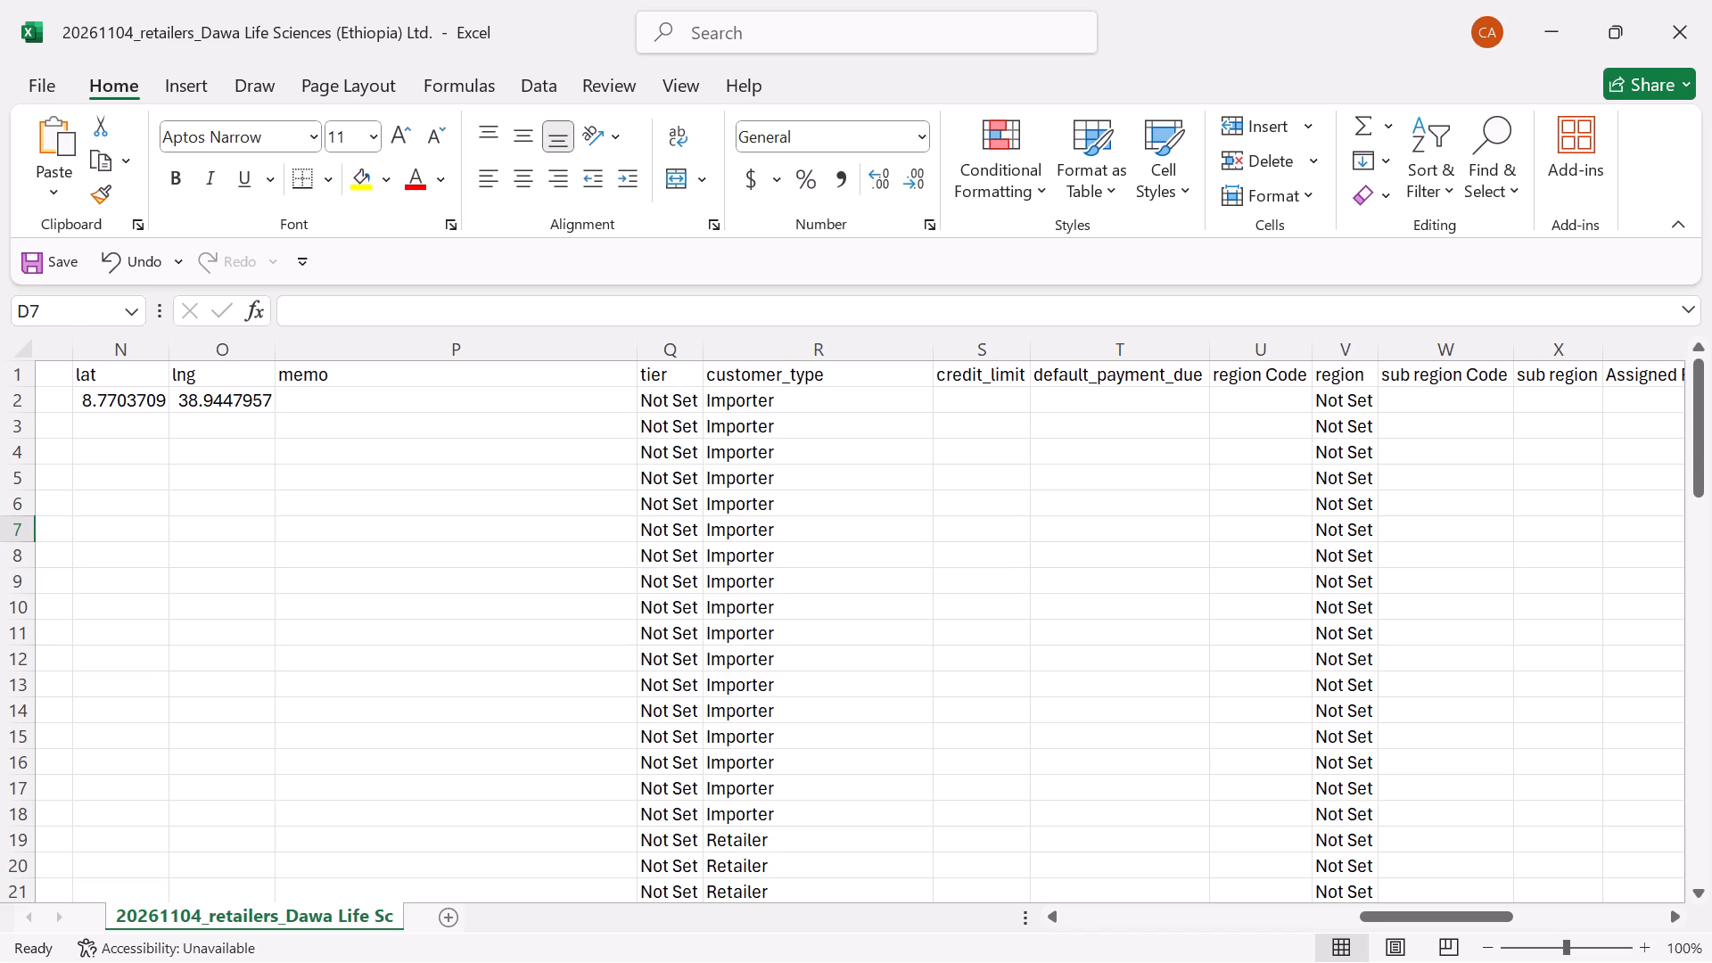
pyautogui.hscroll(8, 1046, 614)
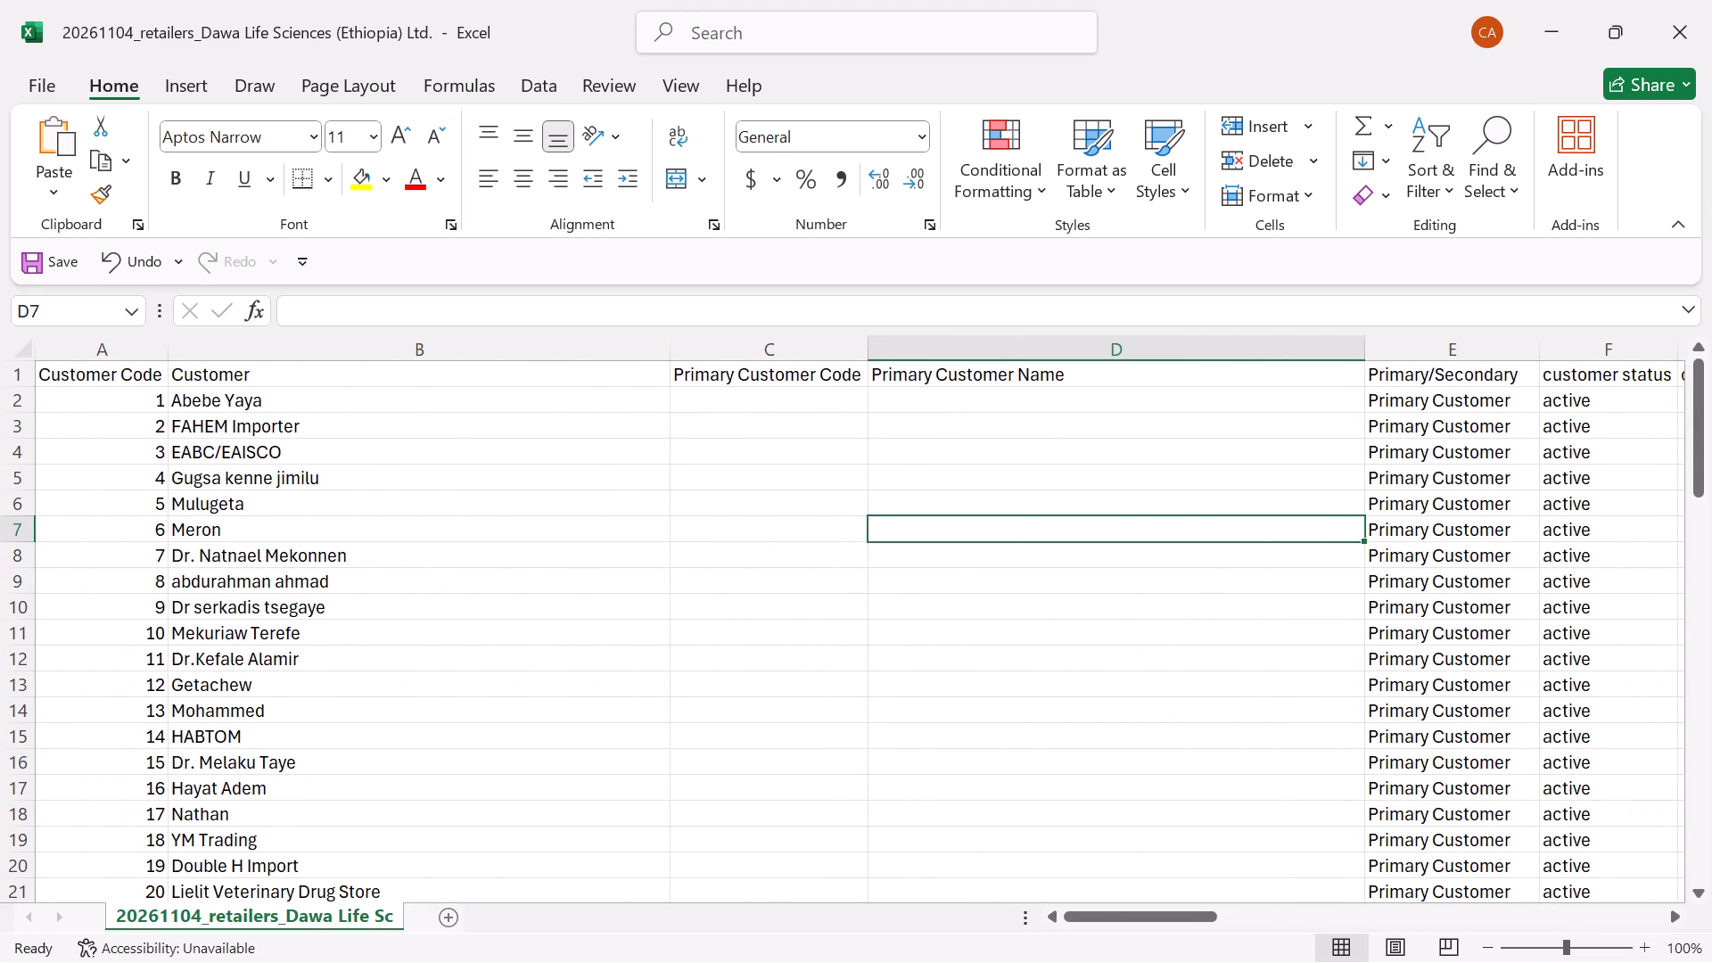
pyautogui.hotkey('ctrl', 'f')
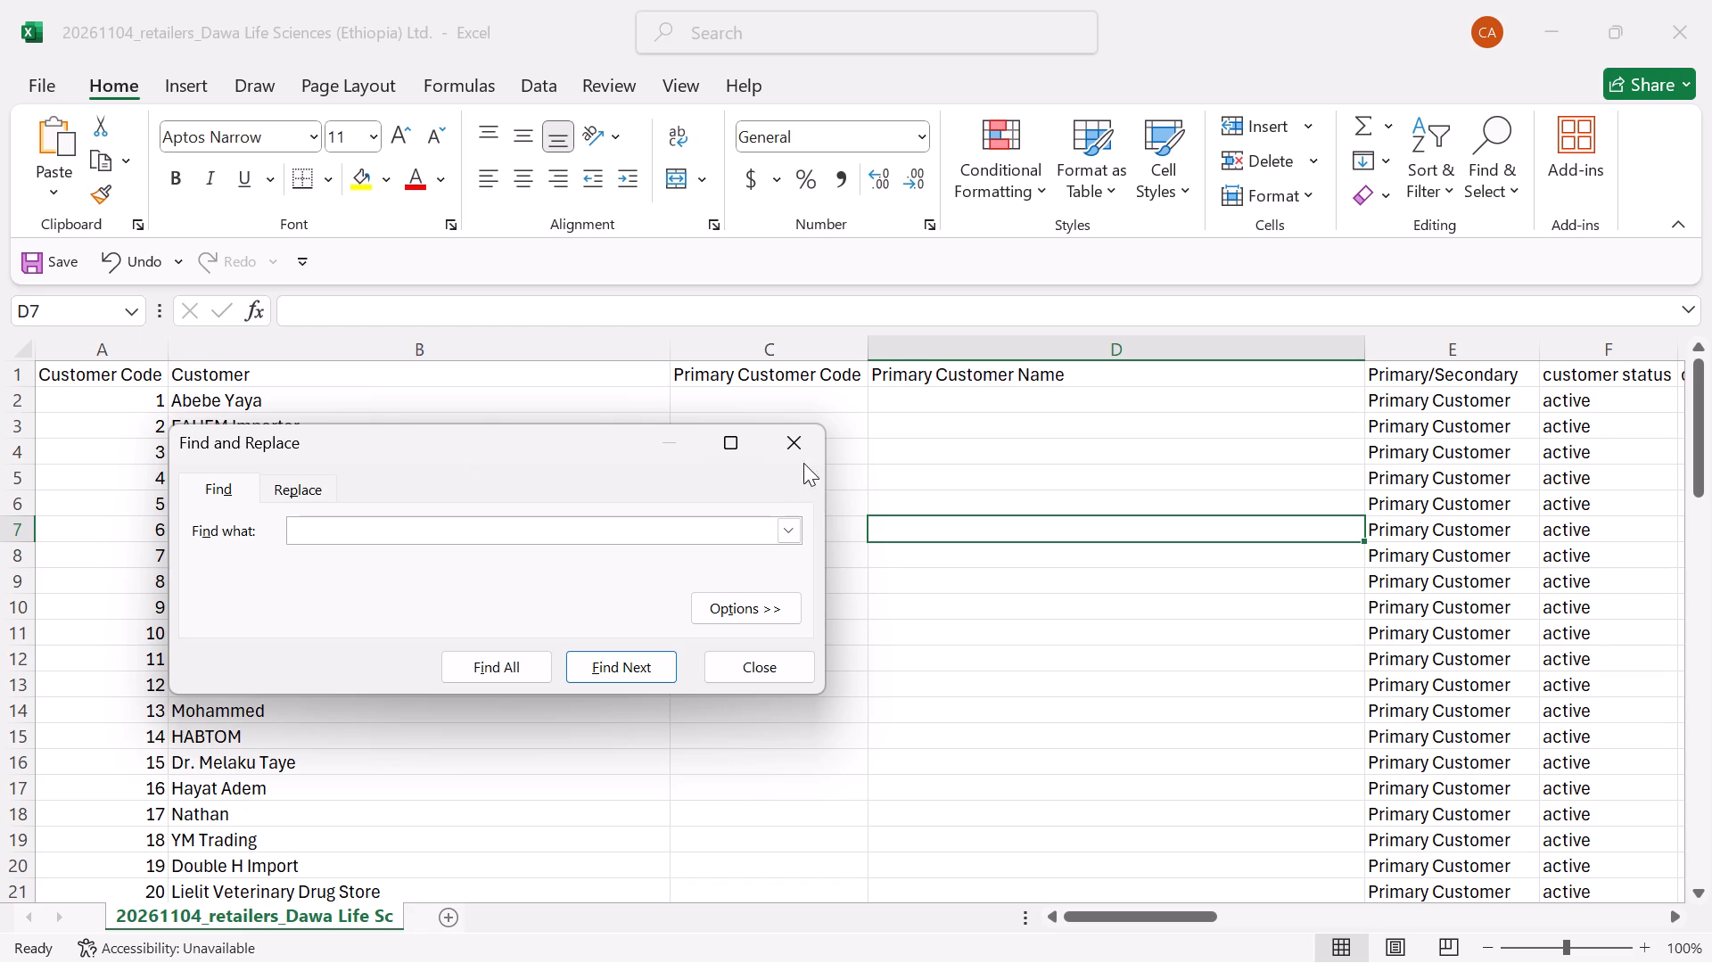
pyautogui.click(786, 442)
# Add a filter to the customer_type column and limit it to Importer.
pyautogui.hscroll(-7, 1393, 472)
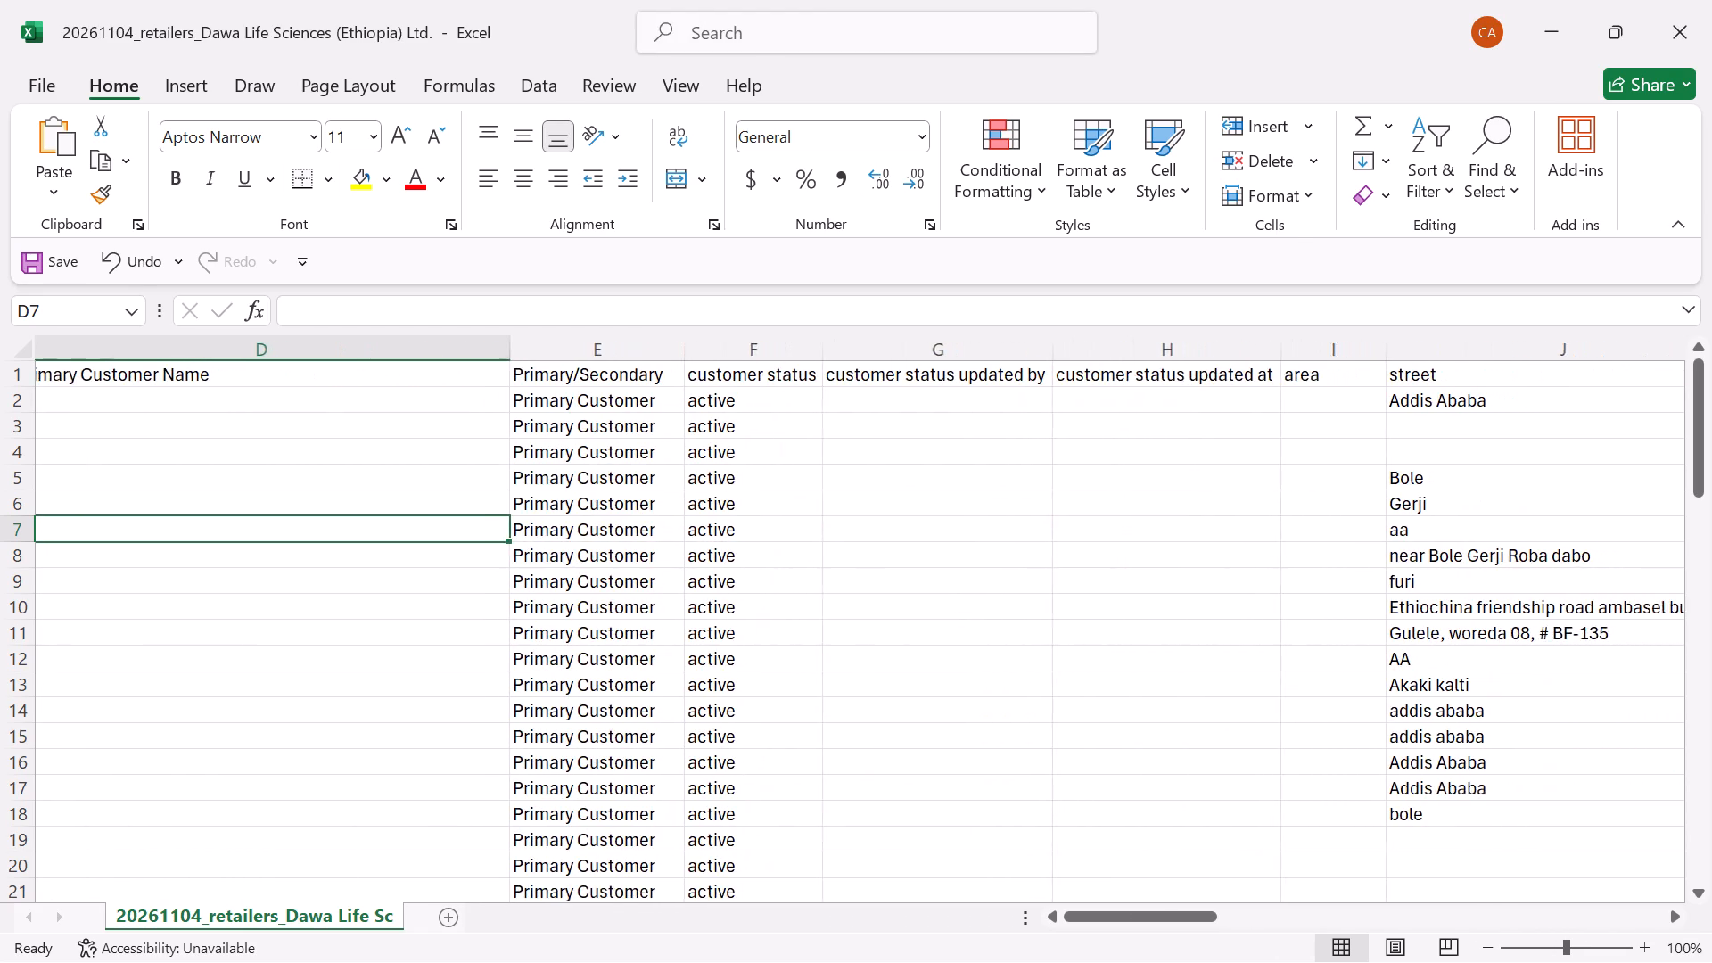
pyautogui.hscroll(-6, 1393, 472)
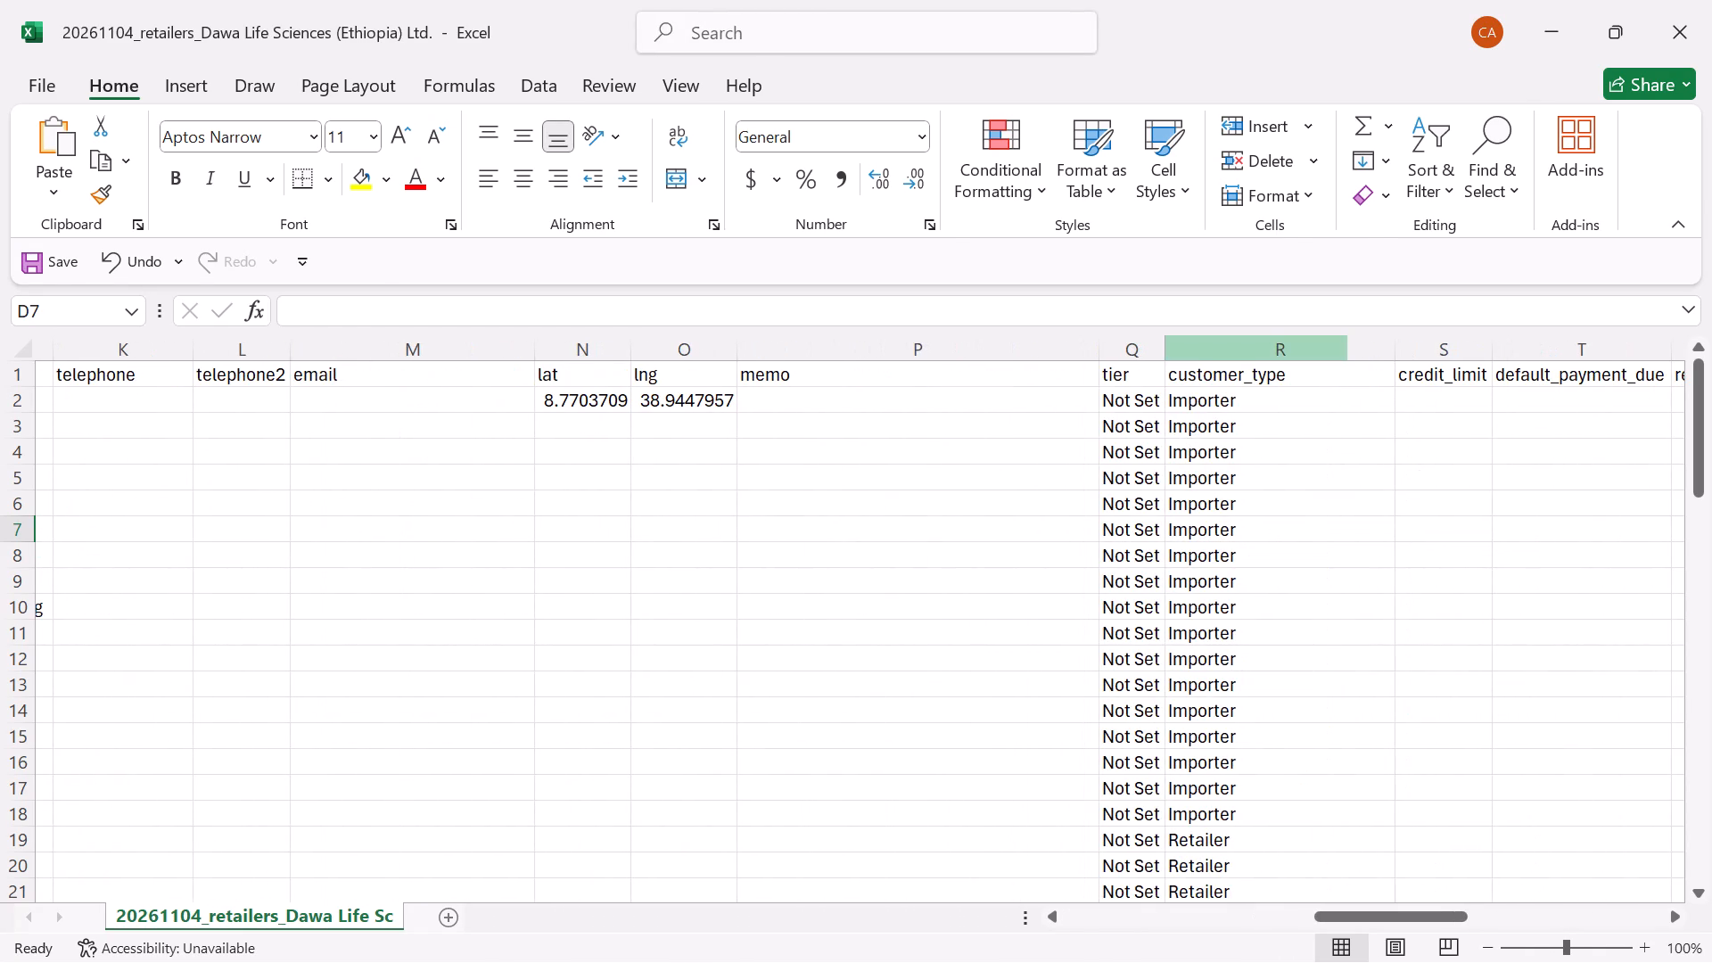
pyautogui.click(1222, 348)
pyautogui.click(1428, 187)
pyautogui.click(1478, 350)
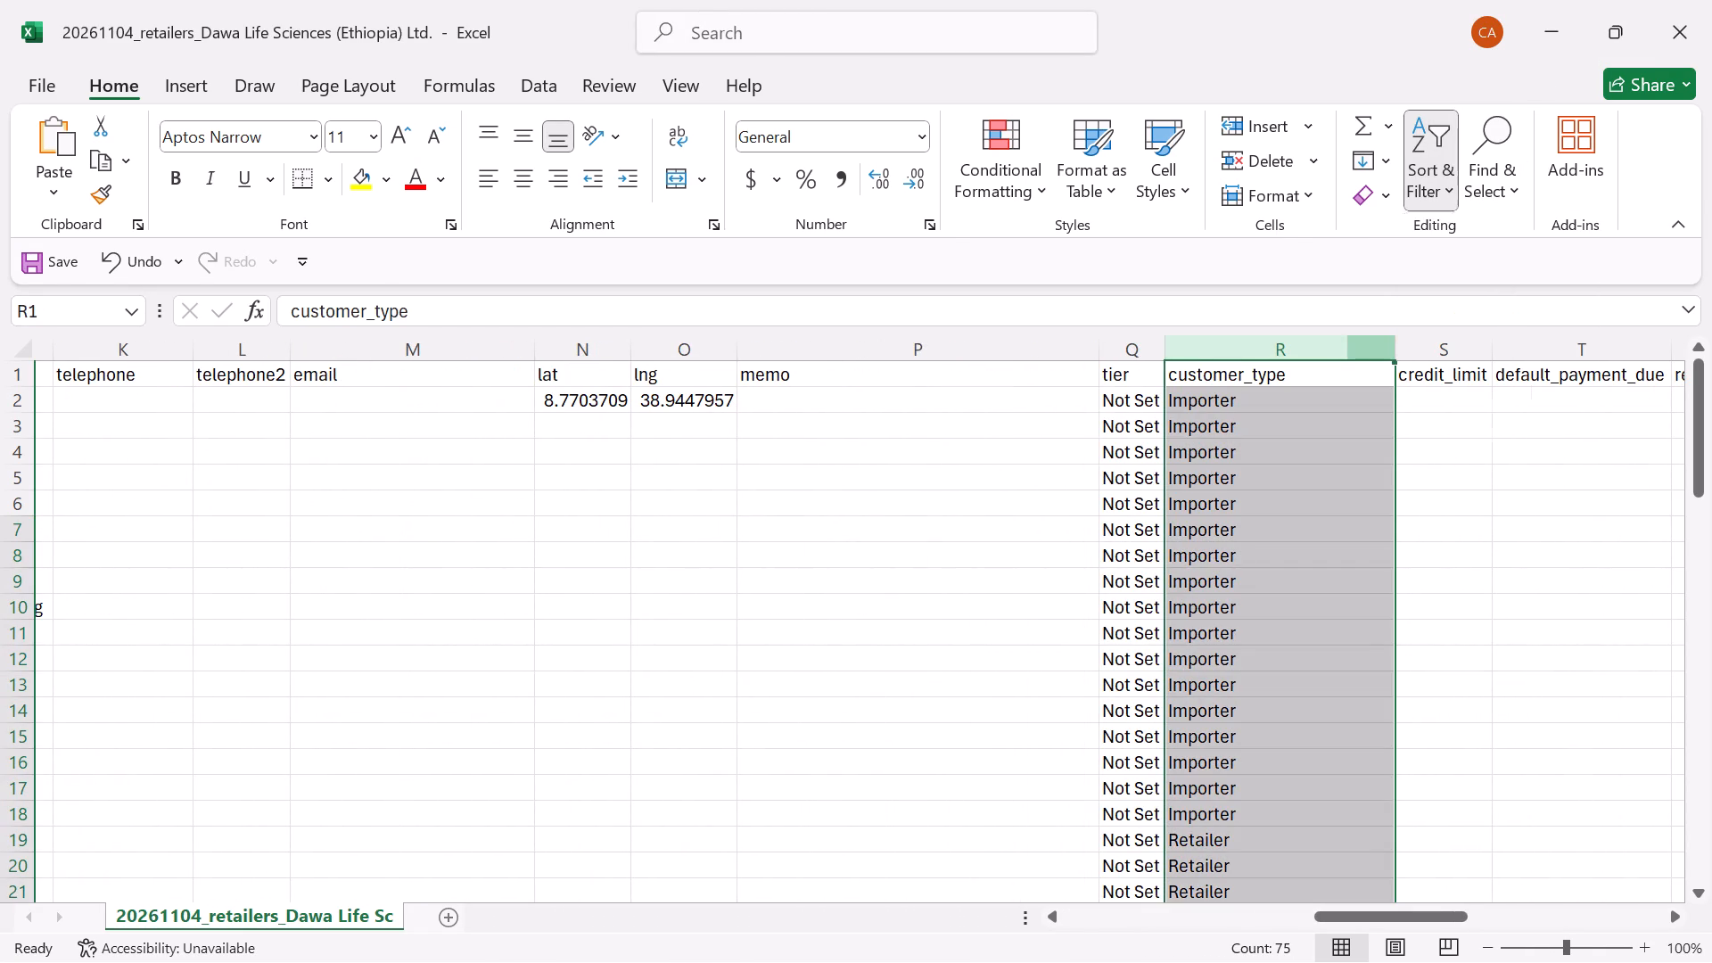
pyautogui.click(1392, 374)
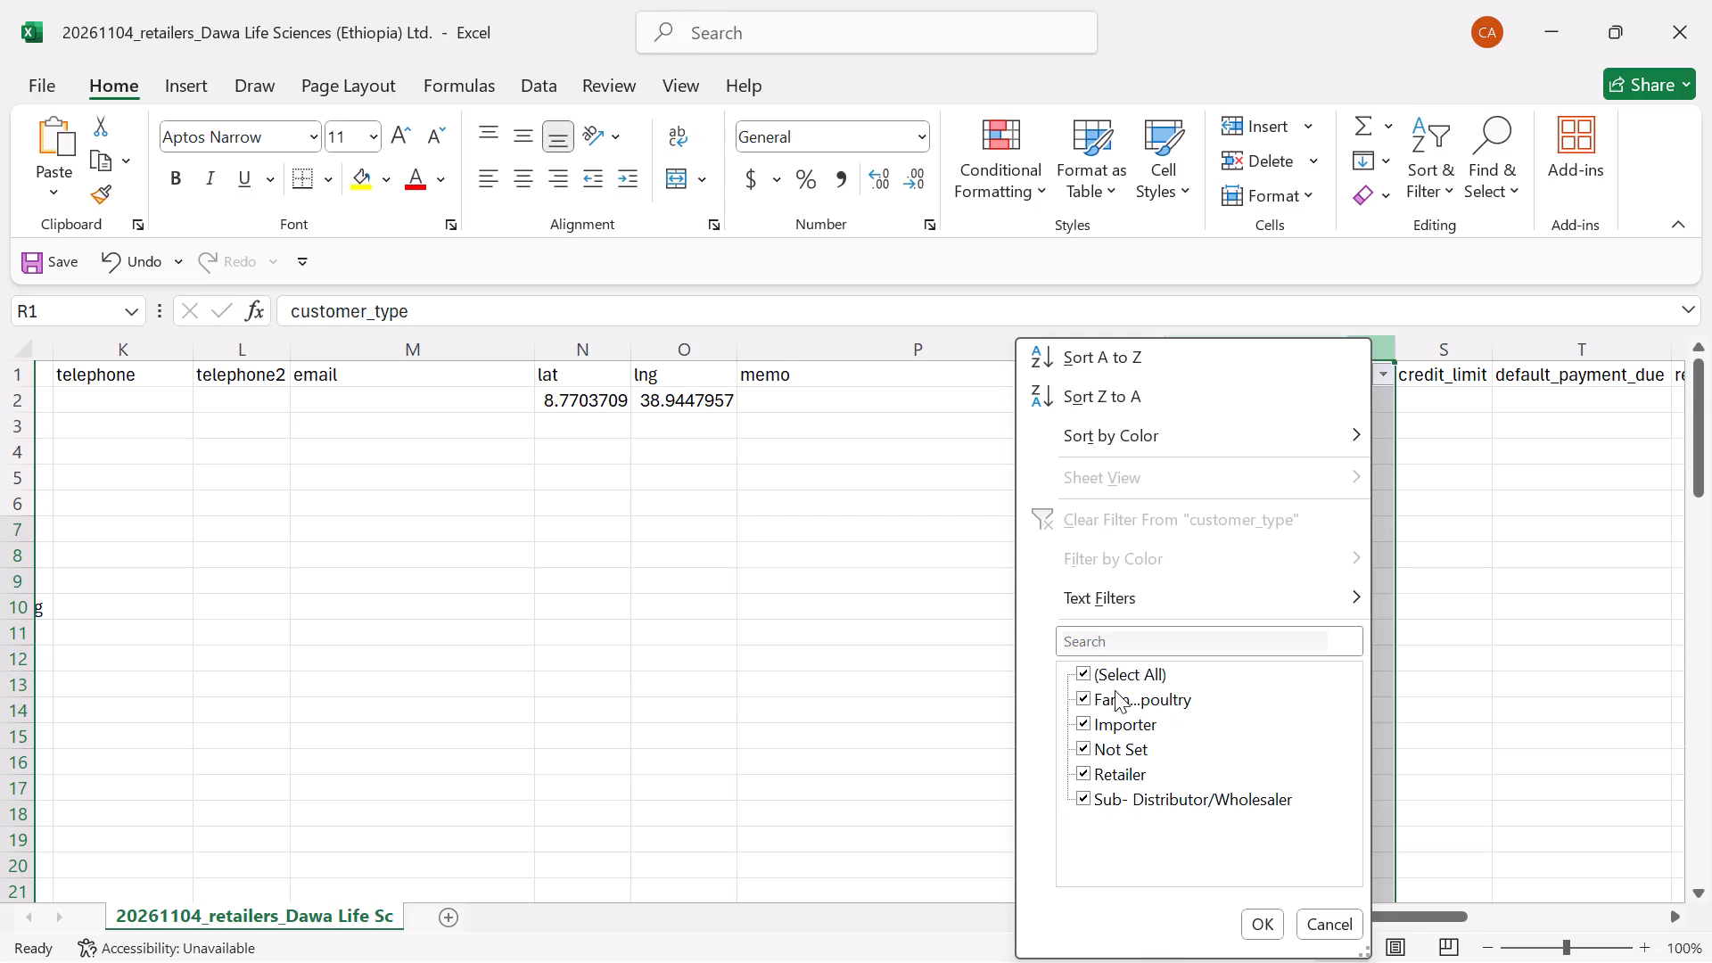
pyautogui.click(1082, 670)
pyautogui.click(1089, 713)
pyautogui.click(1266, 924)
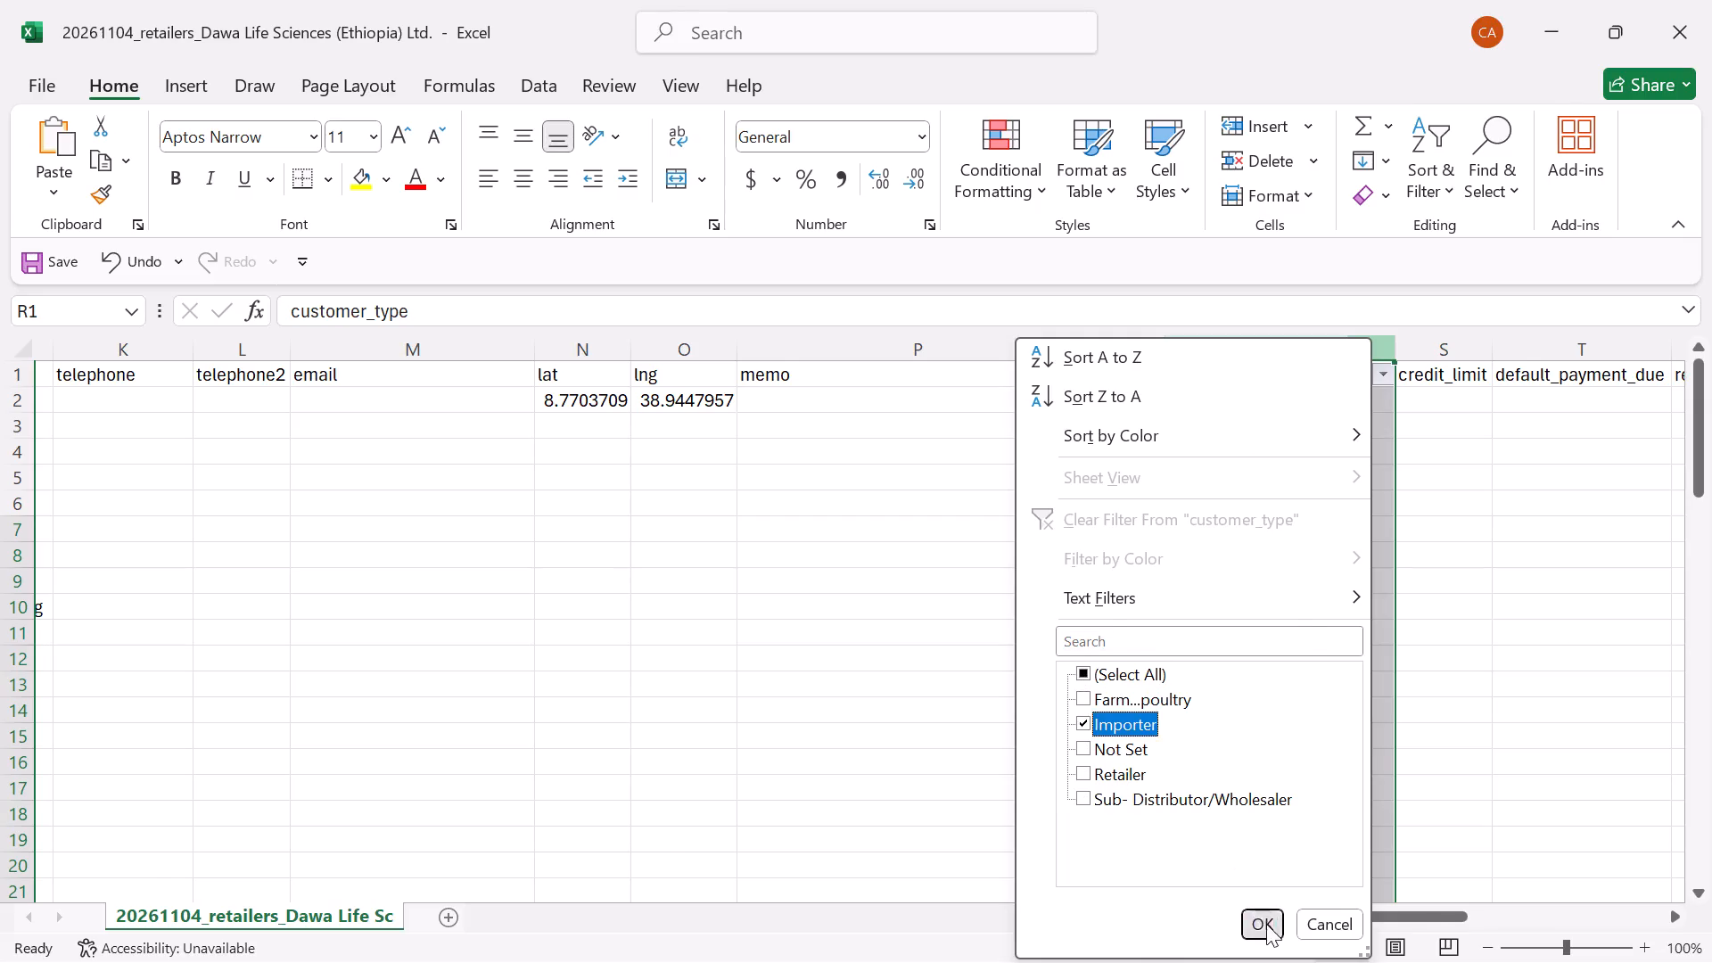
# Delete the filtered importer rows 2 to 18 and the Kenbon vet Importer row, keeping GEDA VET DRUG & EQU.WHOLESALE.
pyautogui.scroll(-4, 1256, 594)
pyautogui.scroll(8, 1218, 572)
pyautogui.hscroll(6, 1208, 572)
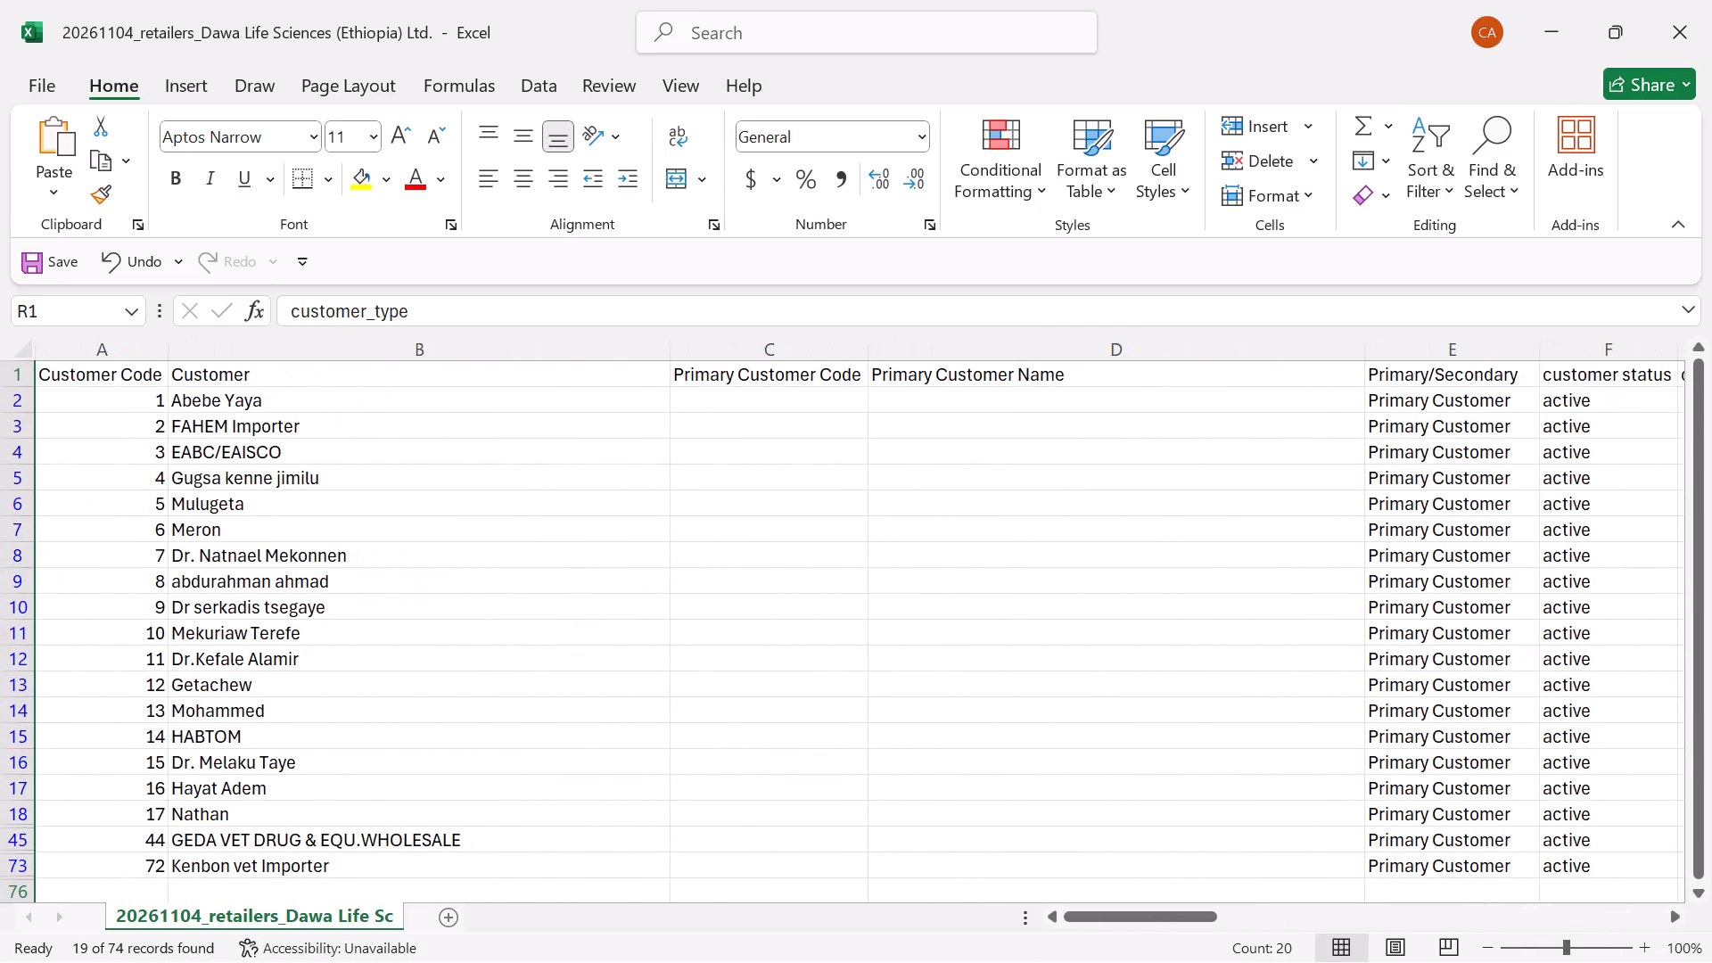
pyautogui.click(433, 837)
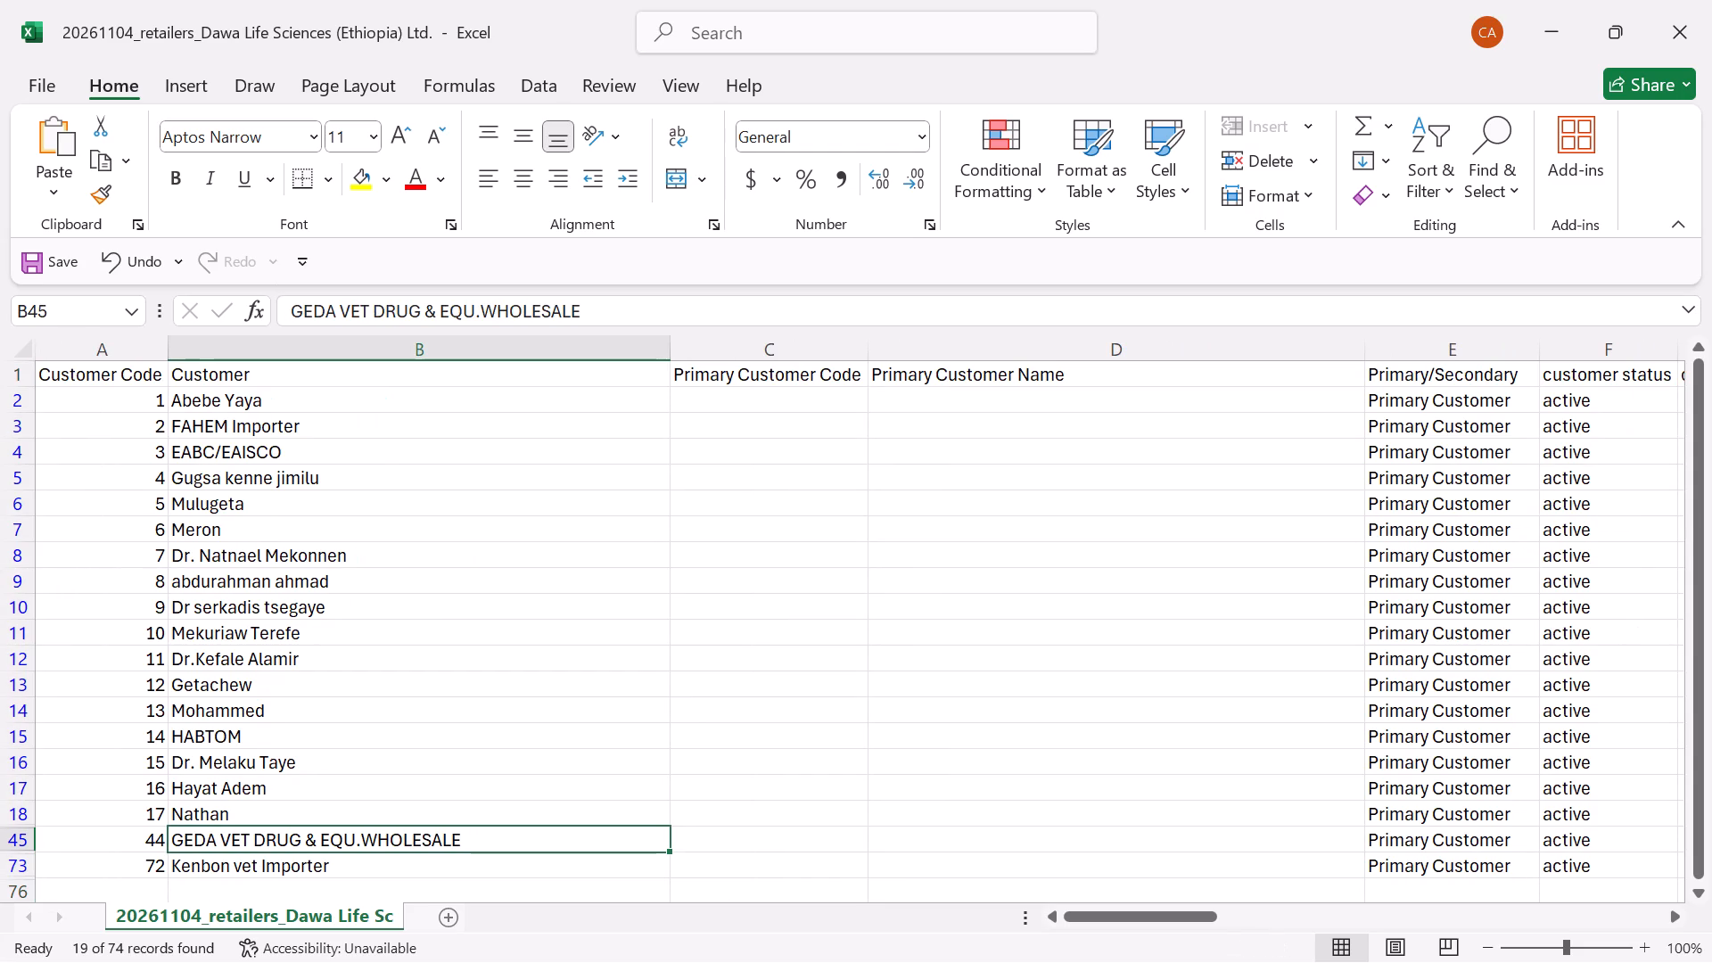
pyautogui.moveTo(20, 398); pyautogui.dragTo(86, 809)
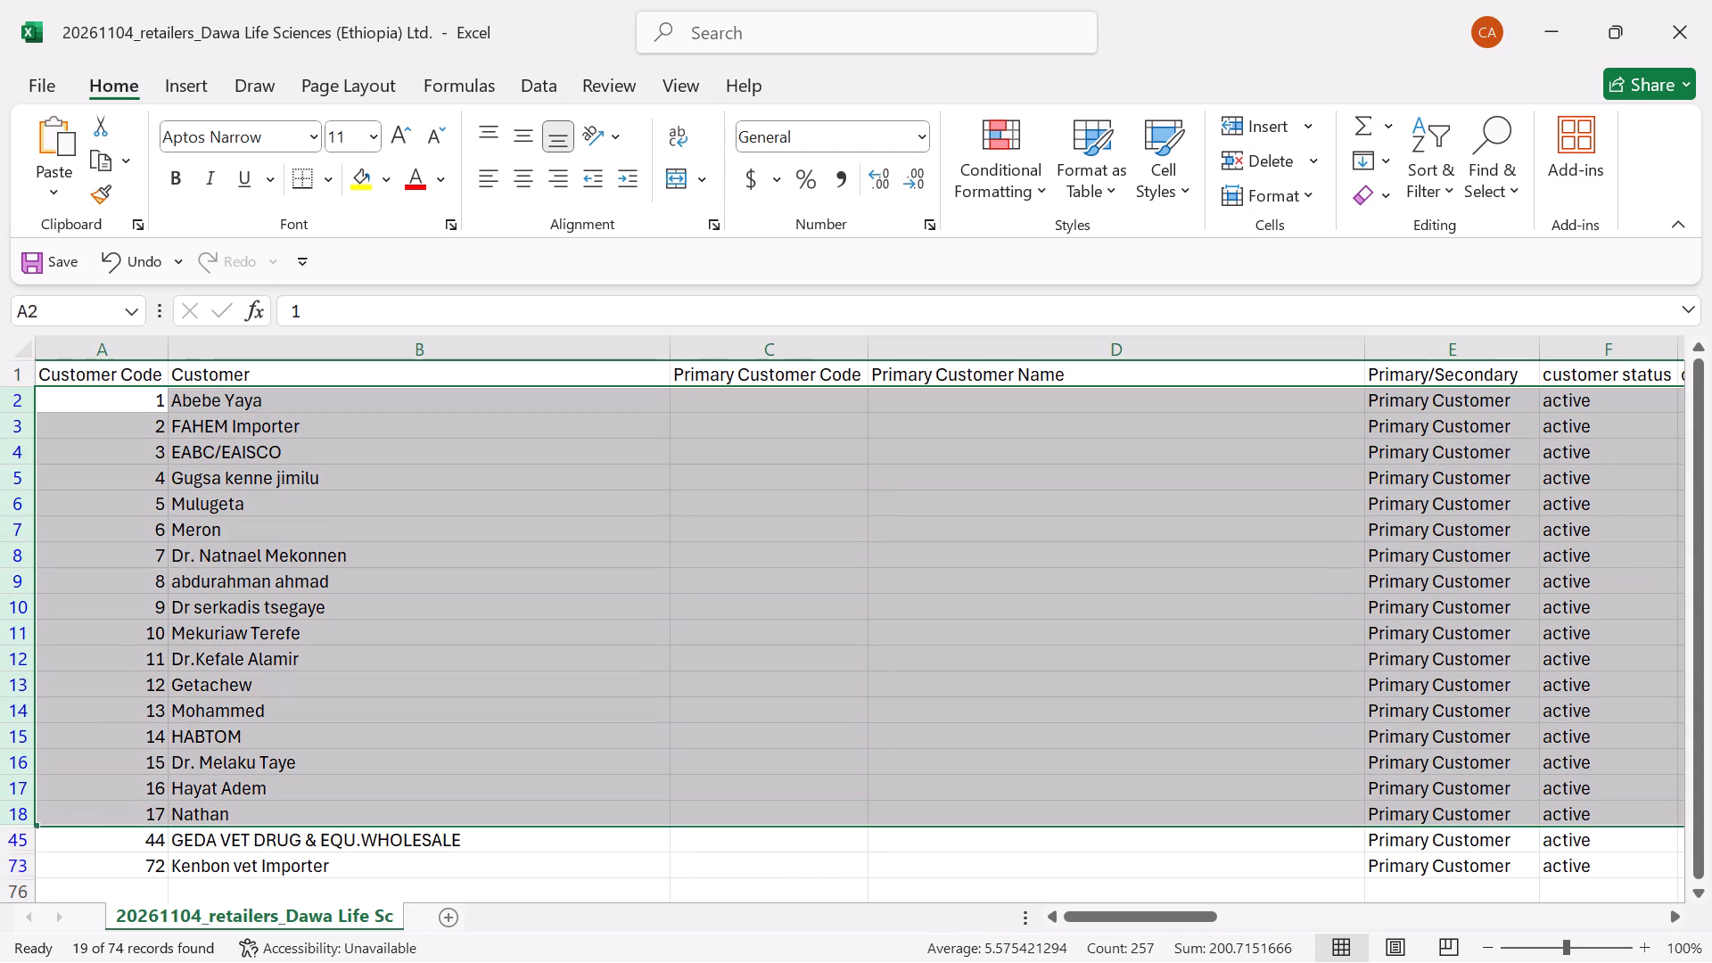
pyautogui.keyDown('ctrl'); pyautogui.click(29, 862); pyautogui.keyUp('ctrl')
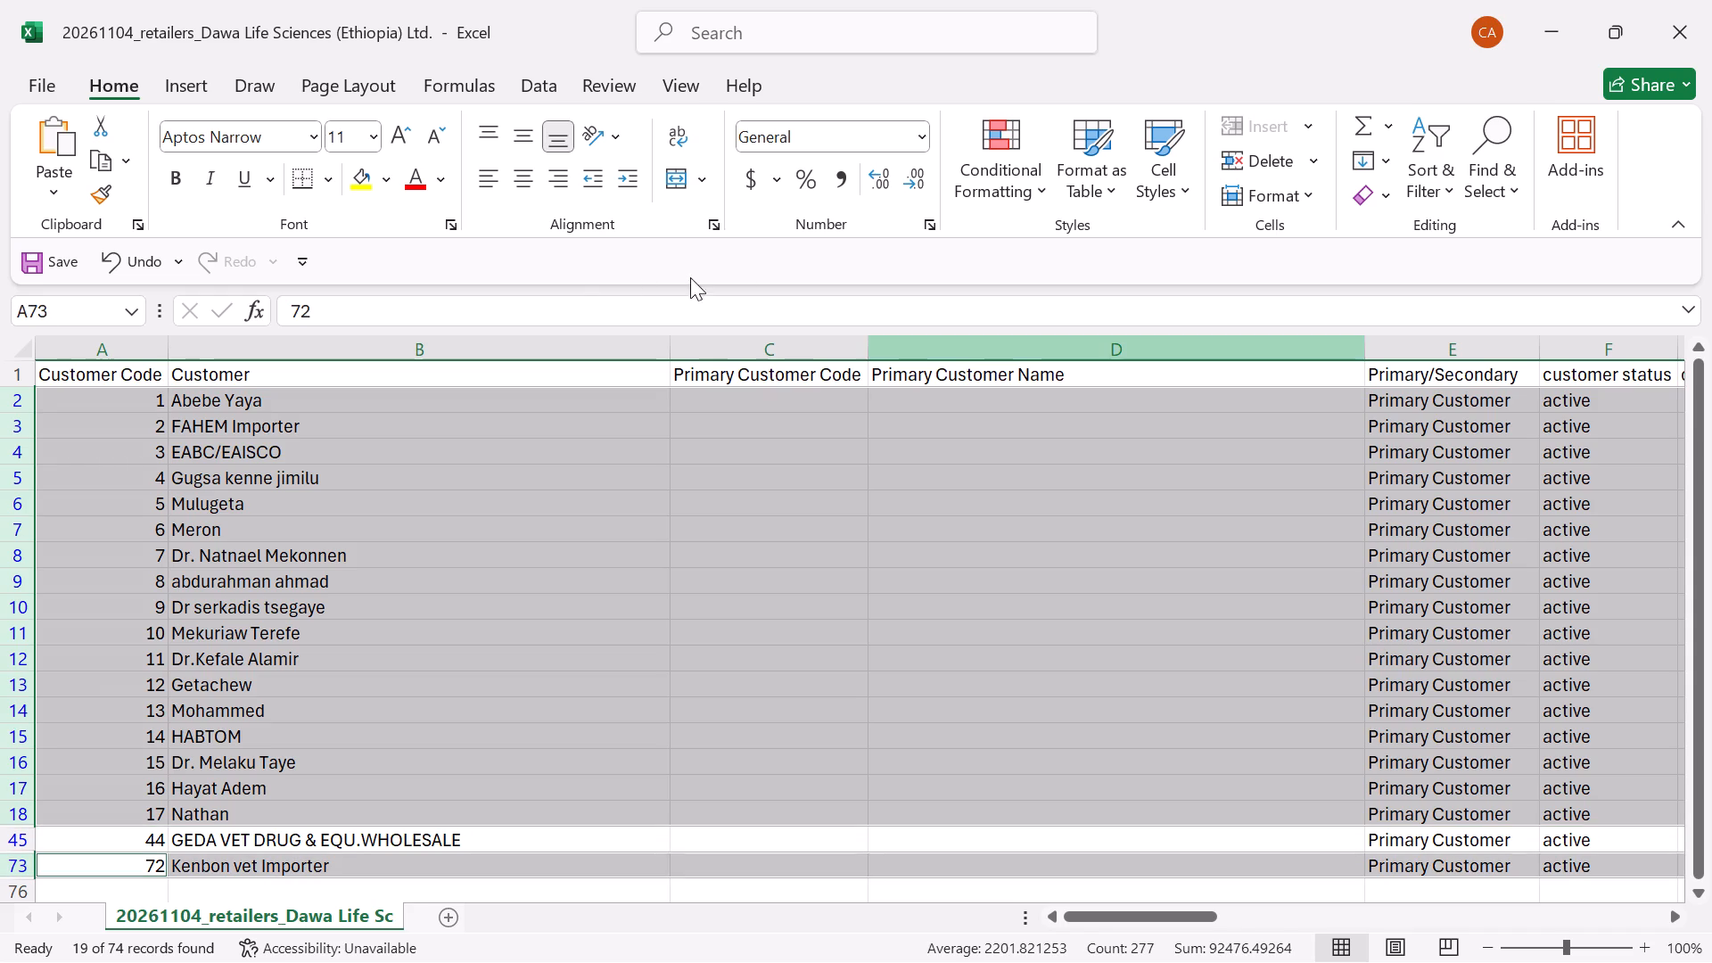
pyautogui.click(1249, 157)
pyautogui.click(1250, 539)
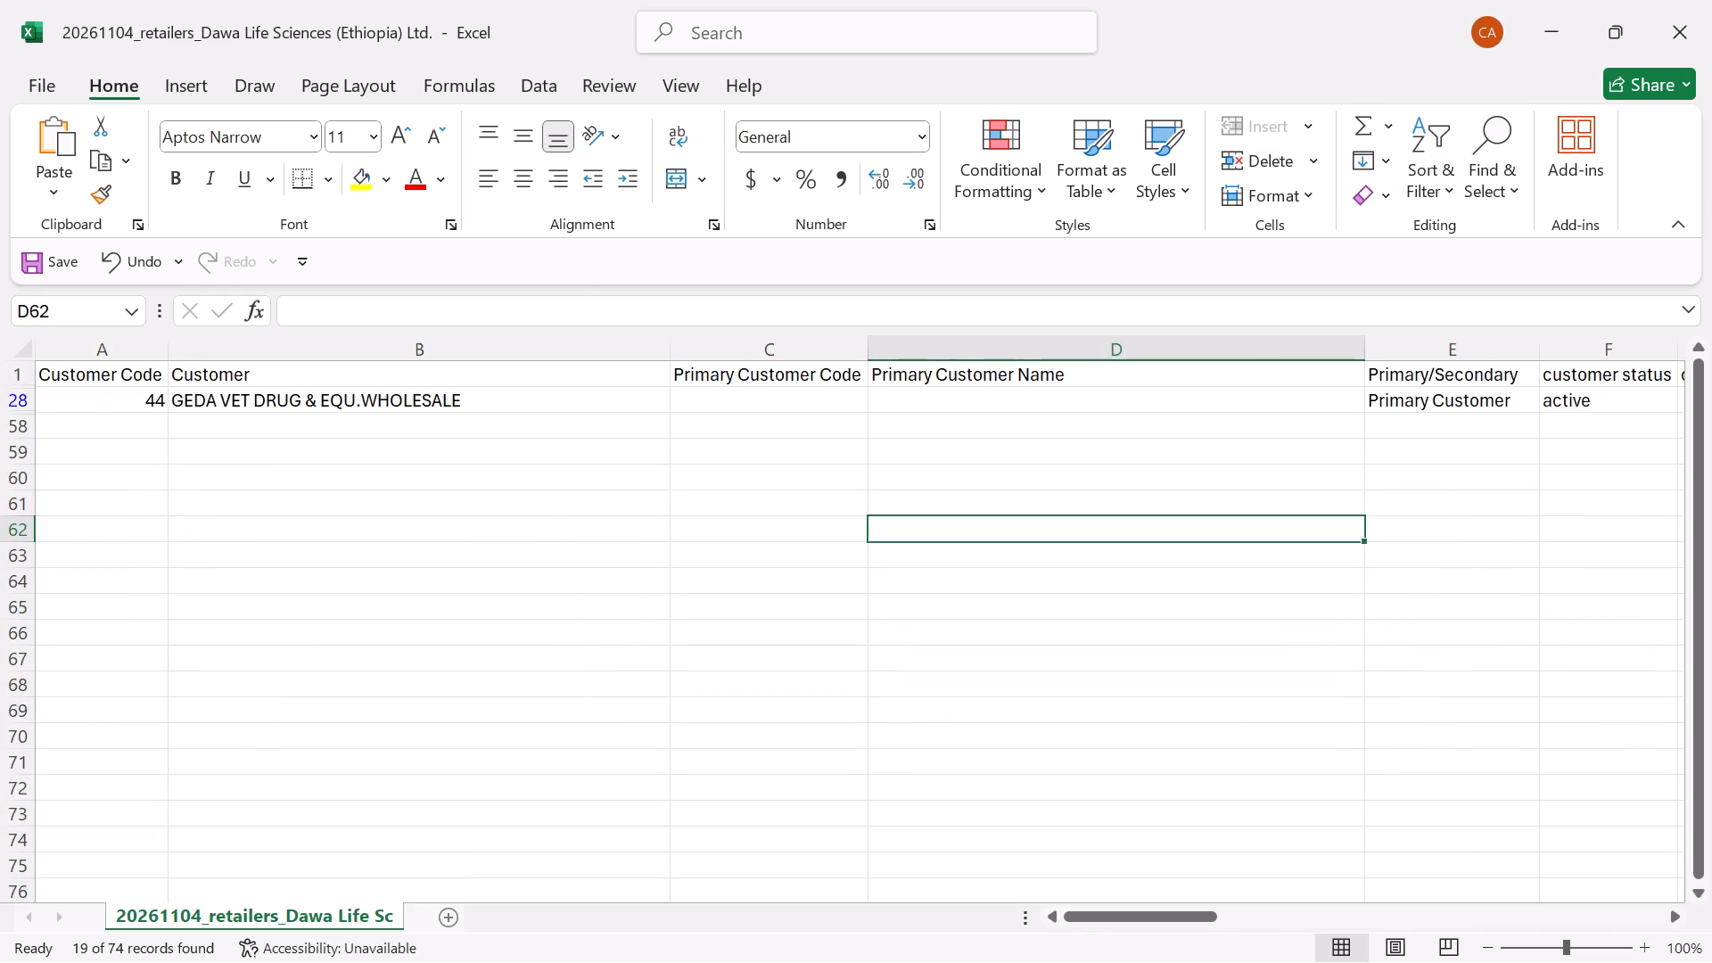
# Remove the filter from the customer_type column so all remaining customer rows are shown.
pyautogui.hscroll(-2, 991, 599)
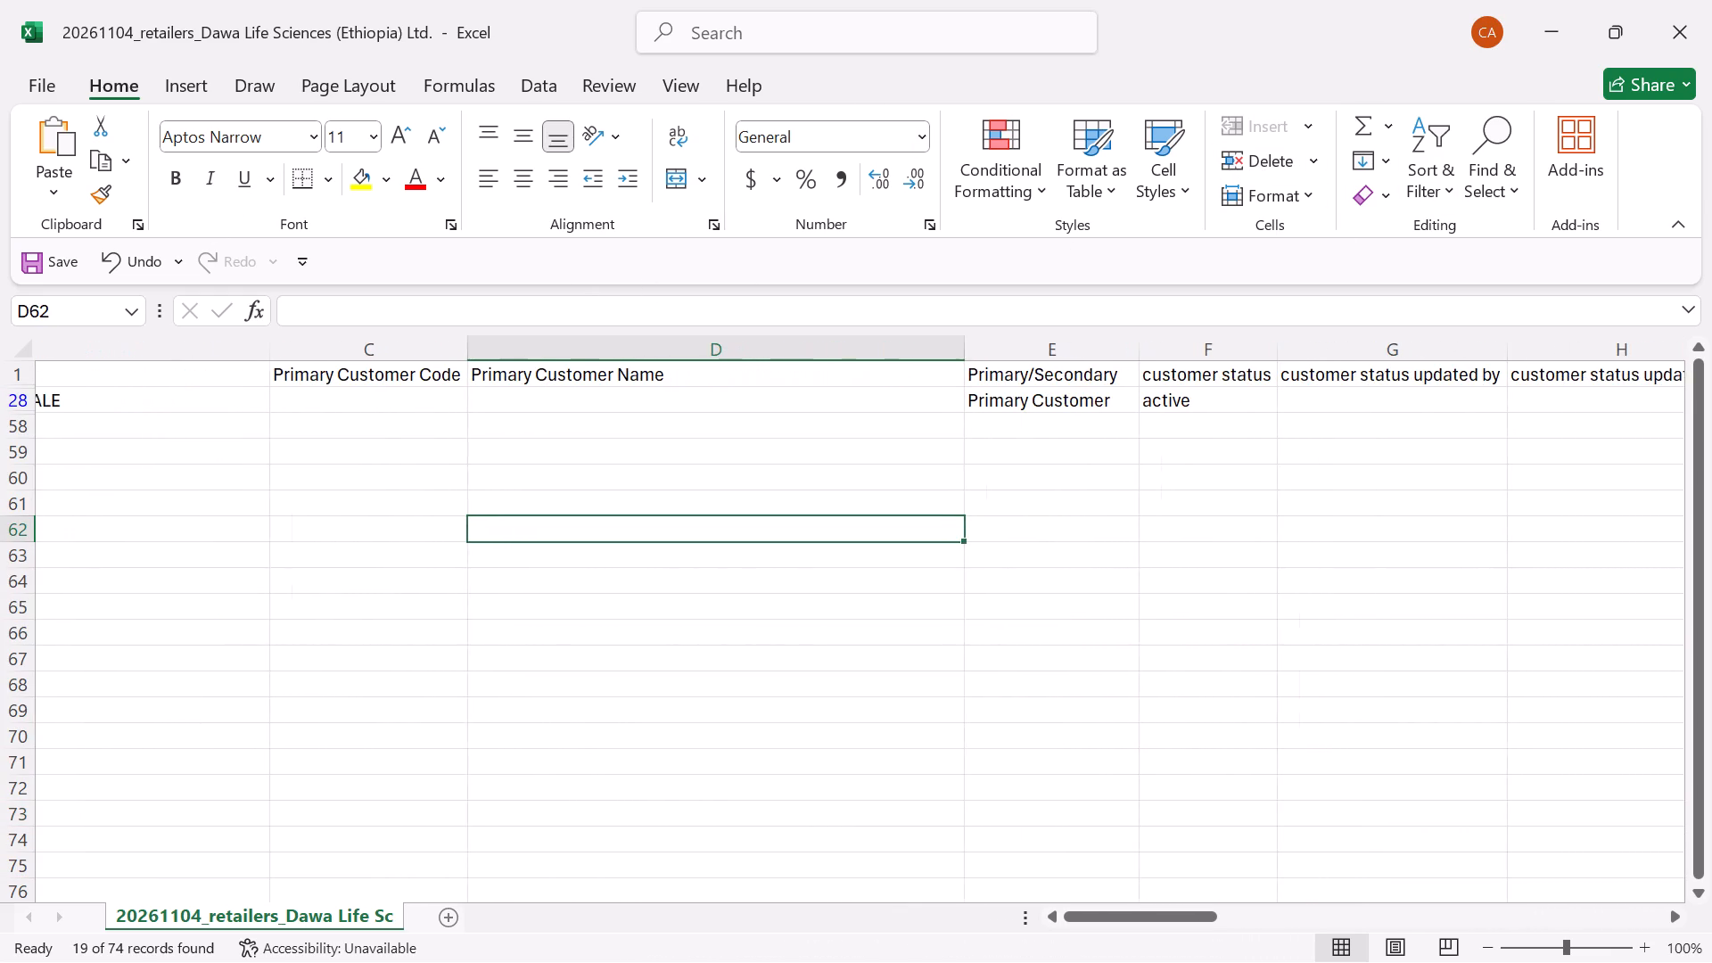
pyautogui.hscroll(-5, 991, 599)
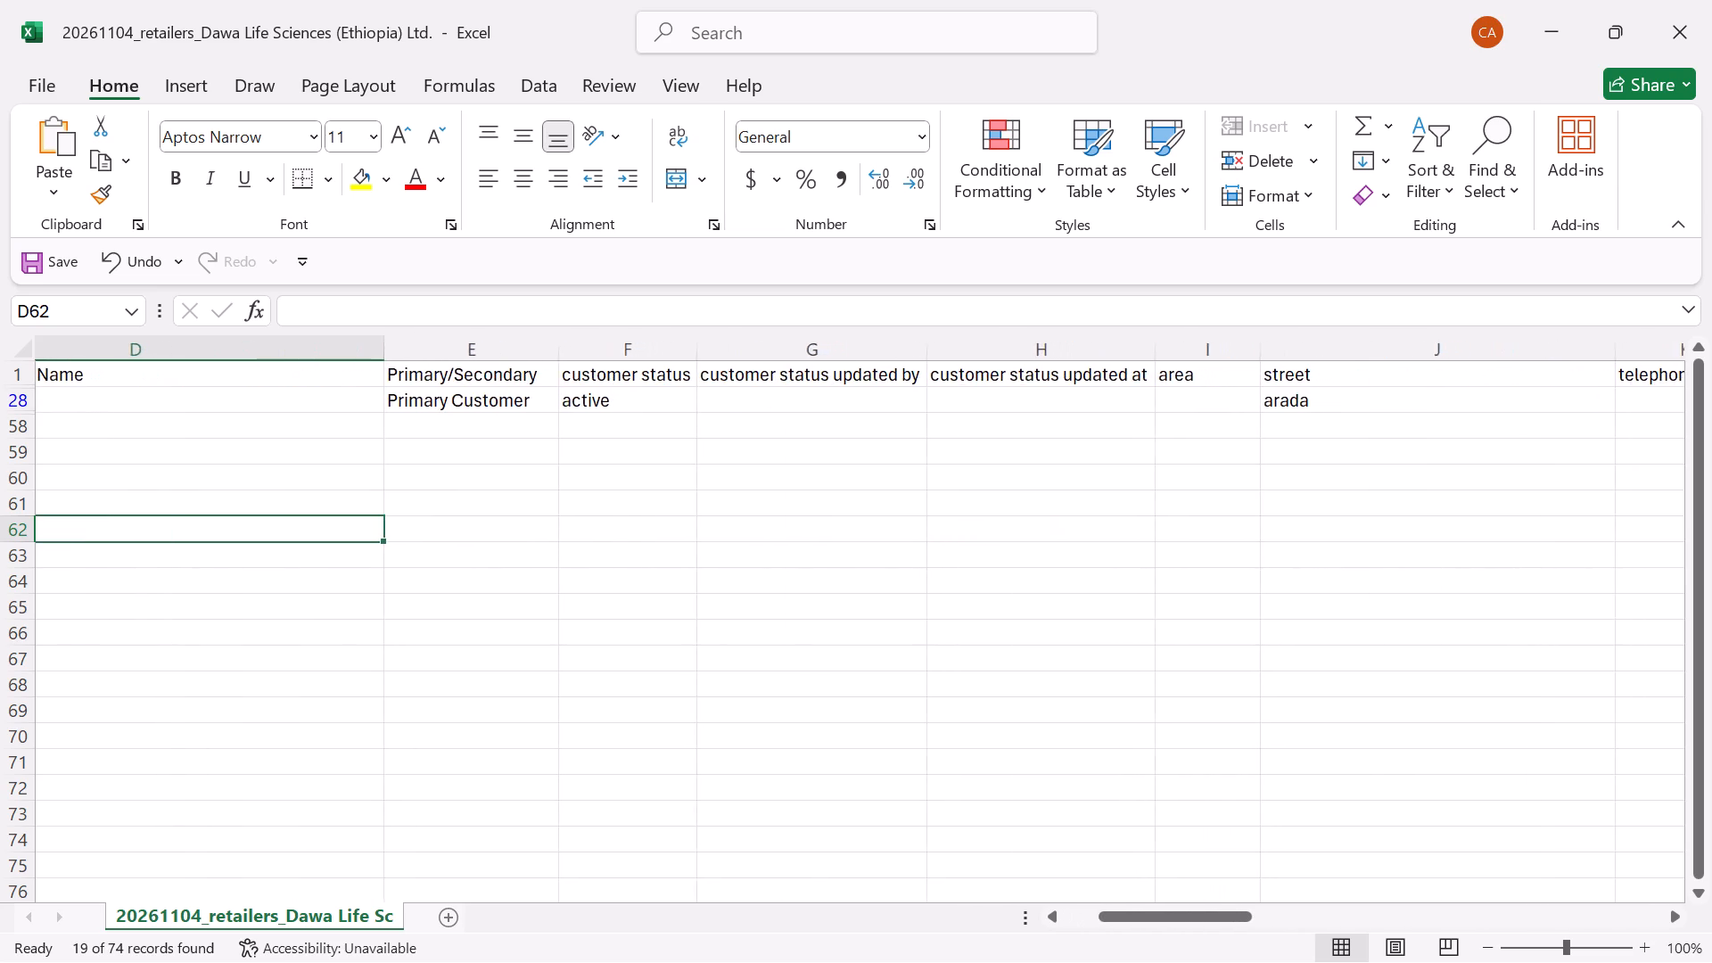
pyautogui.hscroll(-2, 975, 591)
pyautogui.hscroll(3, 975, 591)
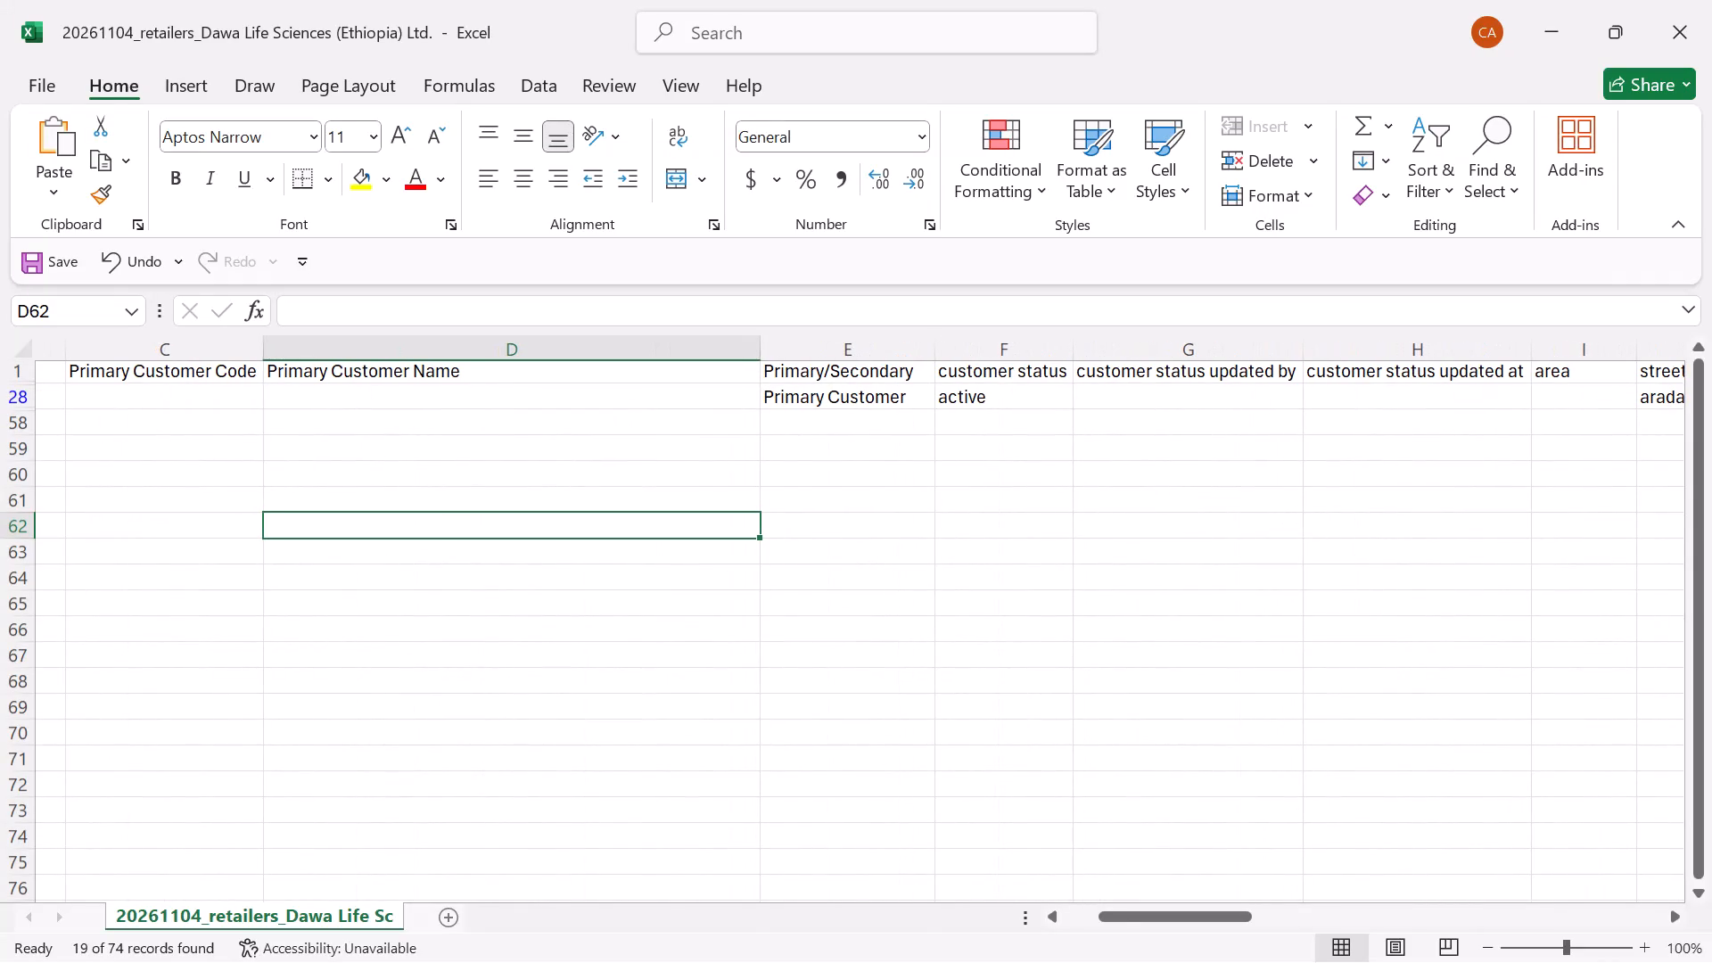
pyautogui.hscroll(1, 975, 591)
pyautogui.hscroll(-4, 936, 514)
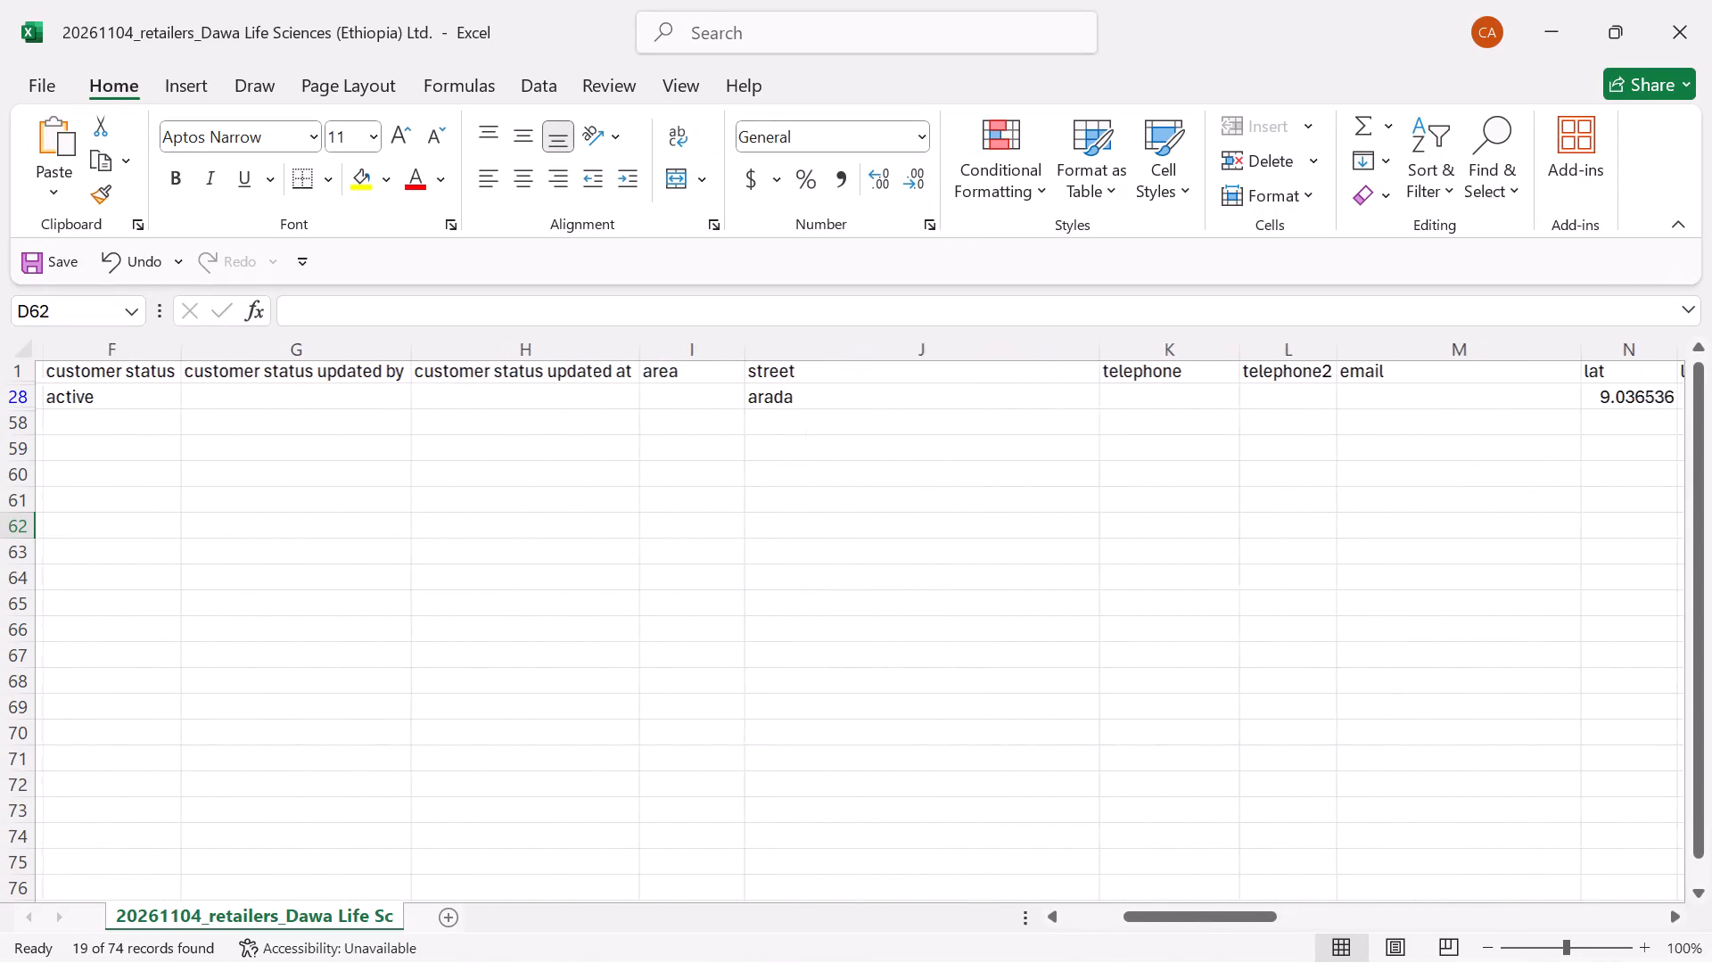
pyautogui.hscroll(-6, 936, 514)
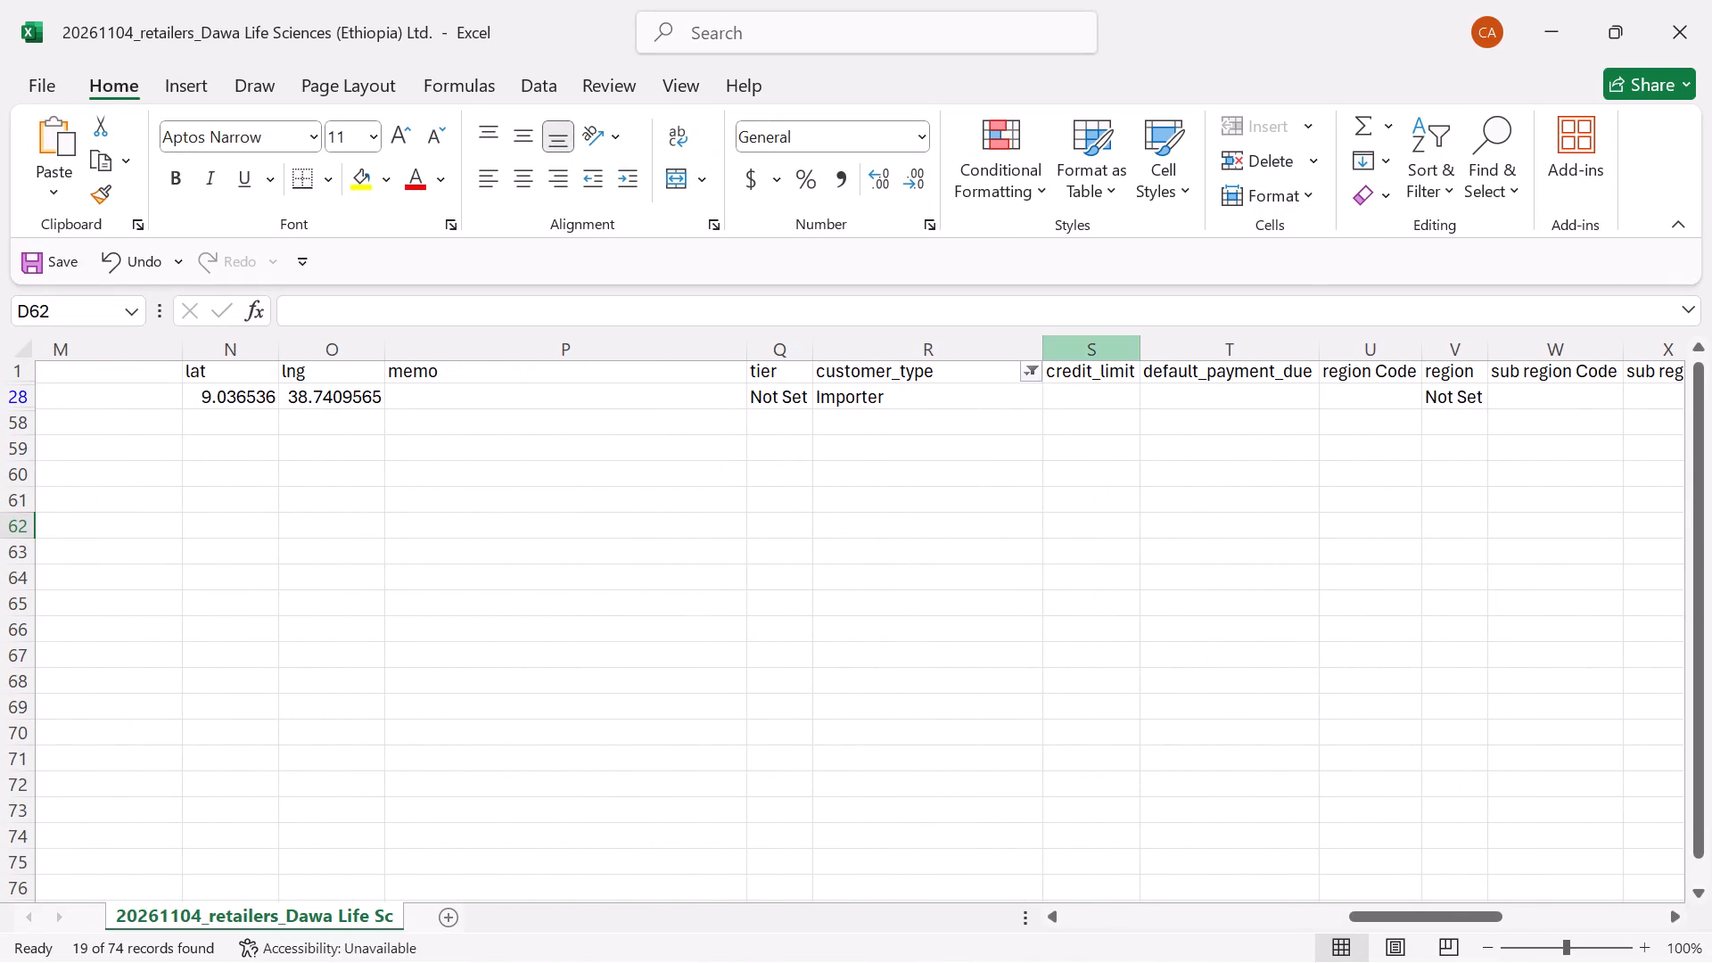
pyautogui.click(1455, 172)
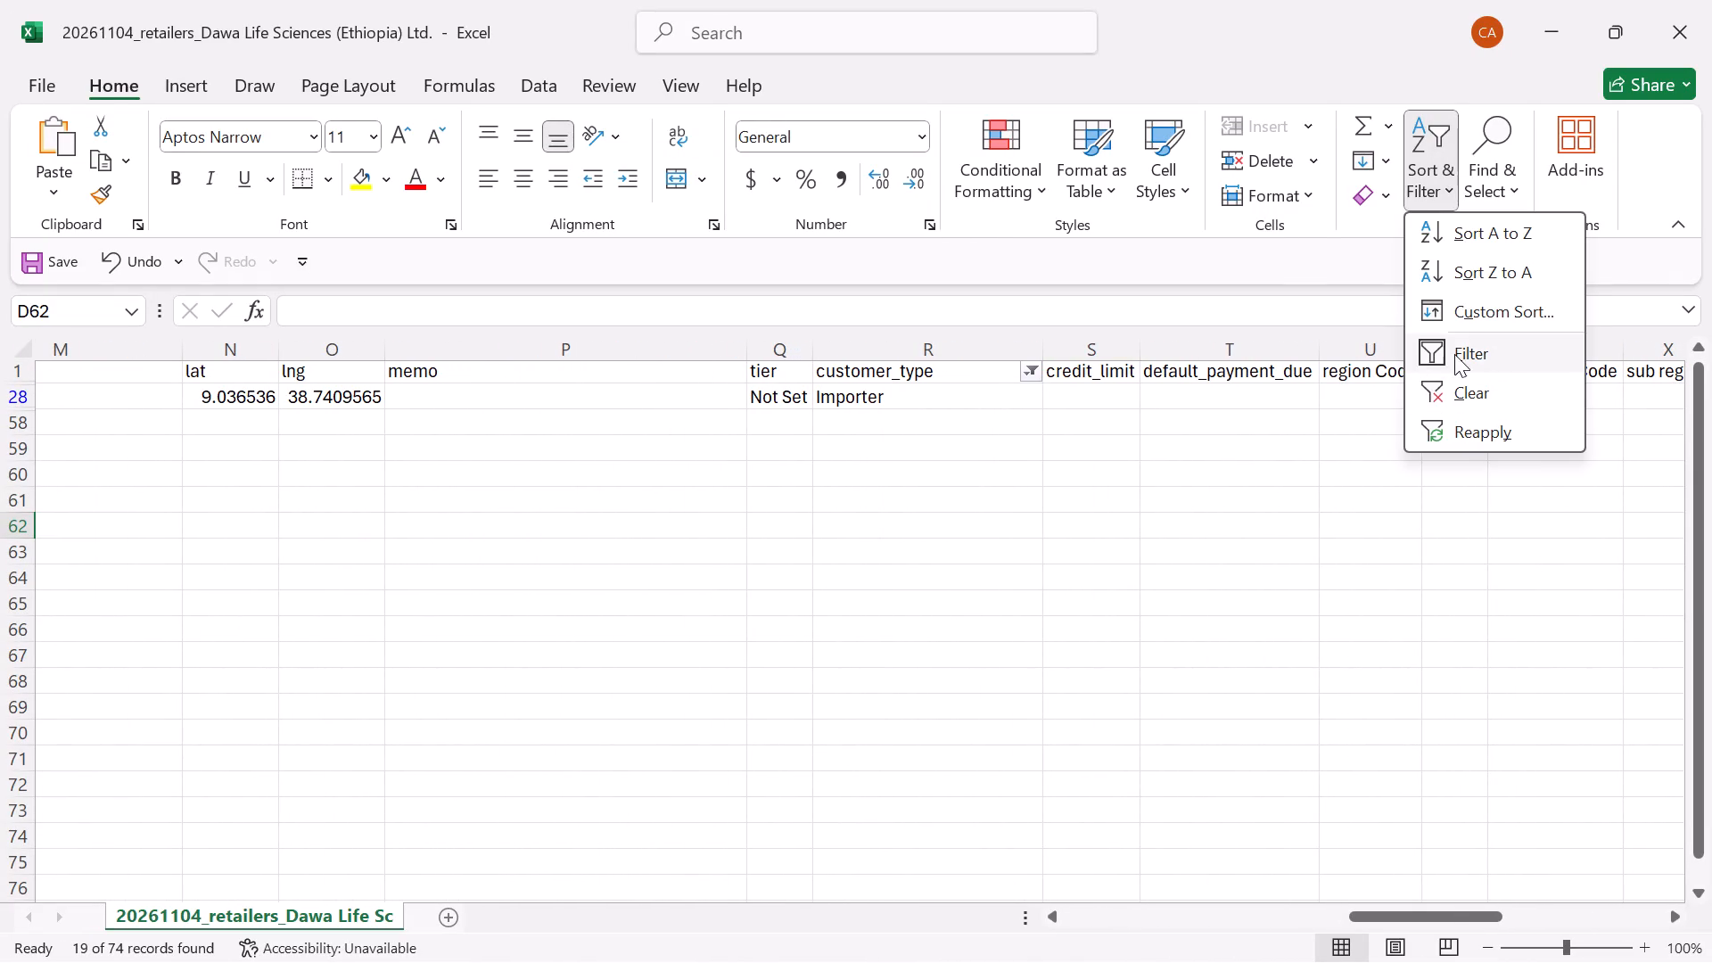
pyautogui.click(1454, 354)
pyautogui.click(1138, 616)
# Read through the remaining customers from the first row to the end of the list, including the secondary customers.
pyautogui.hscroll(4, 862, 646)
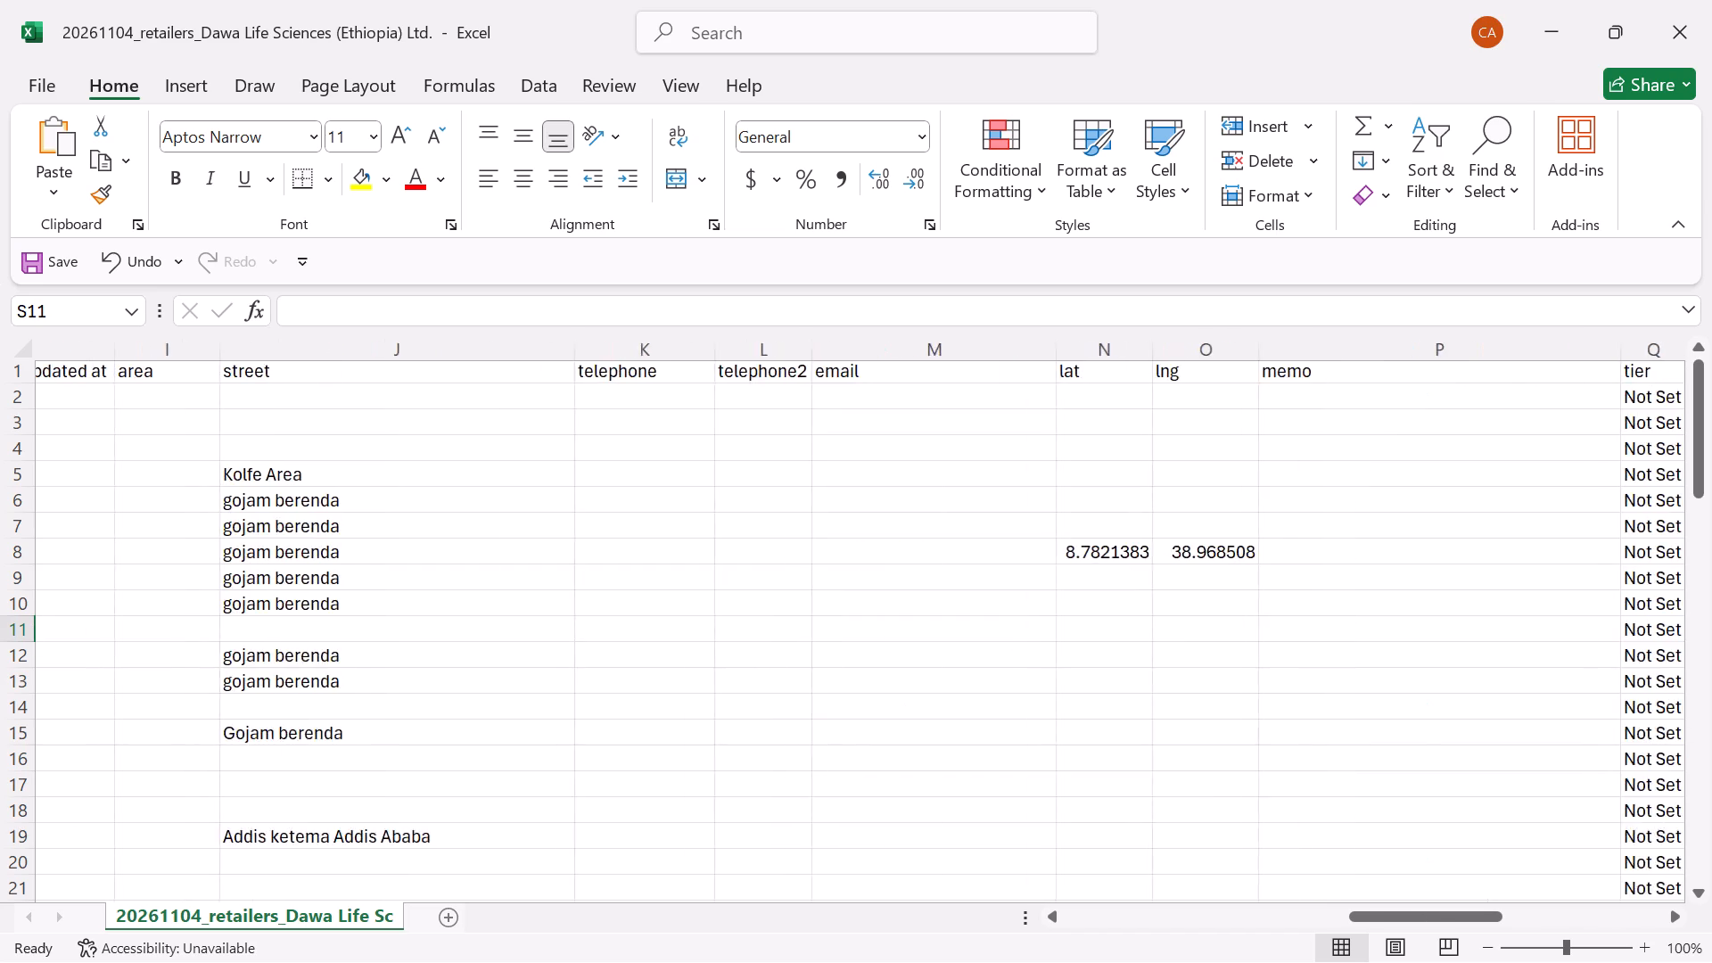
pyautogui.hscroll(8, 862, 646)
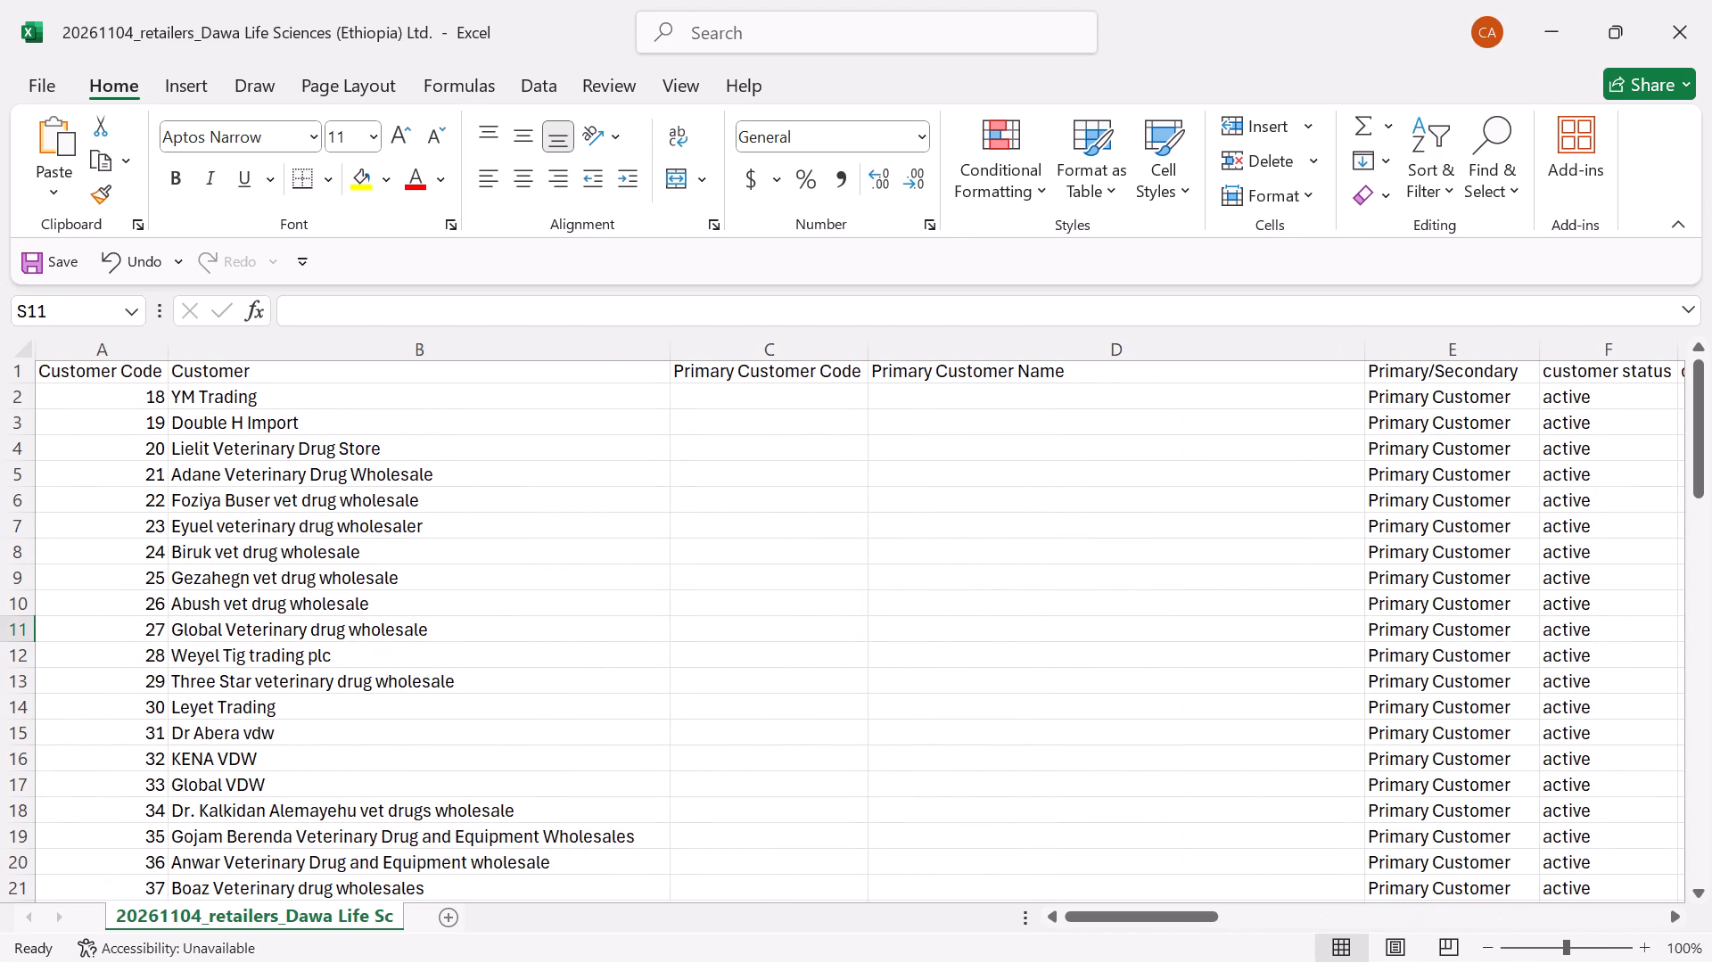
pyautogui.scroll(-3, 1137, 568)
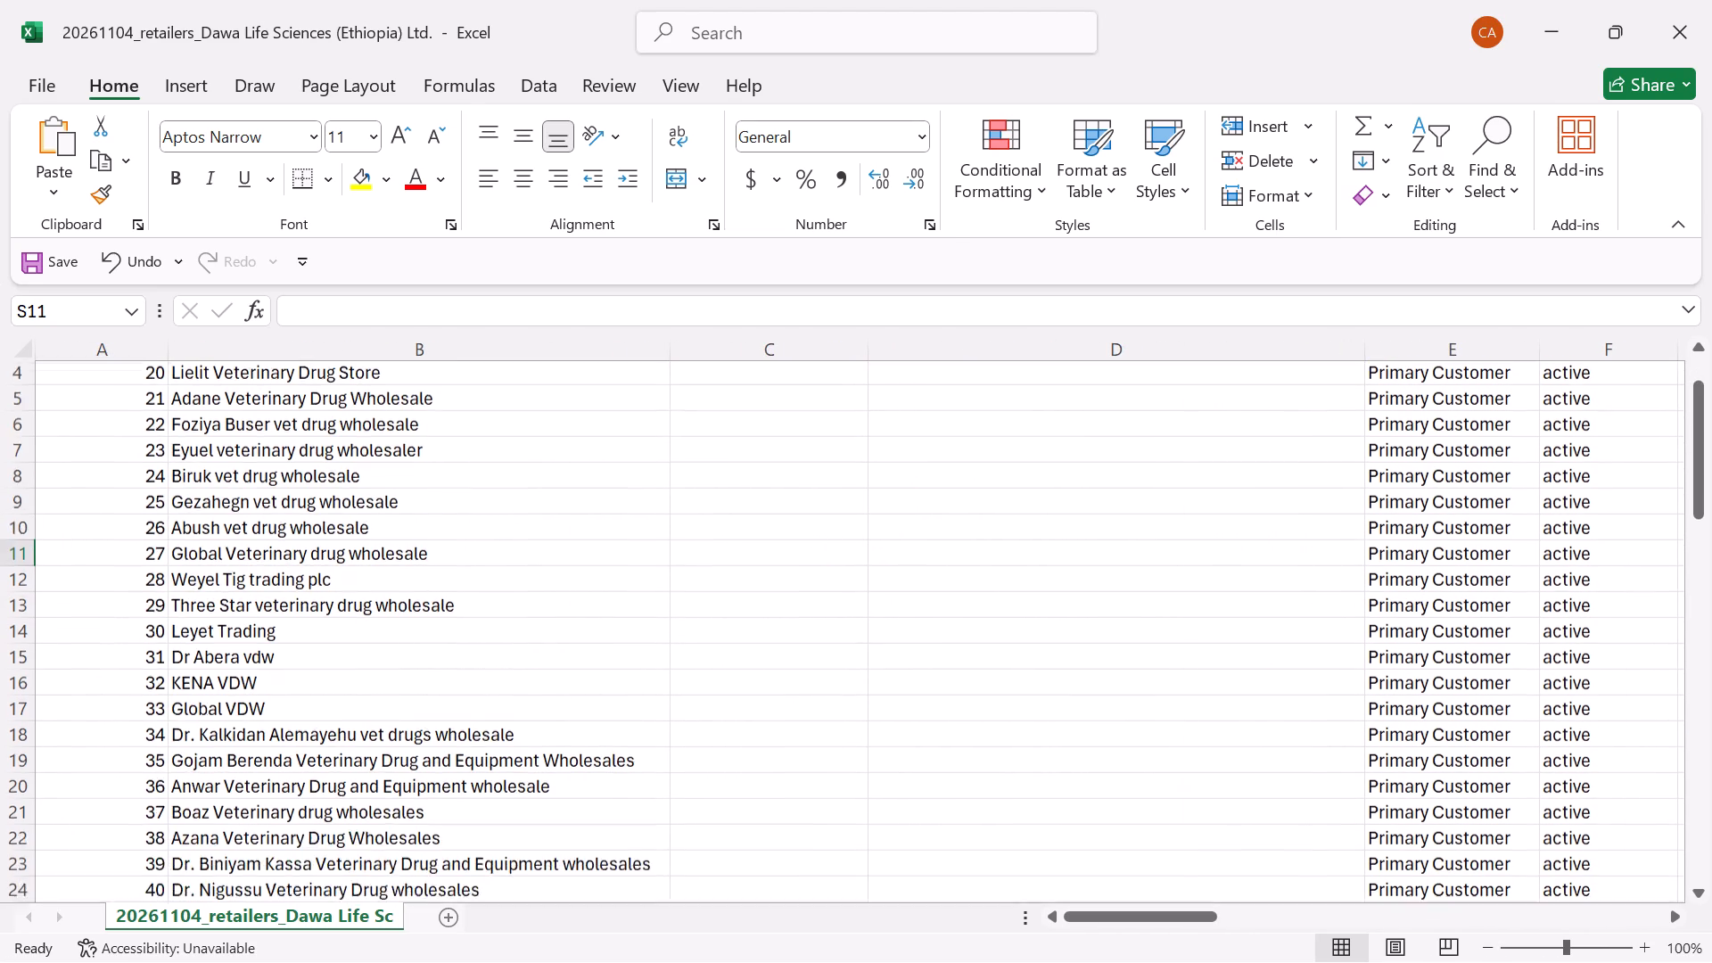
pyautogui.scroll(-3, 1137, 568)
pyautogui.scroll(9, 1140, 572)
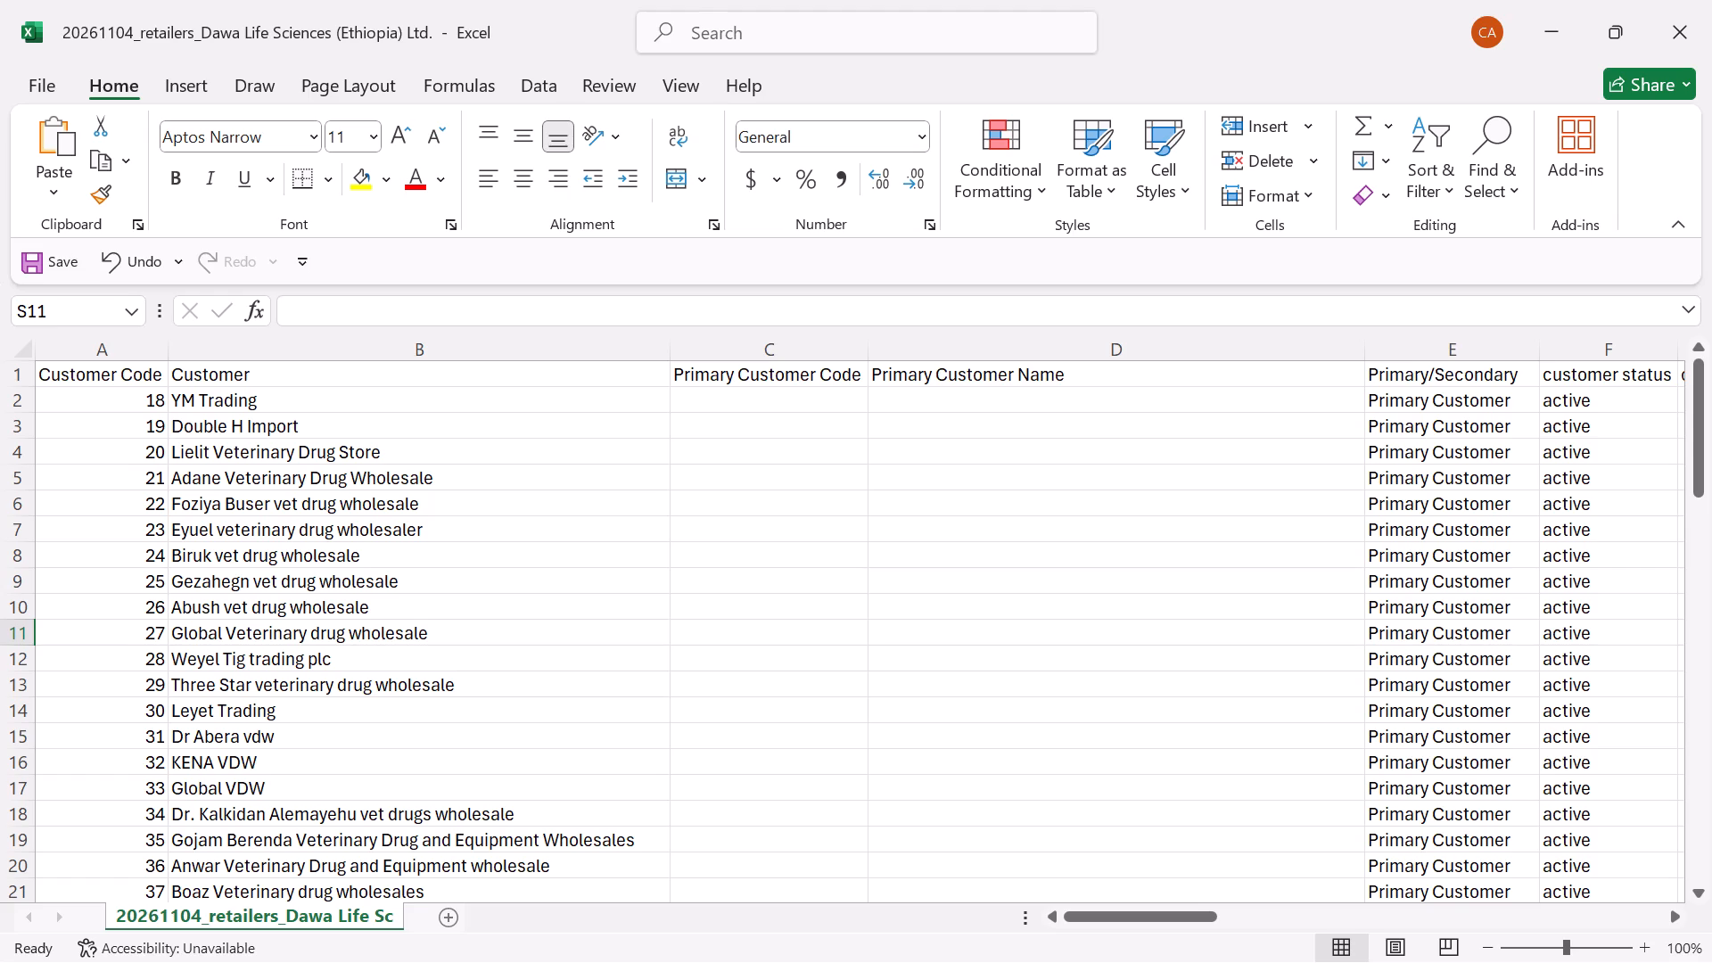
pyautogui.scroll(-5, 1218, 575)
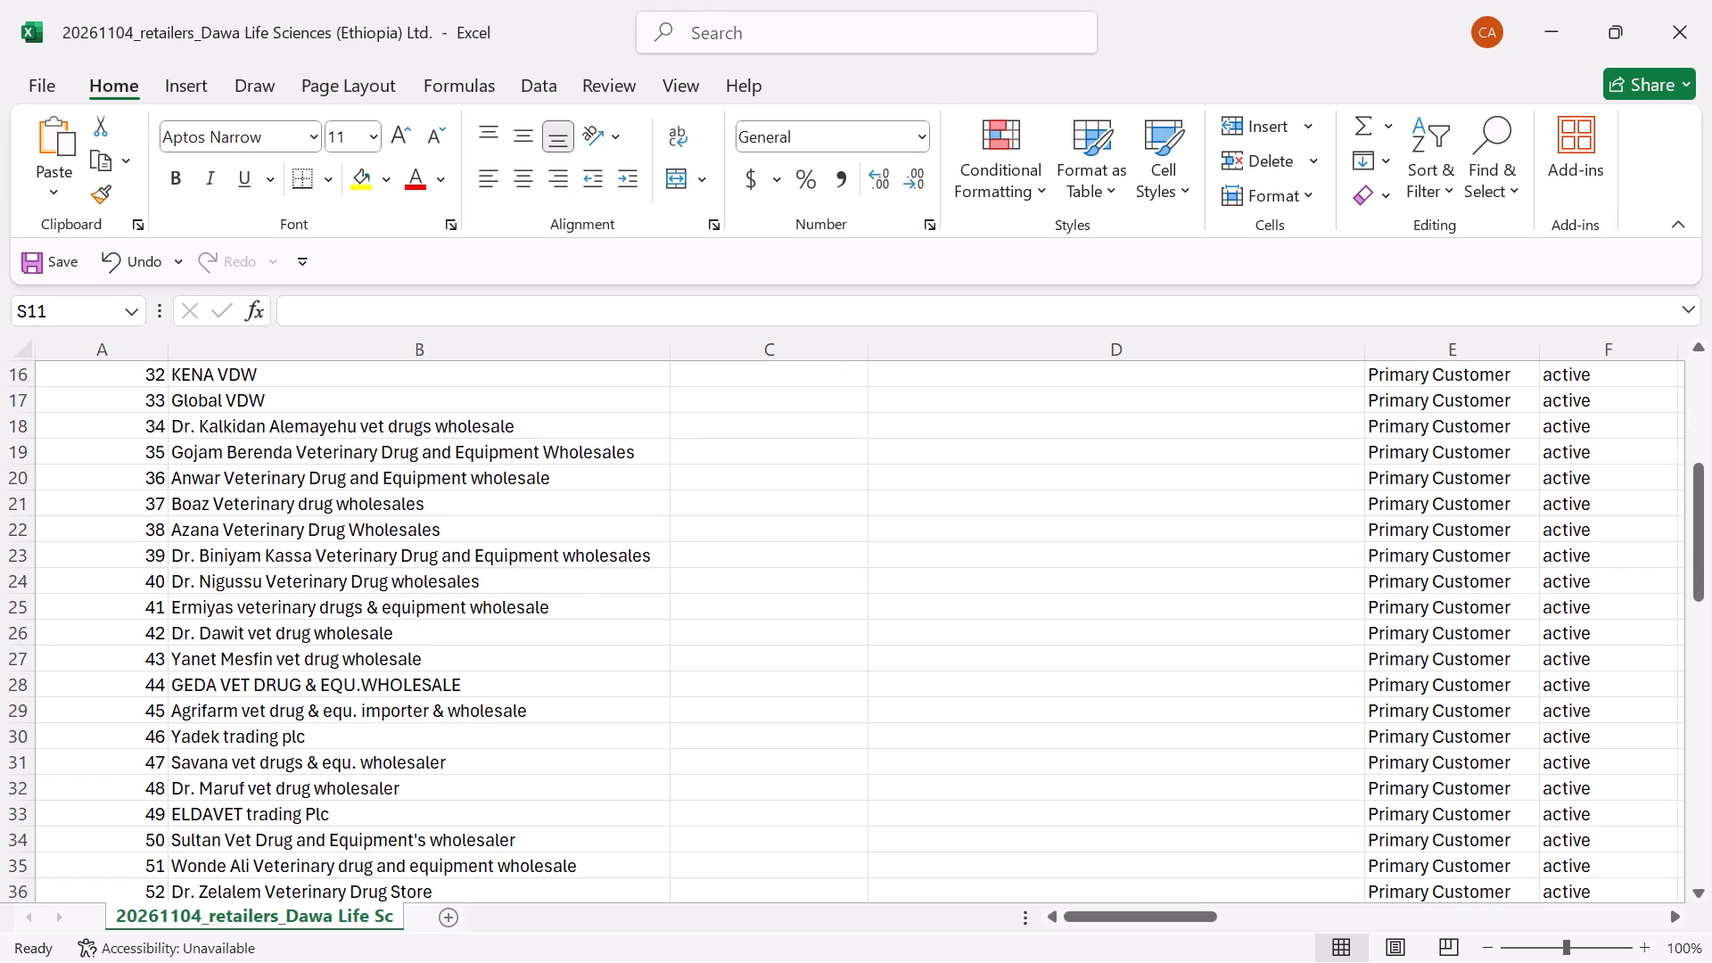
pyautogui.scroll(-9, 1218, 576)
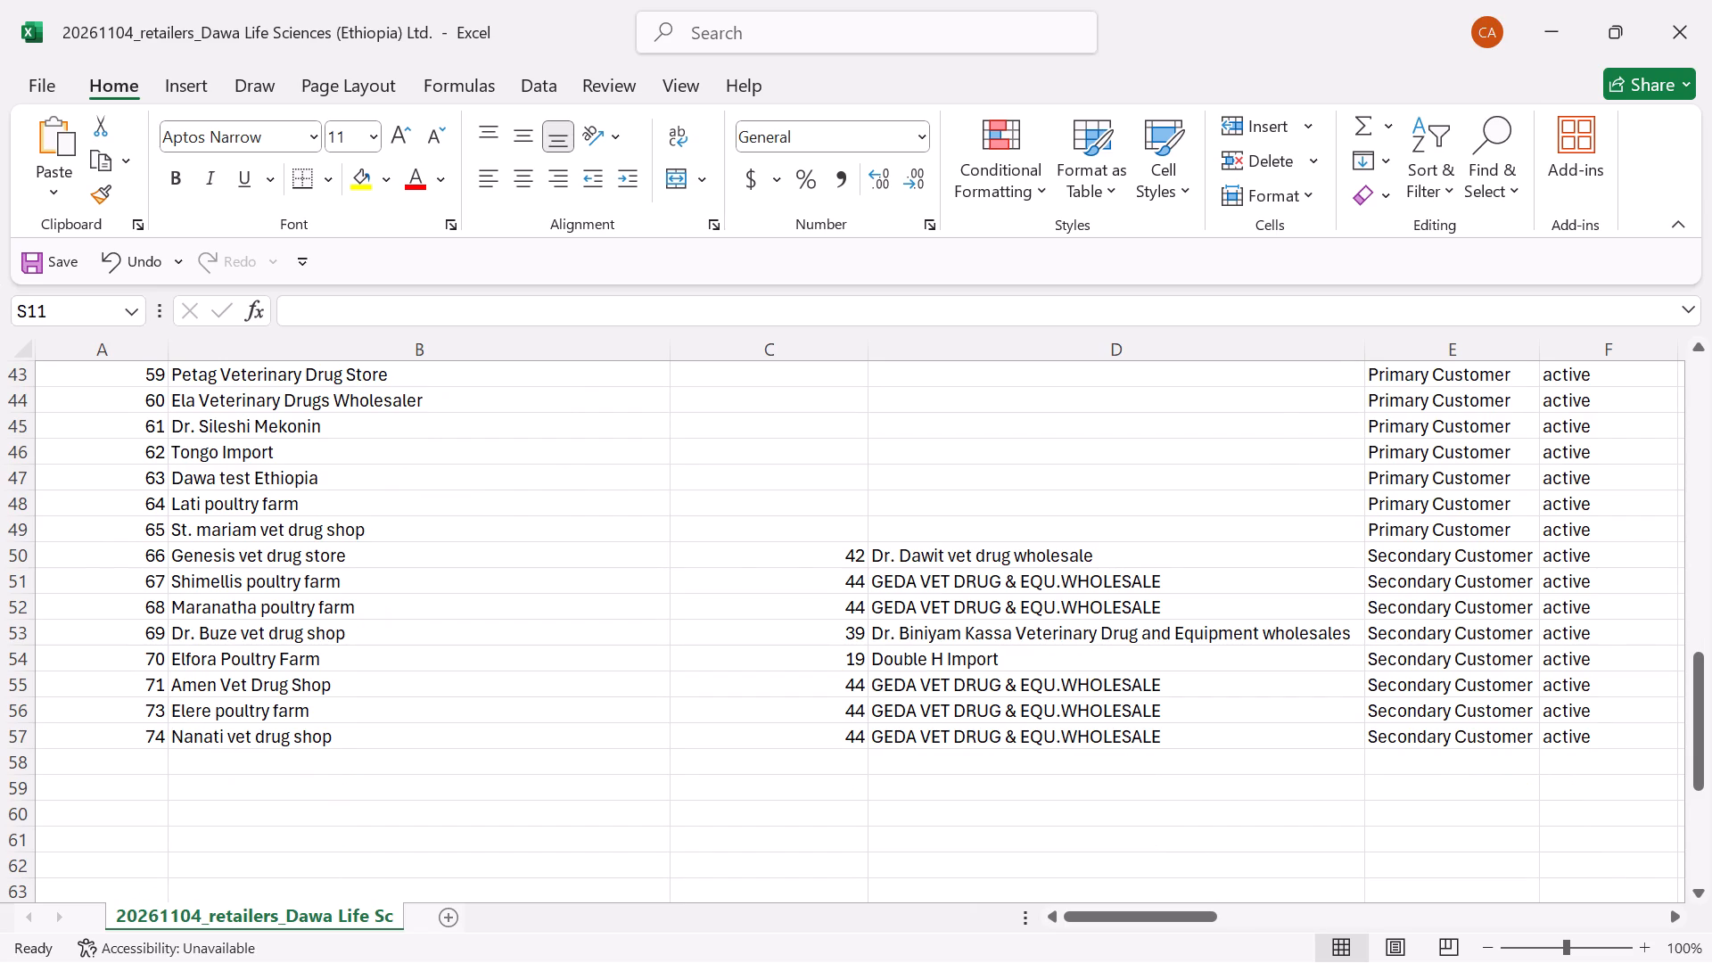
# Examine the final customer rows across the primary customer, memo, customer_type, creation date and registration columns.
pyautogui.hscroll(-3, 1284, 668)
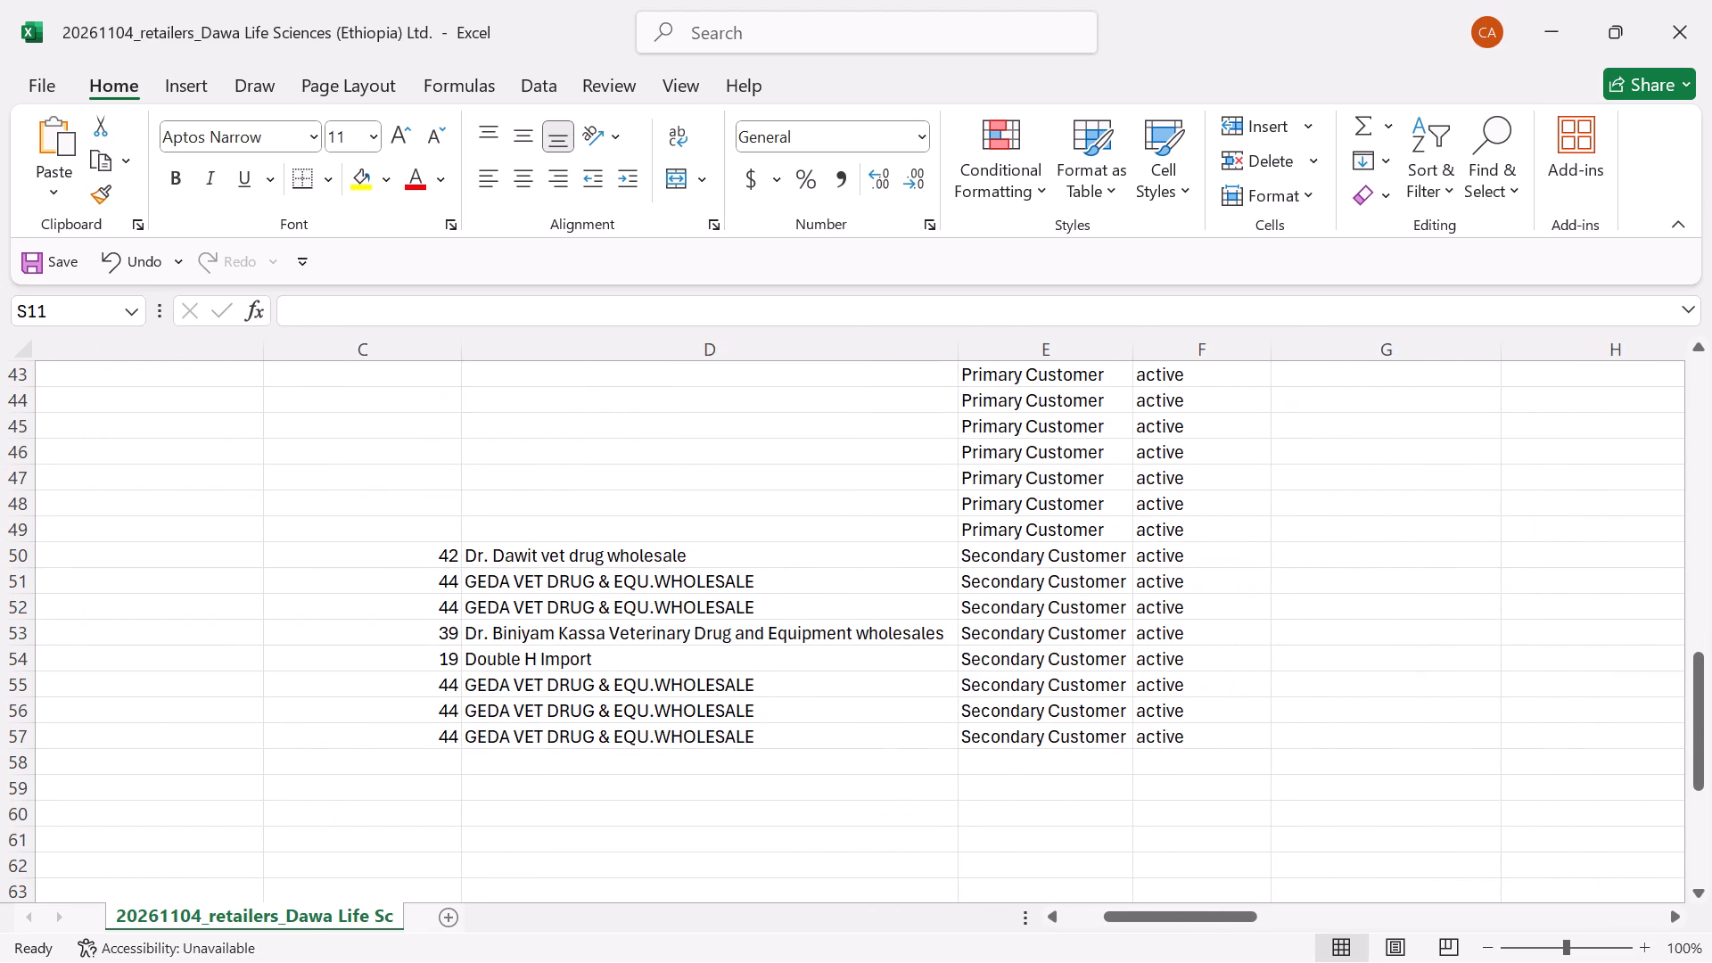
pyautogui.hscroll(3, 1284, 668)
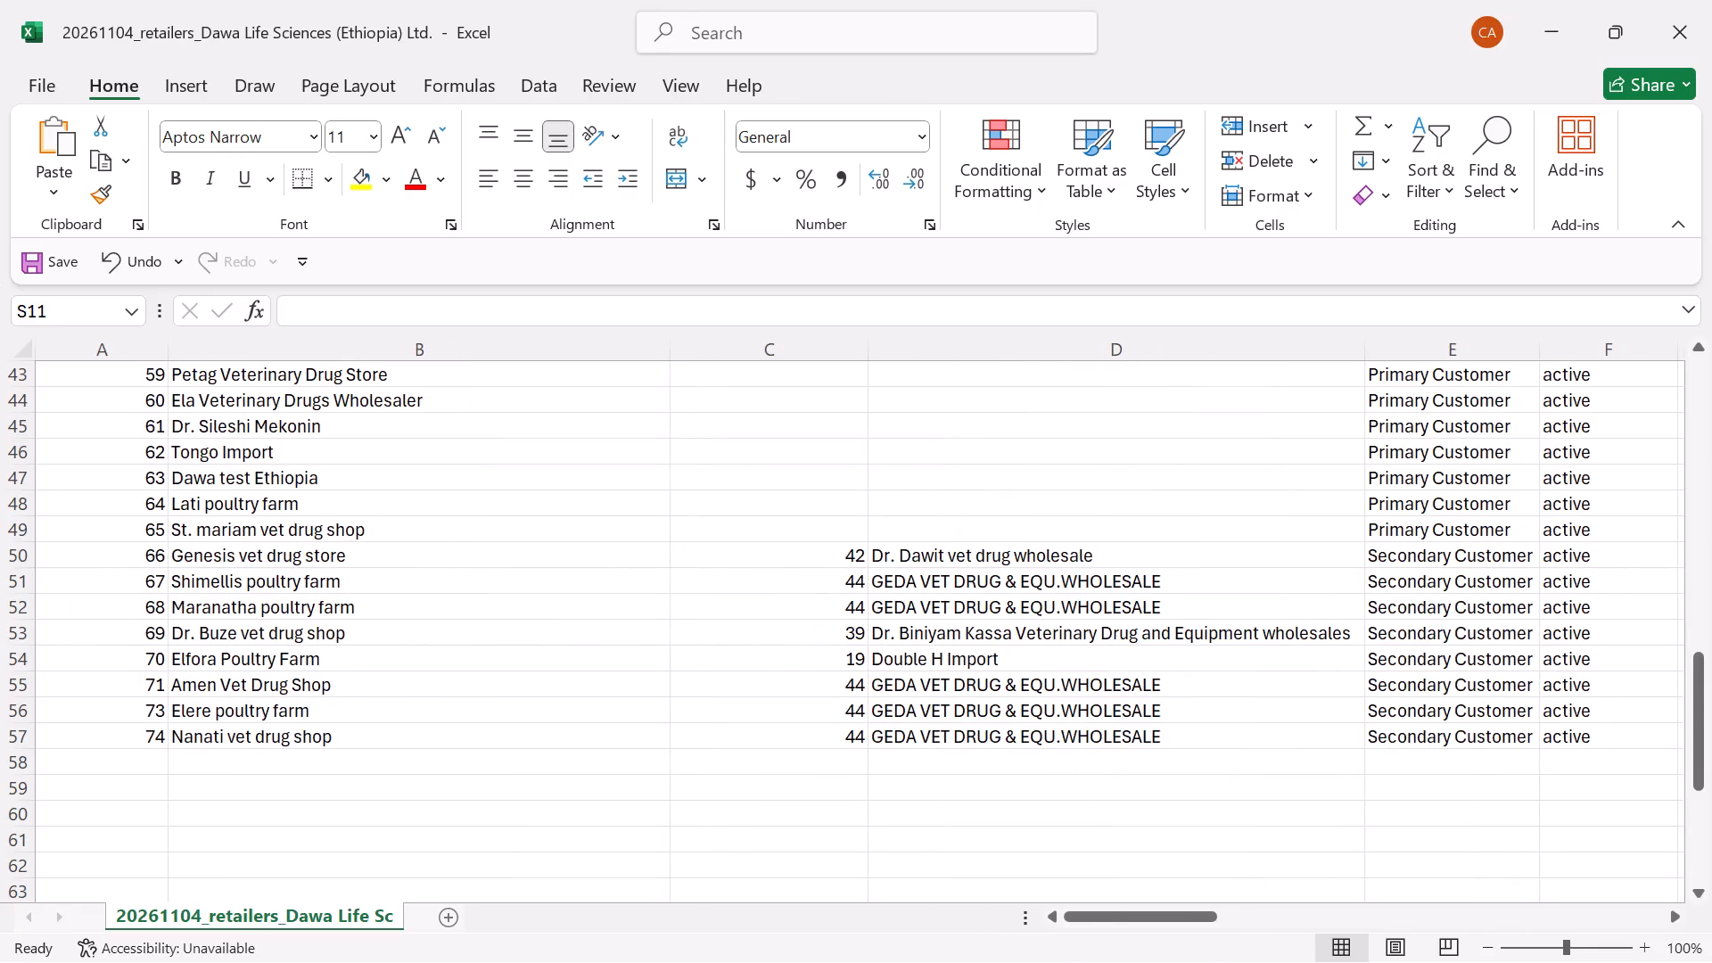
pyautogui.hscroll(-2, 1284, 668)
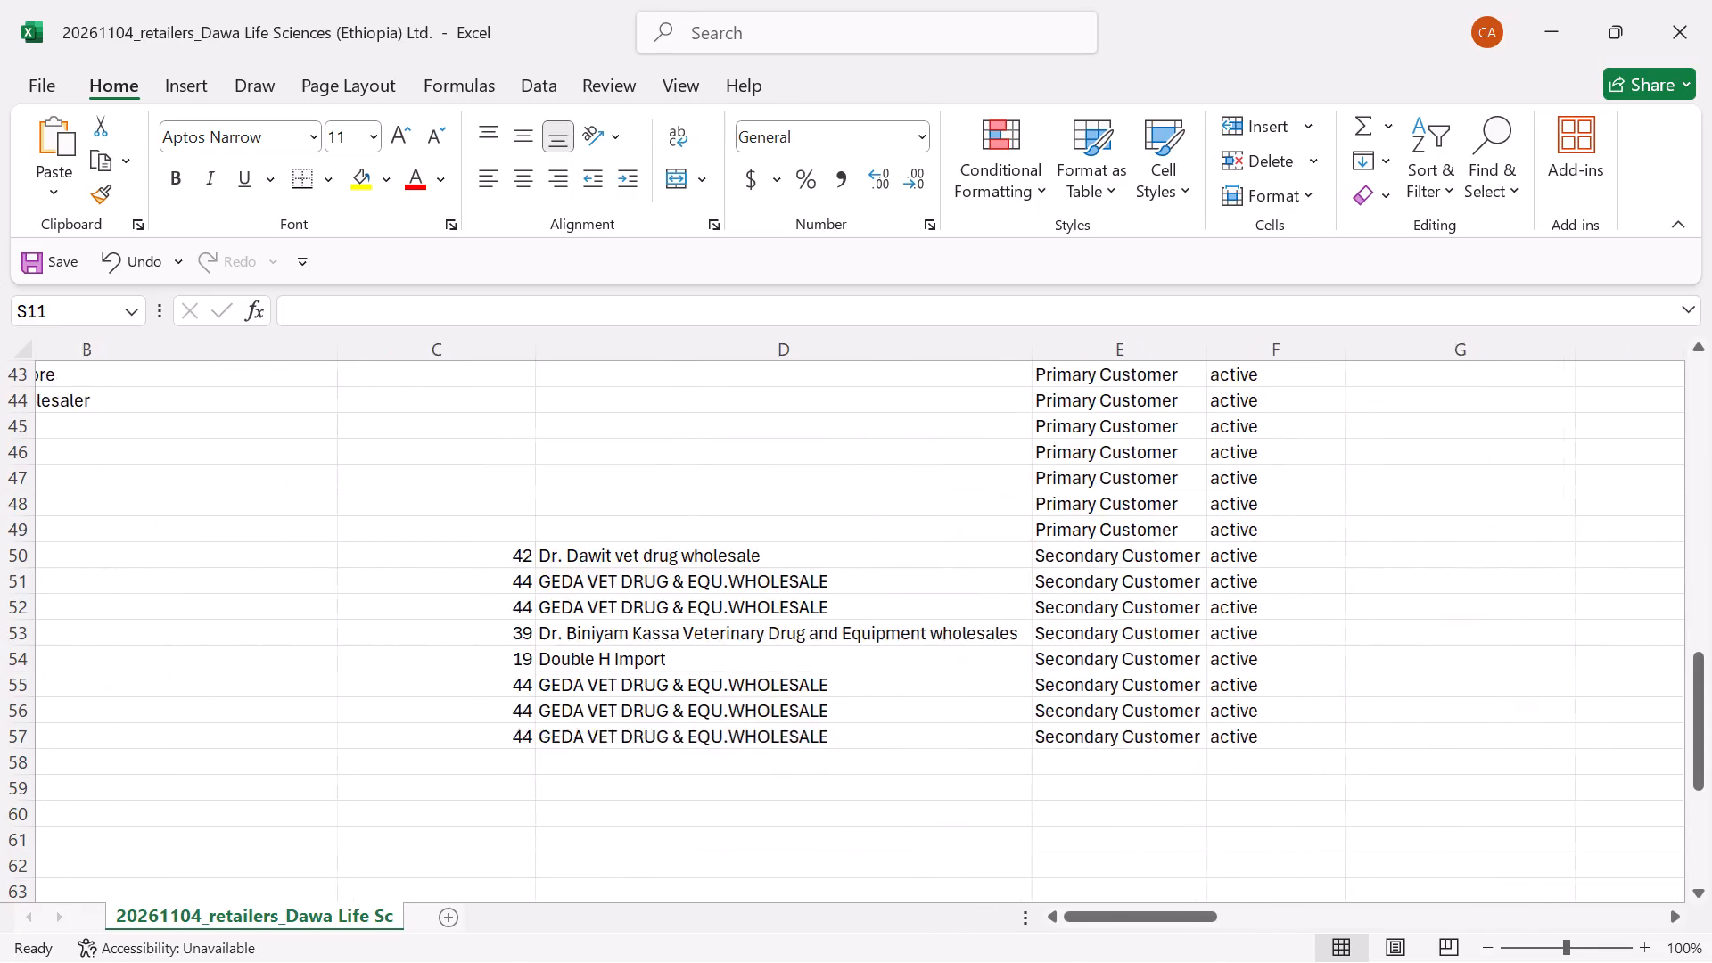
pyautogui.hscroll(-5, 1284, 668)
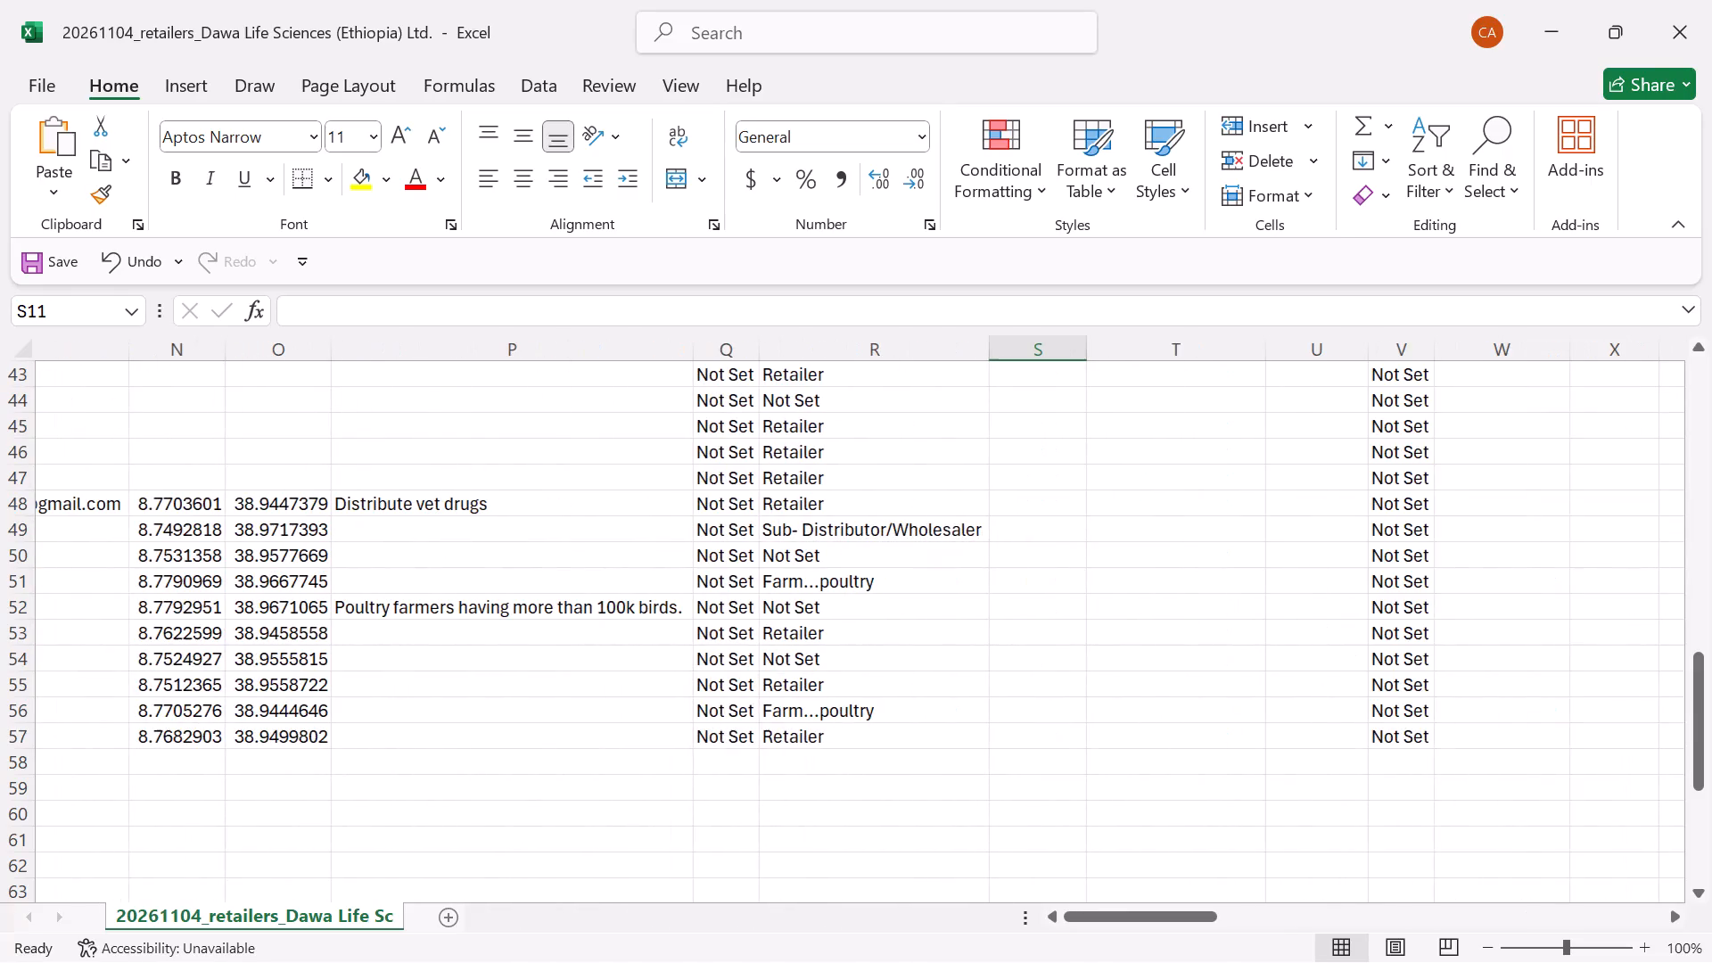
pyautogui.hscroll(-1, 1284, 668)
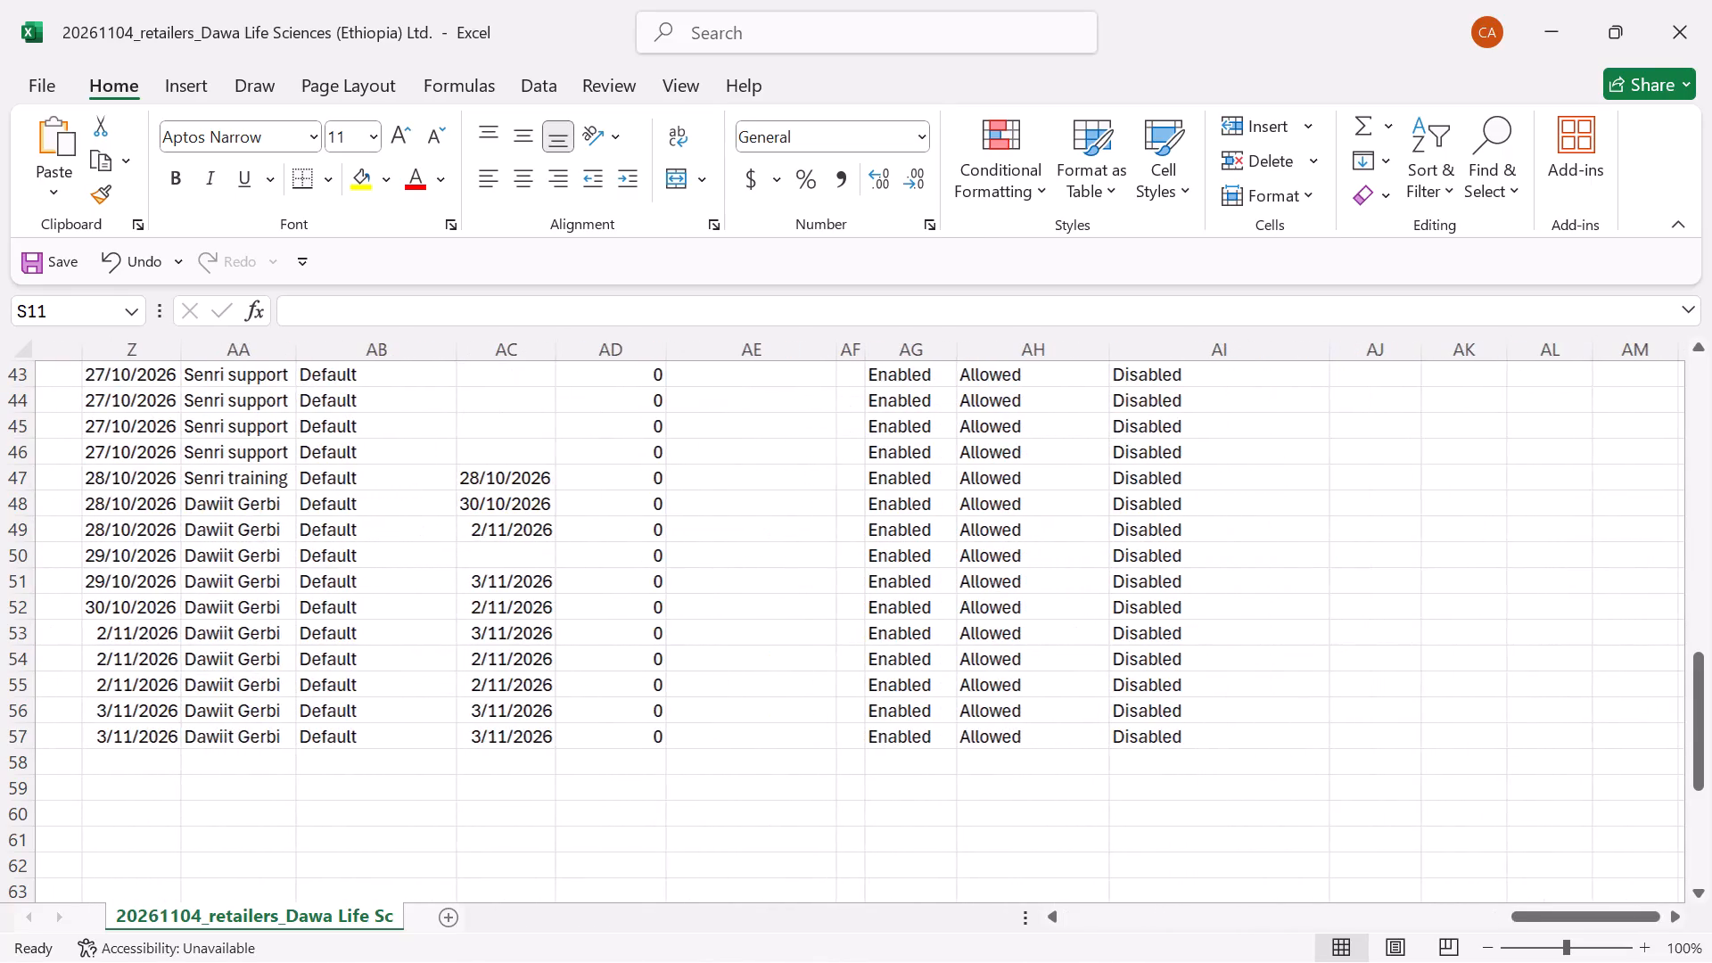
# Examine the created_at, Registered By, Last Visit and Recent Sales columns from the header row through the last customer rows.
pyautogui.scroll(5, 1284, 668)
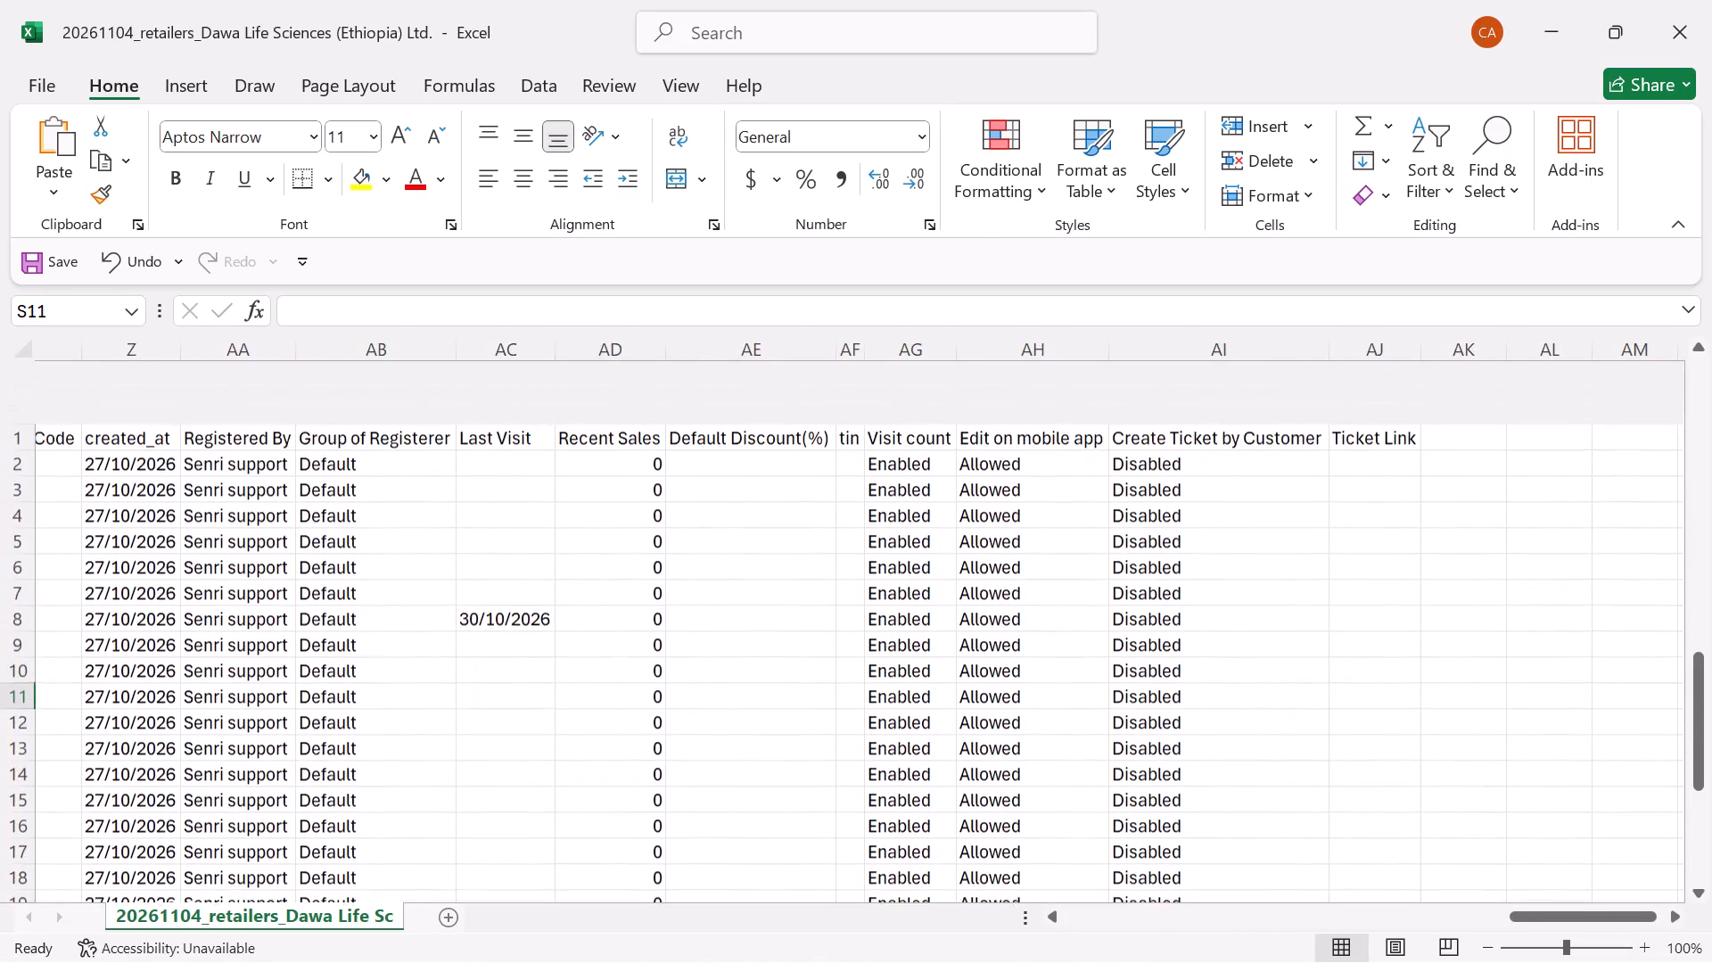
pyautogui.scroll(-1, 1284, 668)
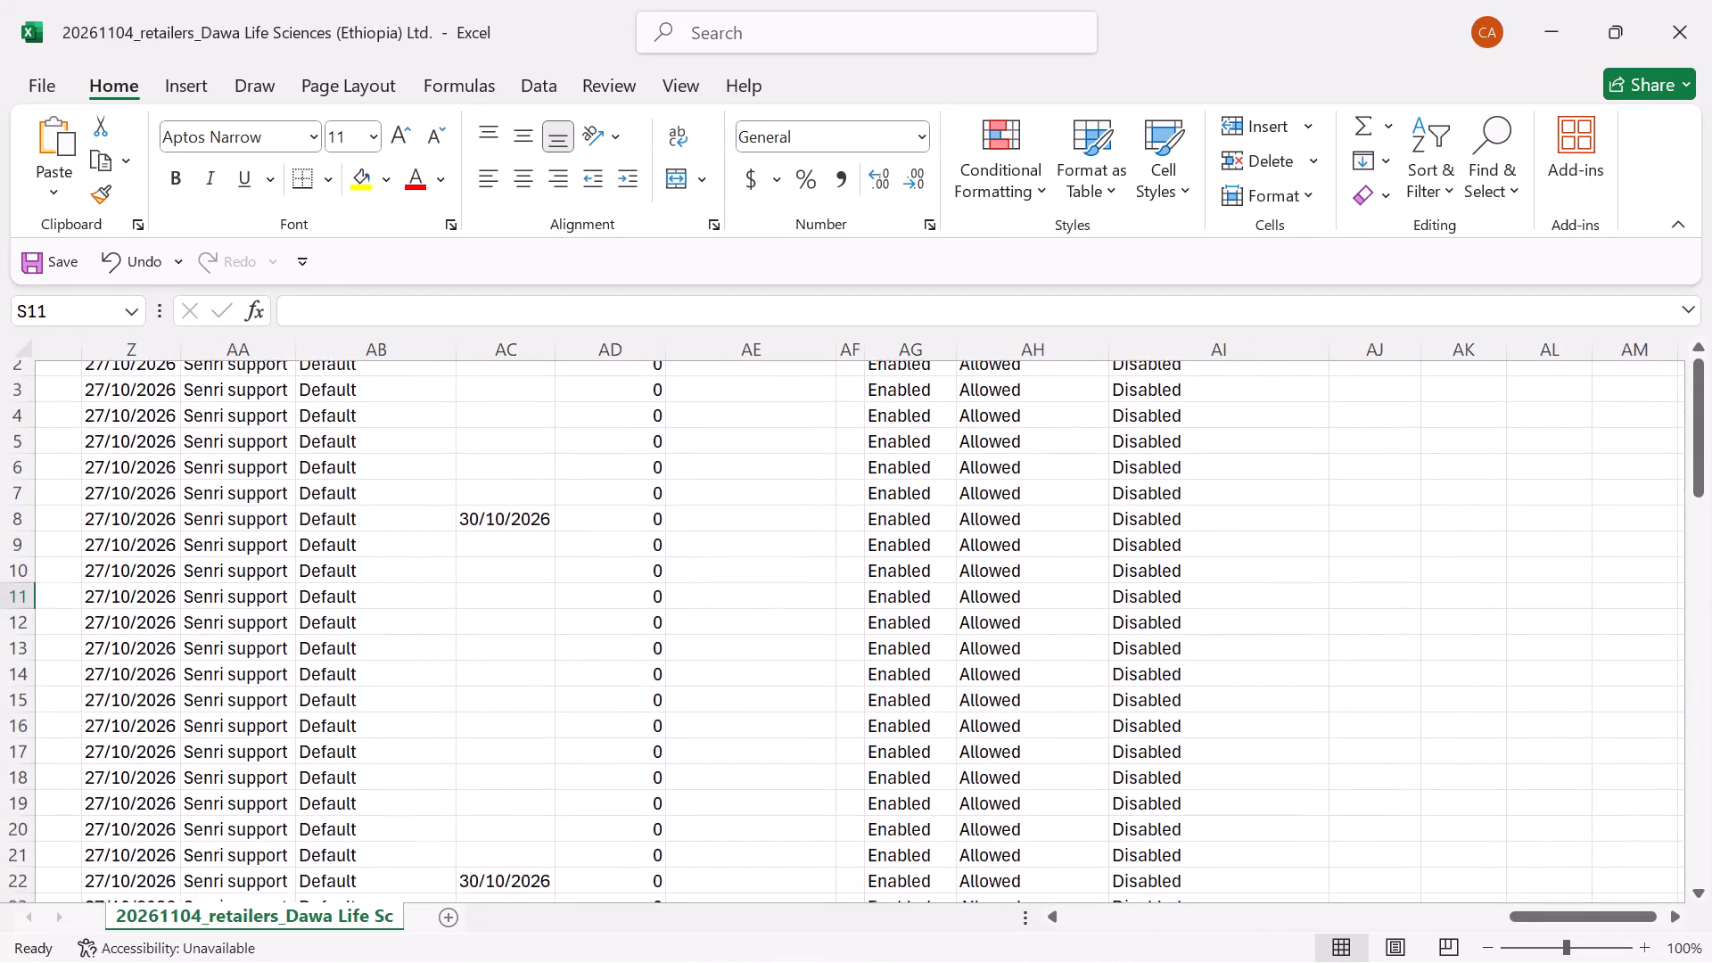
pyautogui.scroll(-4, 1284, 668)
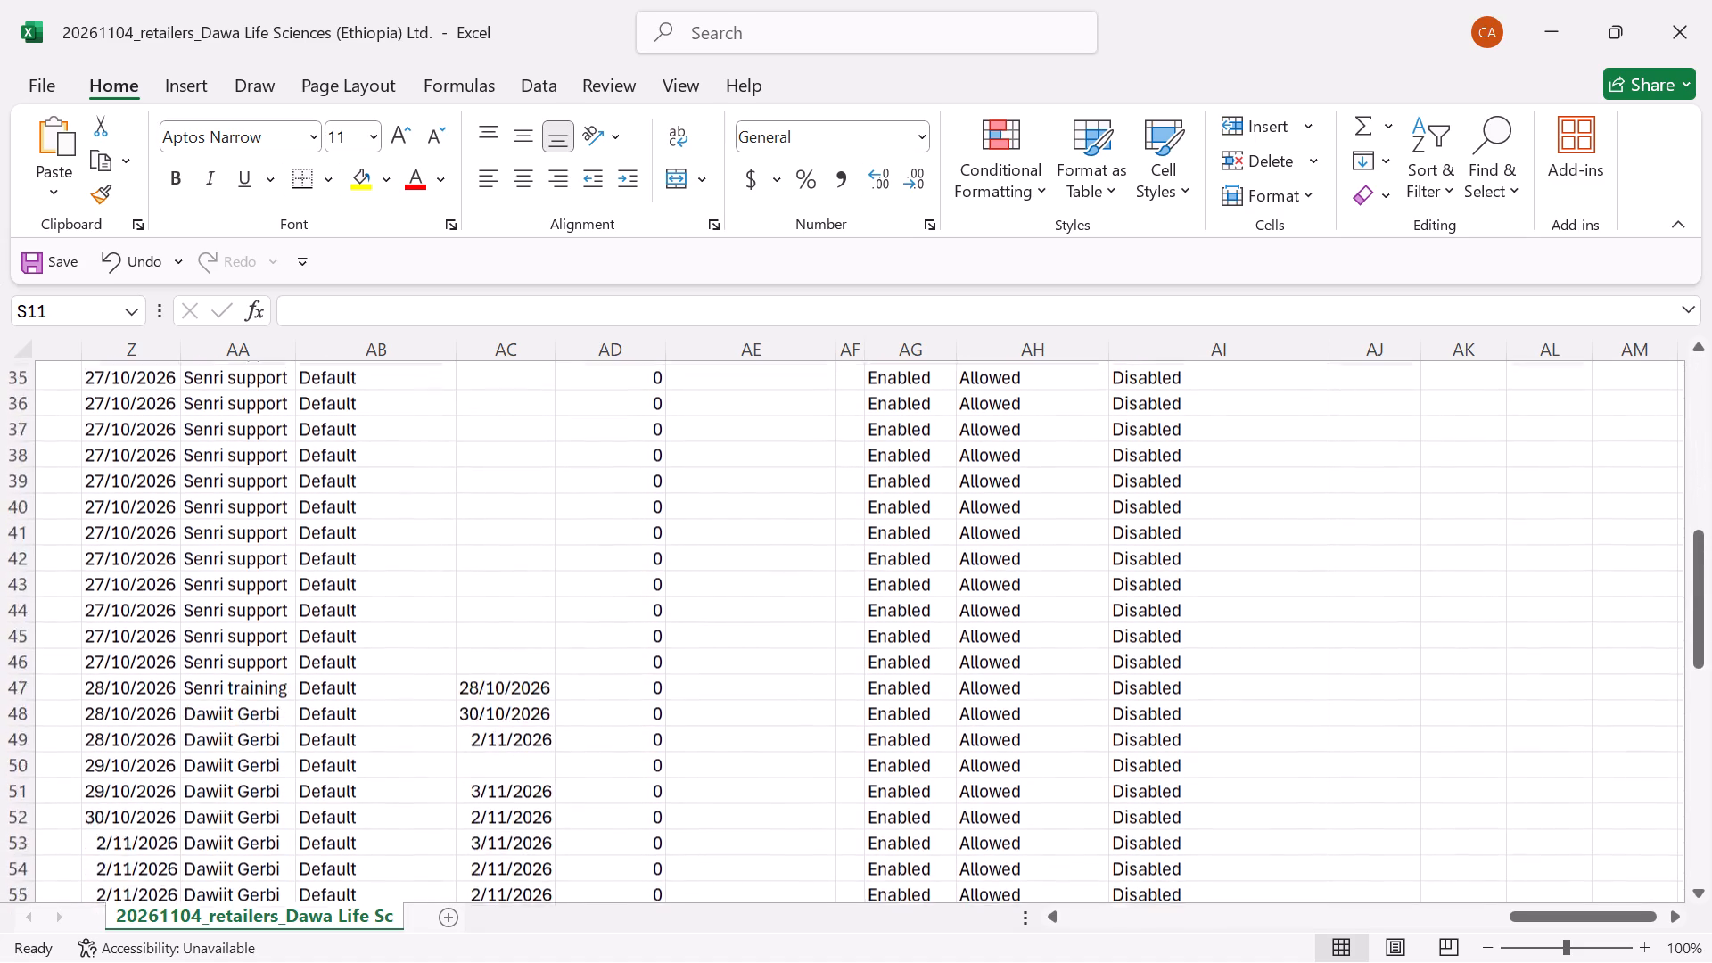
pyautogui.scroll(-2, 1284, 668)
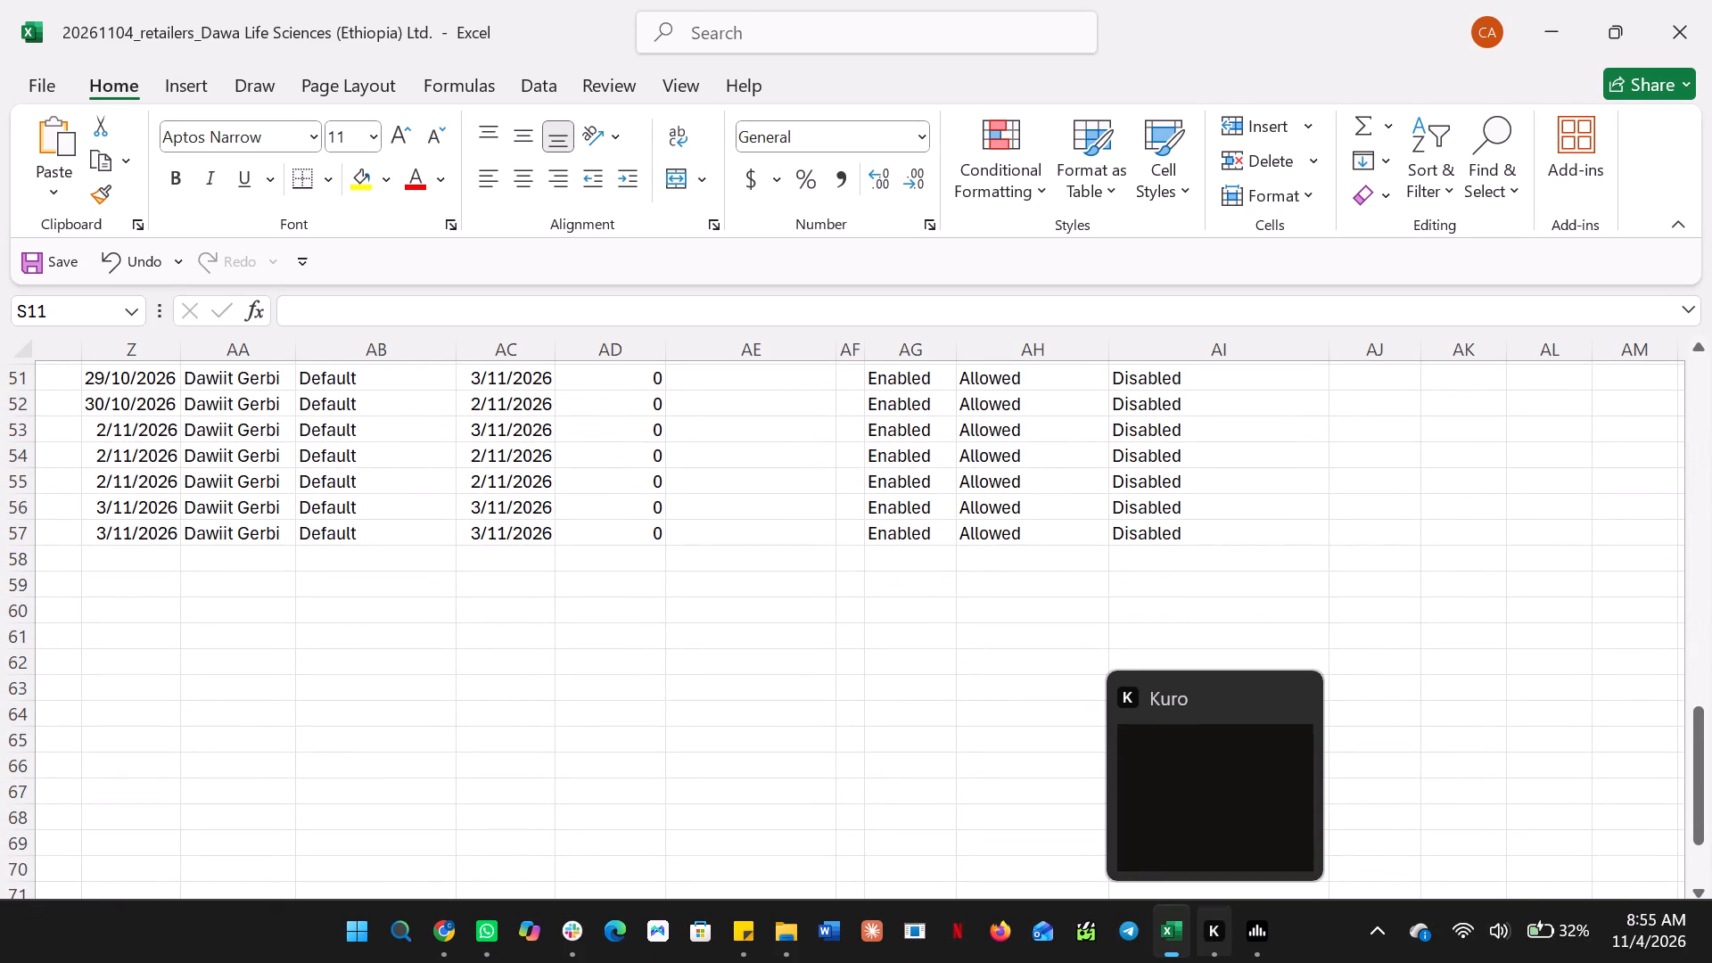
pyautogui.scroll(7, 923, 546)
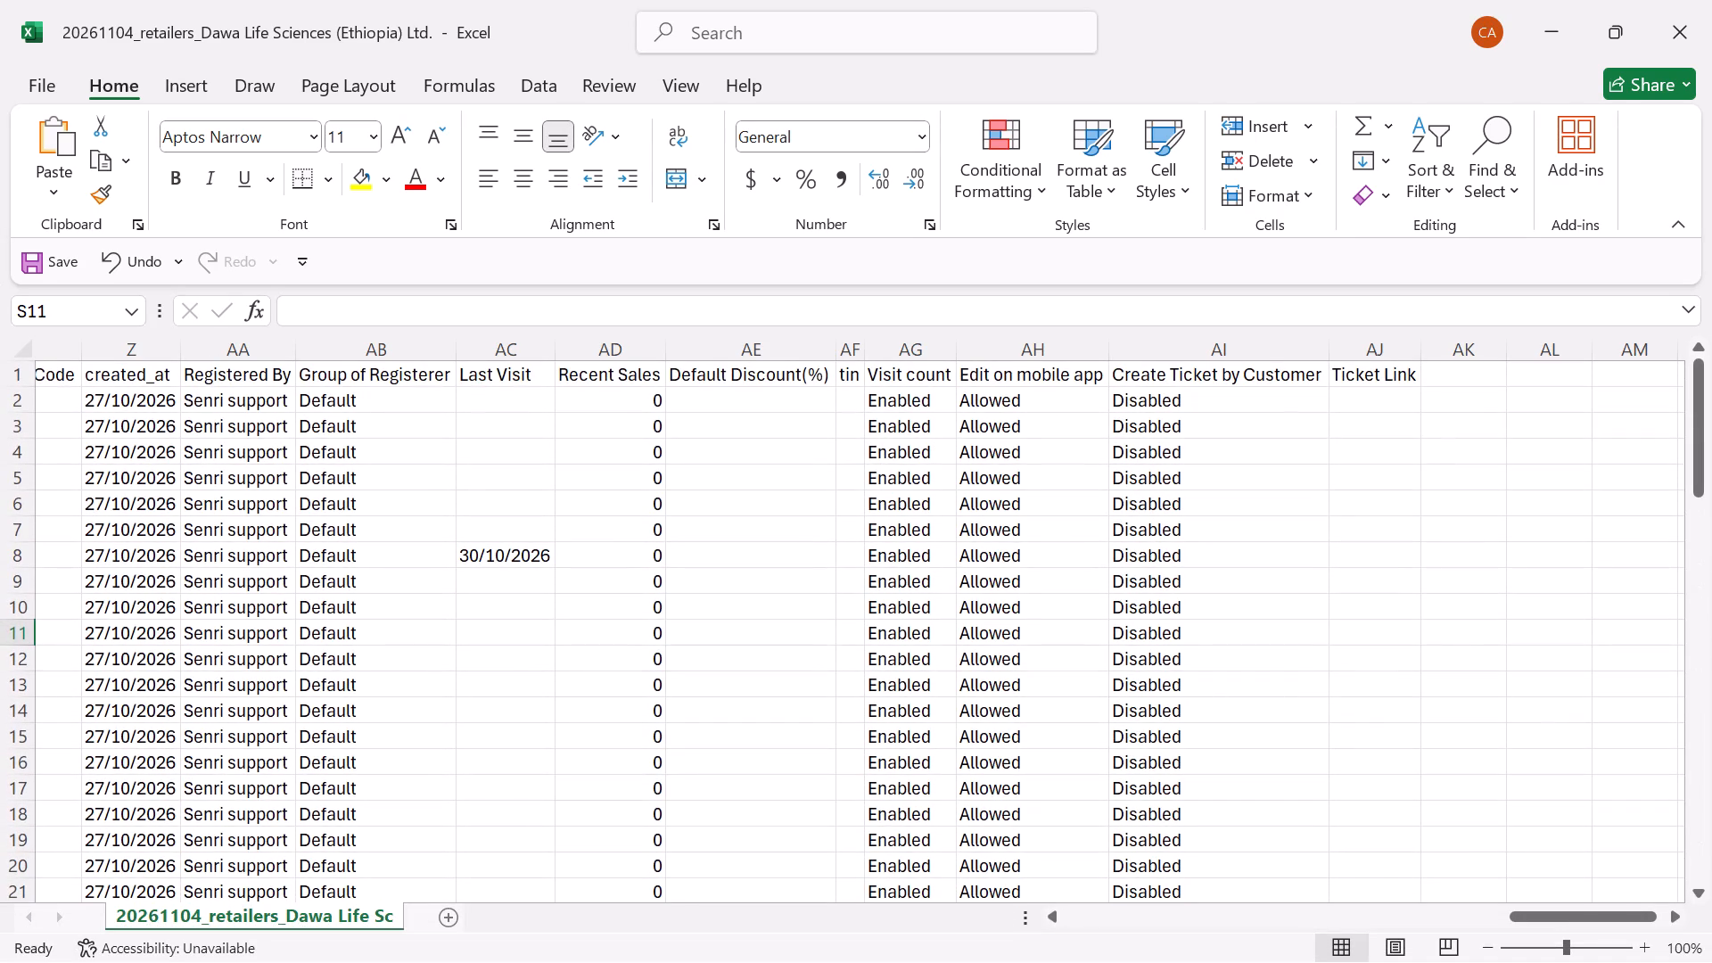
# Look back across the location, memo, customer_type, contact and customer status columns to the Customer Code and Customer columns.
pyautogui.hscroll(1, 1507, 661)
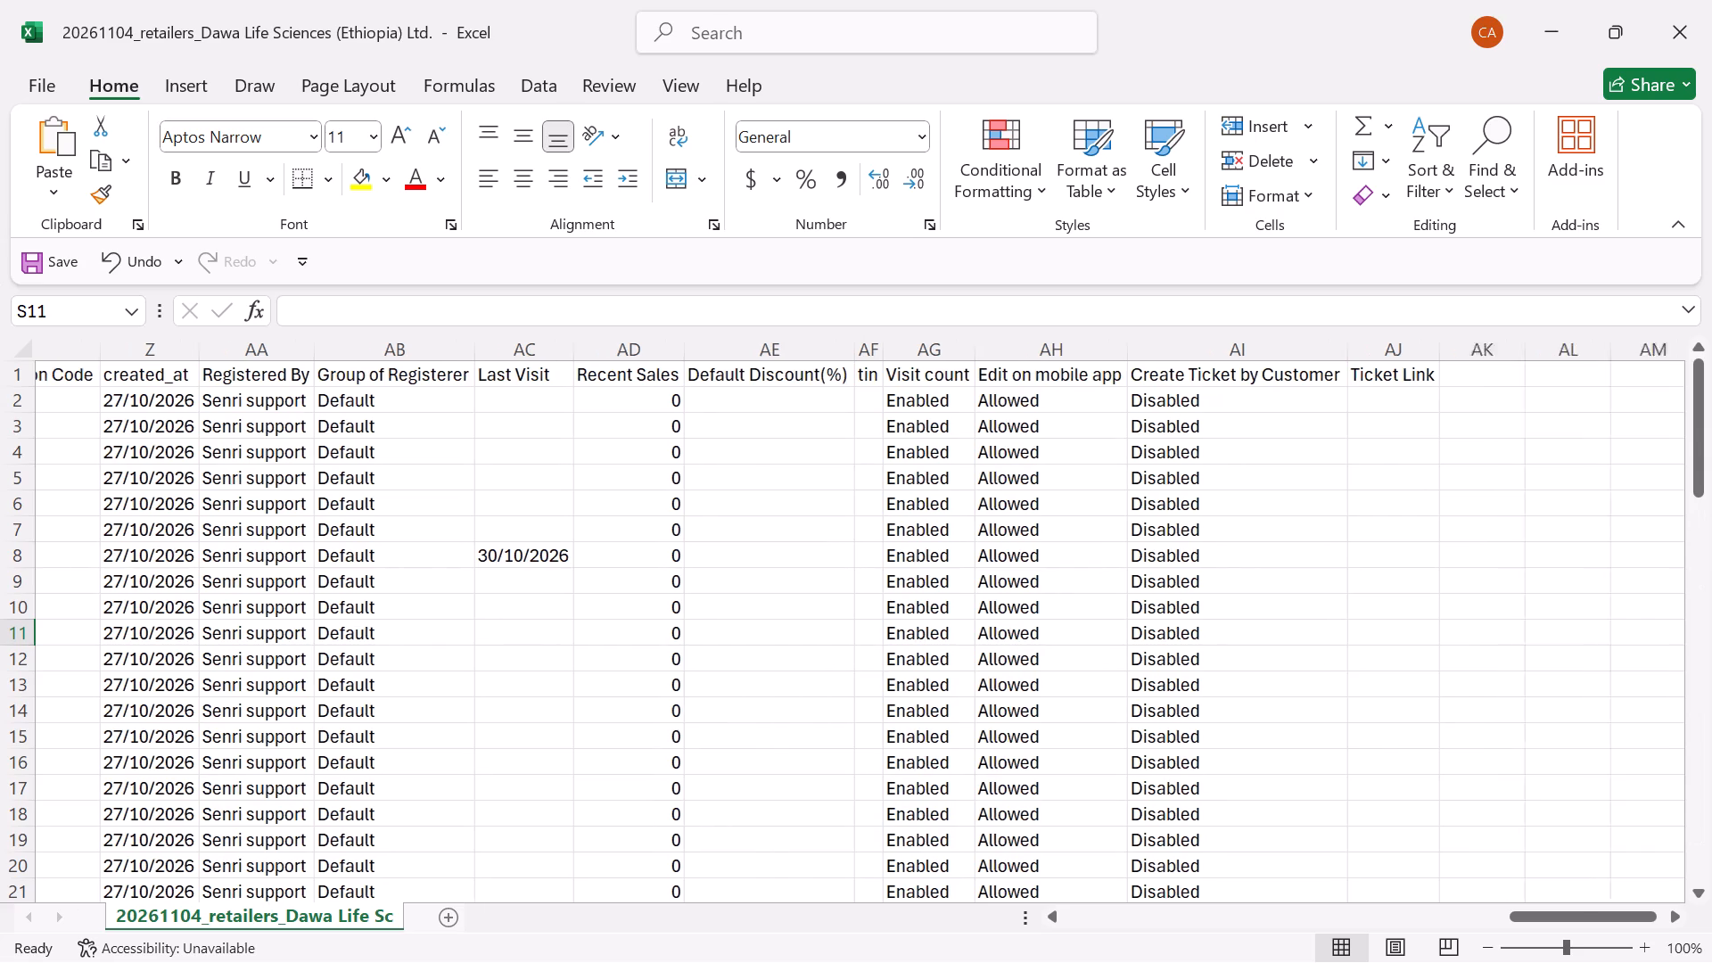
pyautogui.hscroll(9, 1507, 661)
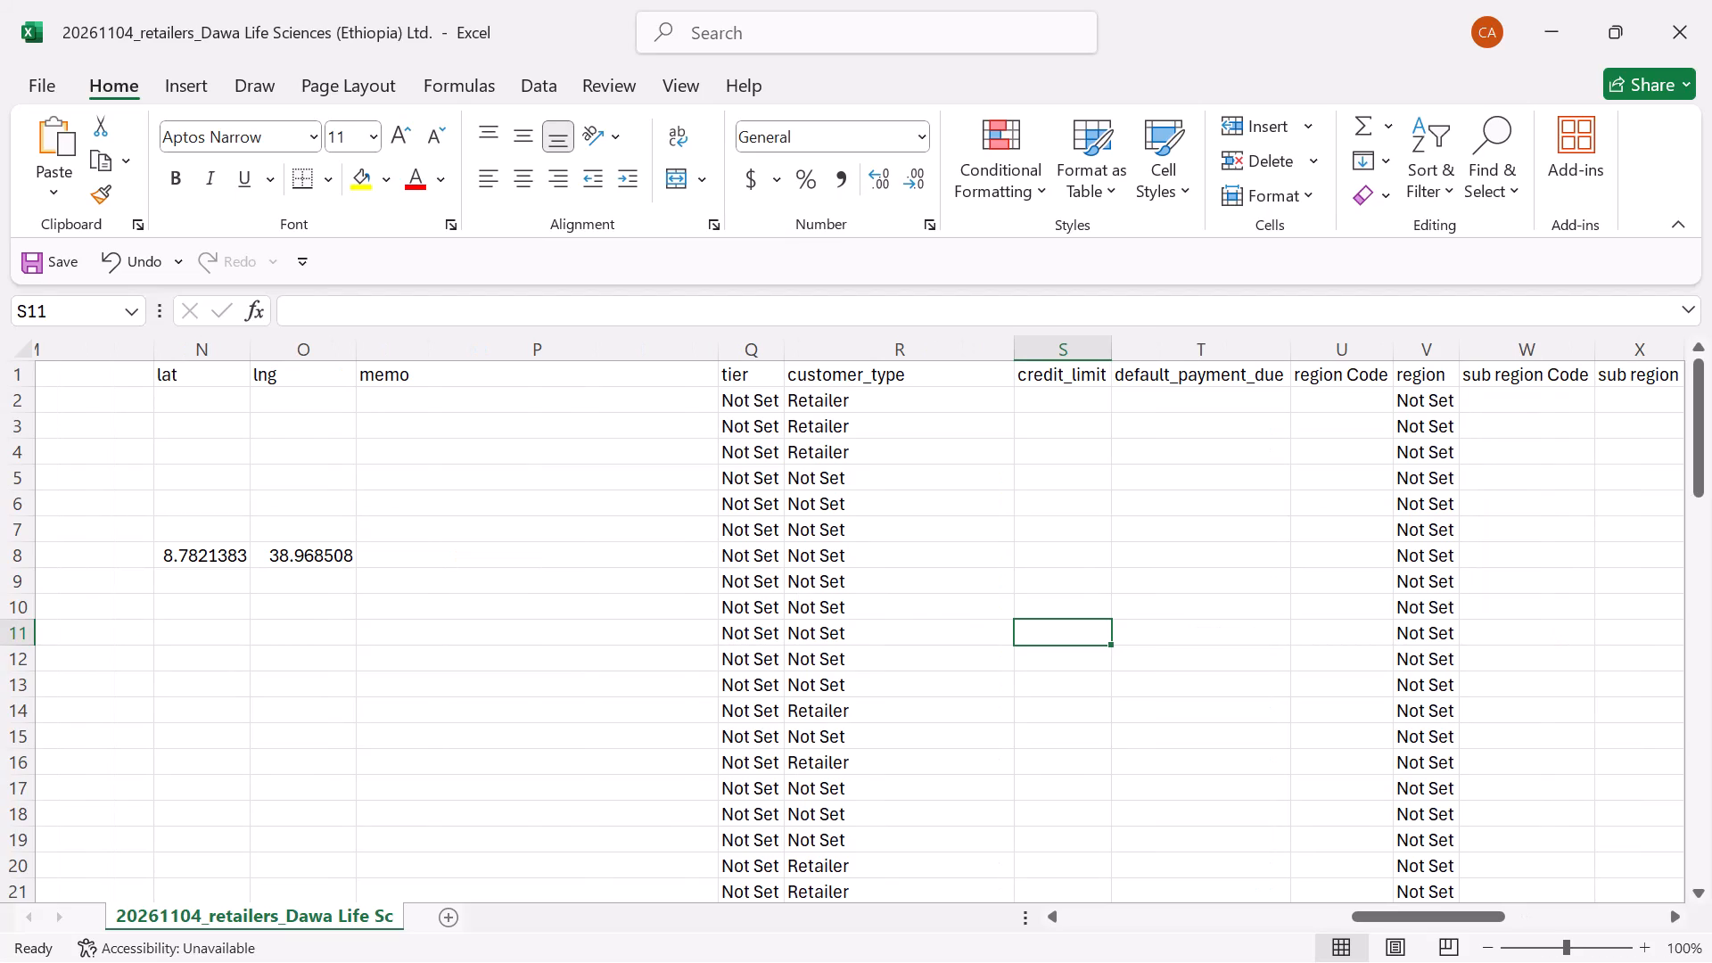
pyautogui.hscroll(3, 1507, 661)
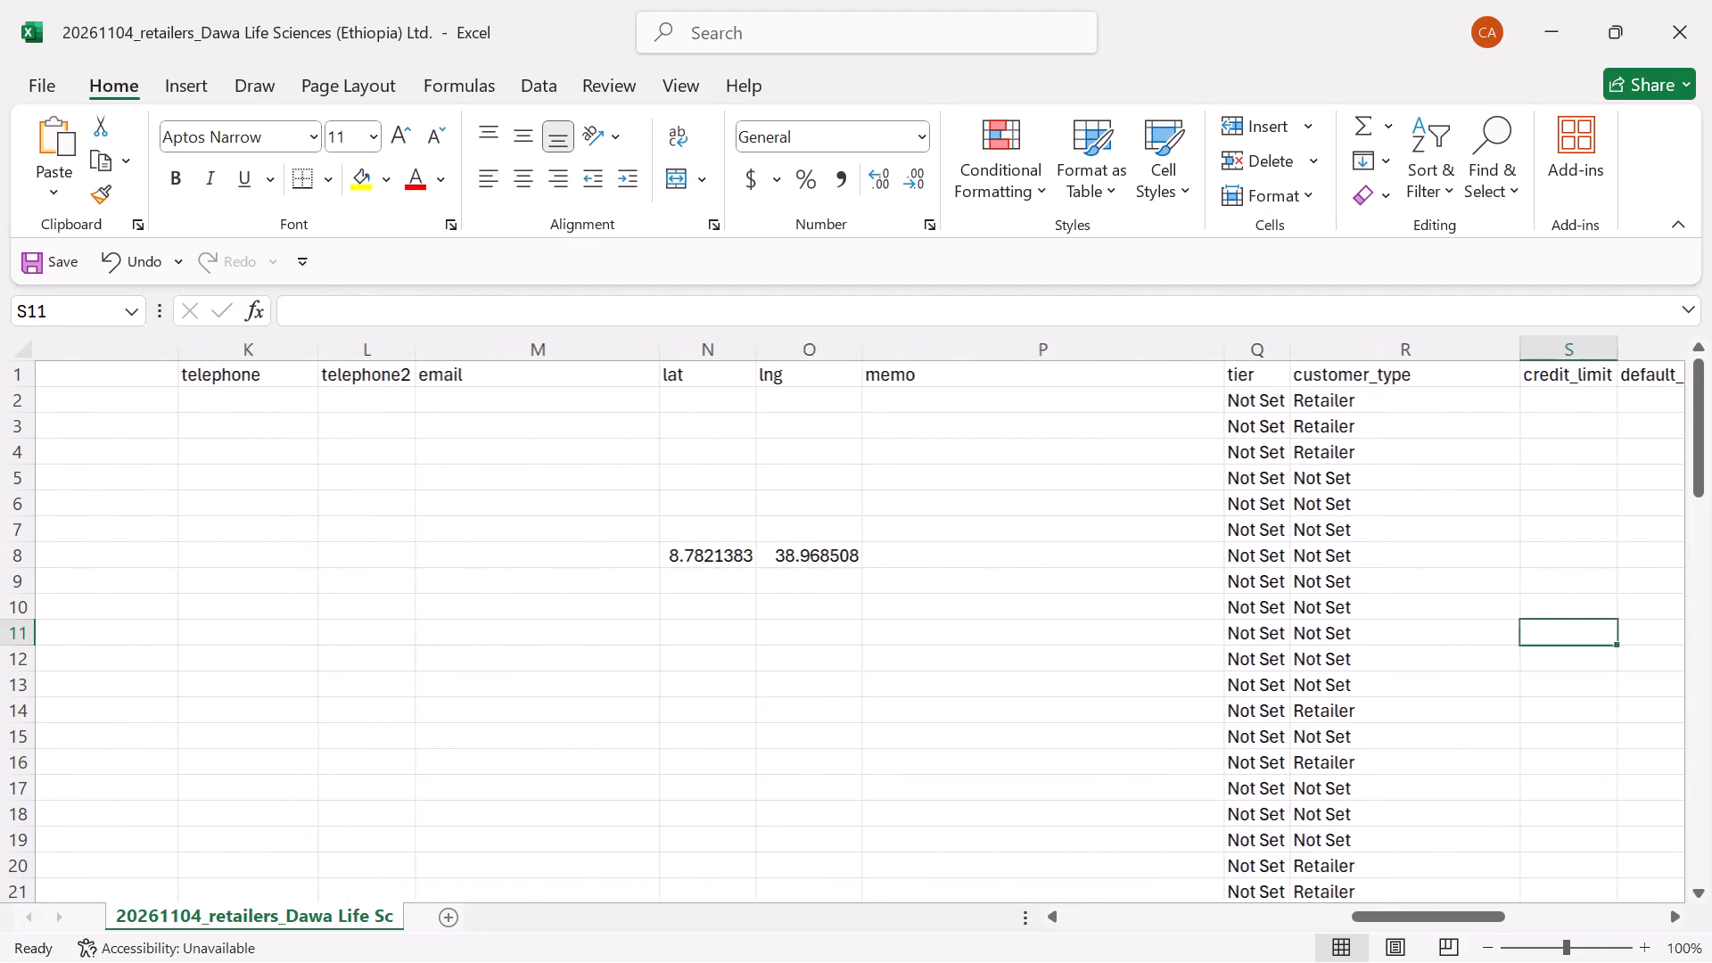
pyautogui.hscroll(5, 1507, 661)
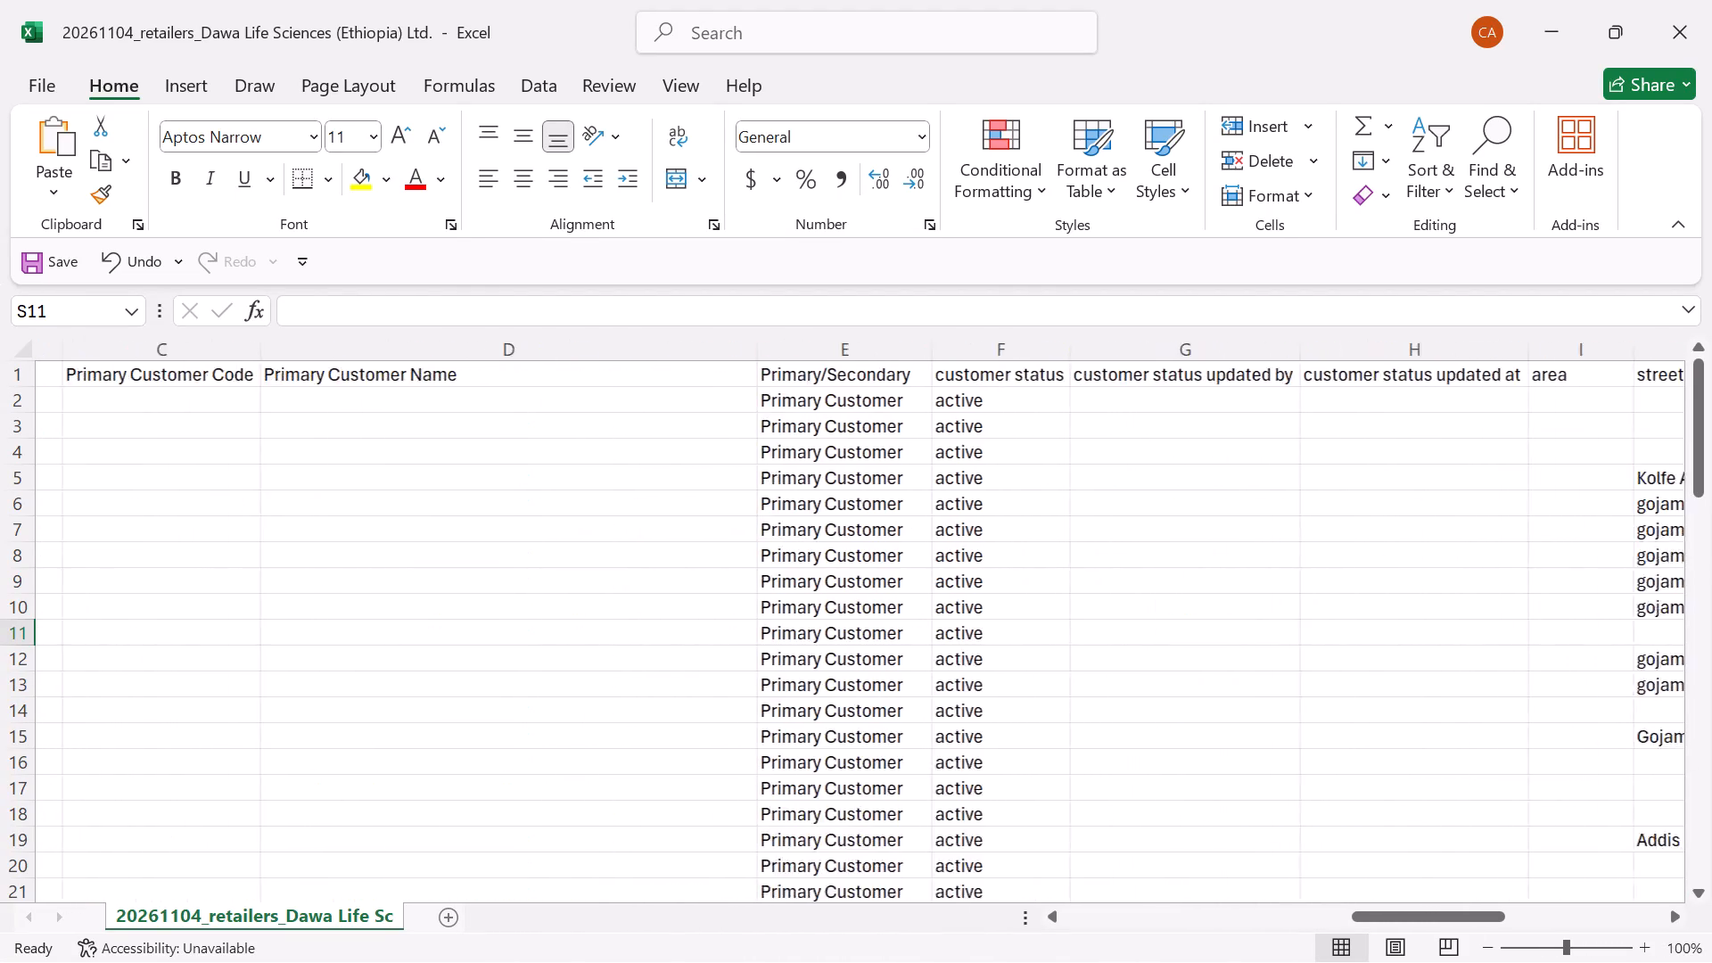
pyautogui.hscroll(4, 1507, 661)
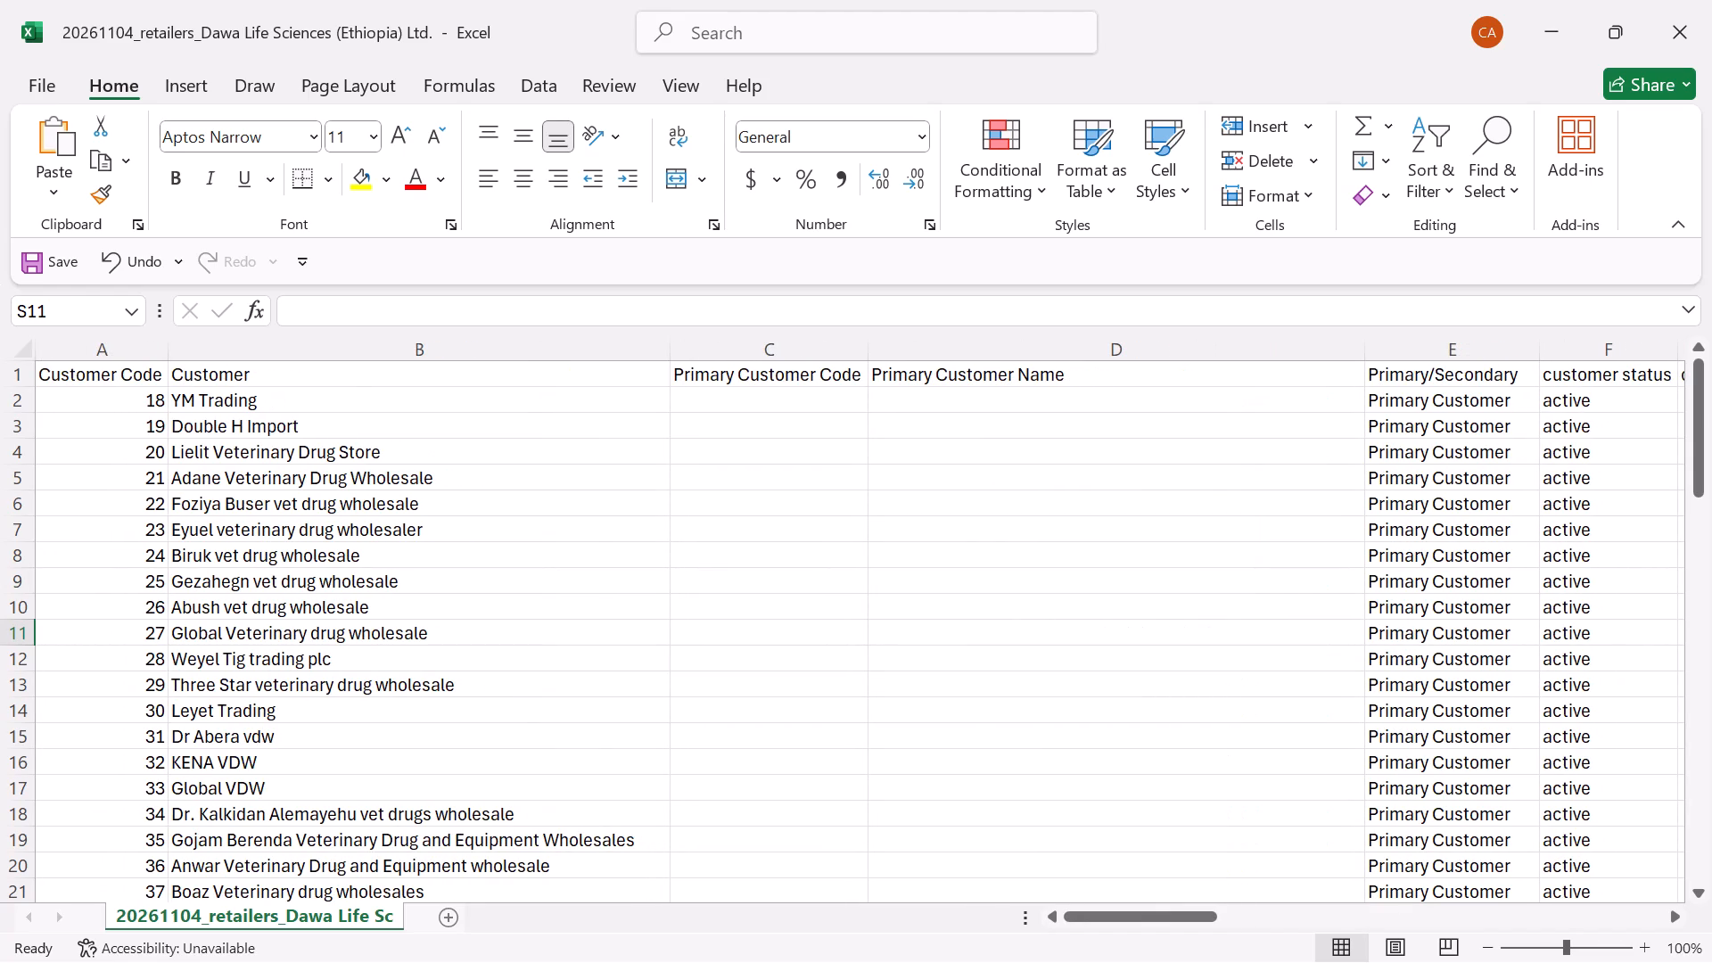
# Read through the customer names and their primary or secondary customer assignments down to the end of the list.
pyautogui.scroll(-2, 1169, 711)
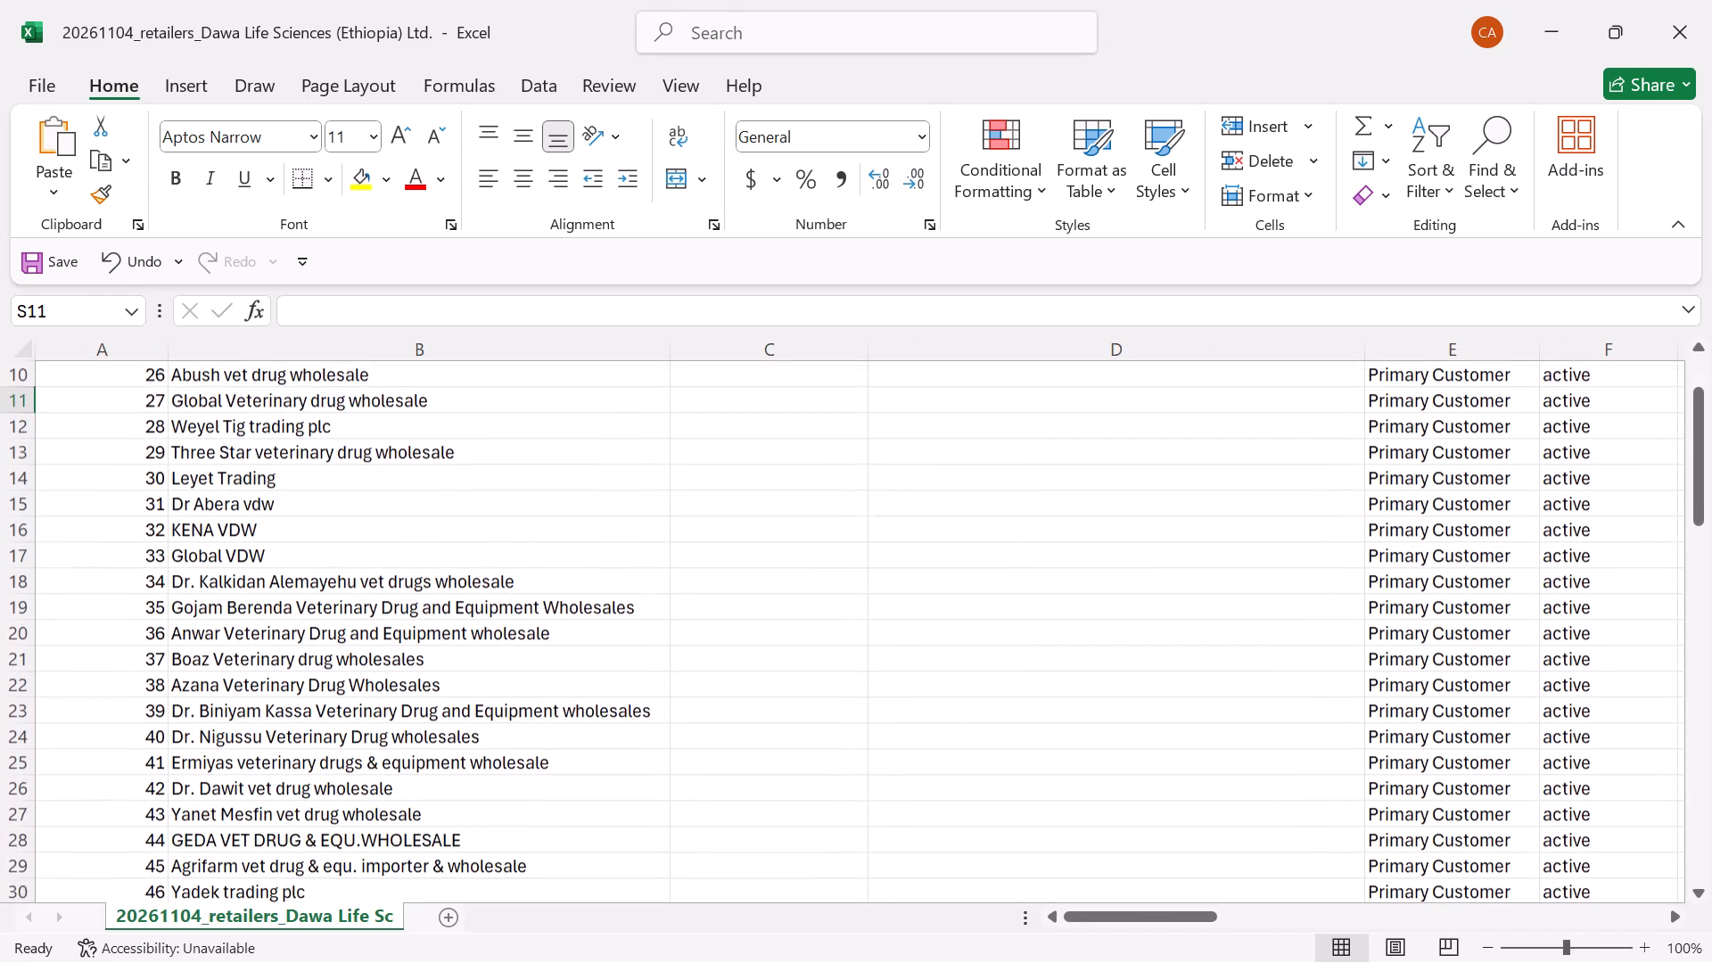
pyautogui.scroll(-2, 1169, 711)
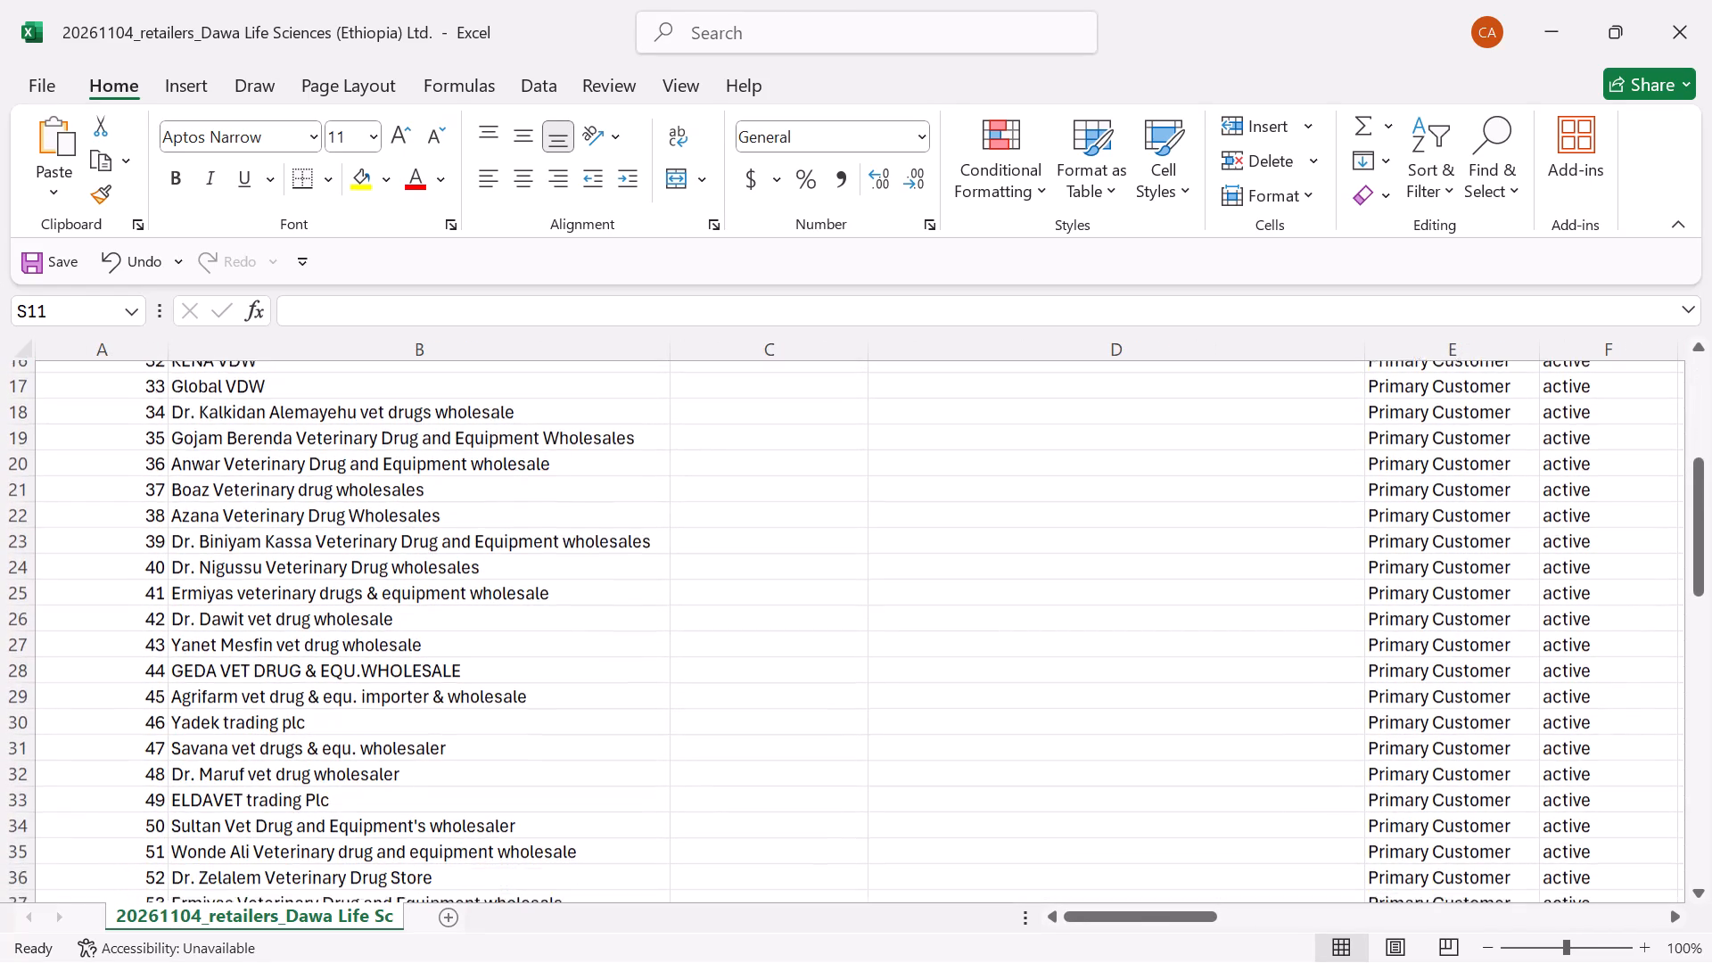
pyautogui.scroll(-3, 1169, 711)
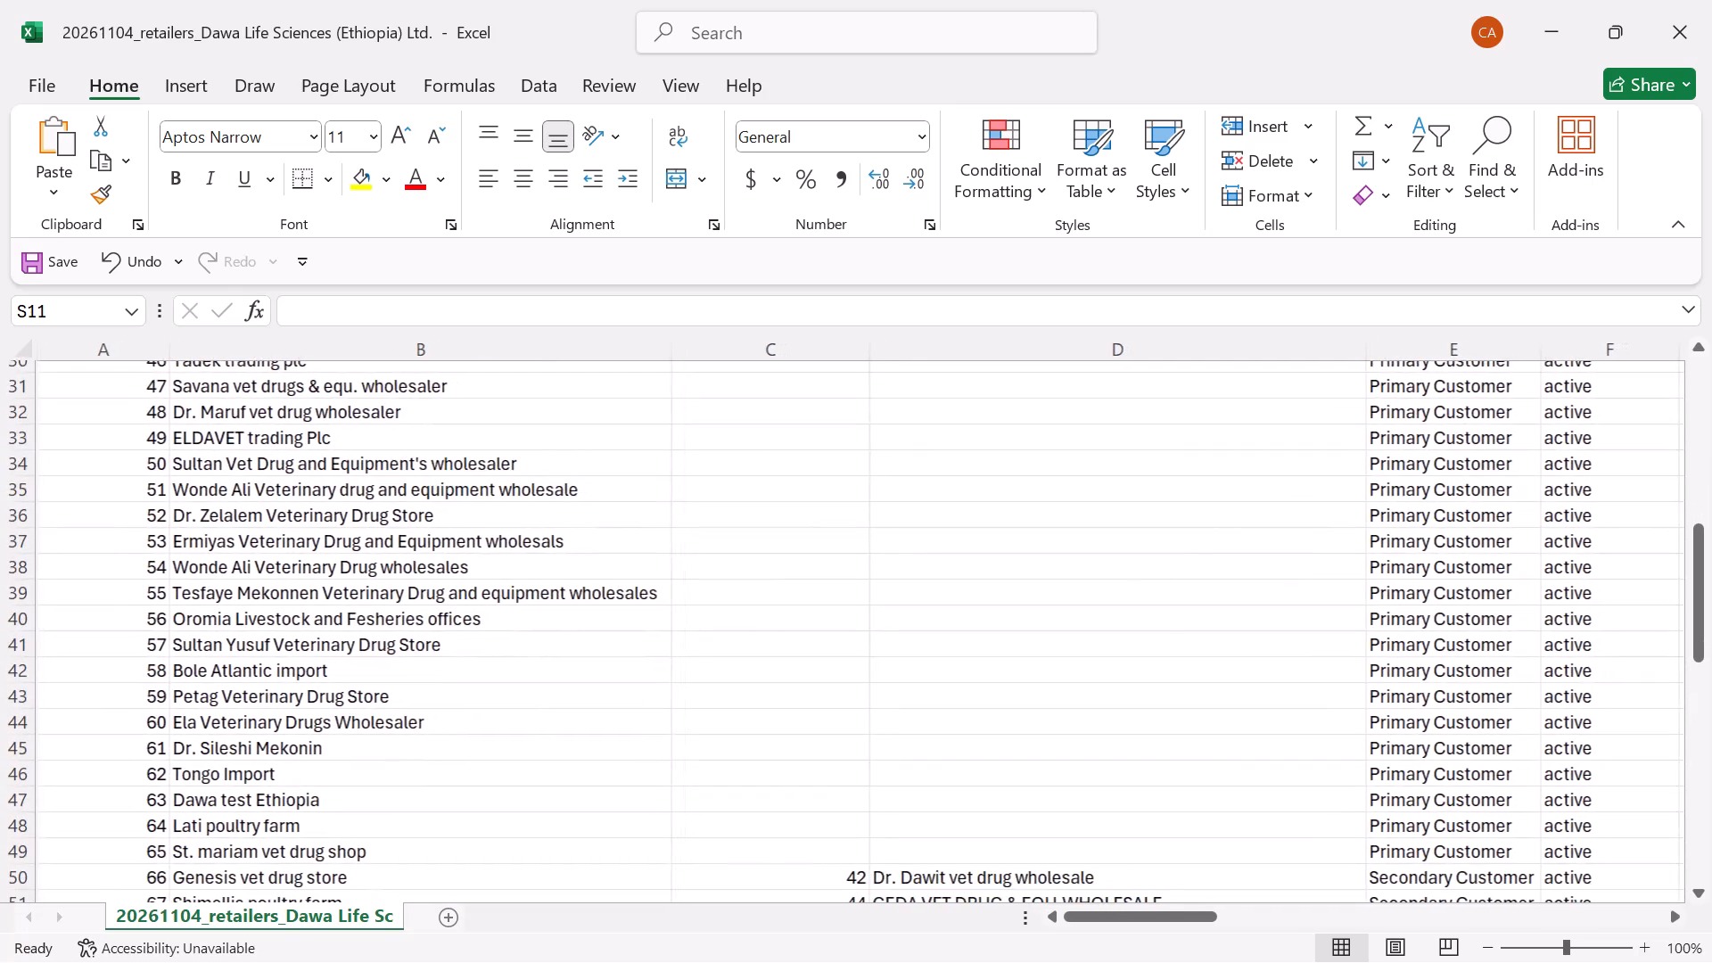
pyautogui.scroll(-2, 1169, 711)
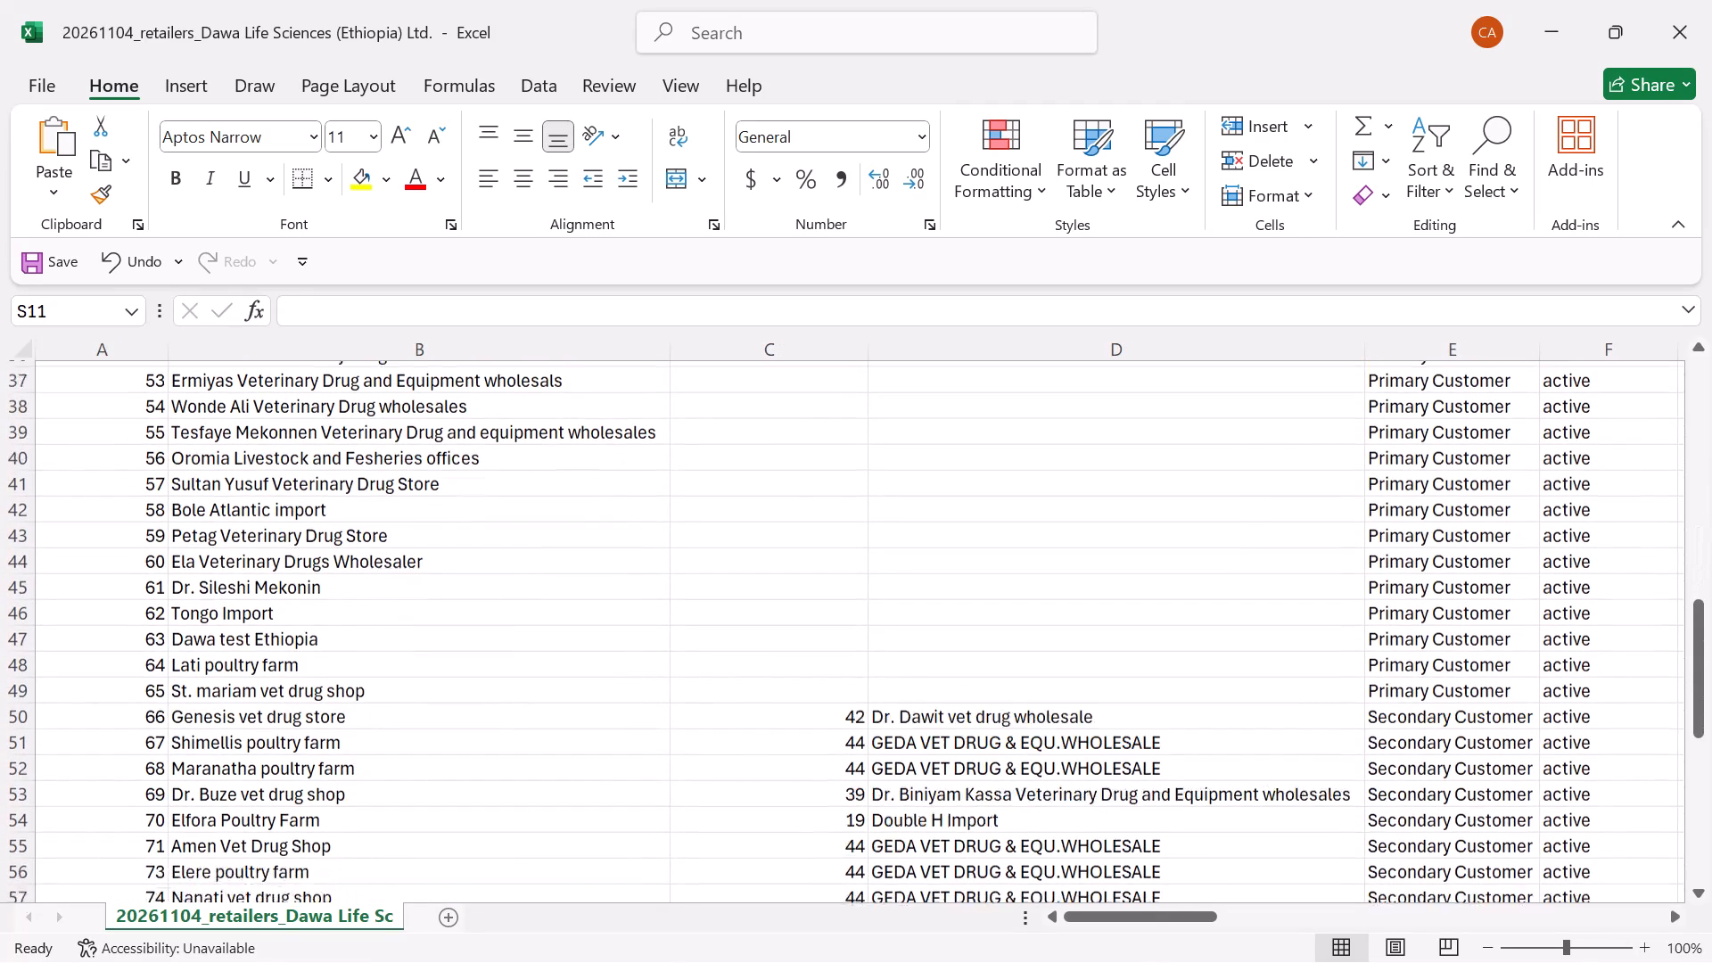
pyautogui.scroll(-1, 1169, 711)
pyautogui.scroll(2, 1169, 711)
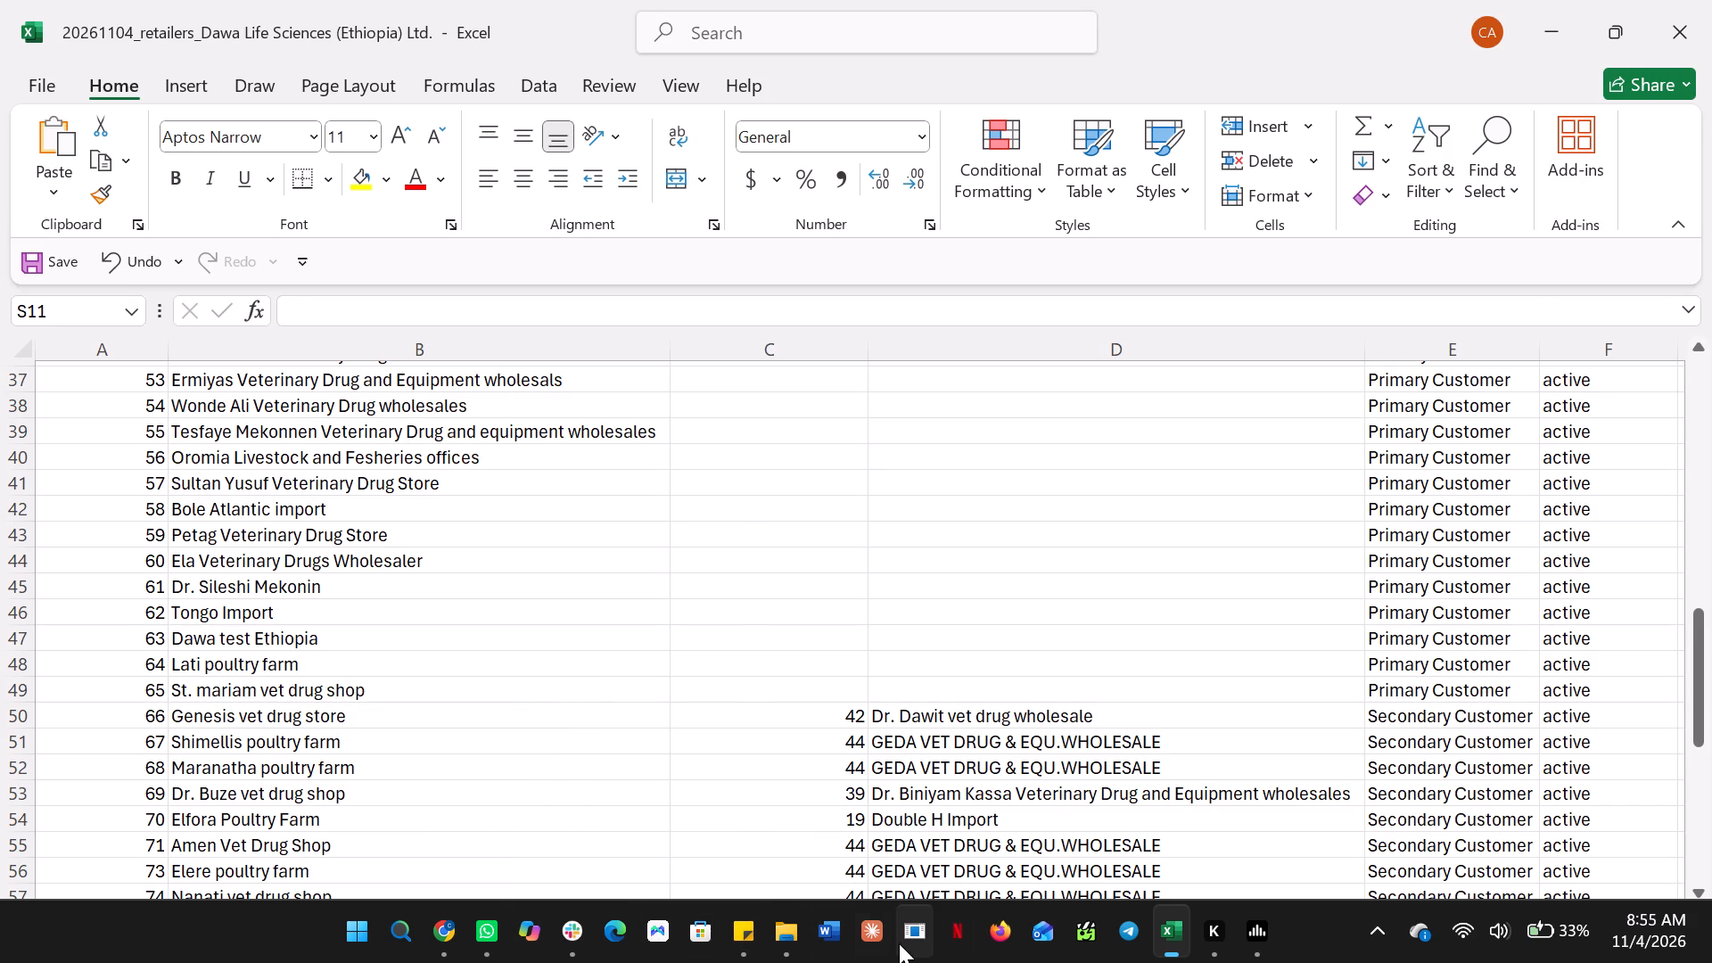
# Start Firefox with the Original profile, decline making it the default browser and open the SENRI site from its shortcut.
pyautogui.doubleClick(992, 940)
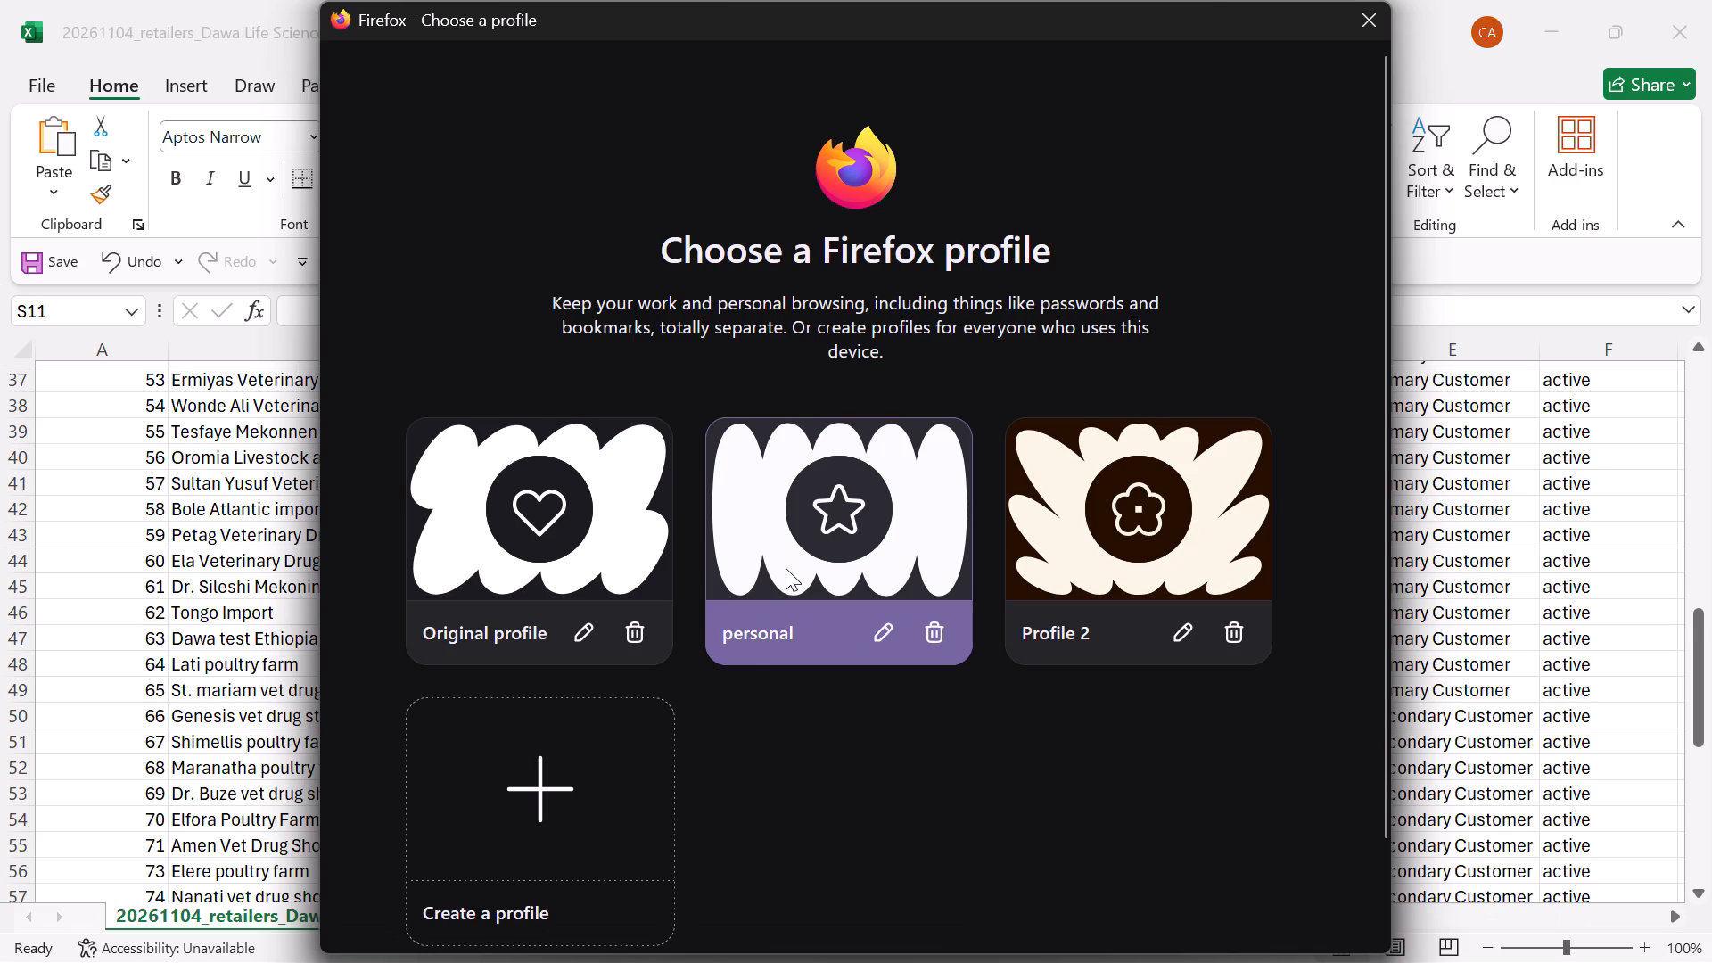
pyautogui.click(600, 539)
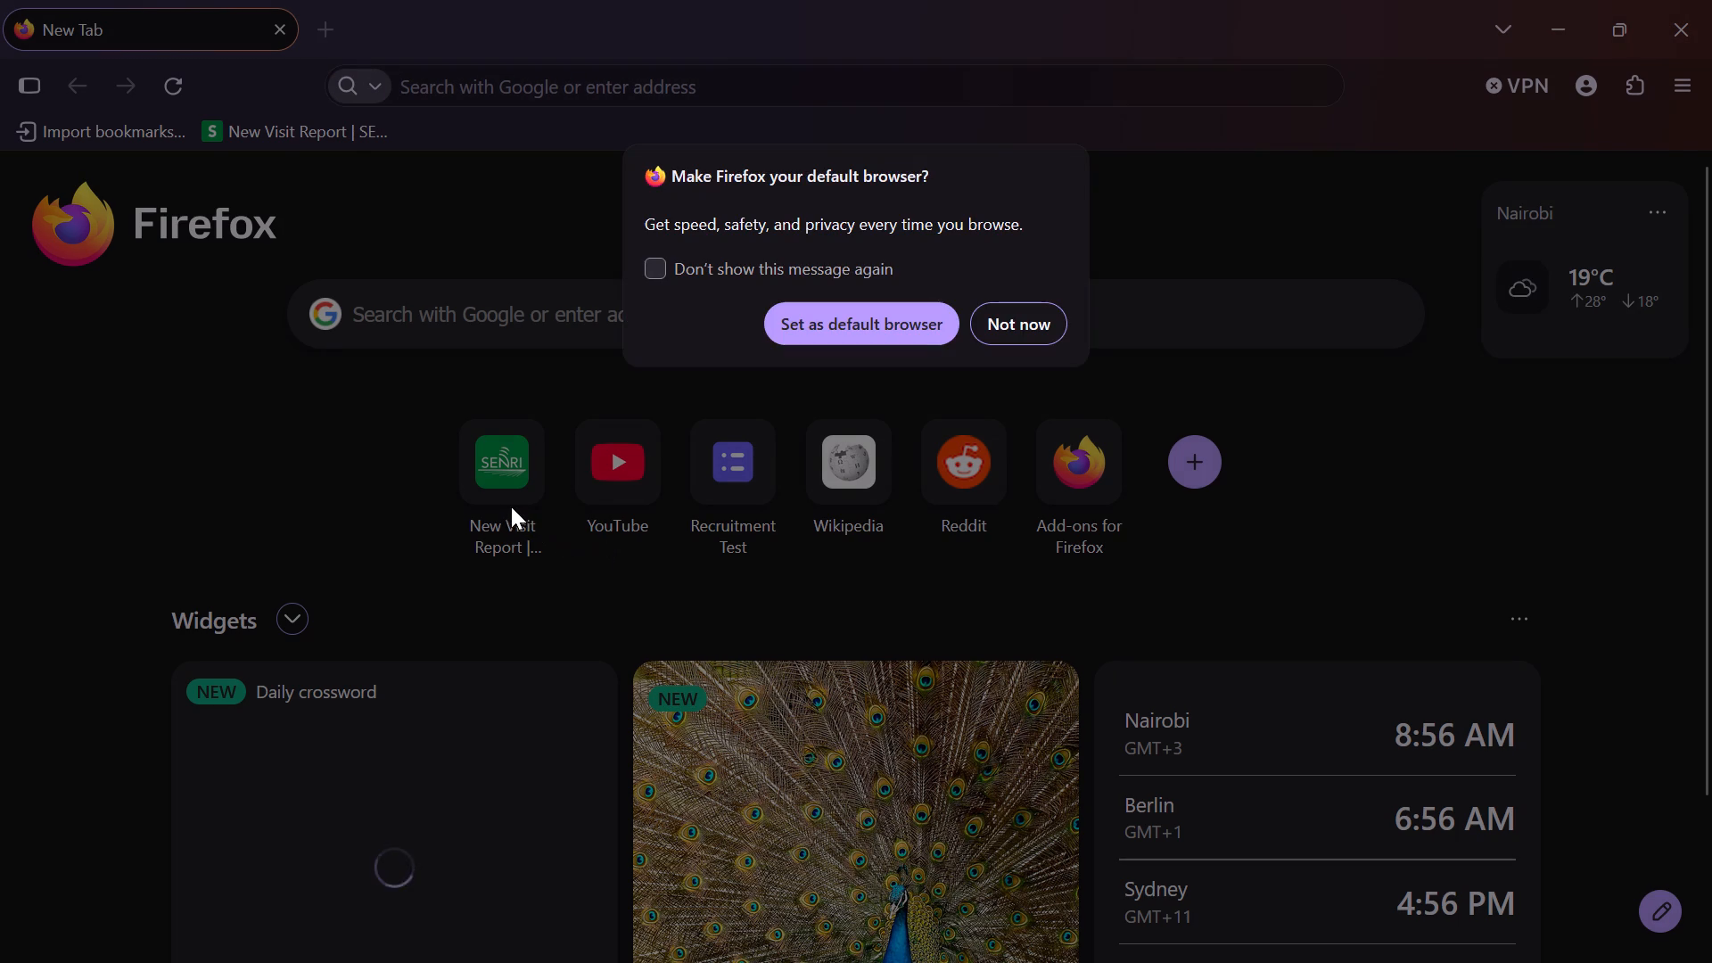
pyautogui.click(1030, 337)
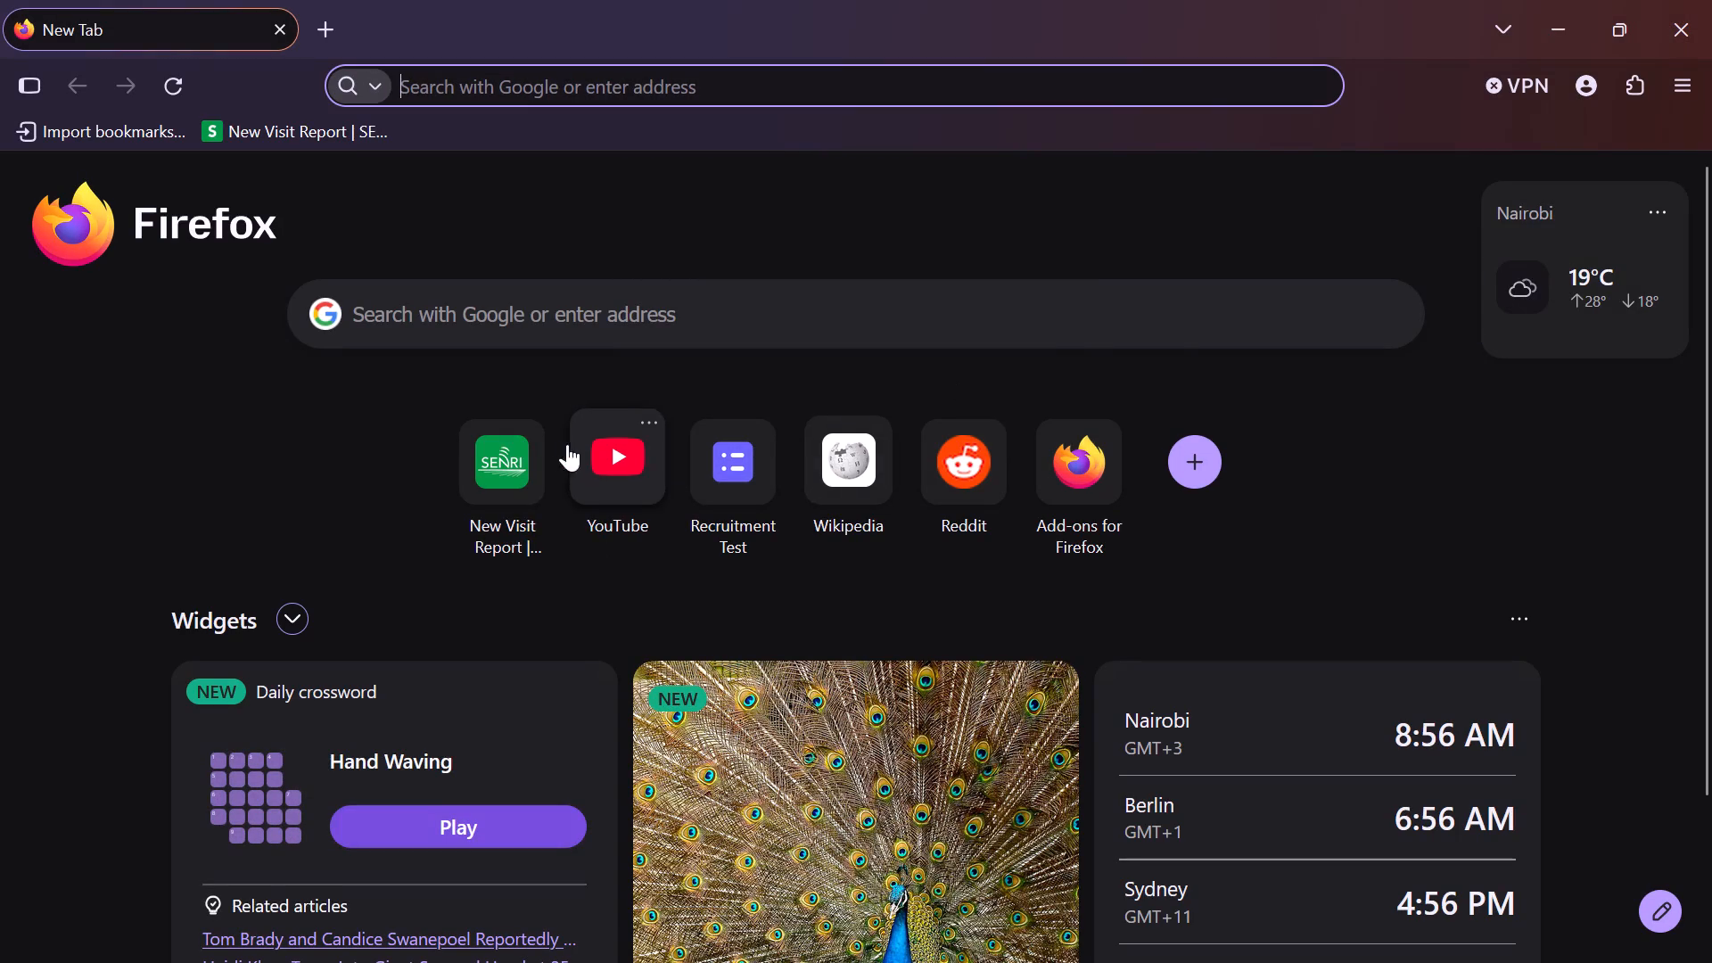
pyautogui.click(505, 442)
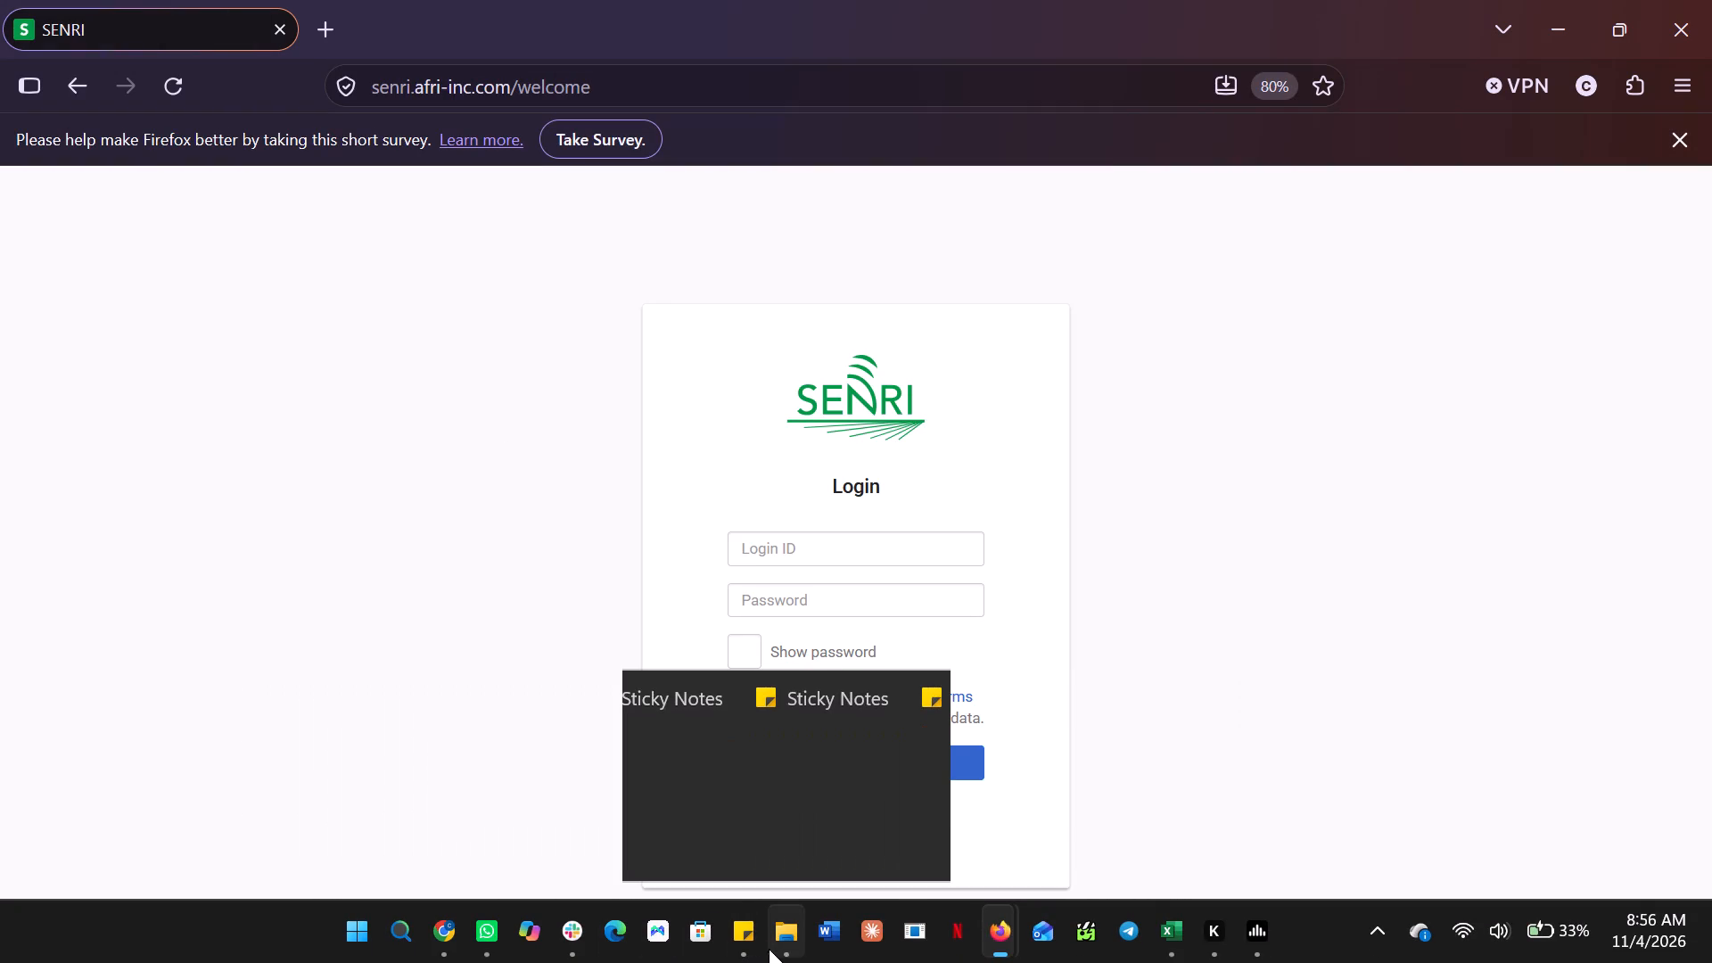
# Switch to Chrome and review the per-user schedule results of Daily Needs Distributors for 03 Nov.
pyautogui.click(311, 822)
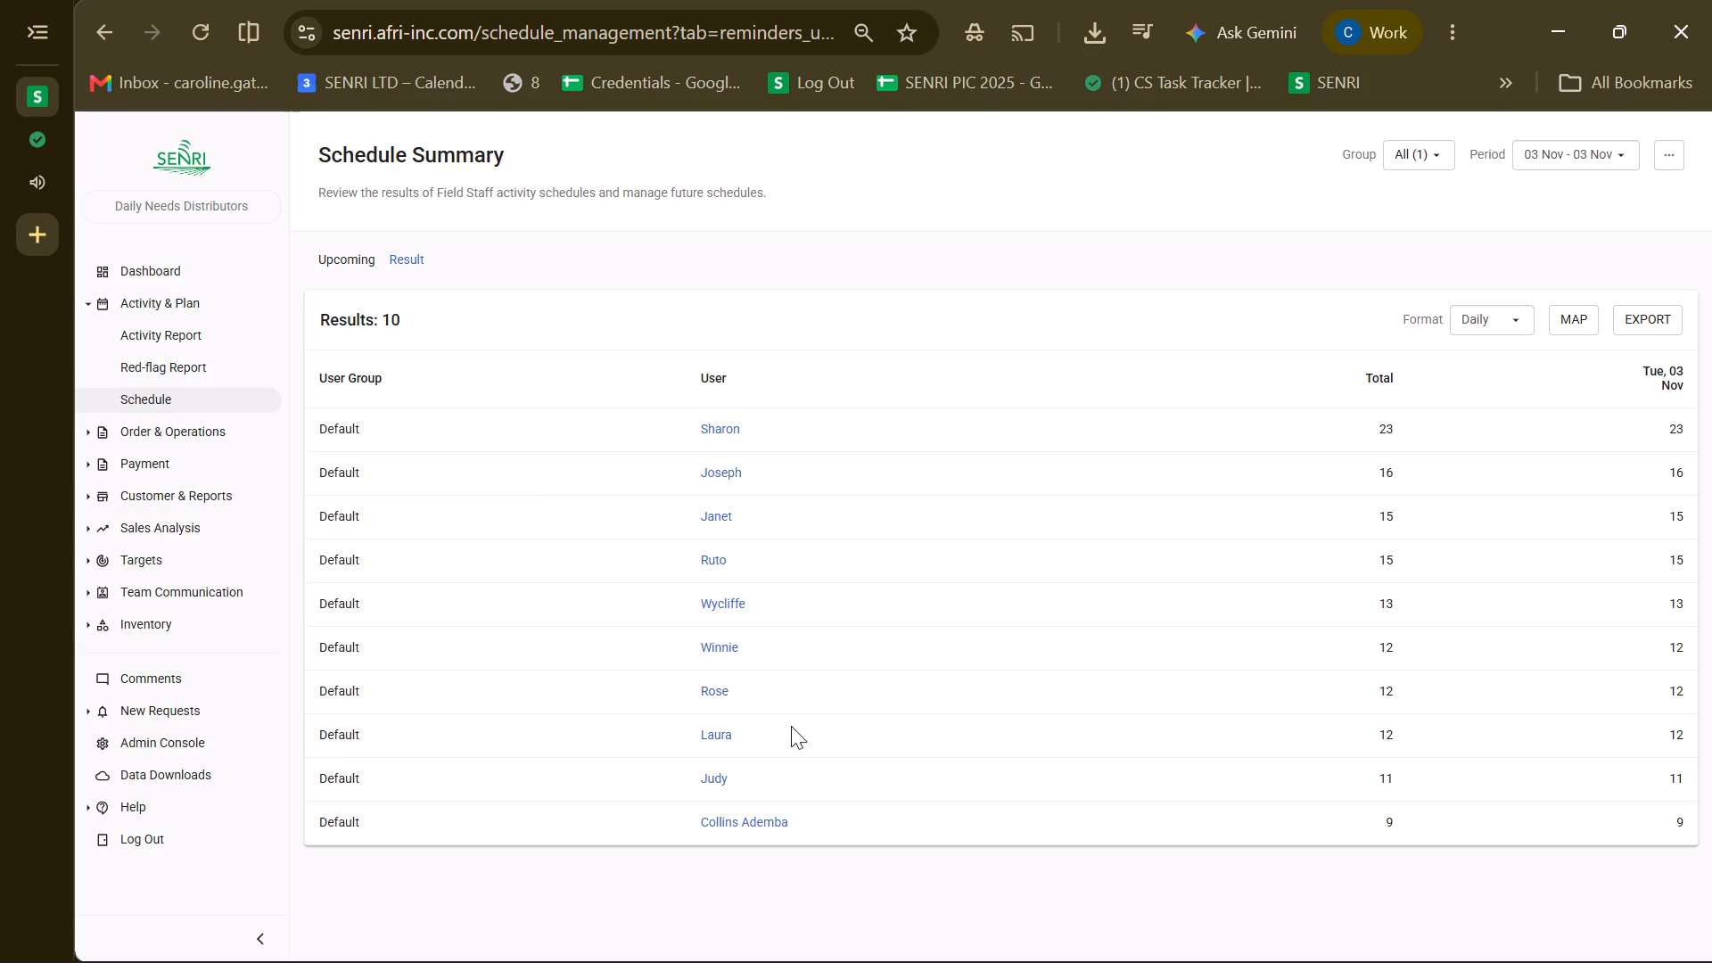
pyautogui.click(410, 261)
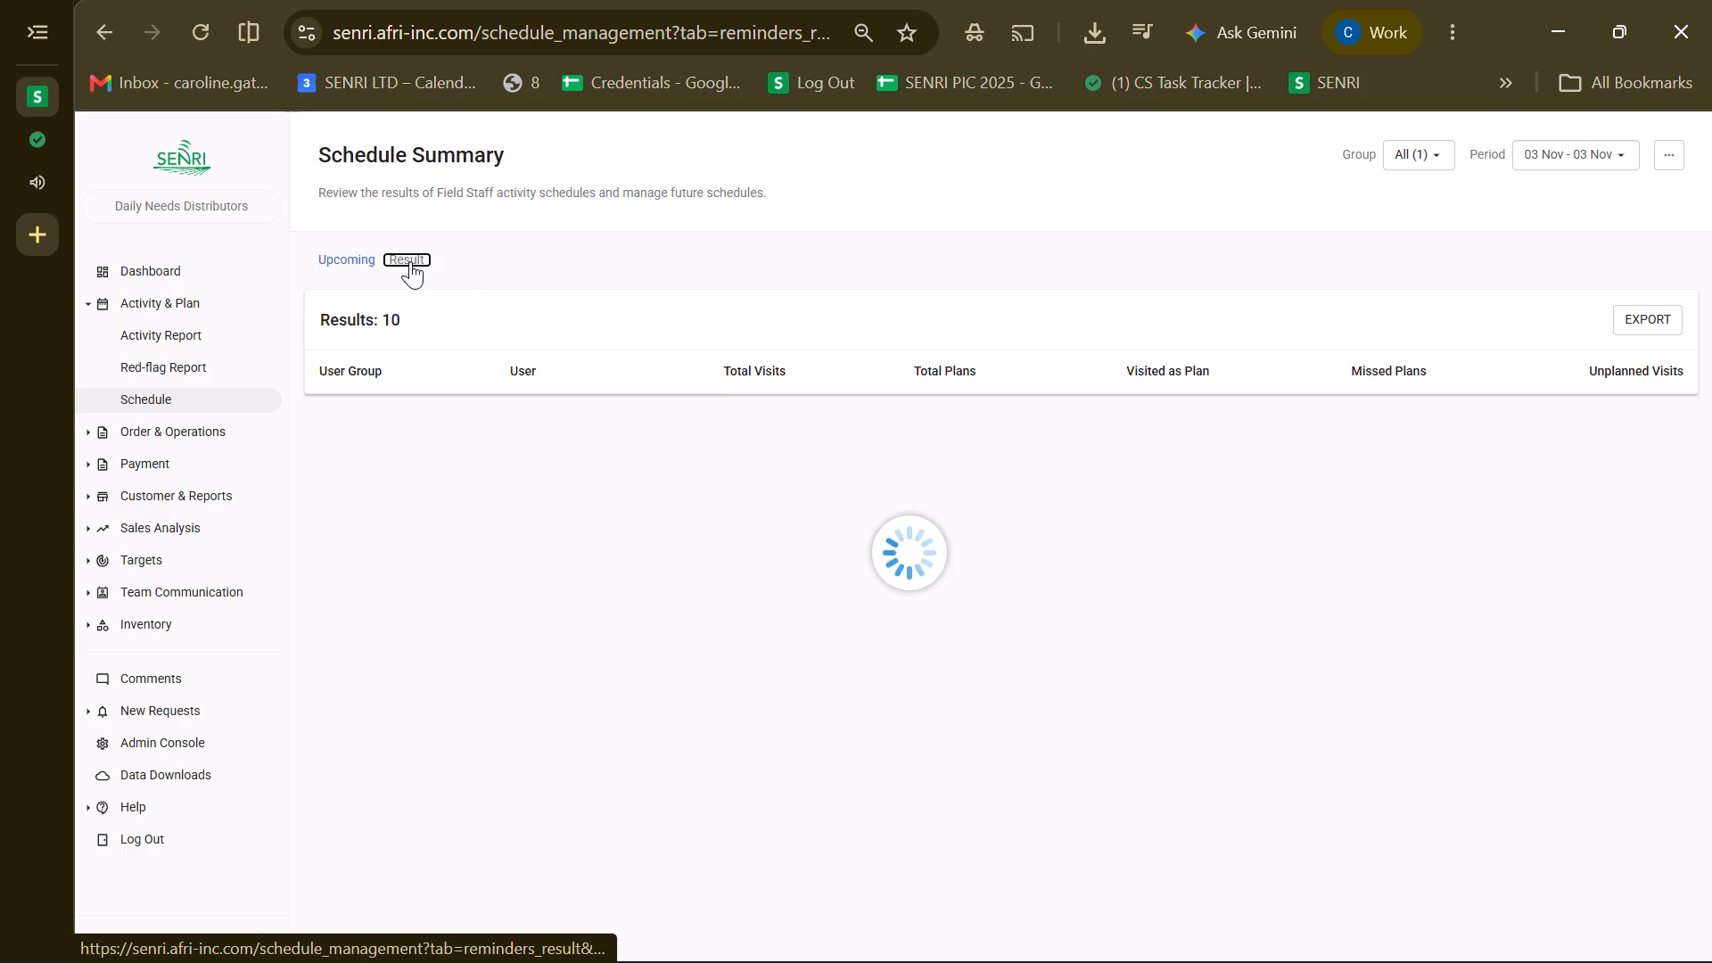
pyautogui.scroll(-2, 658, 636)
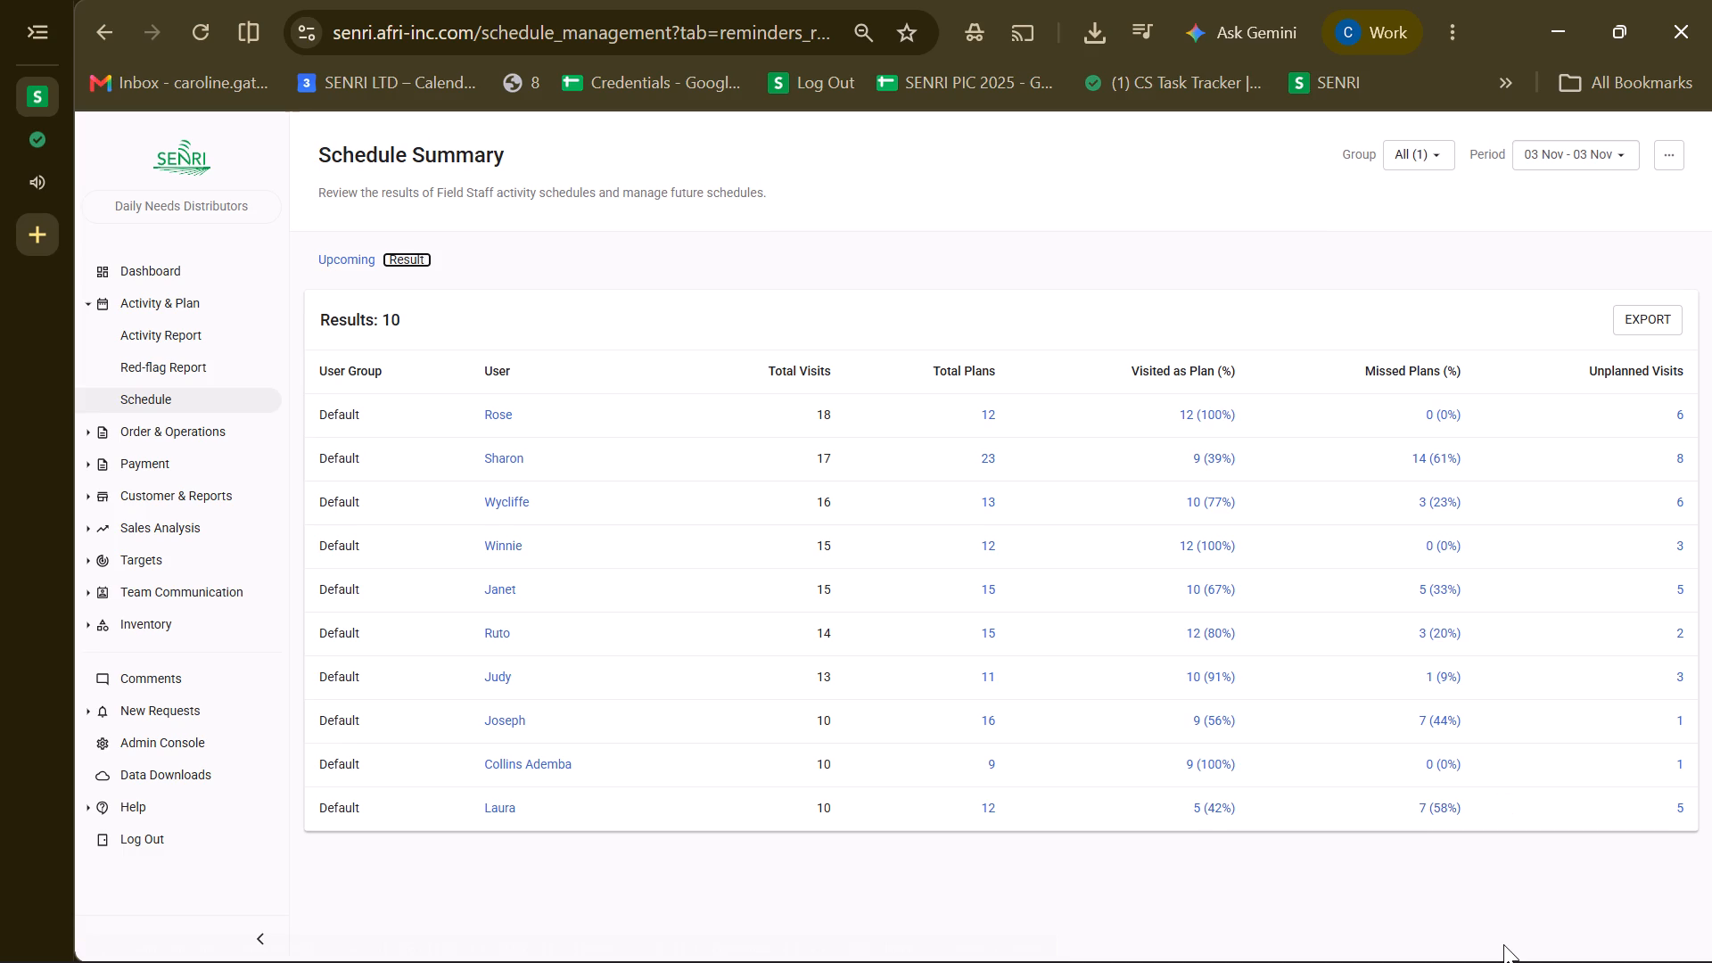
# Open Laura's missed plans for 03 Nov, select the KIGOME plan and check the Able God entry's Visit Report objective.
pyautogui.click(1422, 811)
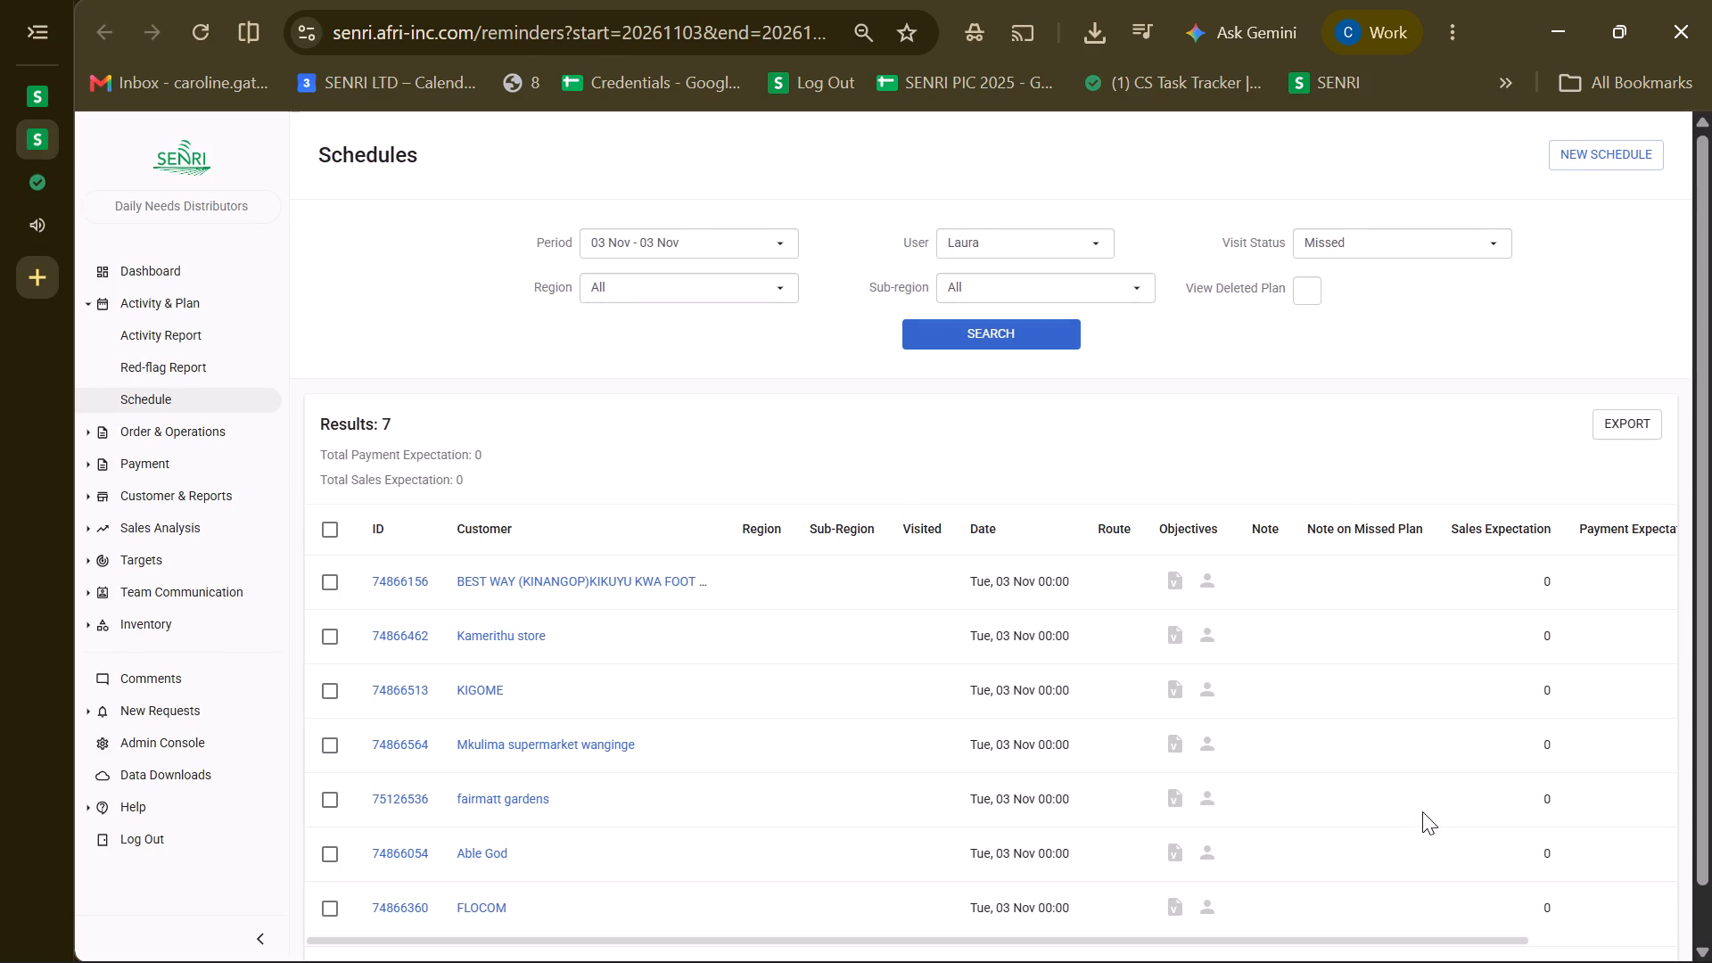
pyautogui.click(334, 699)
pyautogui.scroll(-1, 753, 800)
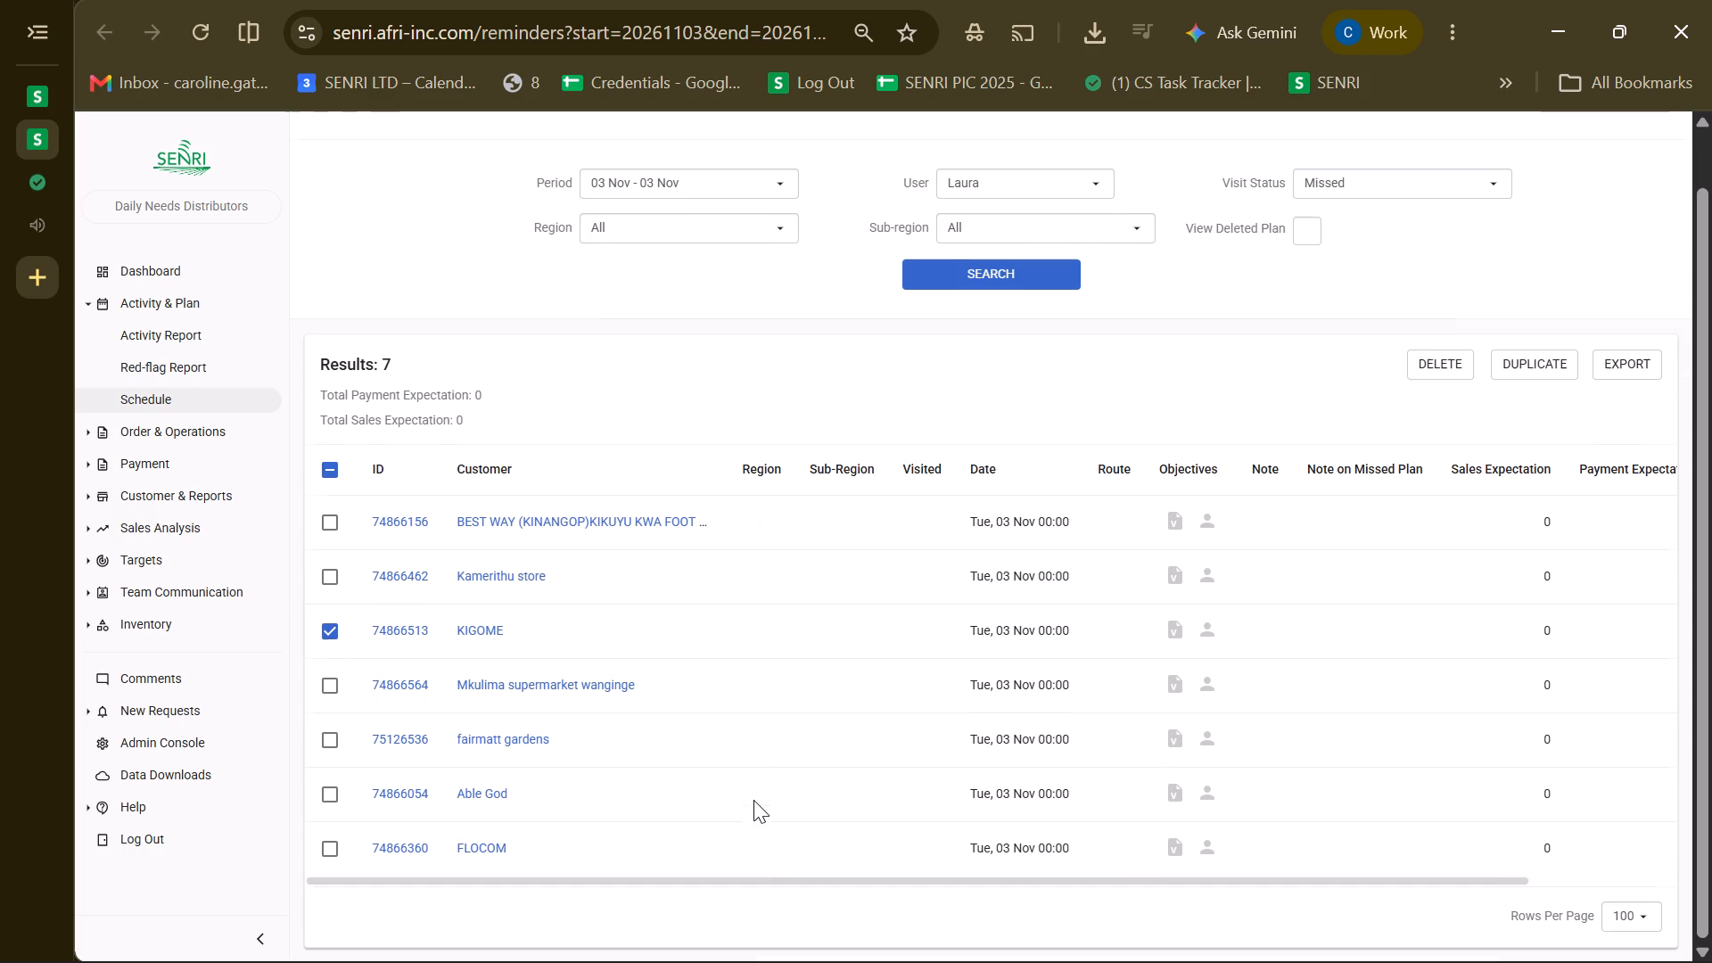
pyautogui.scroll(-1, 753, 800)
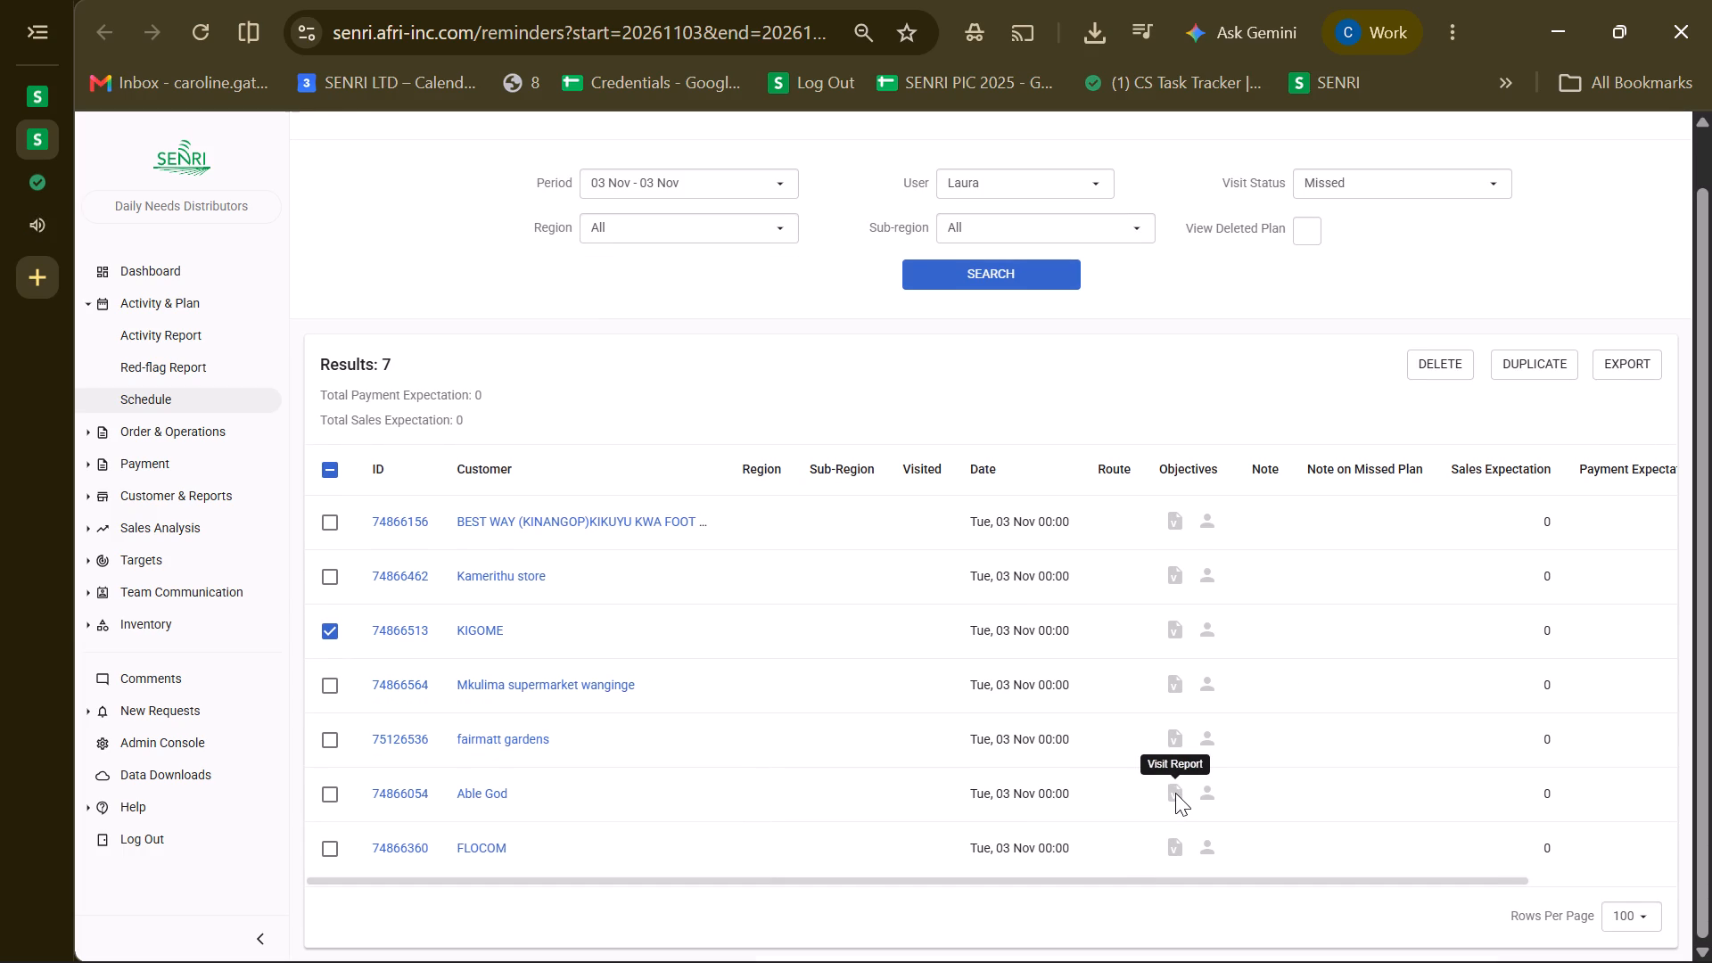
pyautogui.click(1175, 793)
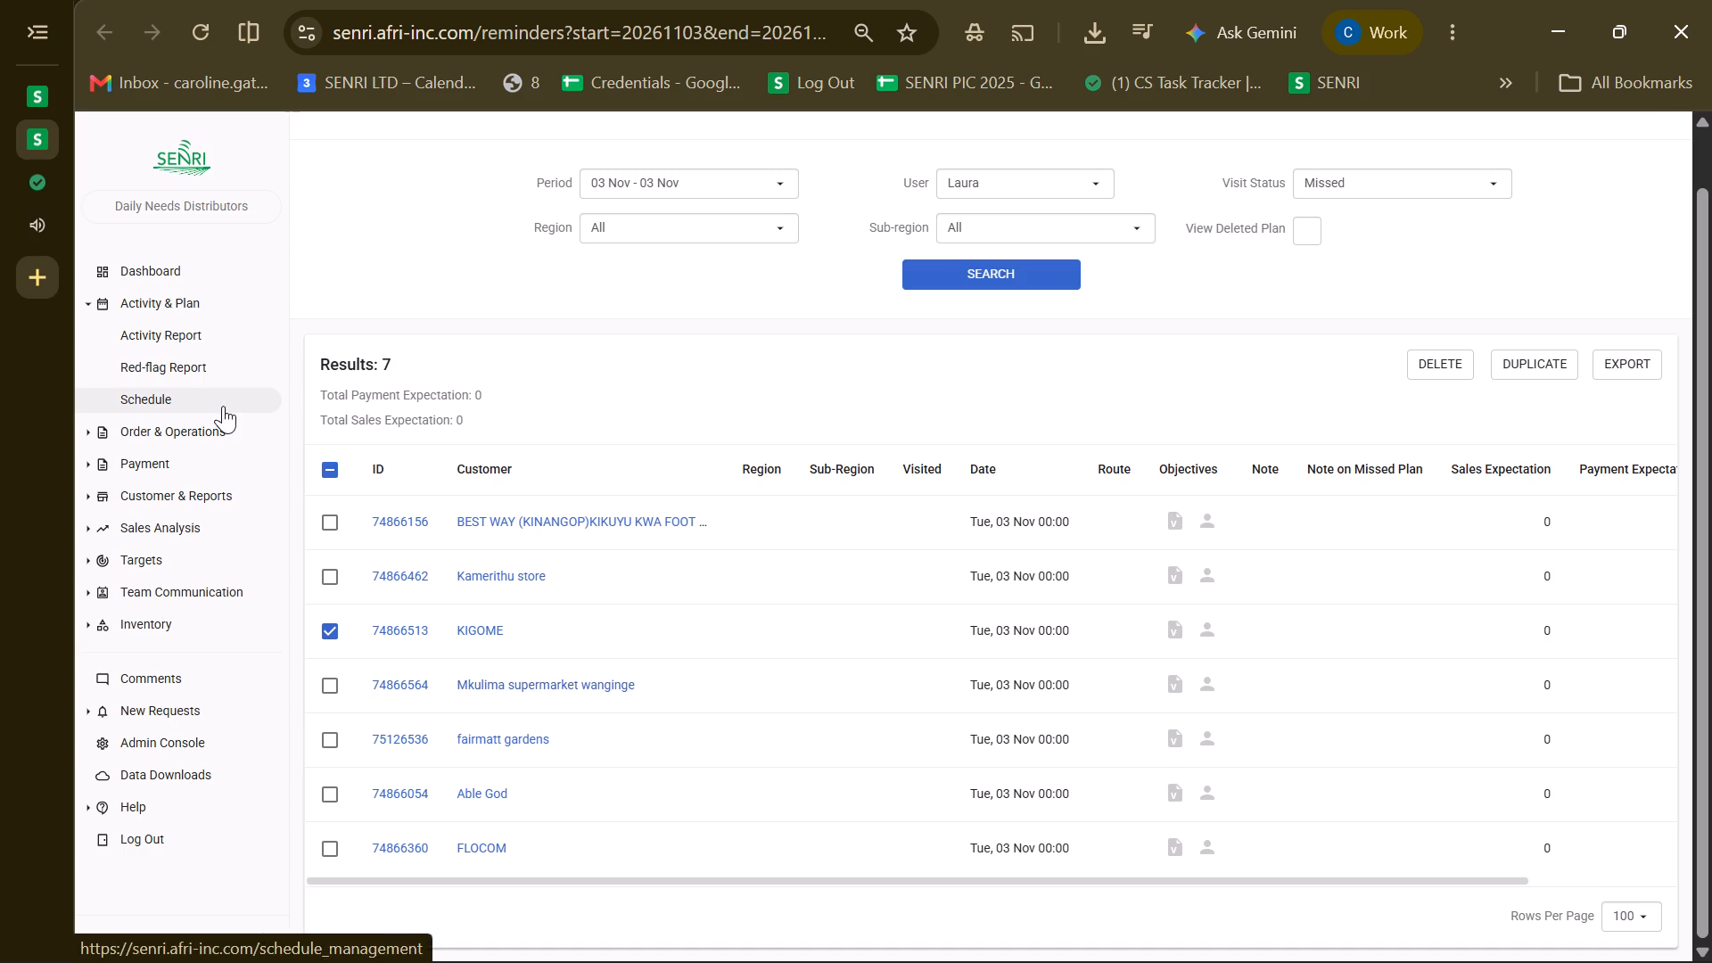
# Search the Activity Report for yesterday and review the visit summary of all field staff.
pyautogui.click(161, 338)
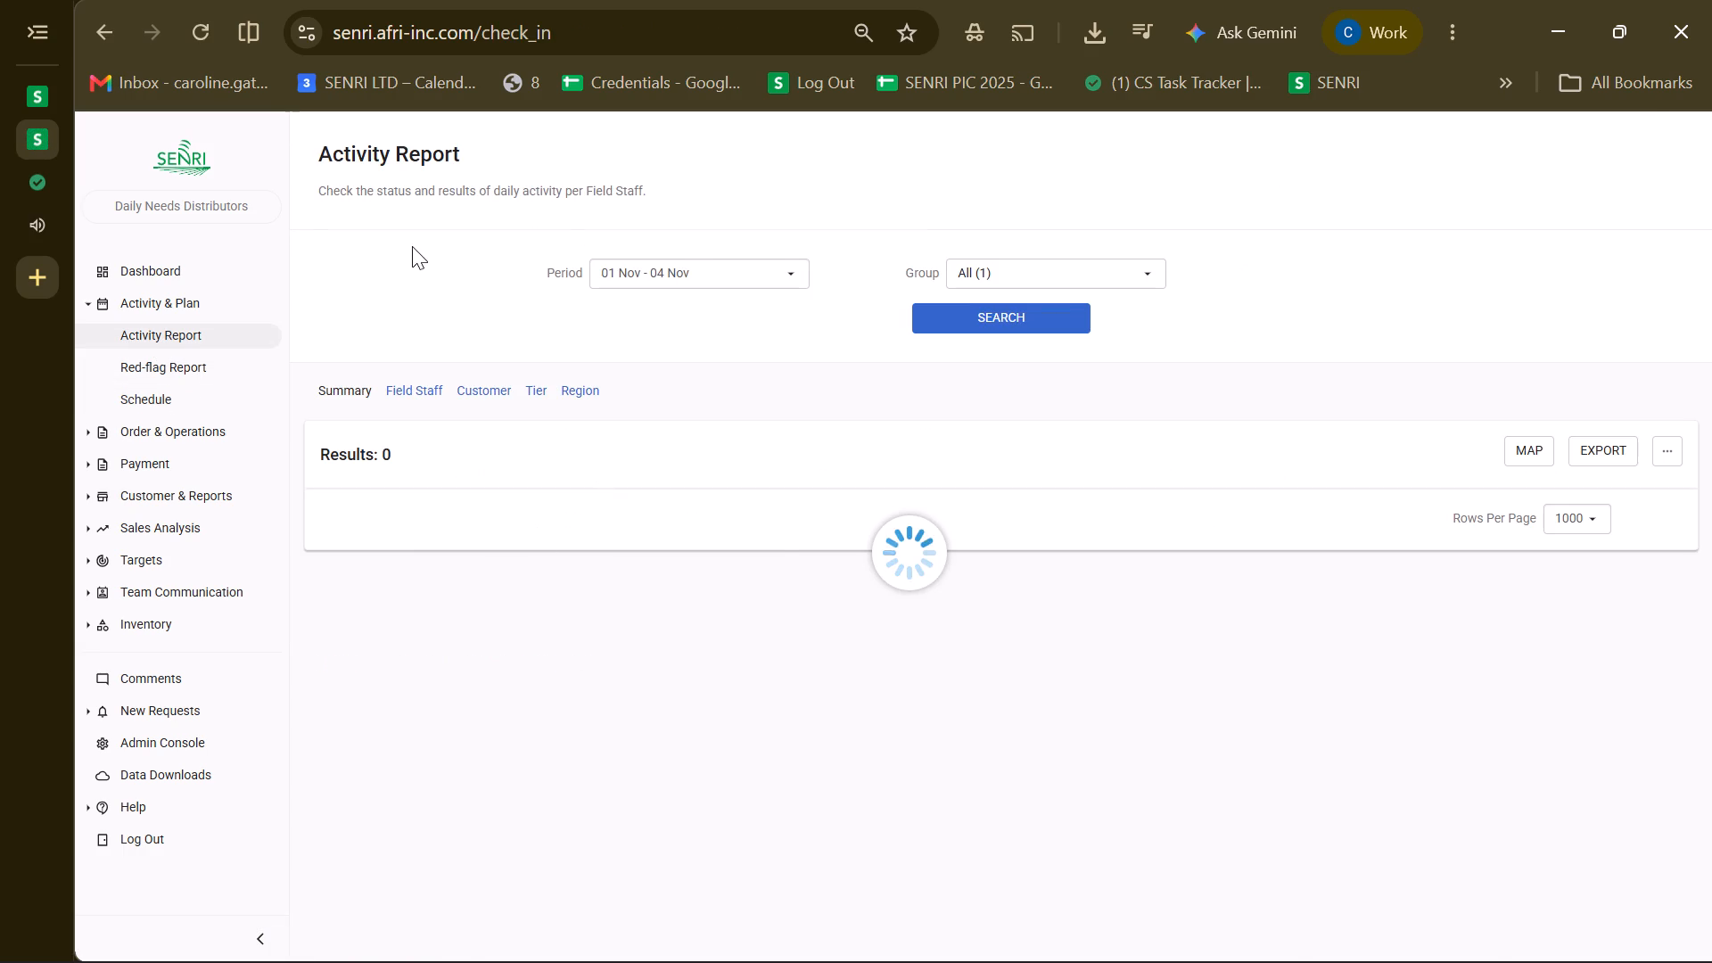
pyautogui.click(630, 282)
pyautogui.click(626, 334)
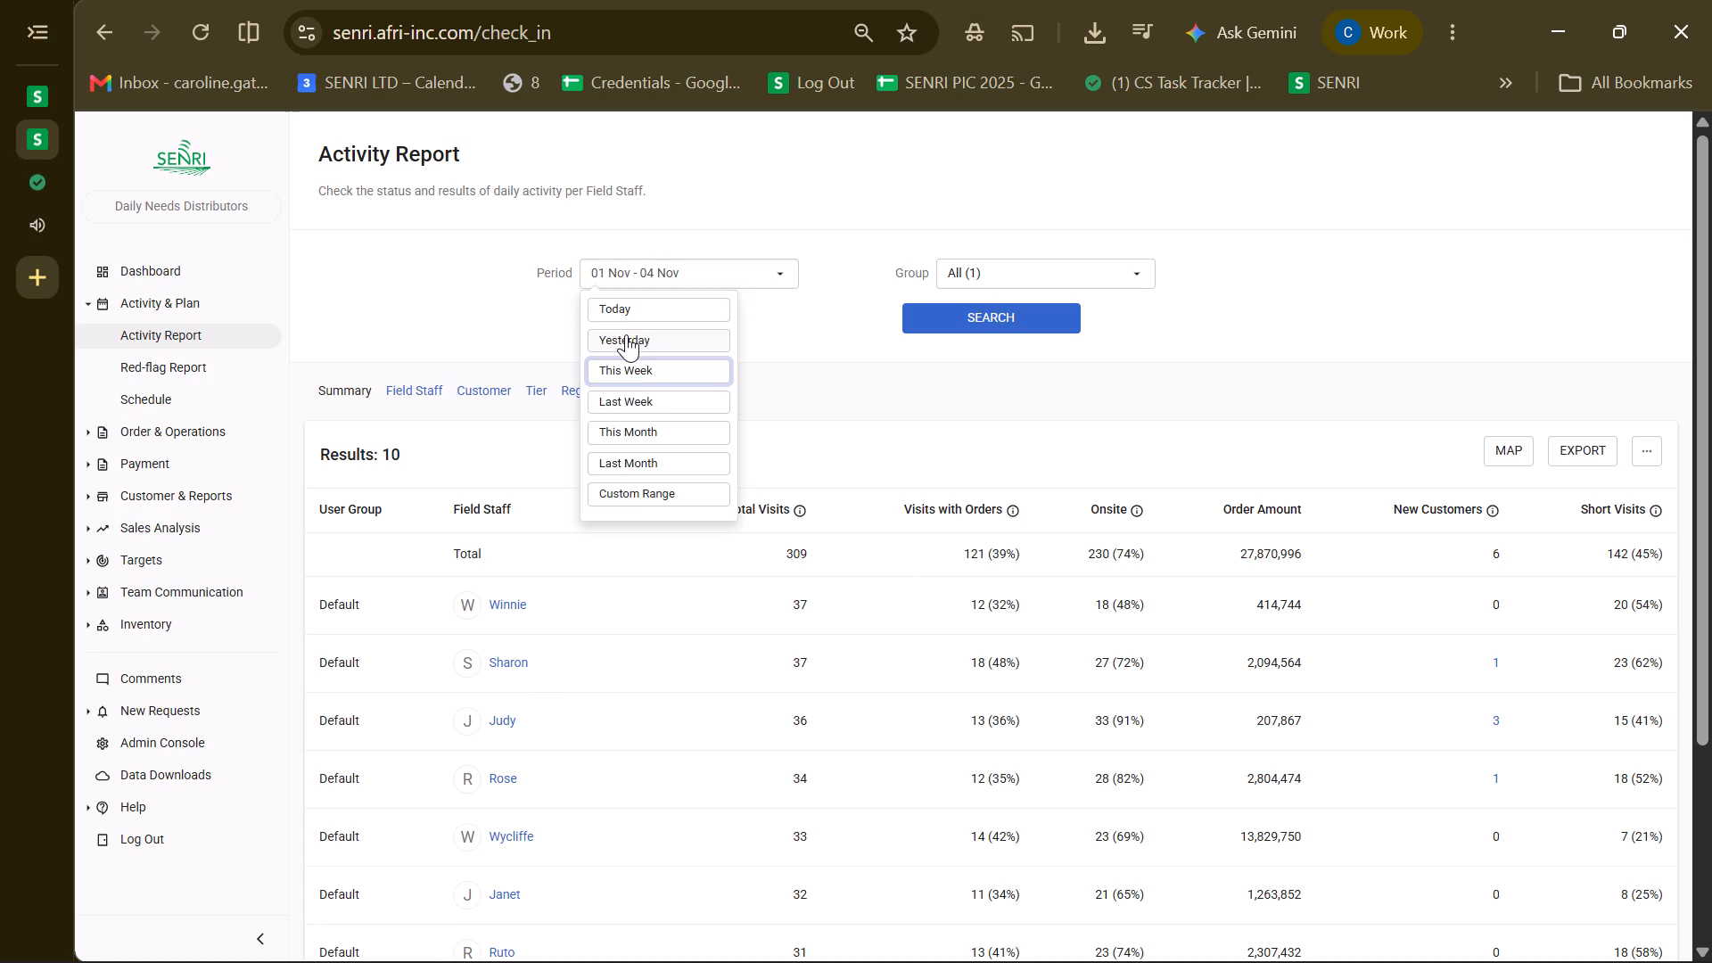
pyautogui.click(946, 315)
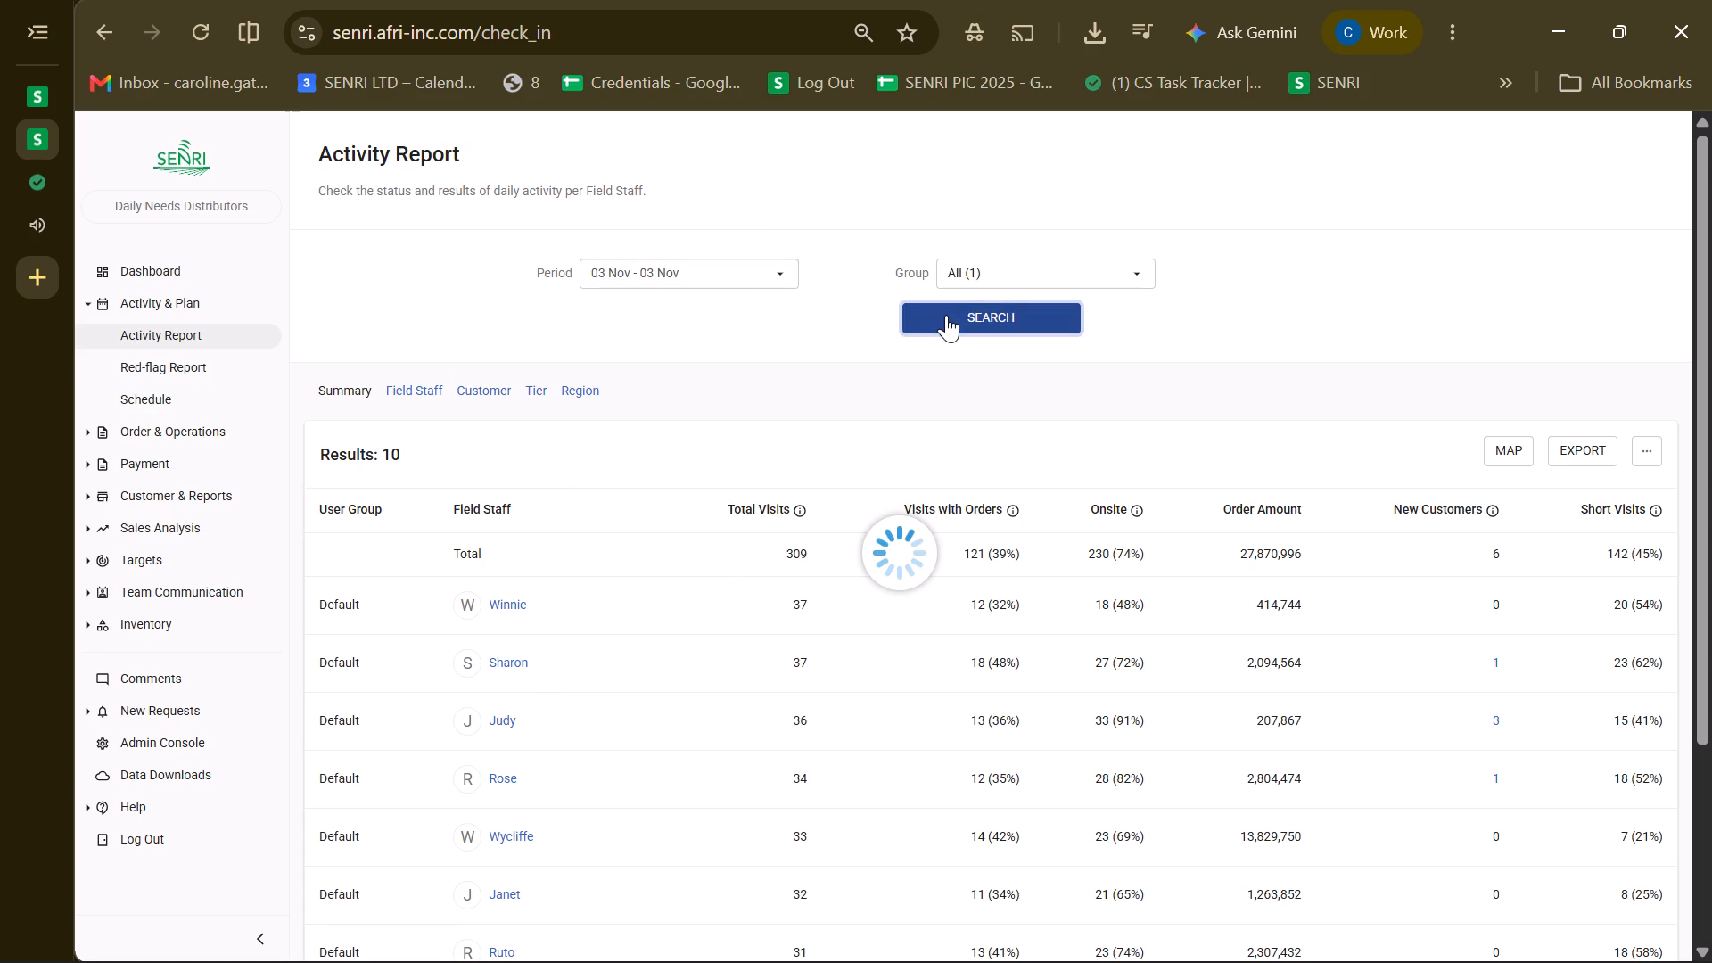
pyautogui.scroll(-2, 545, 962)
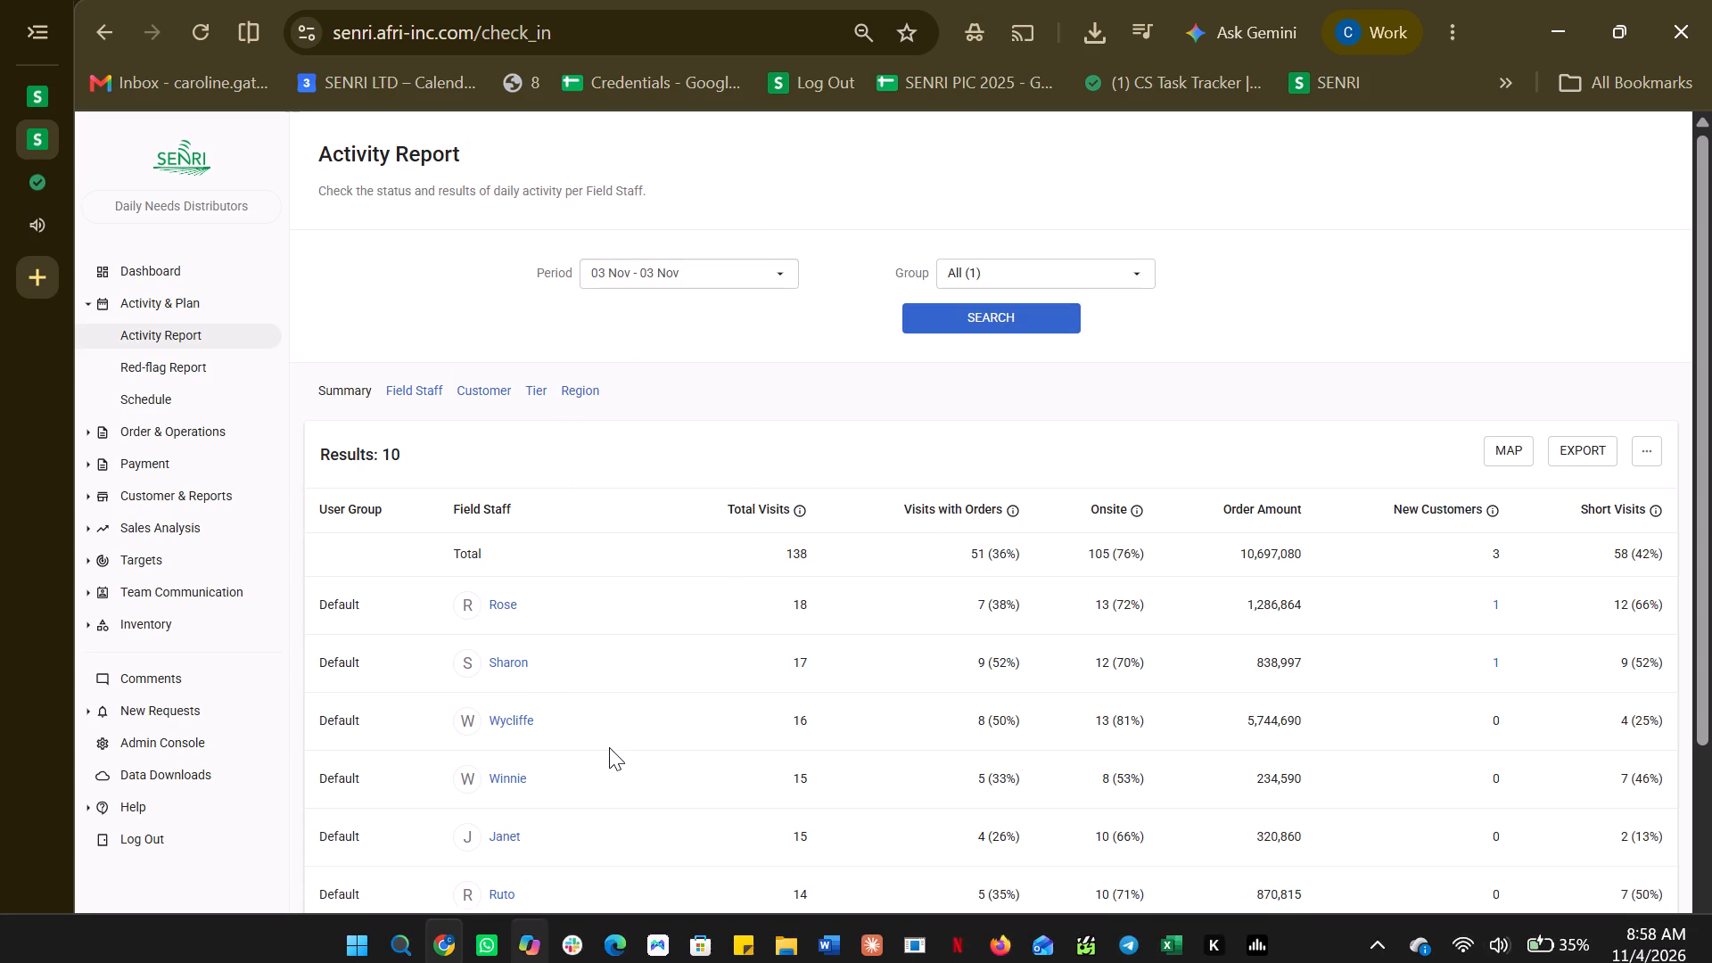
pyautogui.scroll(-3, 609, 747)
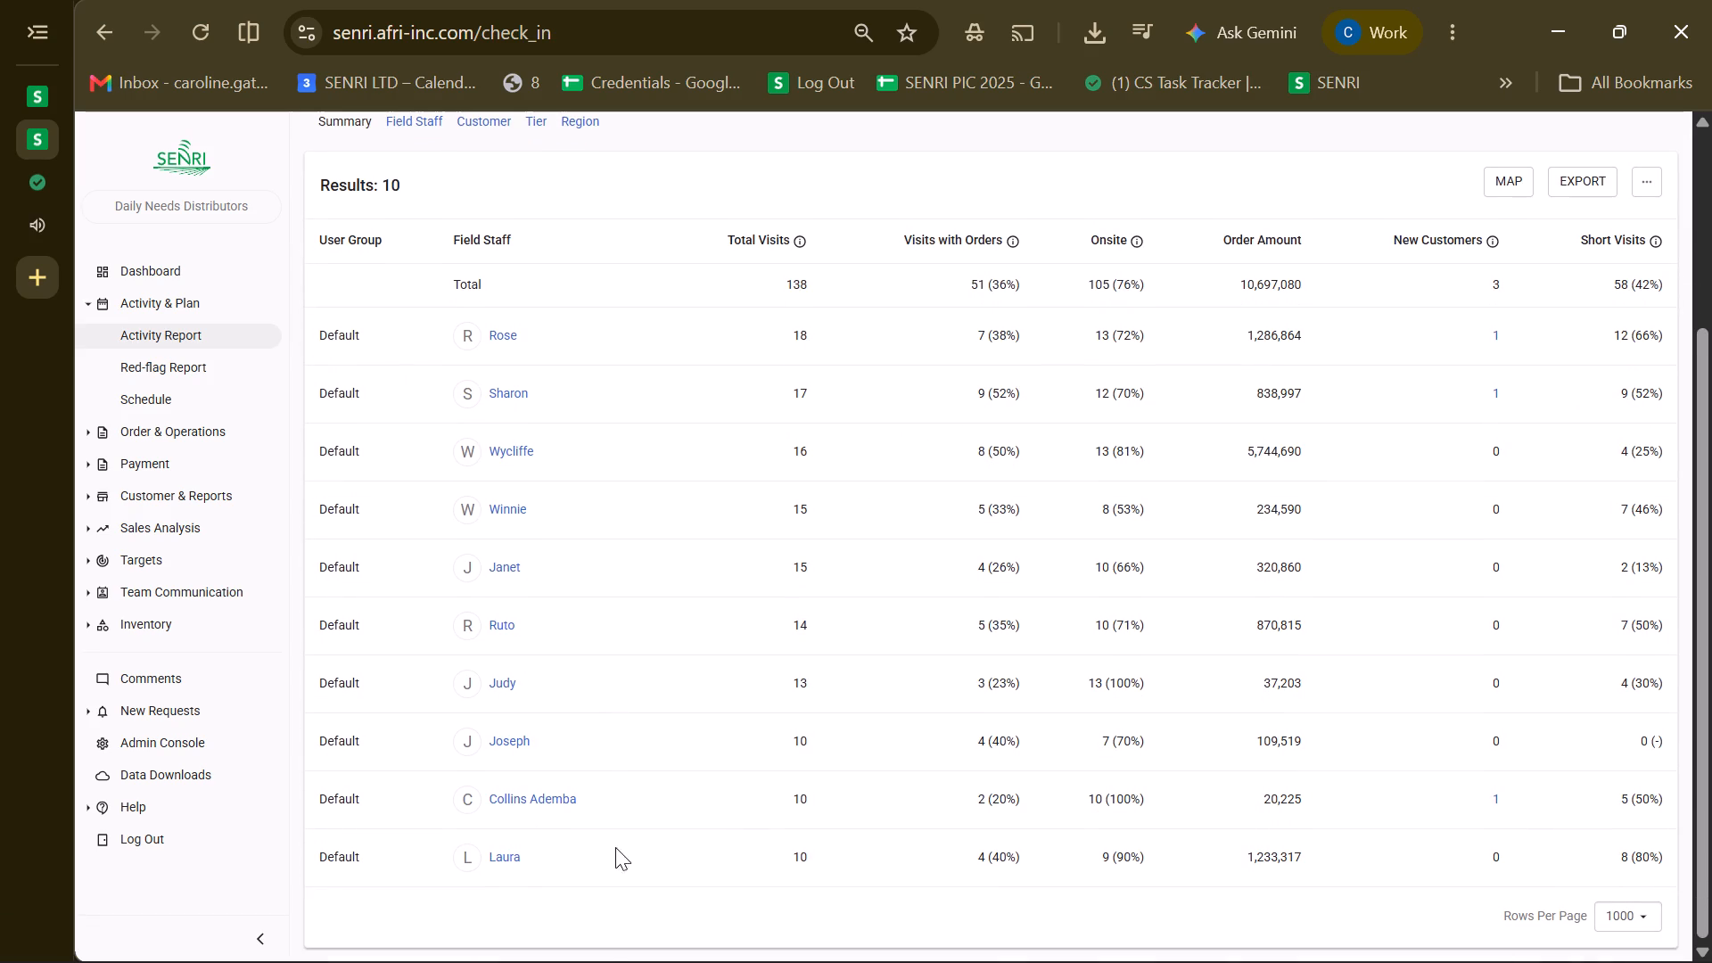
# Open Laura's Daily Activity Report for 03 Nov and review her visit timeline, route map and Visit List.
pyautogui.click(510, 852)
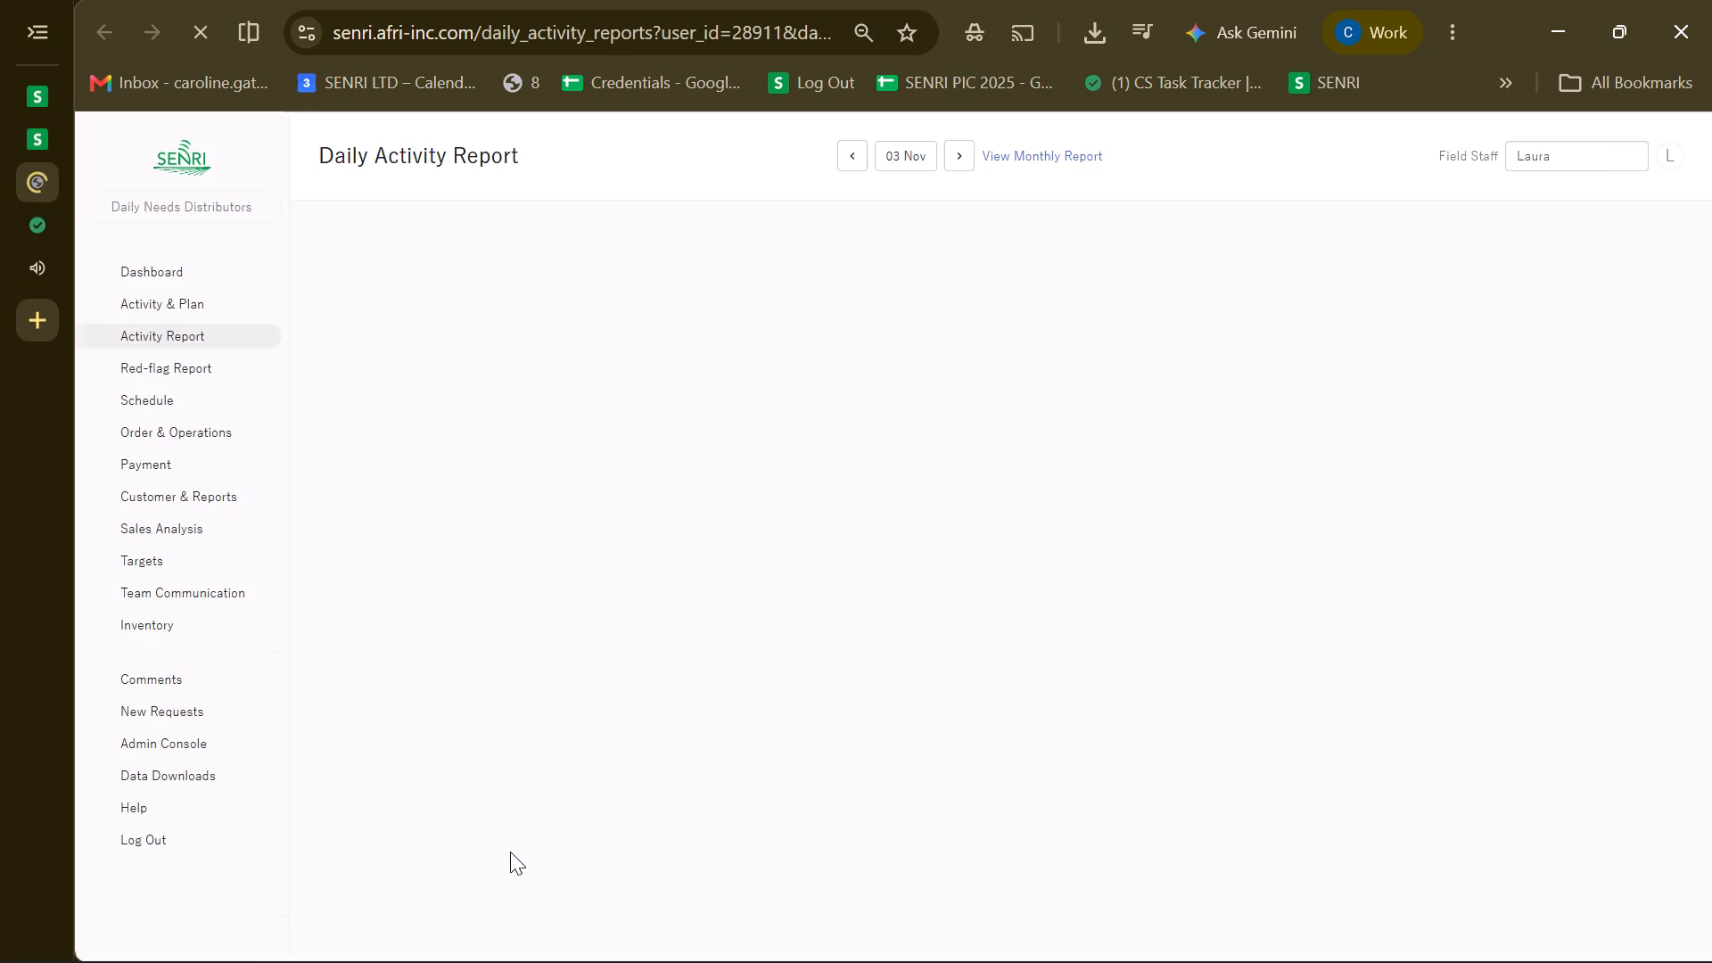
pyautogui.scroll(-3, 510, 852)
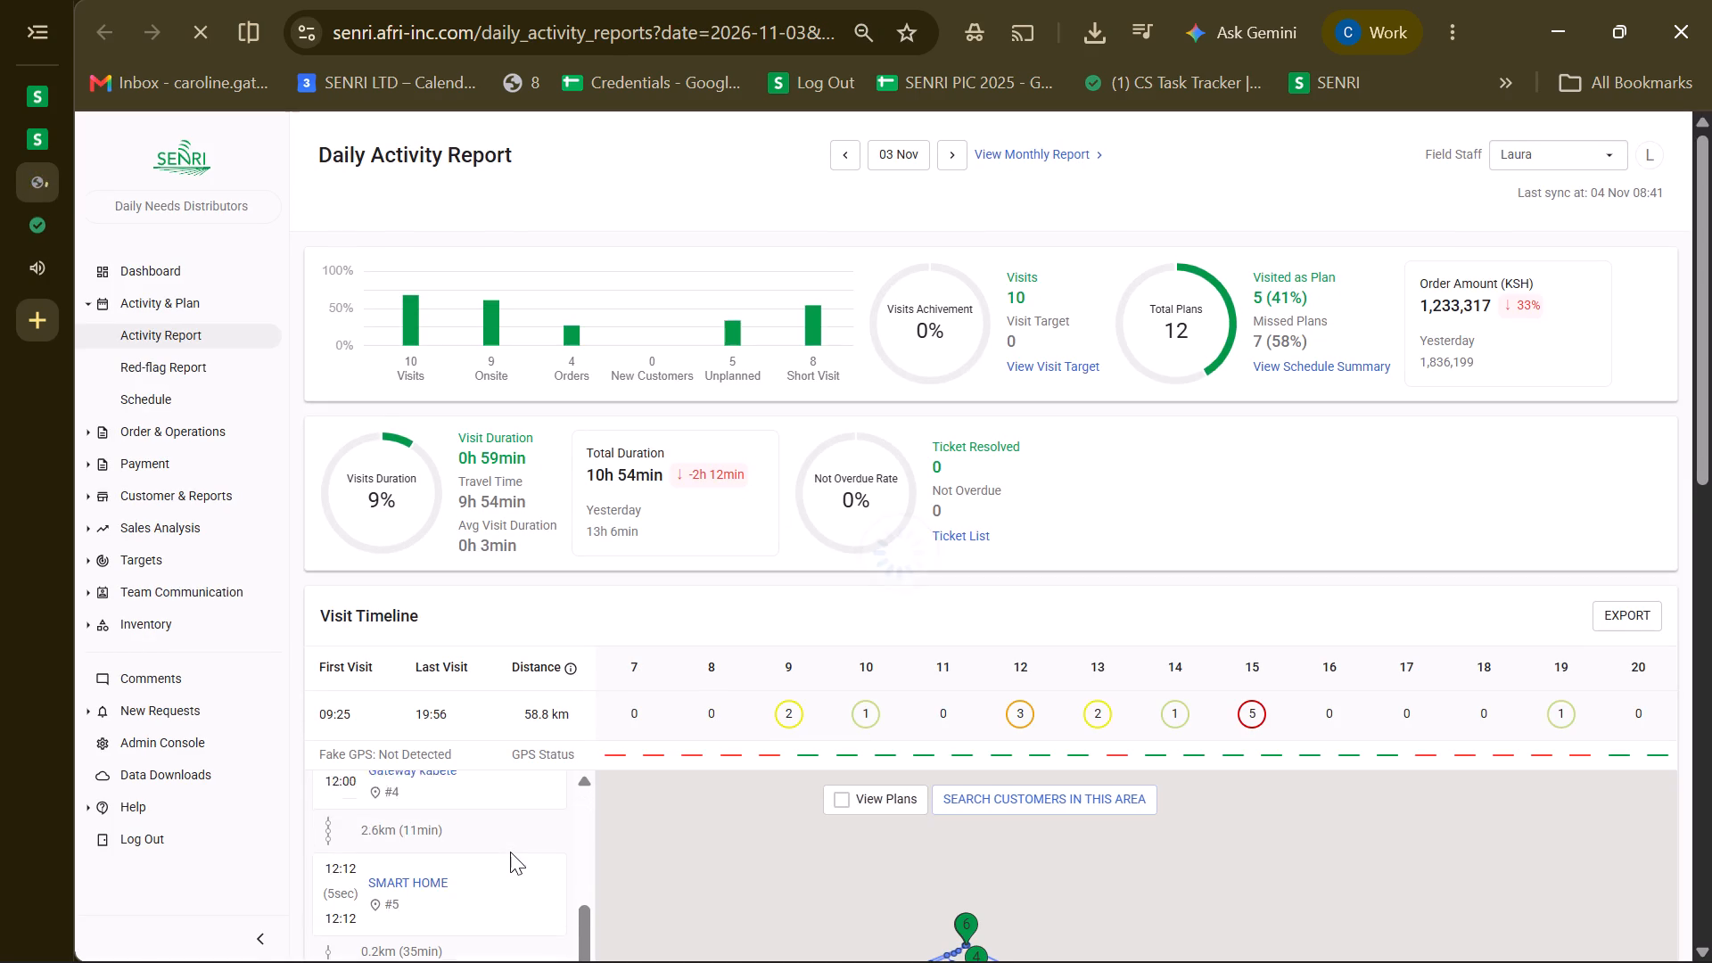
pyautogui.scroll(2, 467, 879)
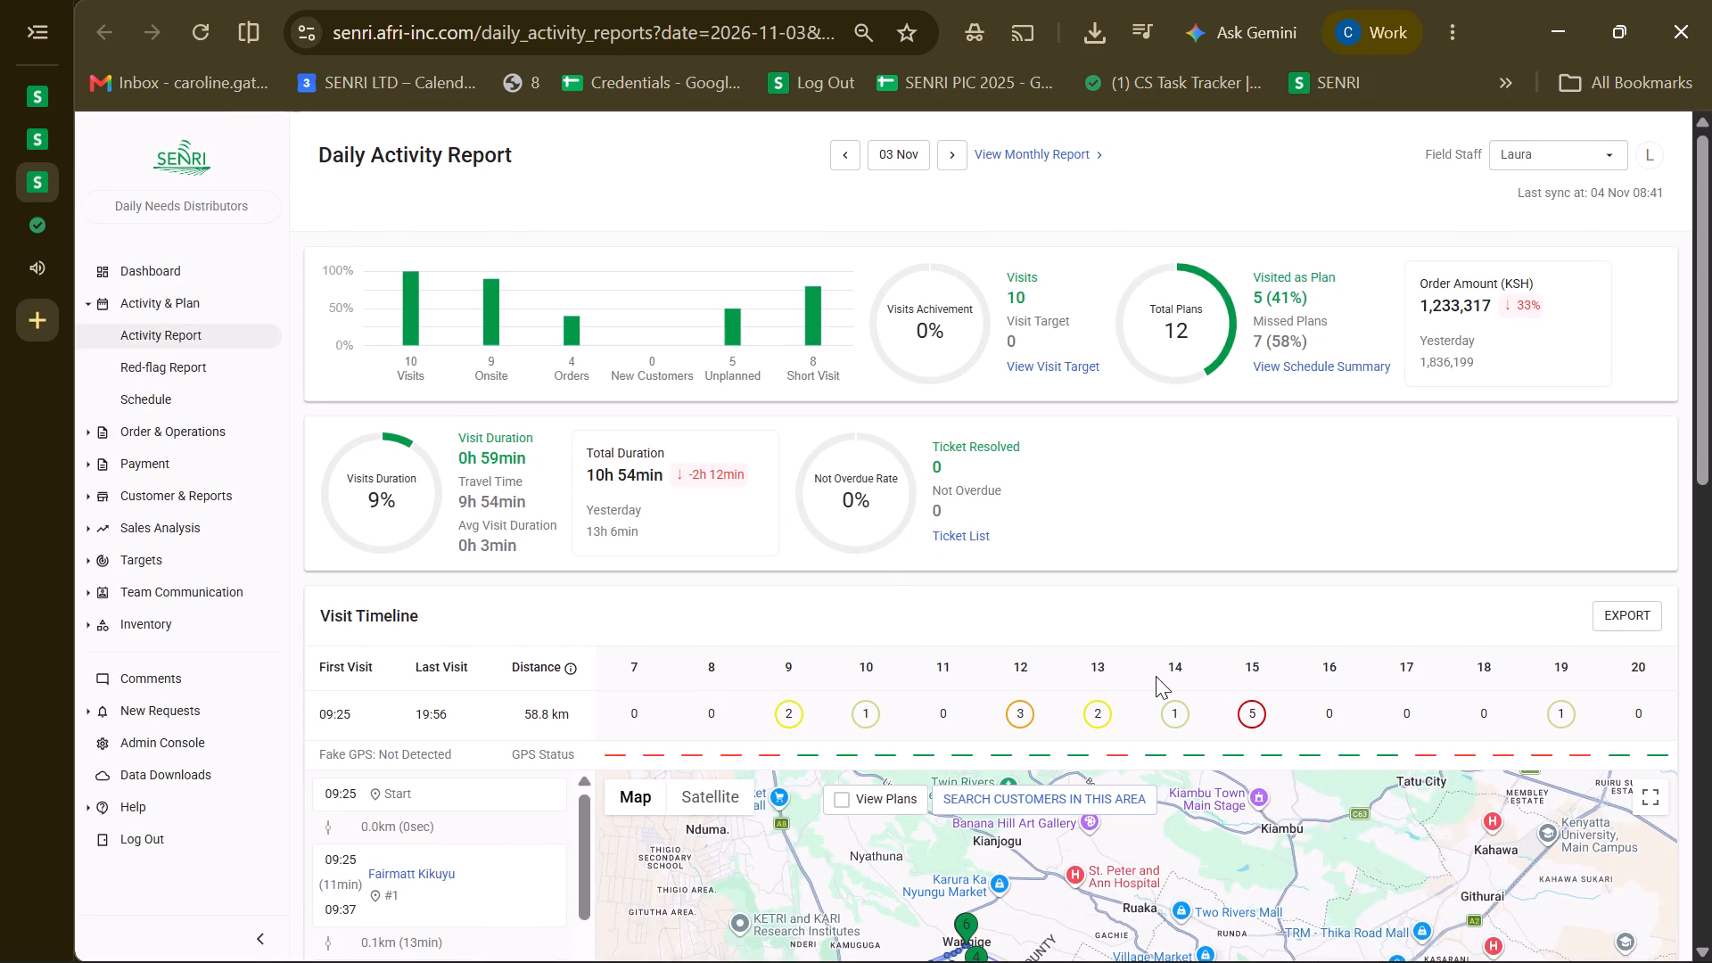
pyautogui.scroll(-3, 1156, 676)
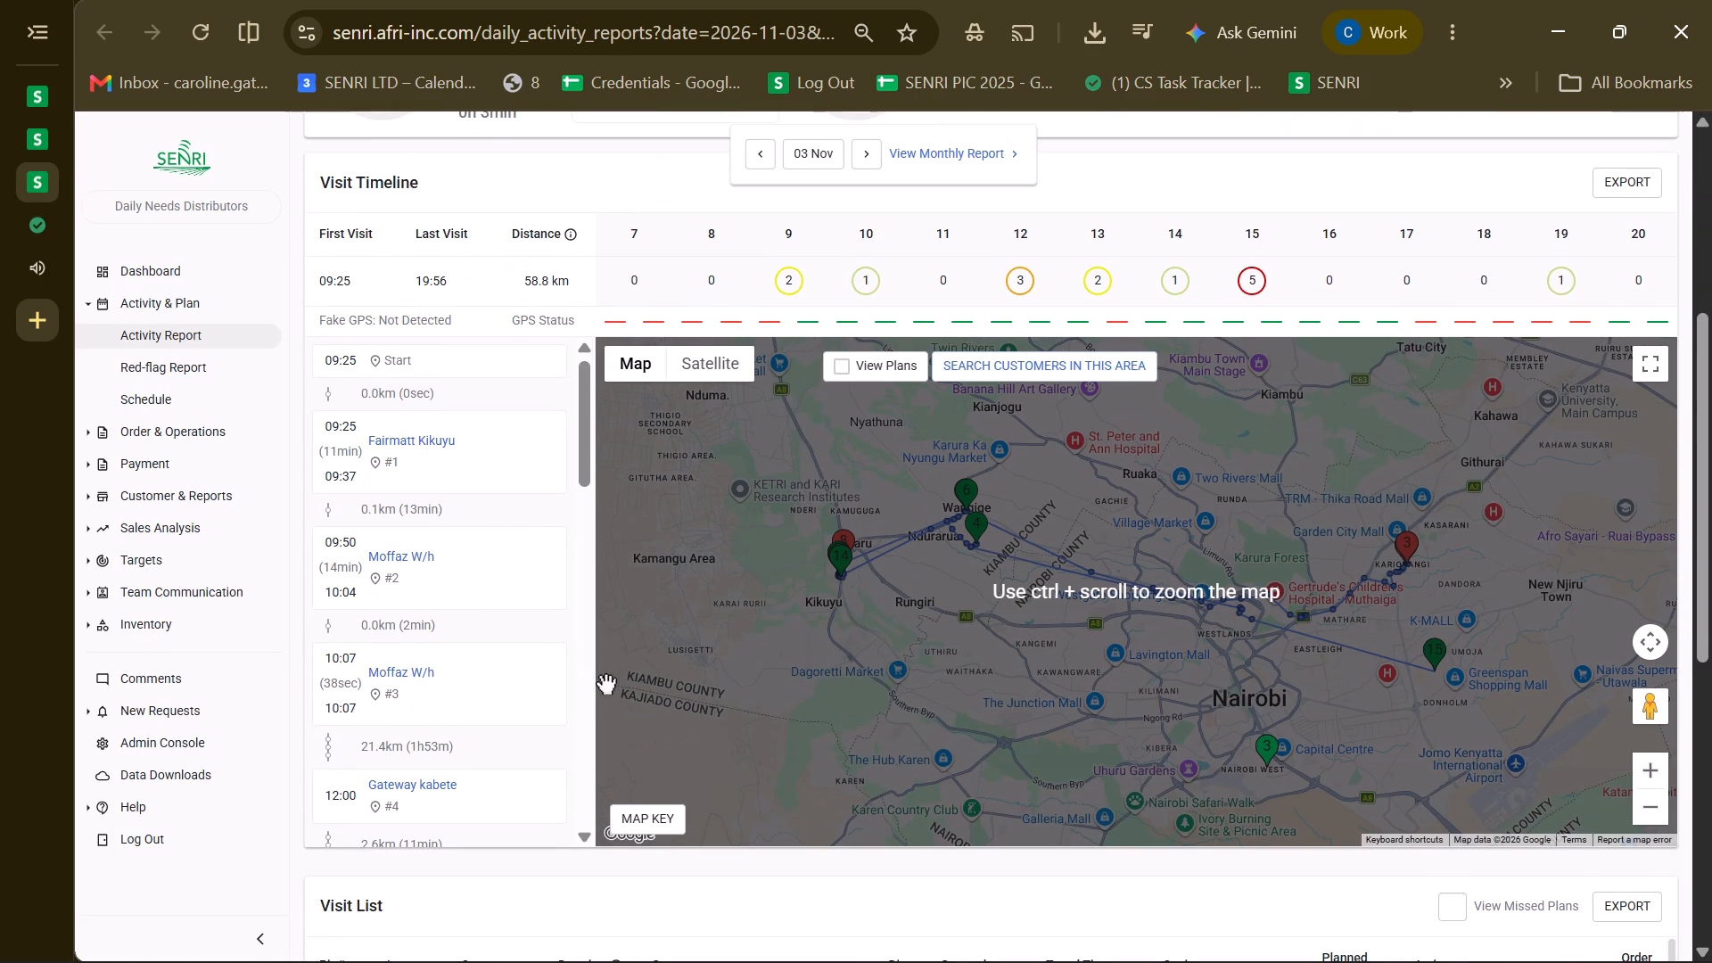
pyautogui.scroll(-2, 606, 684)
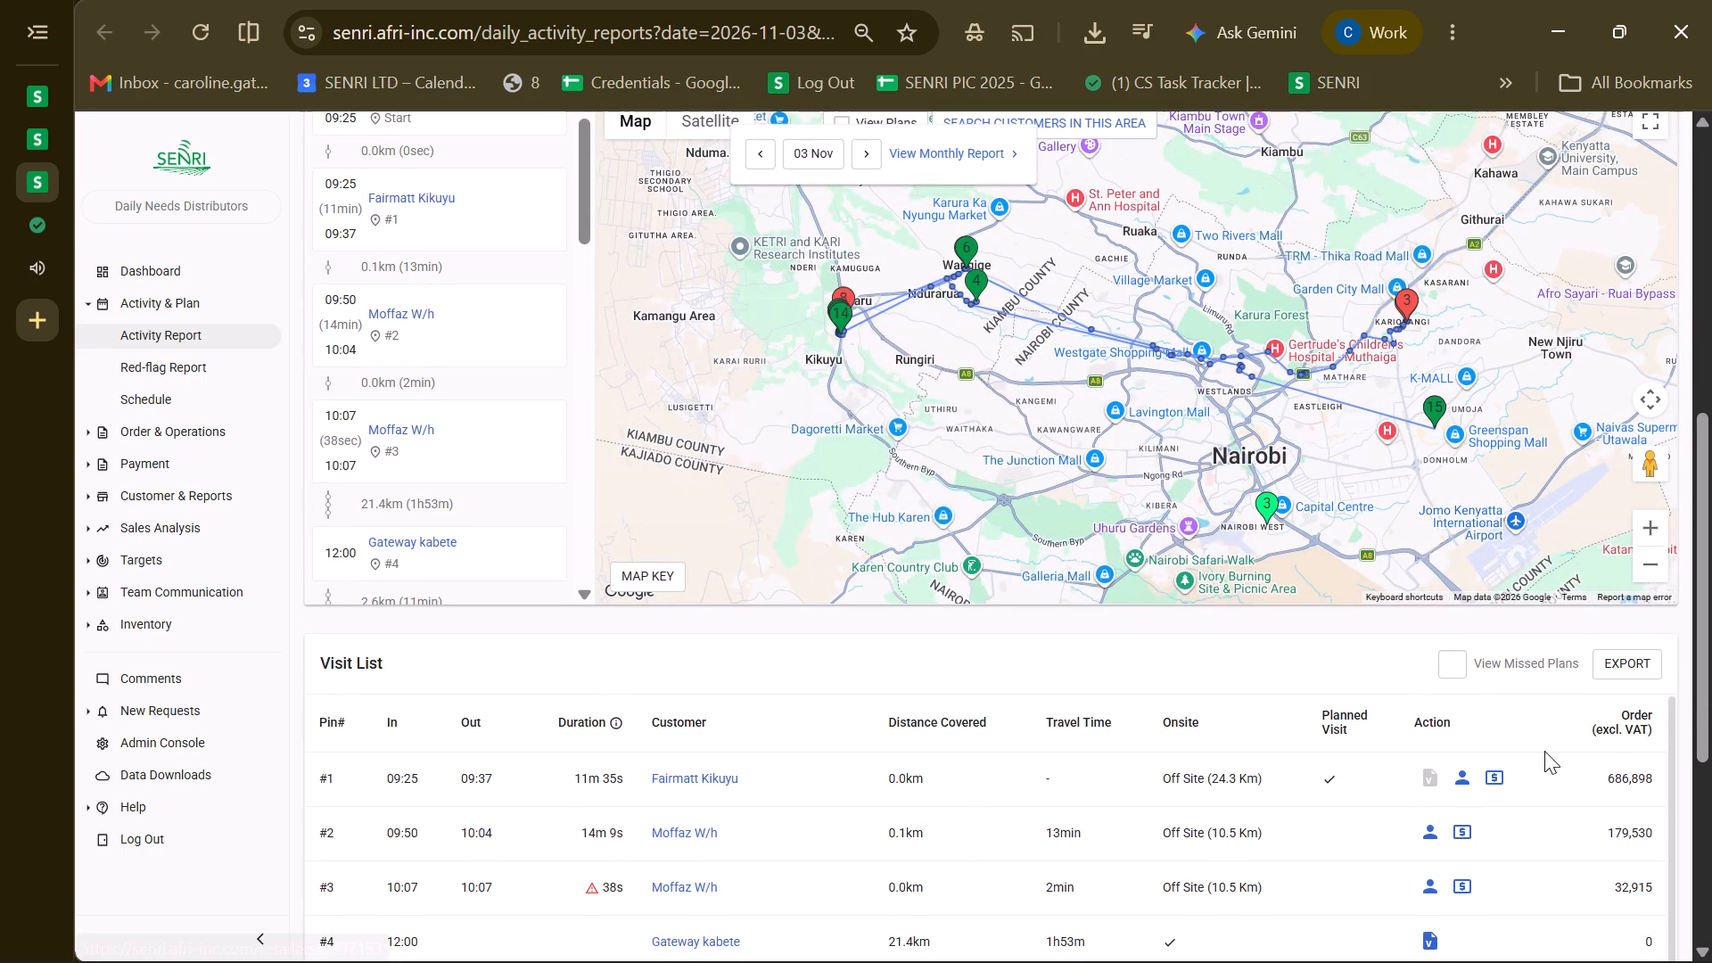
pyautogui.scroll(1, 1544, 751)
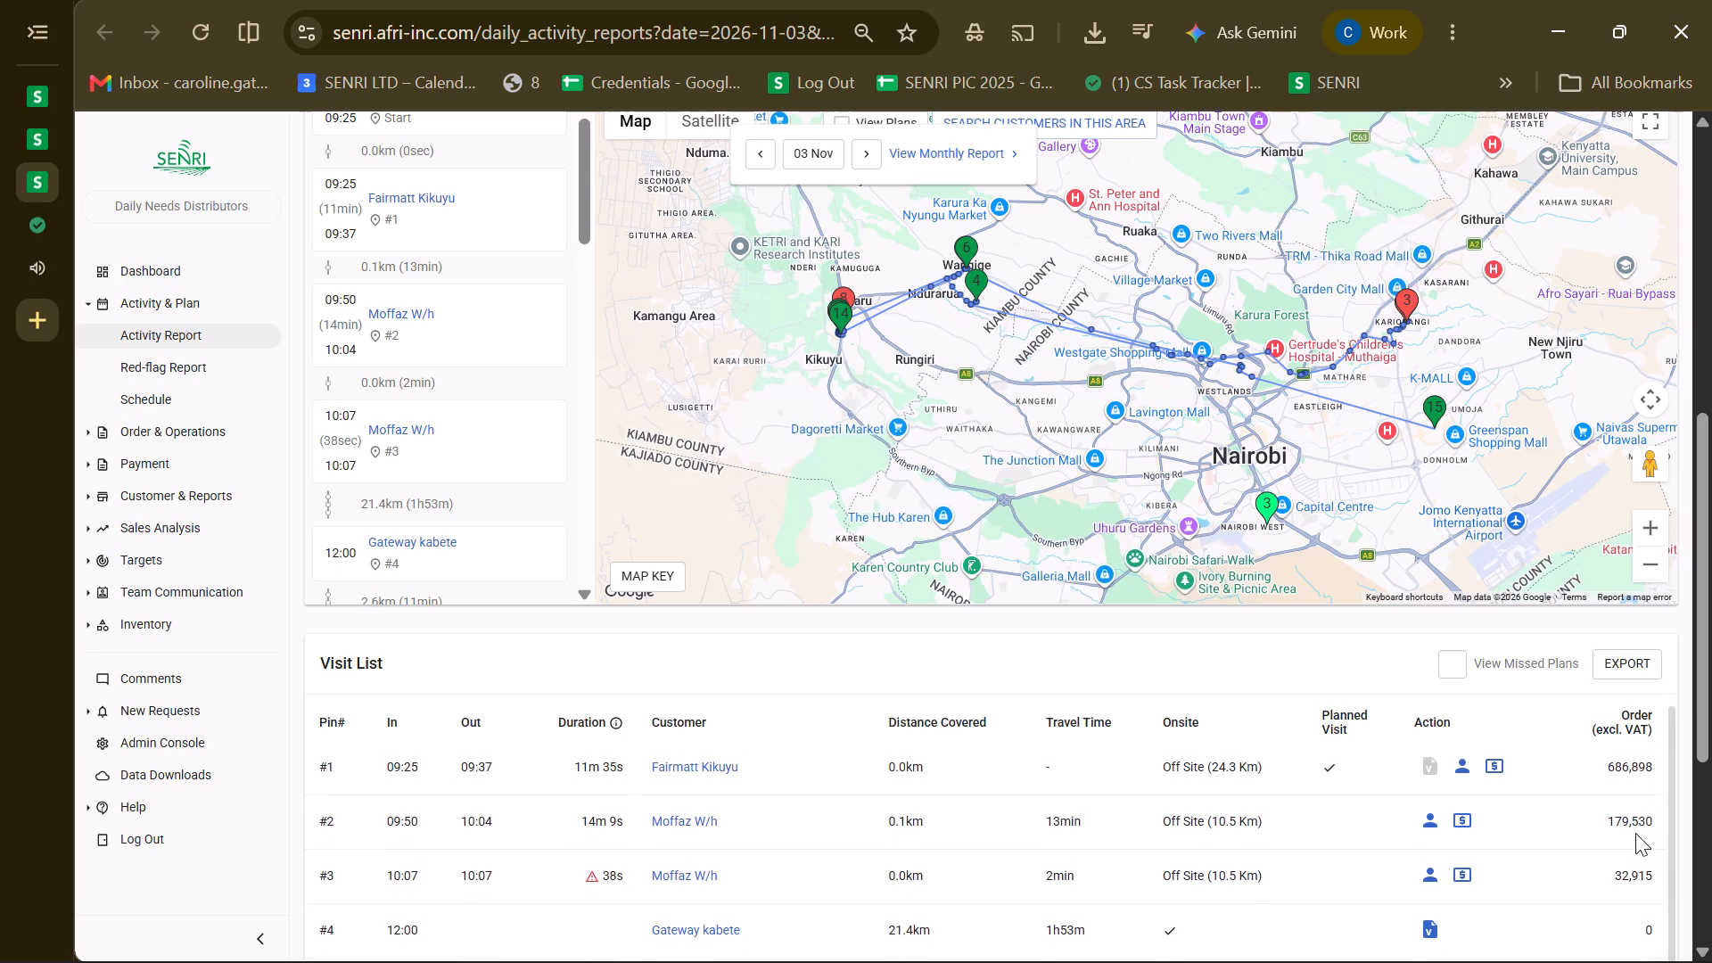
pyautogui.scroll(-1, 1689, 868)
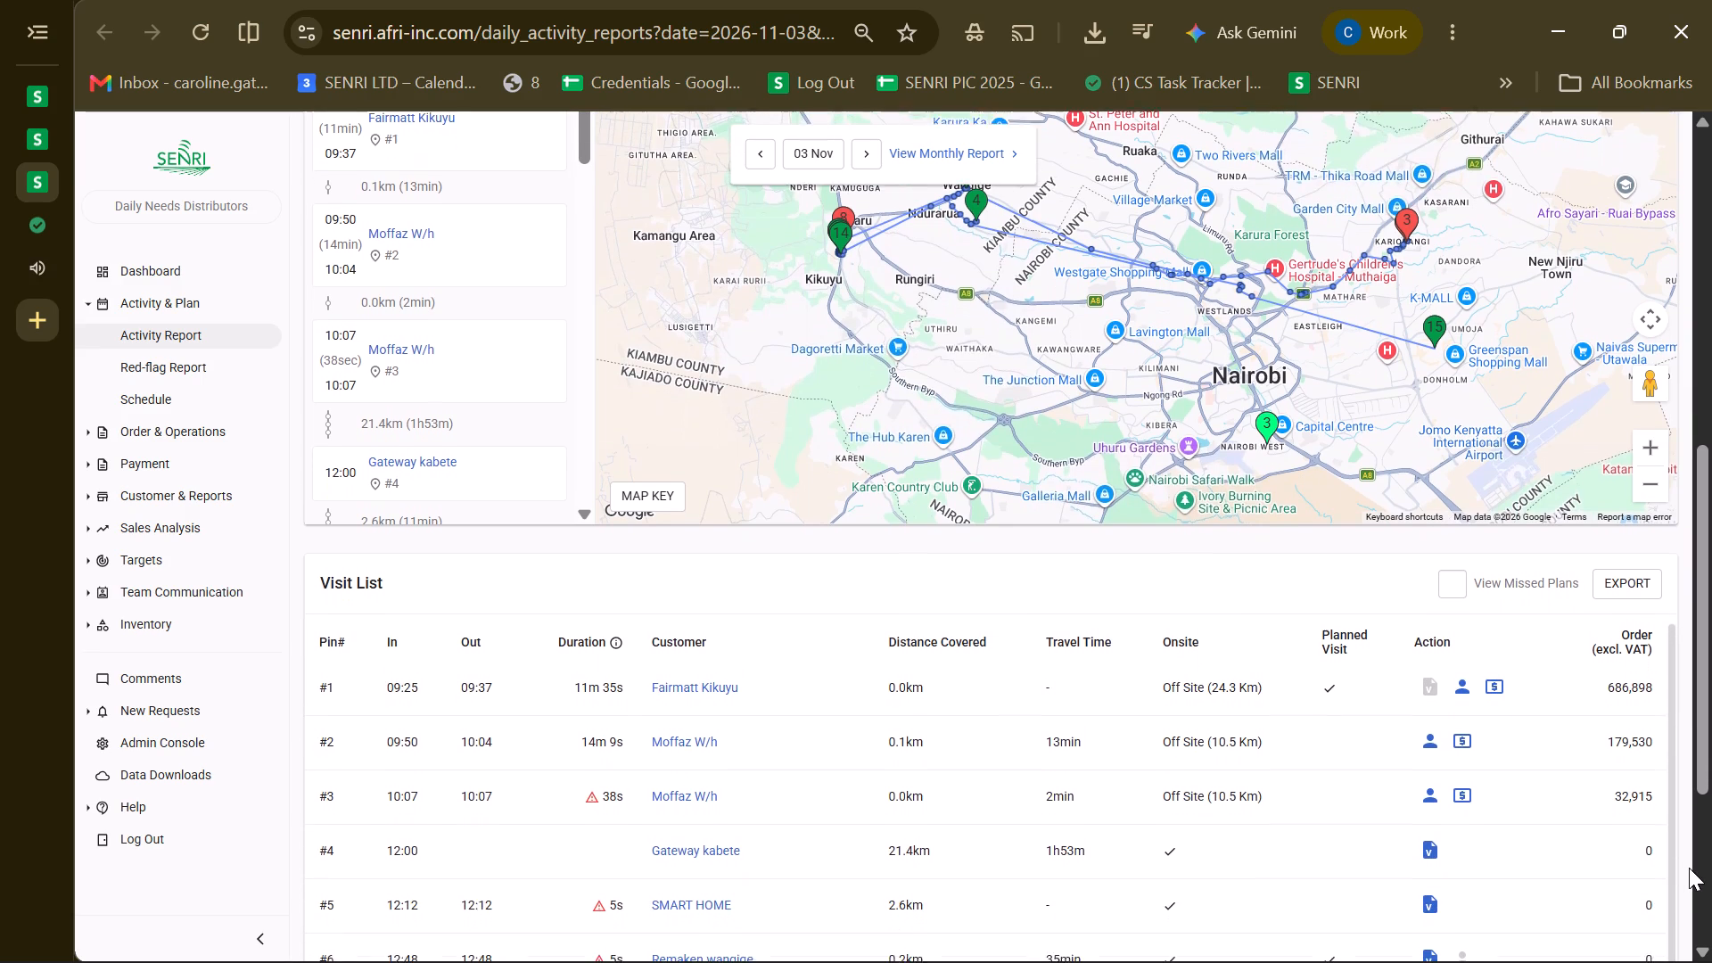
pyautogui.scroll(-1, 1689, 868)
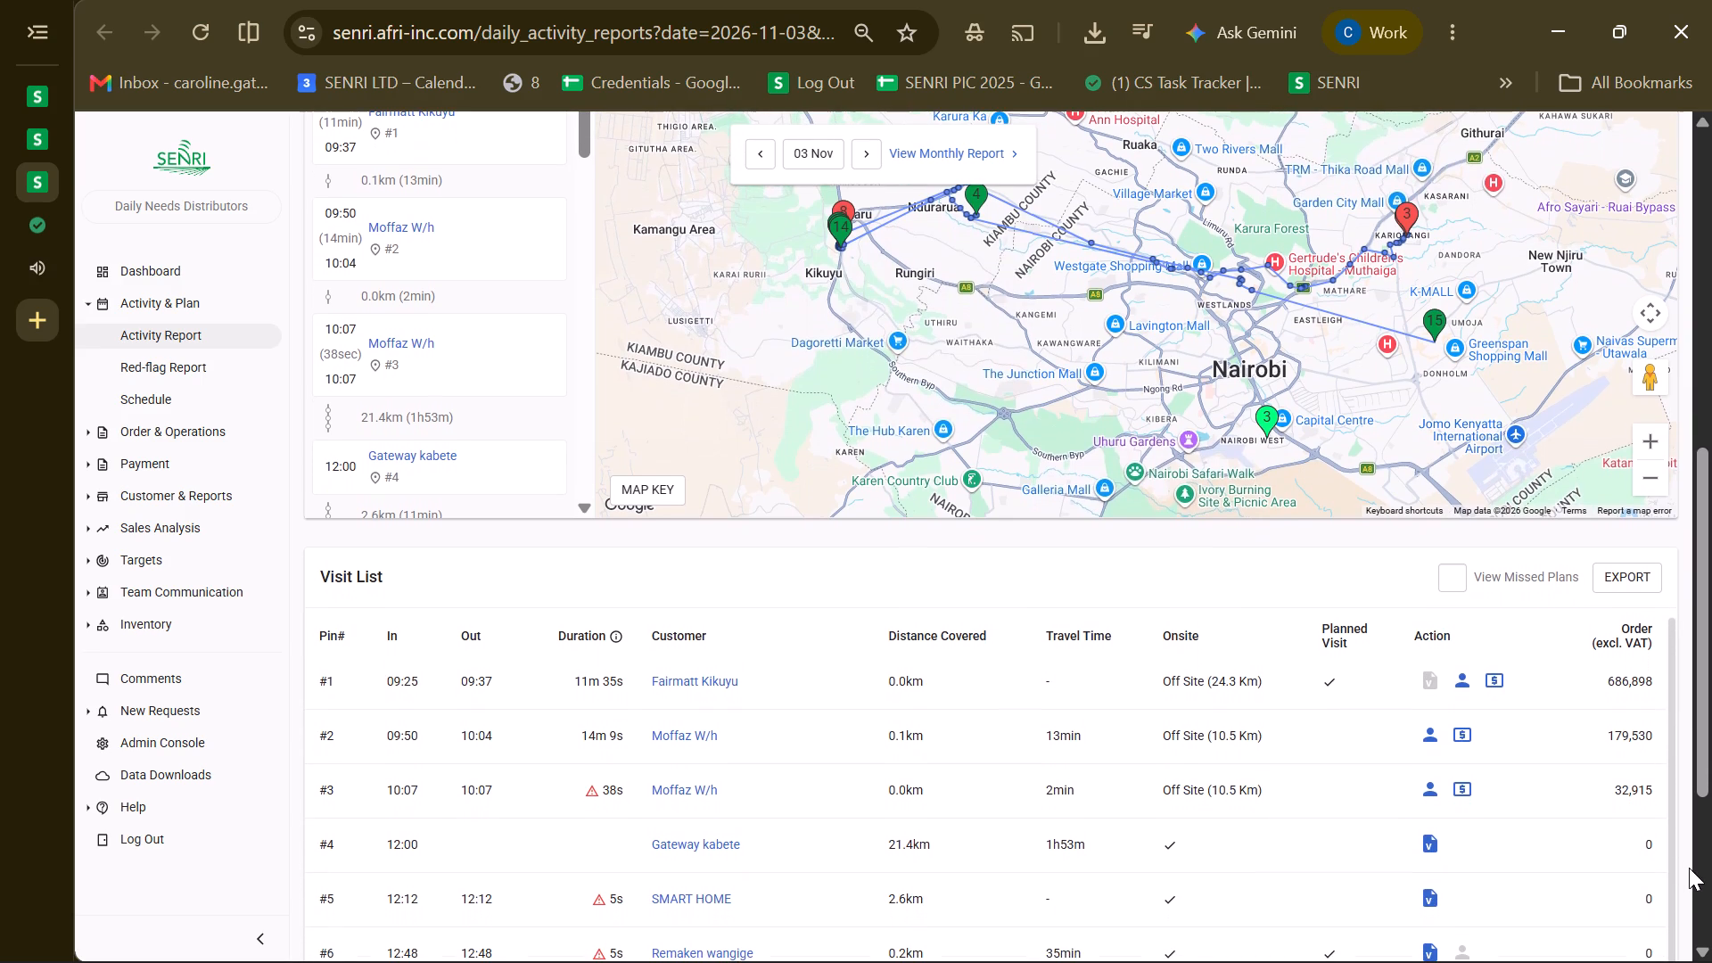
pyautogui.scroll(-3, 1689, 868)
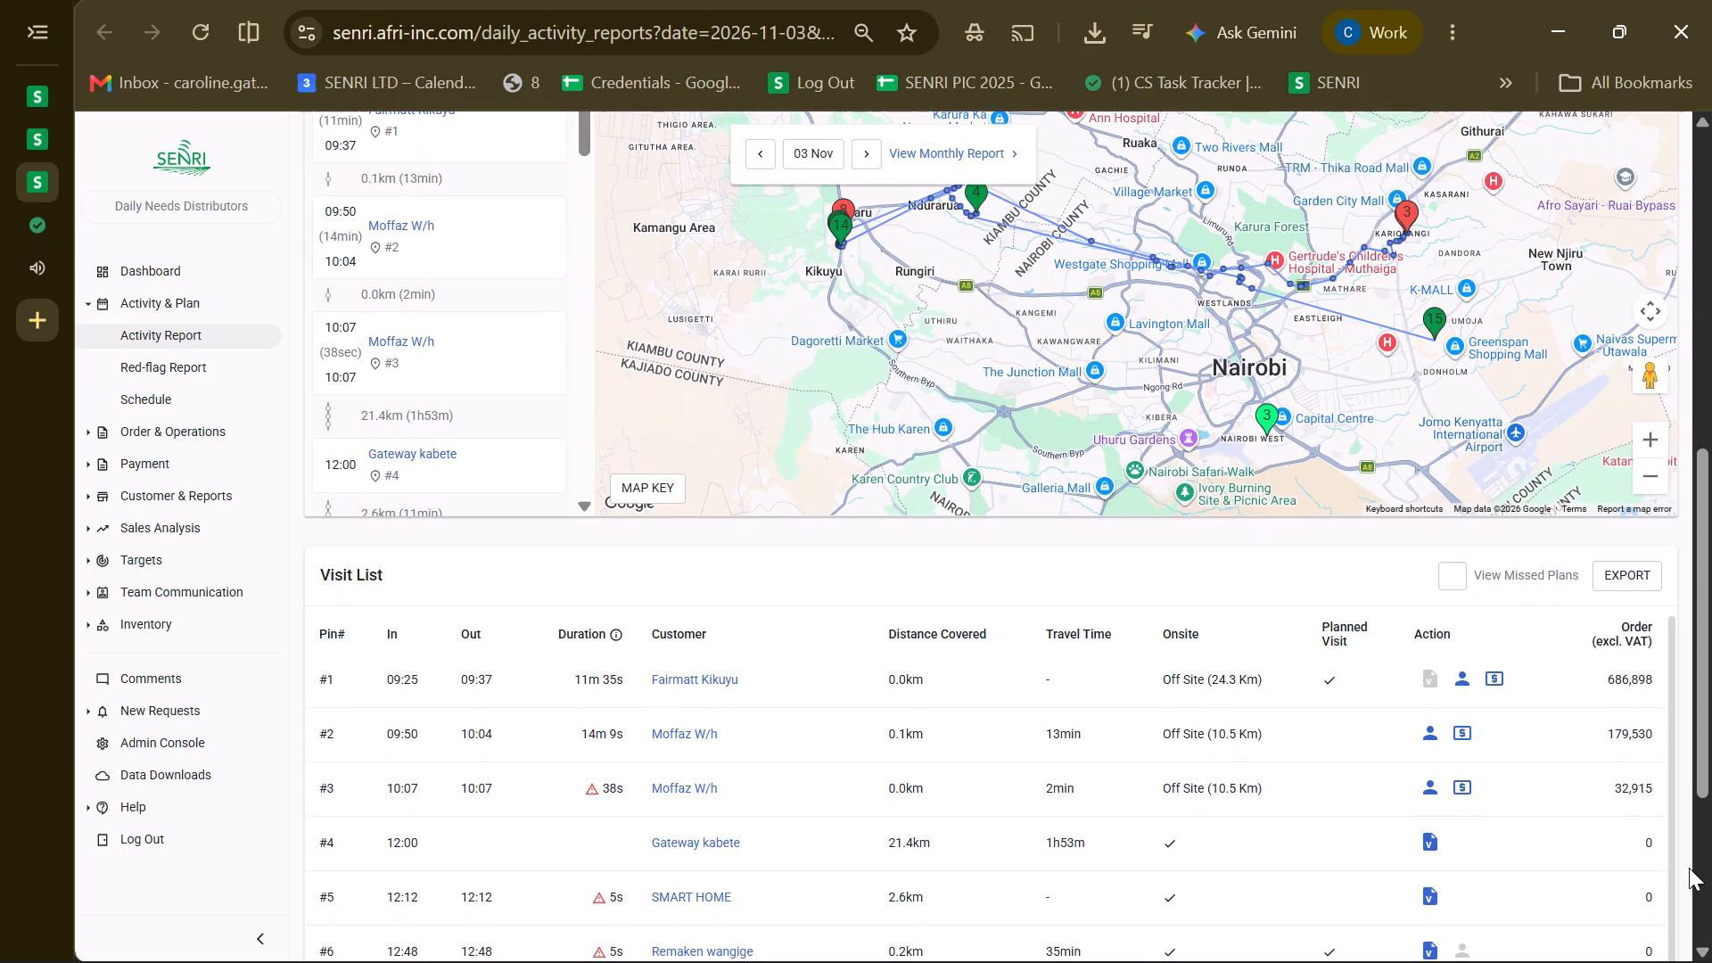
pyautogui.scroll(-2, 1683, 871)
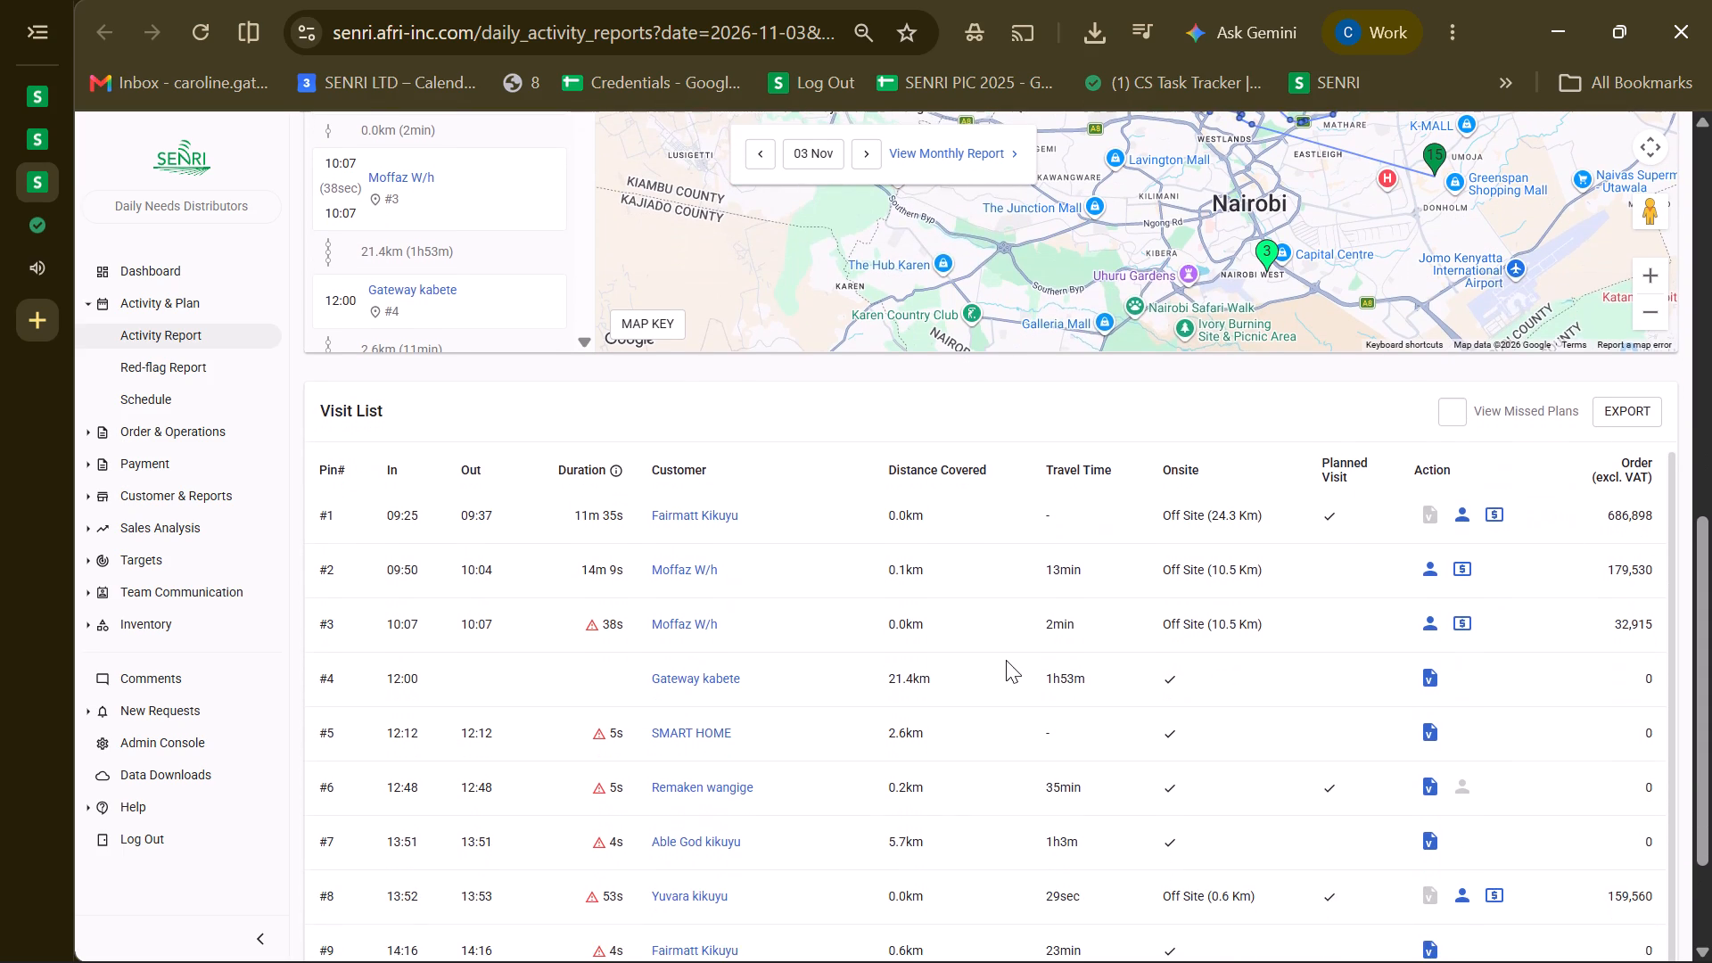
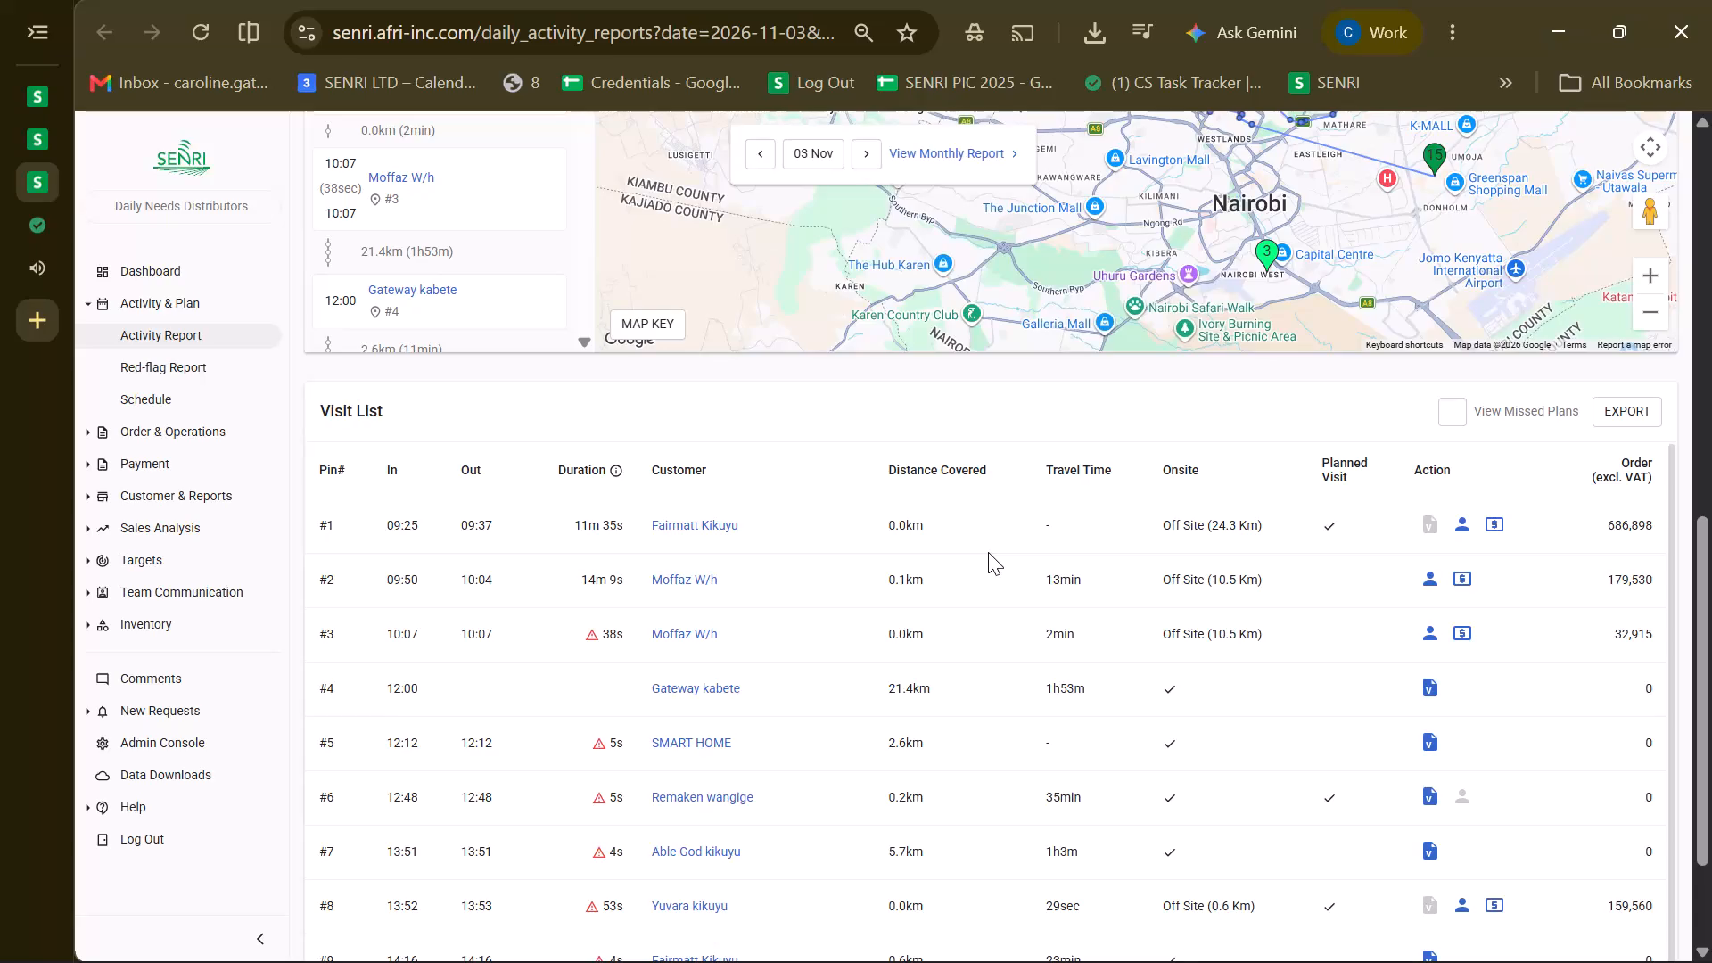
# Review Laura's Visit List for 03 Nov, export it, and open the downloaded visits CSV in Excel.
pyautogui.scroll(1, 988, 552)
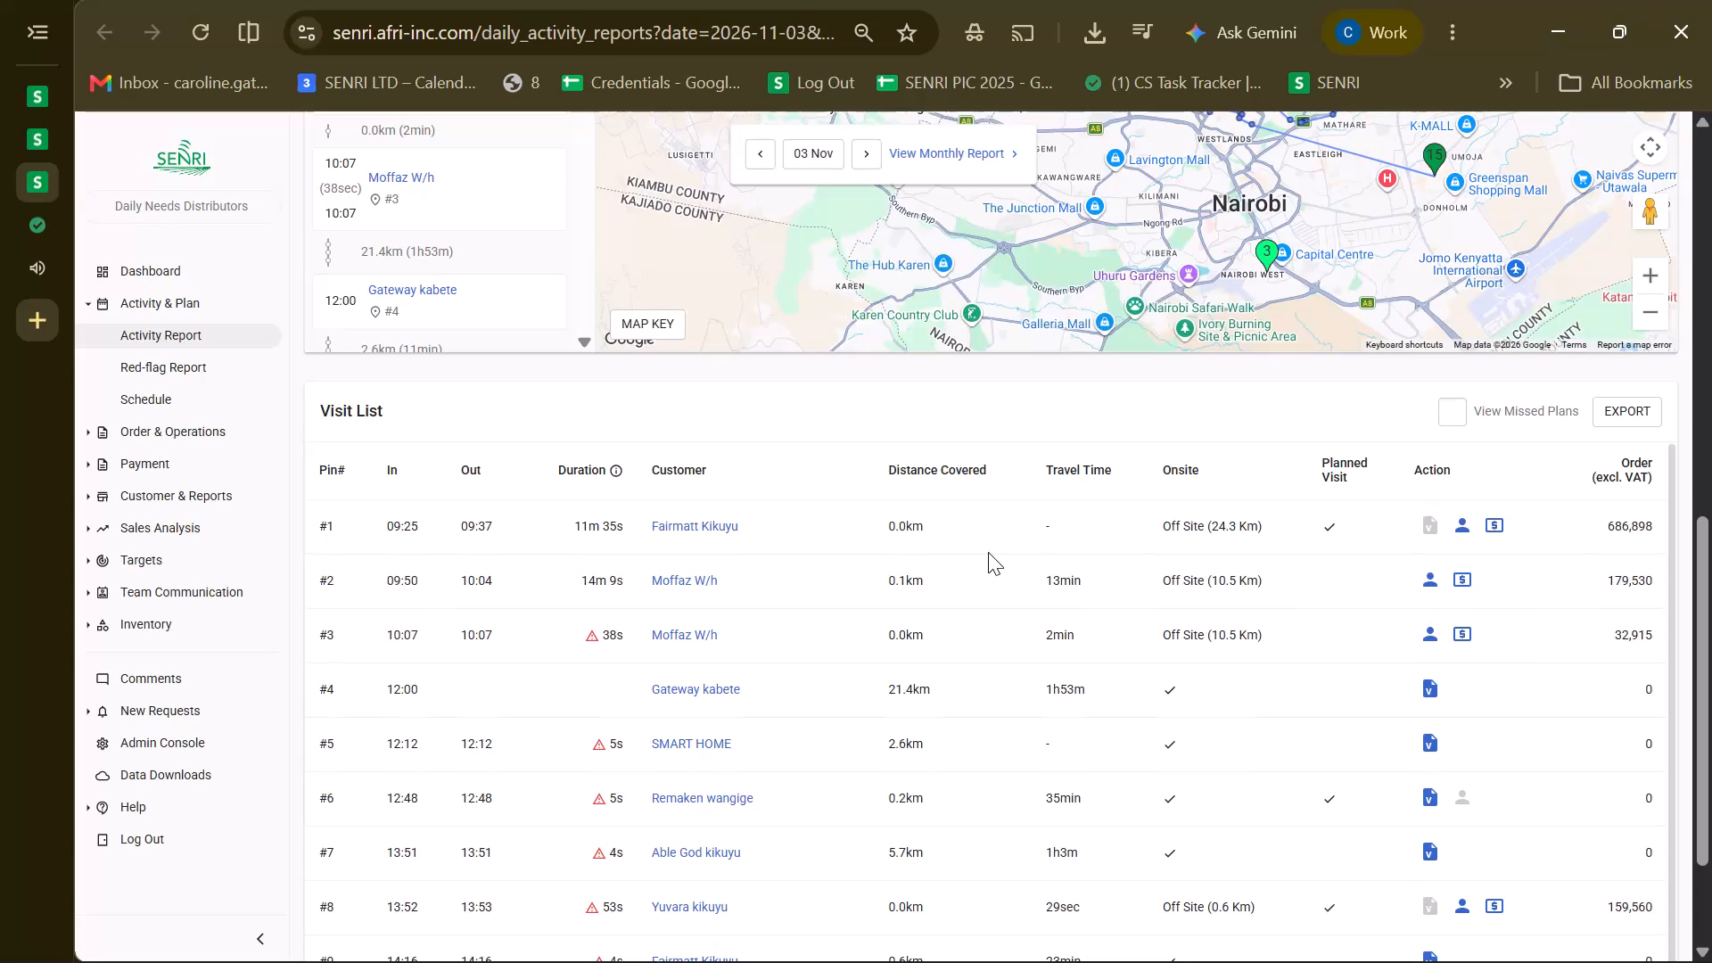
pyautogui.scroll(1, 988, 552)
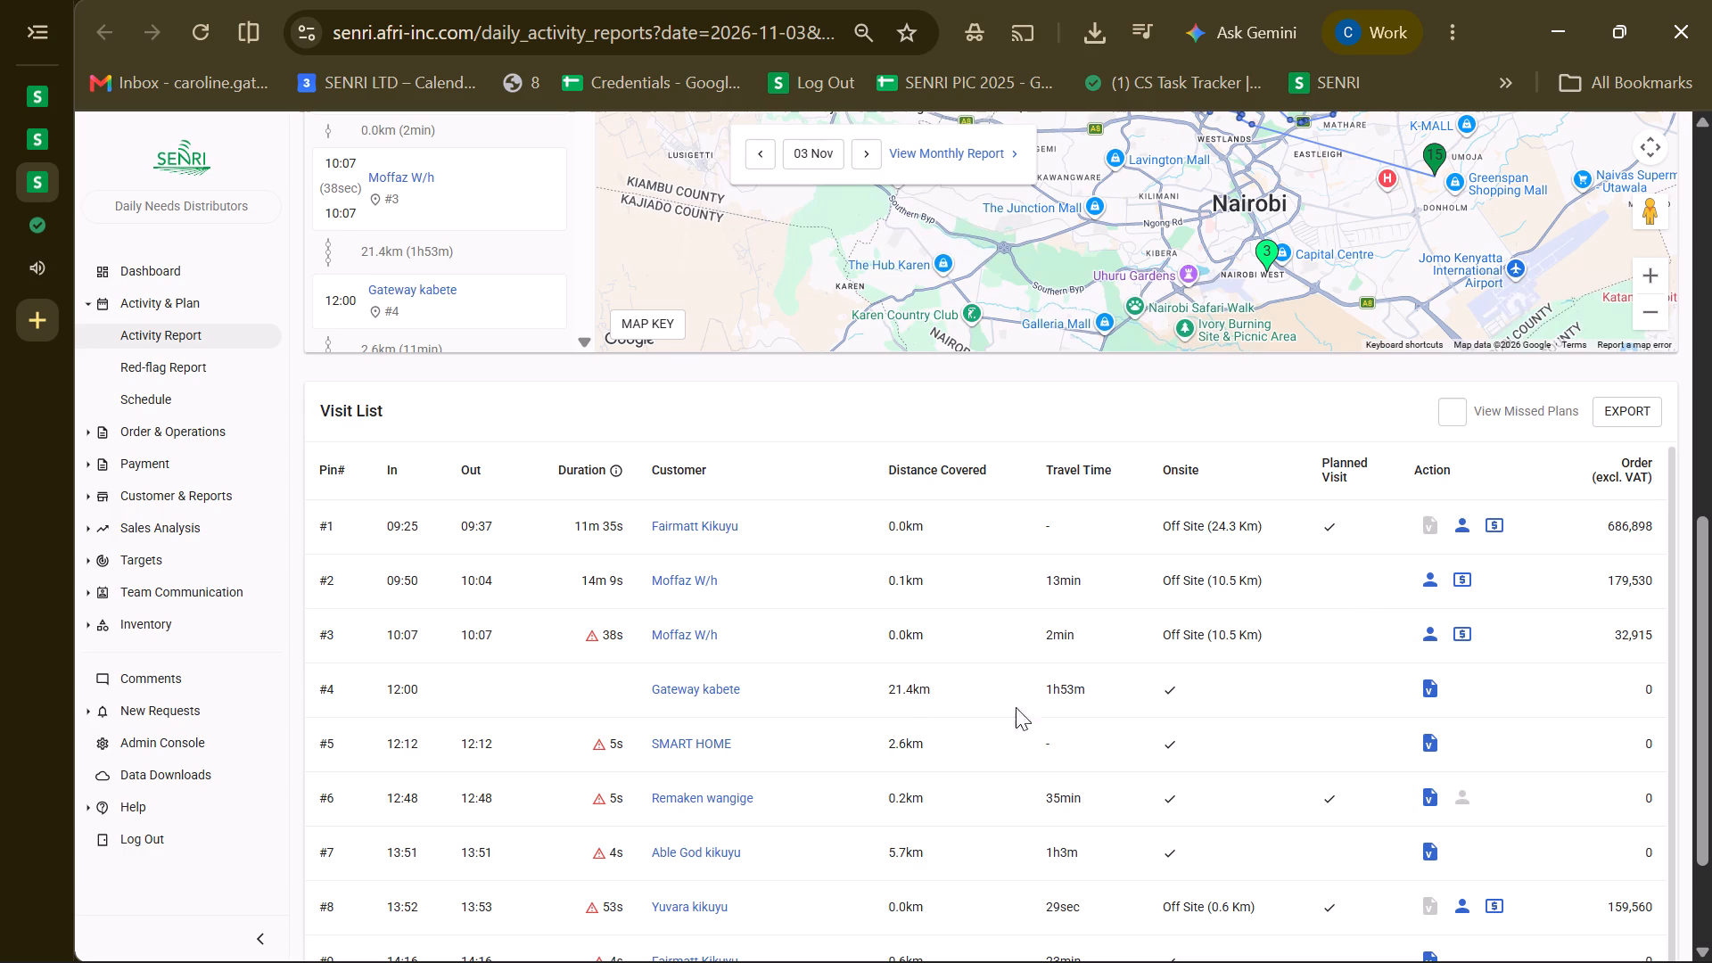
pyautogui.scroll(-3, 1037, 708)
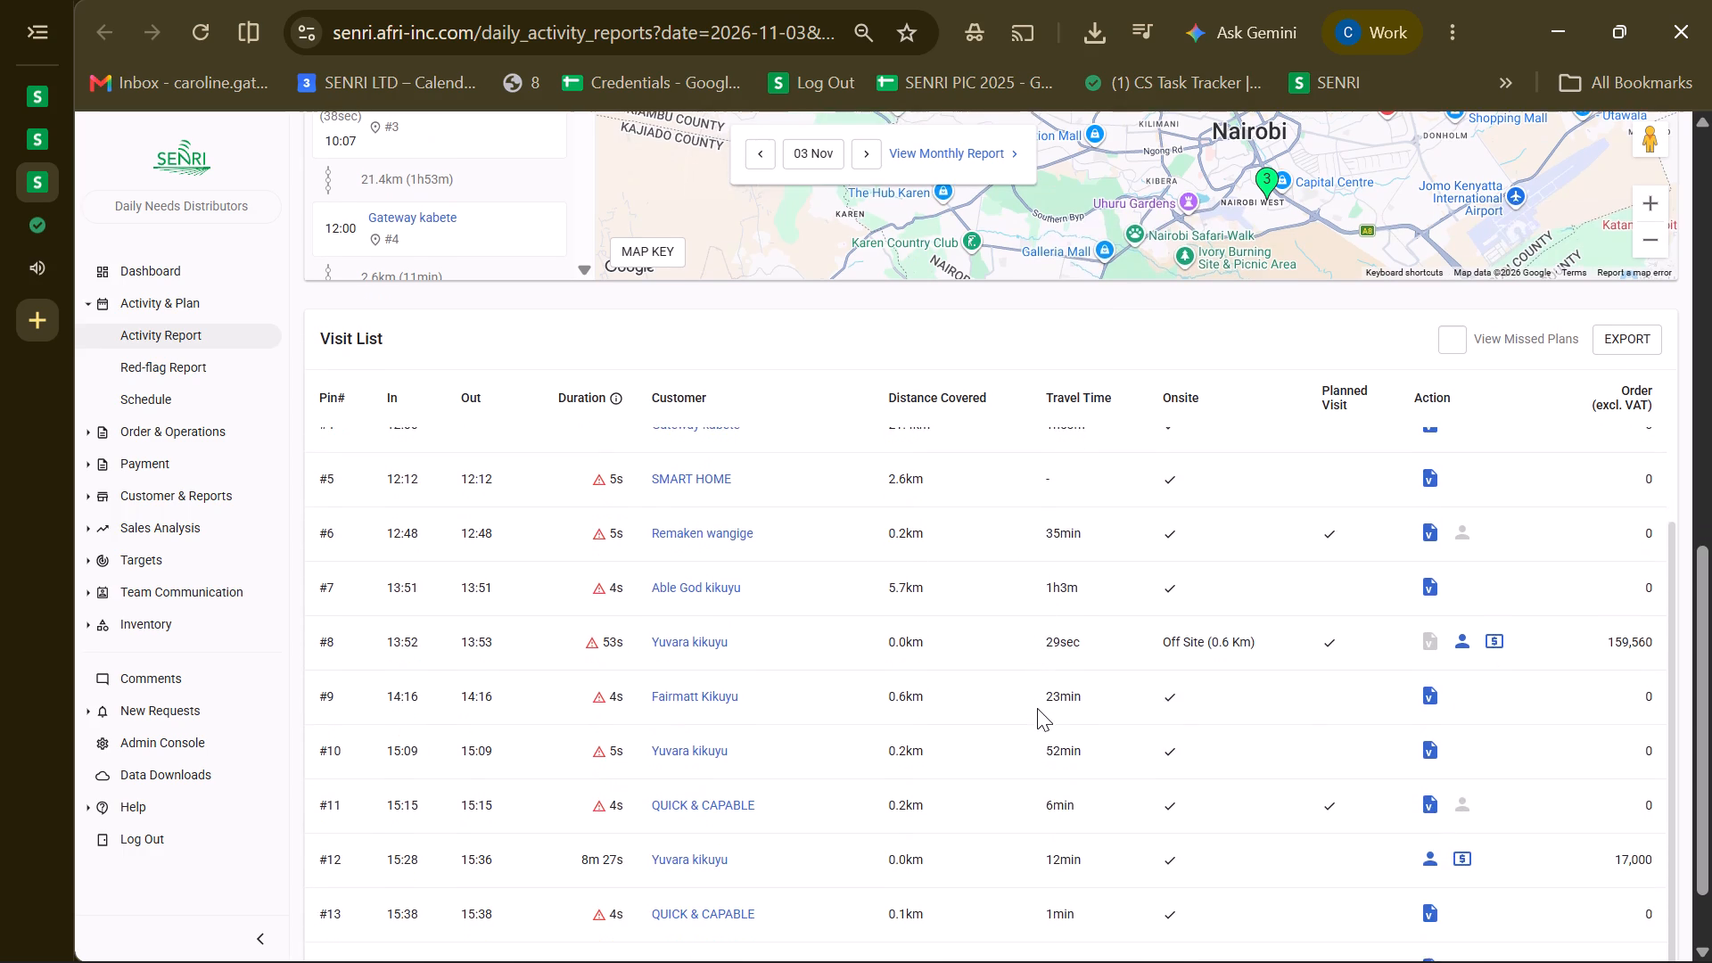
pyautogui.scroll(-4, 1037, 708)
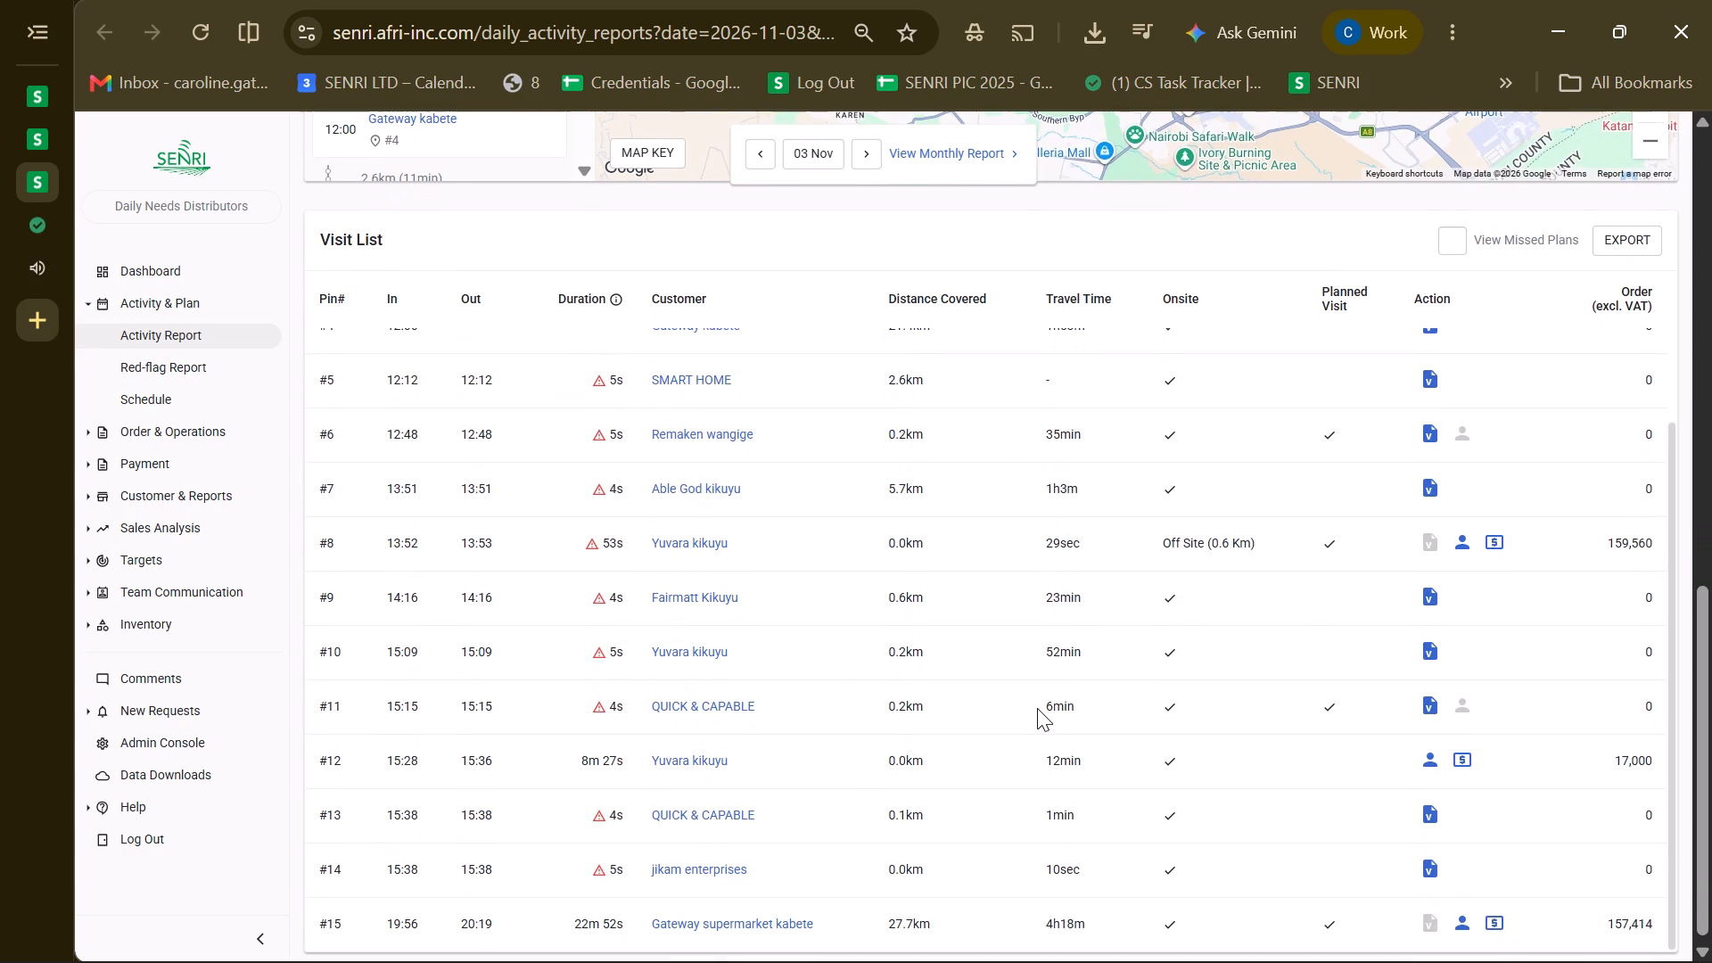
pyautogui.scroll(-1, 1037, 708)
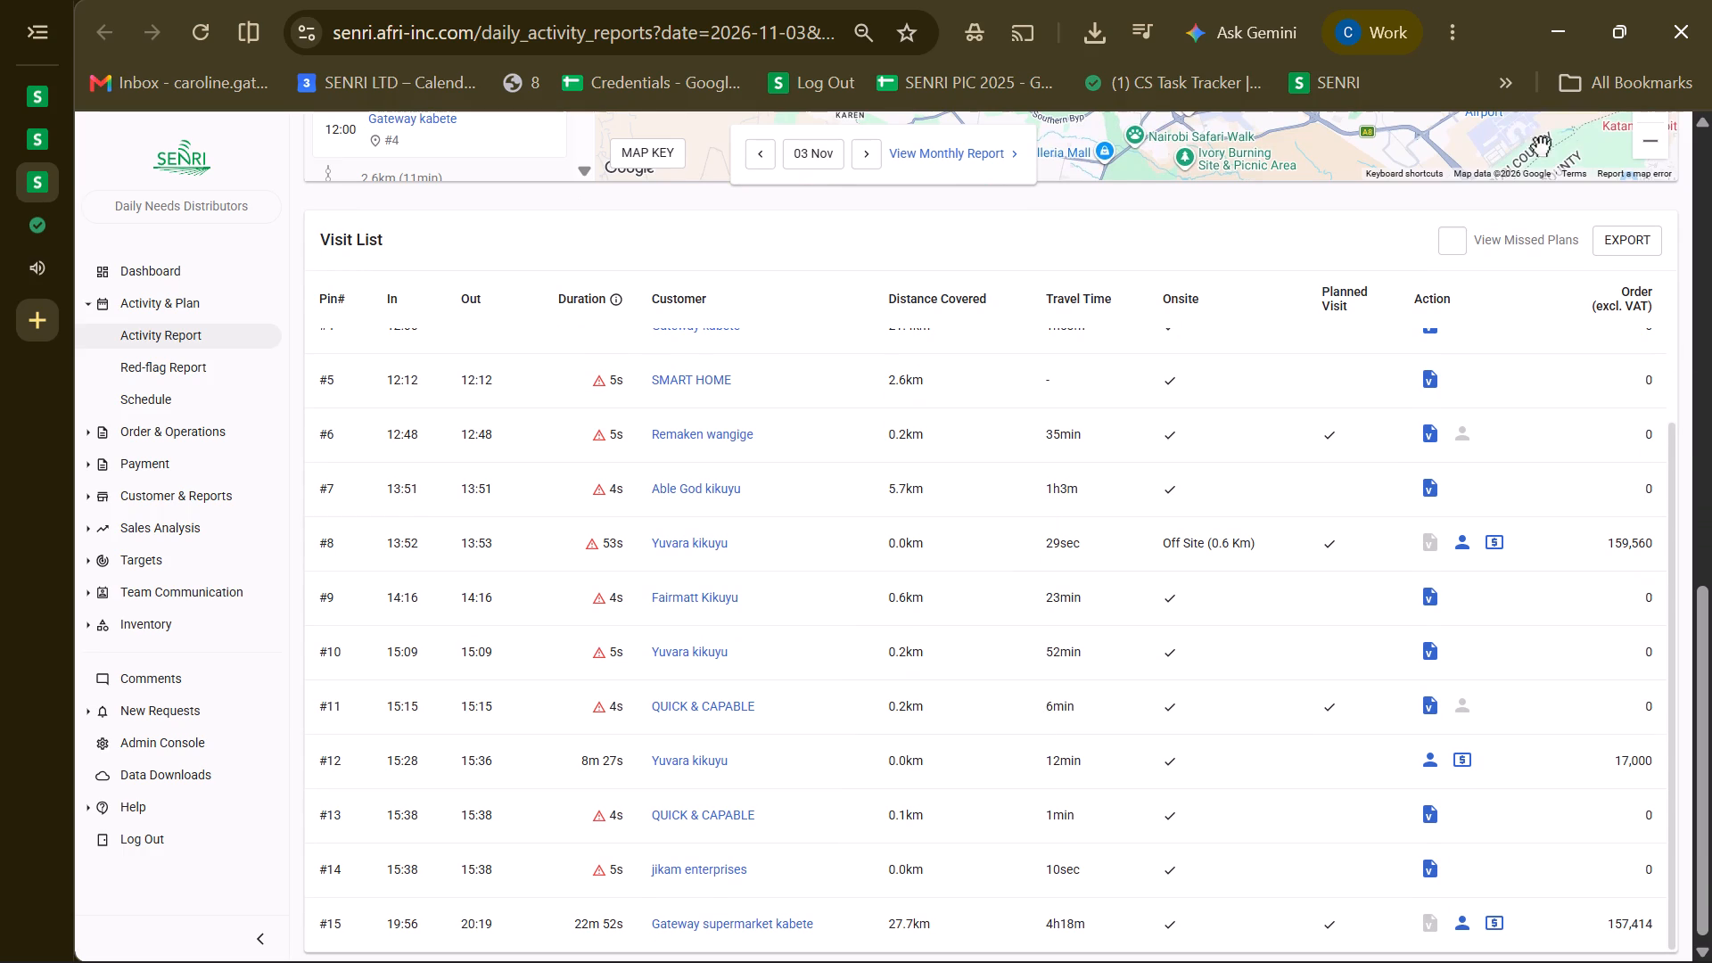
pyautogui.click(1614, 230)
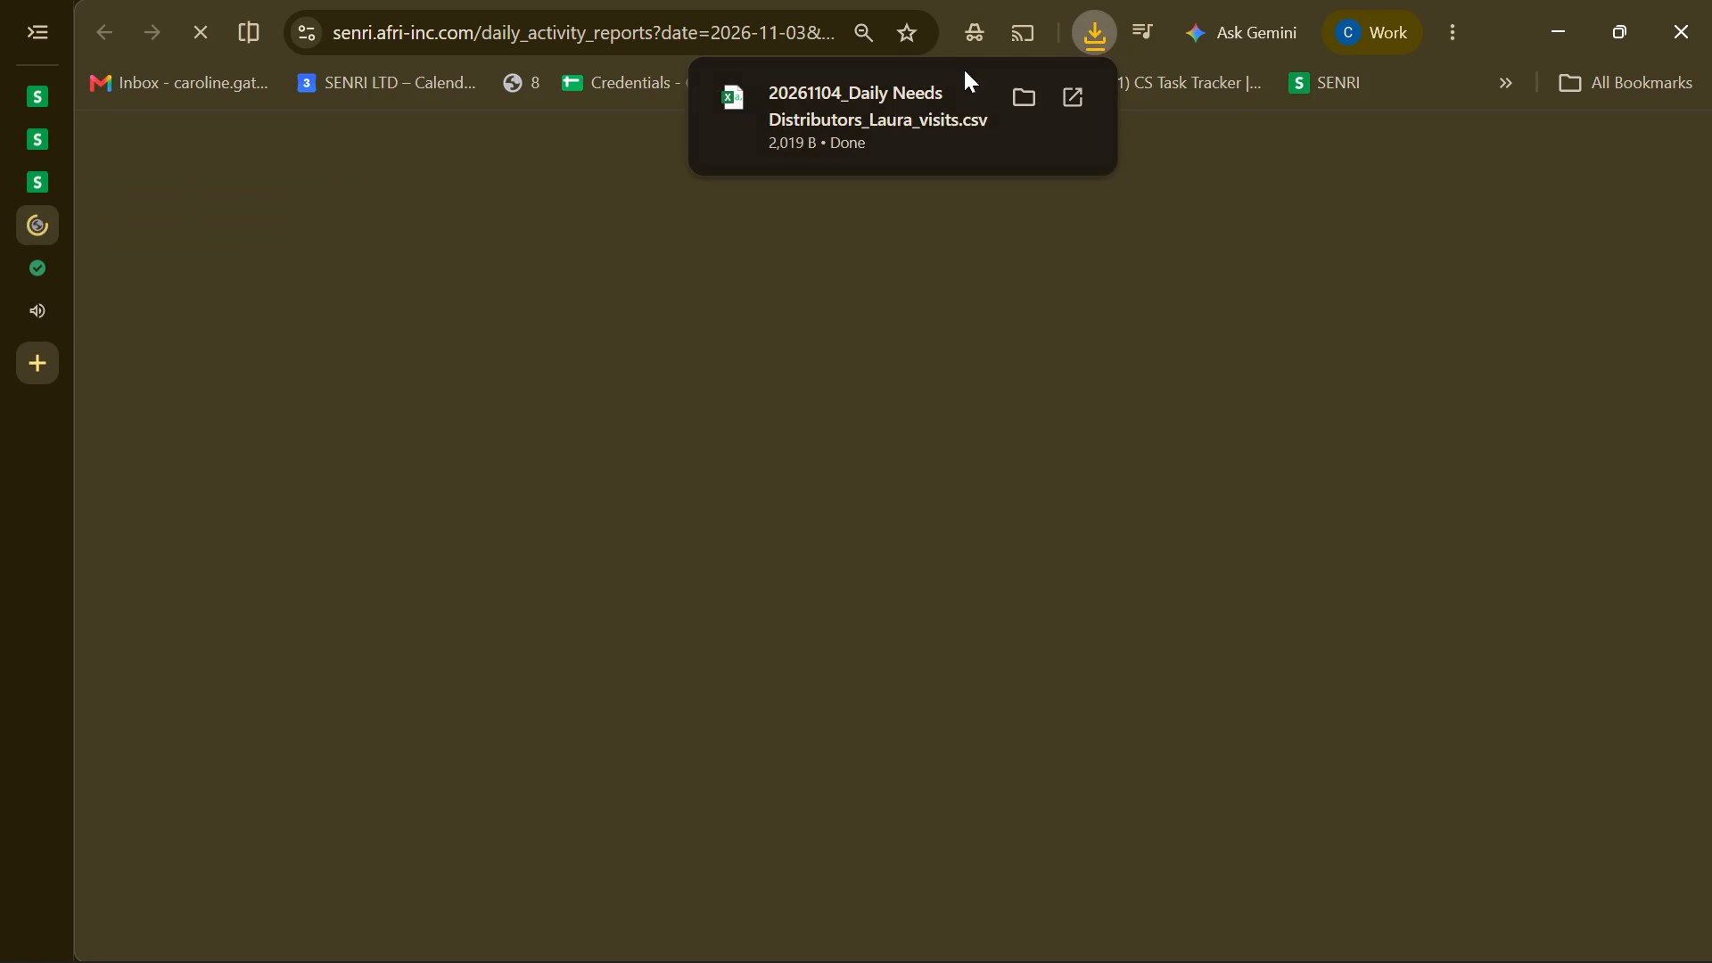
pyautogui.click(862, 124)
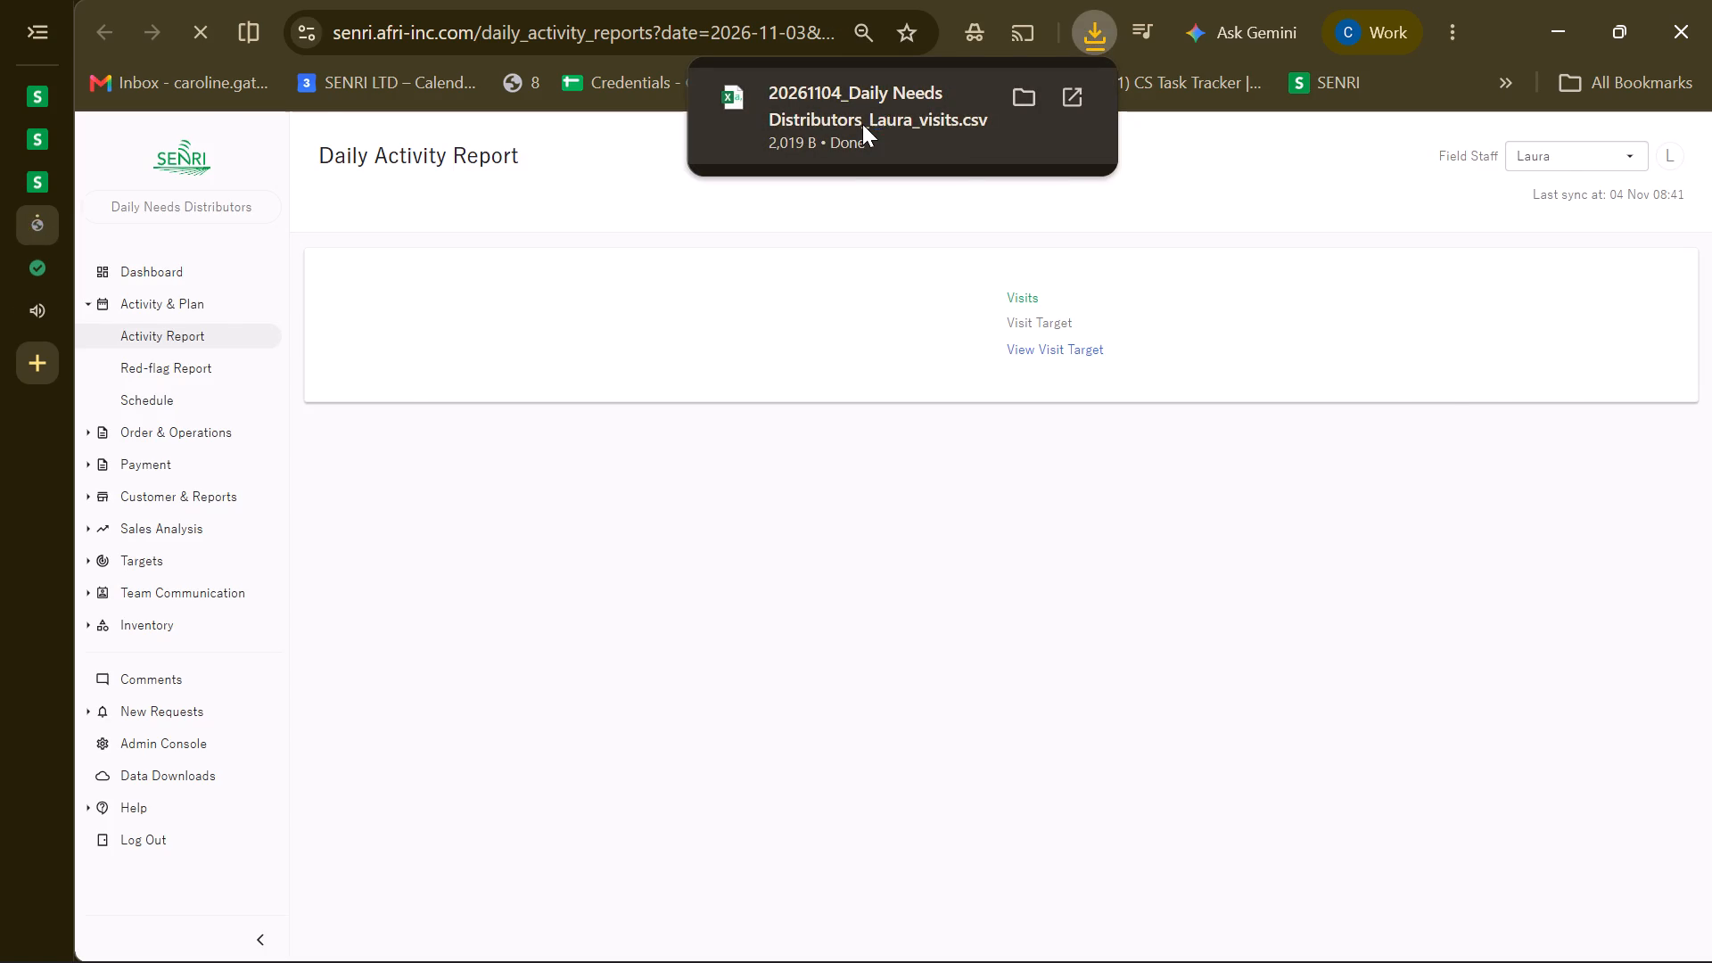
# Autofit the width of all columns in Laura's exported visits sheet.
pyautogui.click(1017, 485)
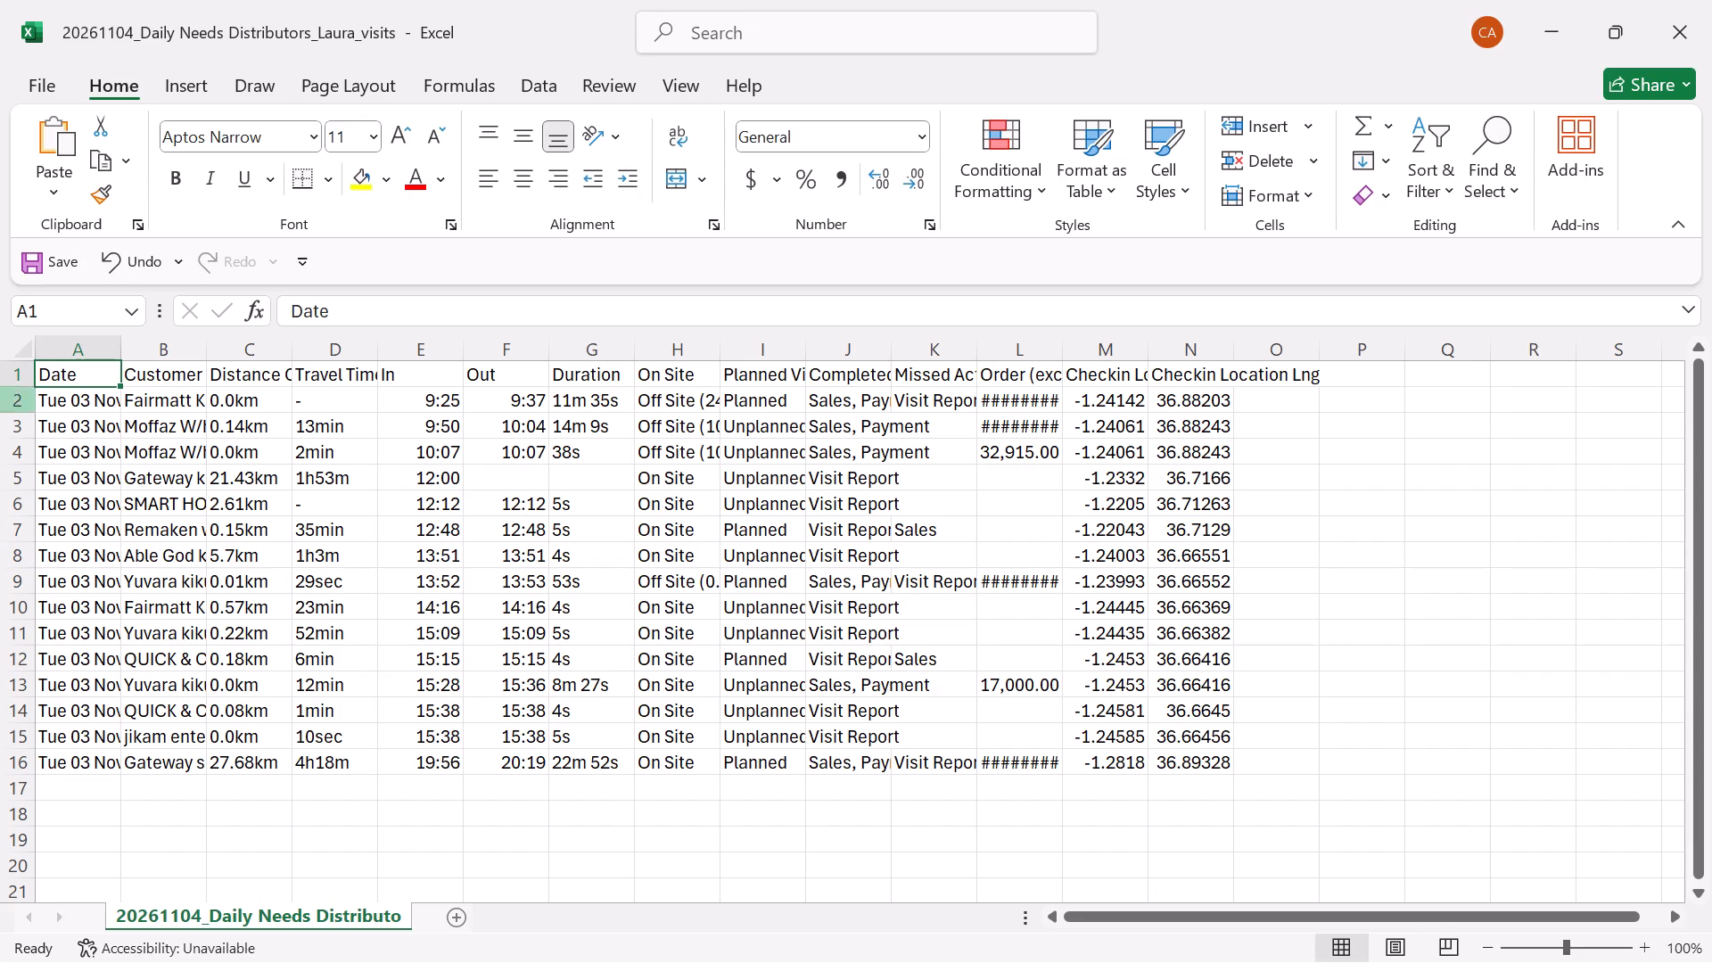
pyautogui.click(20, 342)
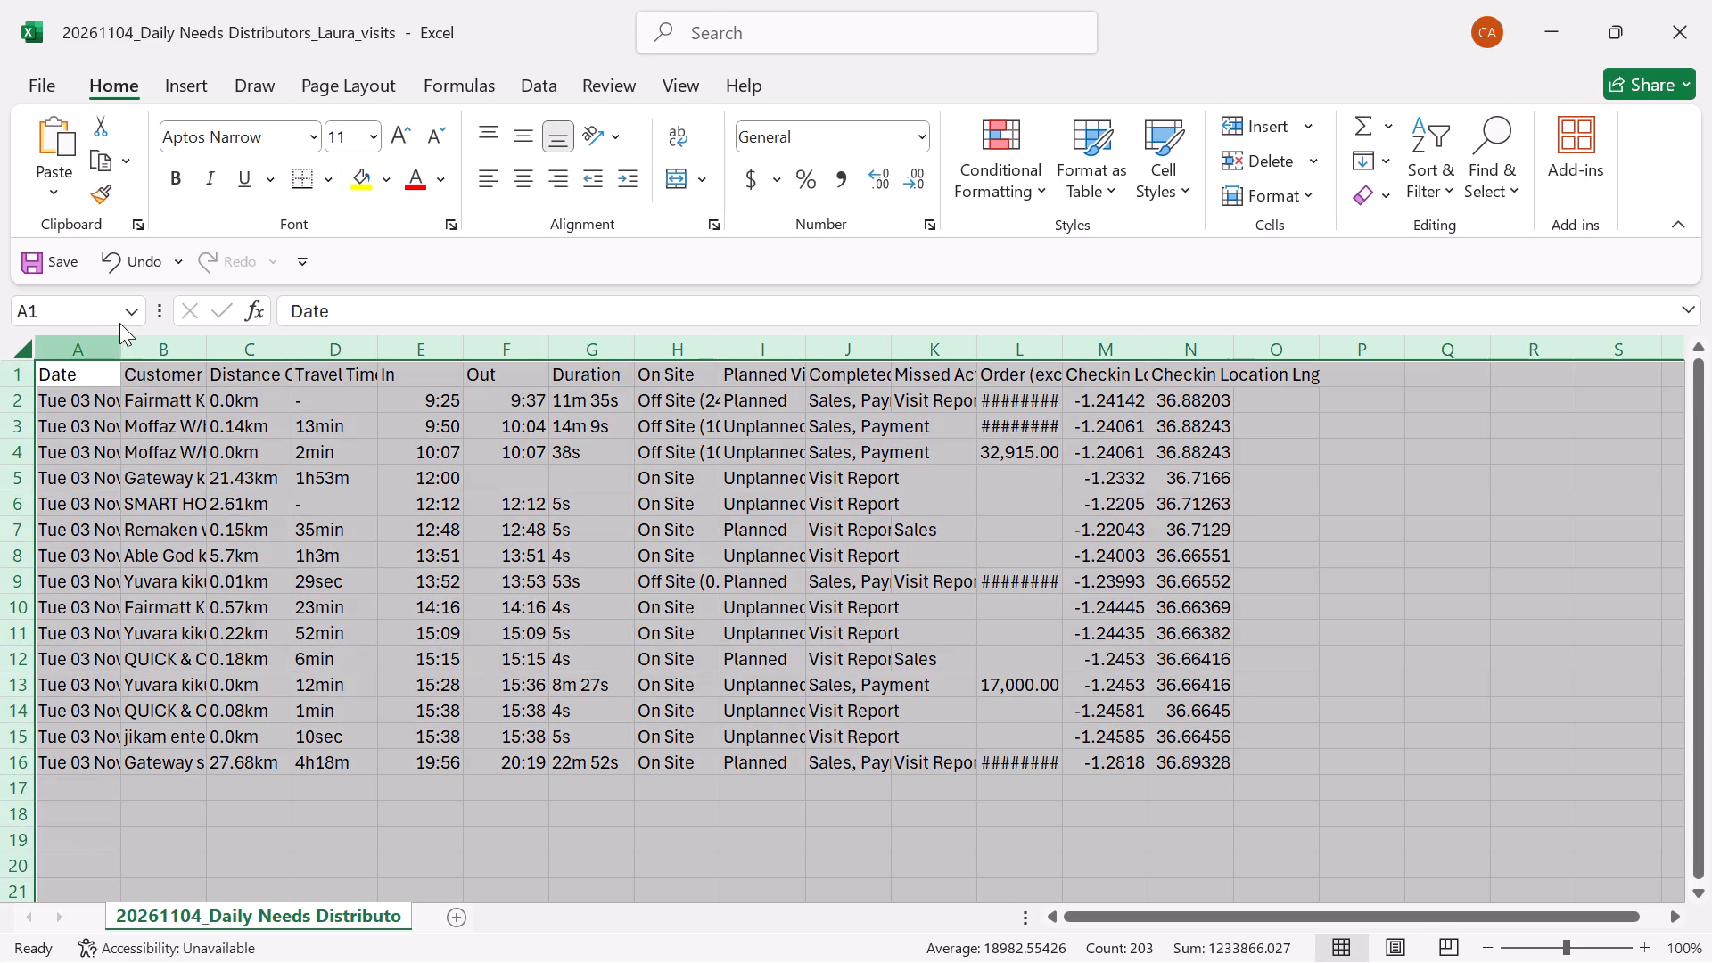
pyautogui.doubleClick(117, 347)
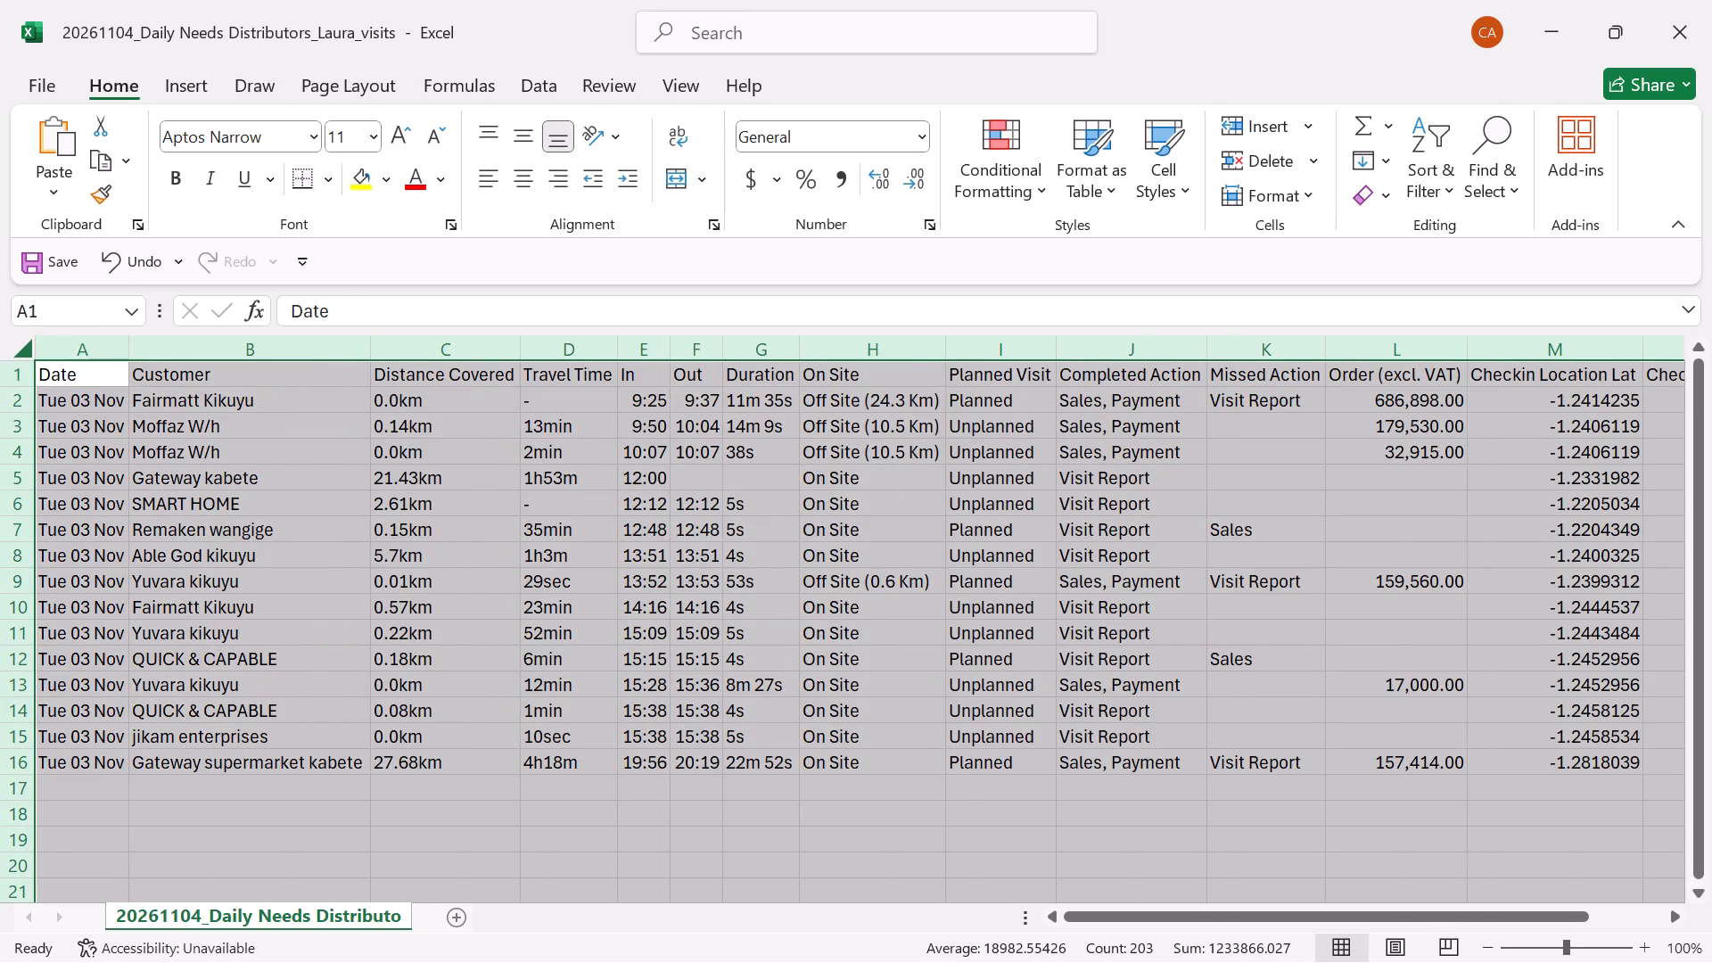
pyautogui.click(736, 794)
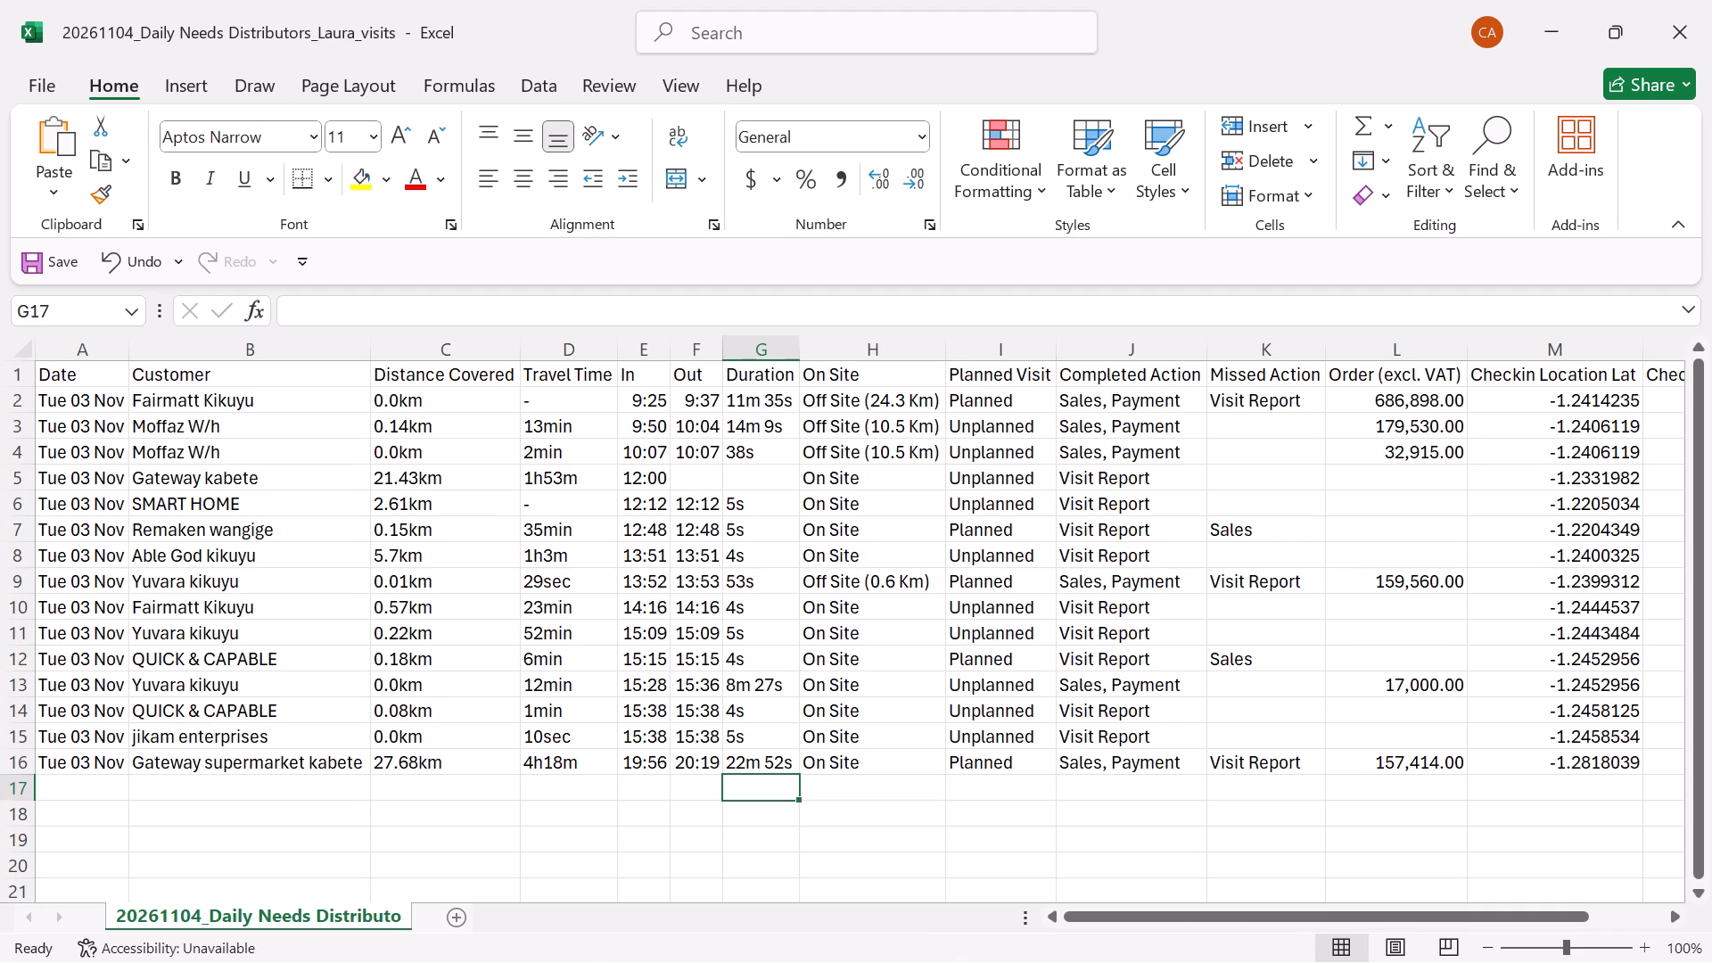
# Switch to Chrome and show the Schedule Summary results per user for yesterday.
pyautogui.click(401, 783)
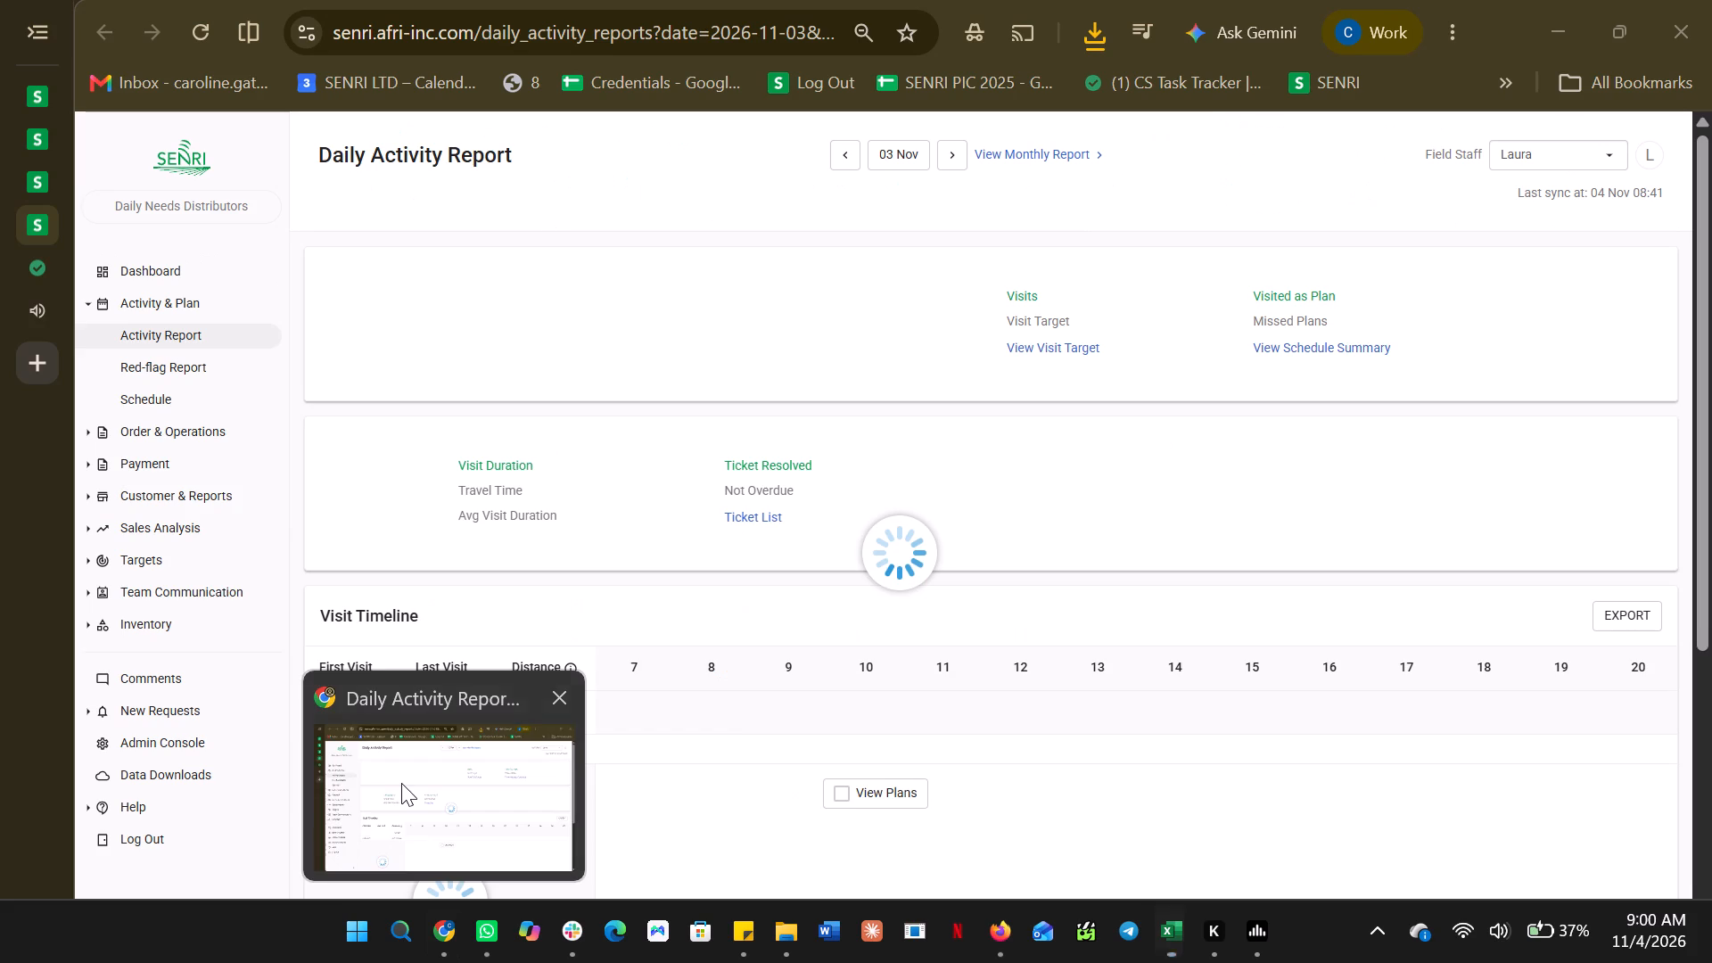
pyautogui.click(172, 396)
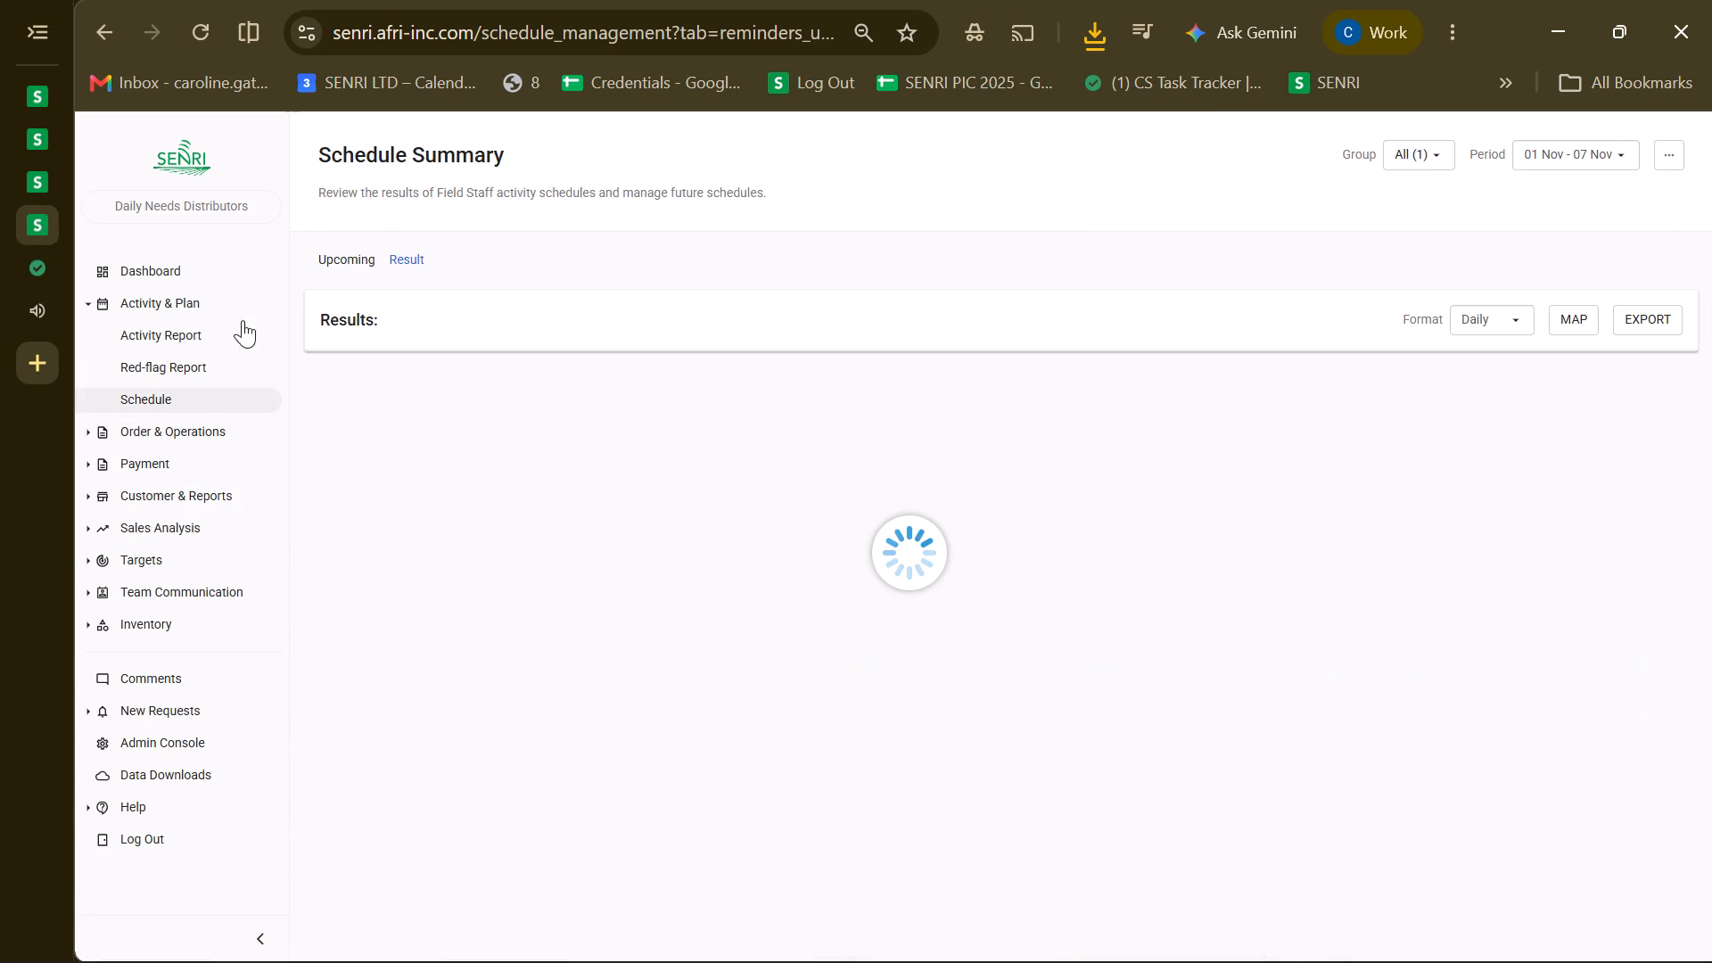
pyautogui.click(404, 268)
pyautogui.click(400, 258)
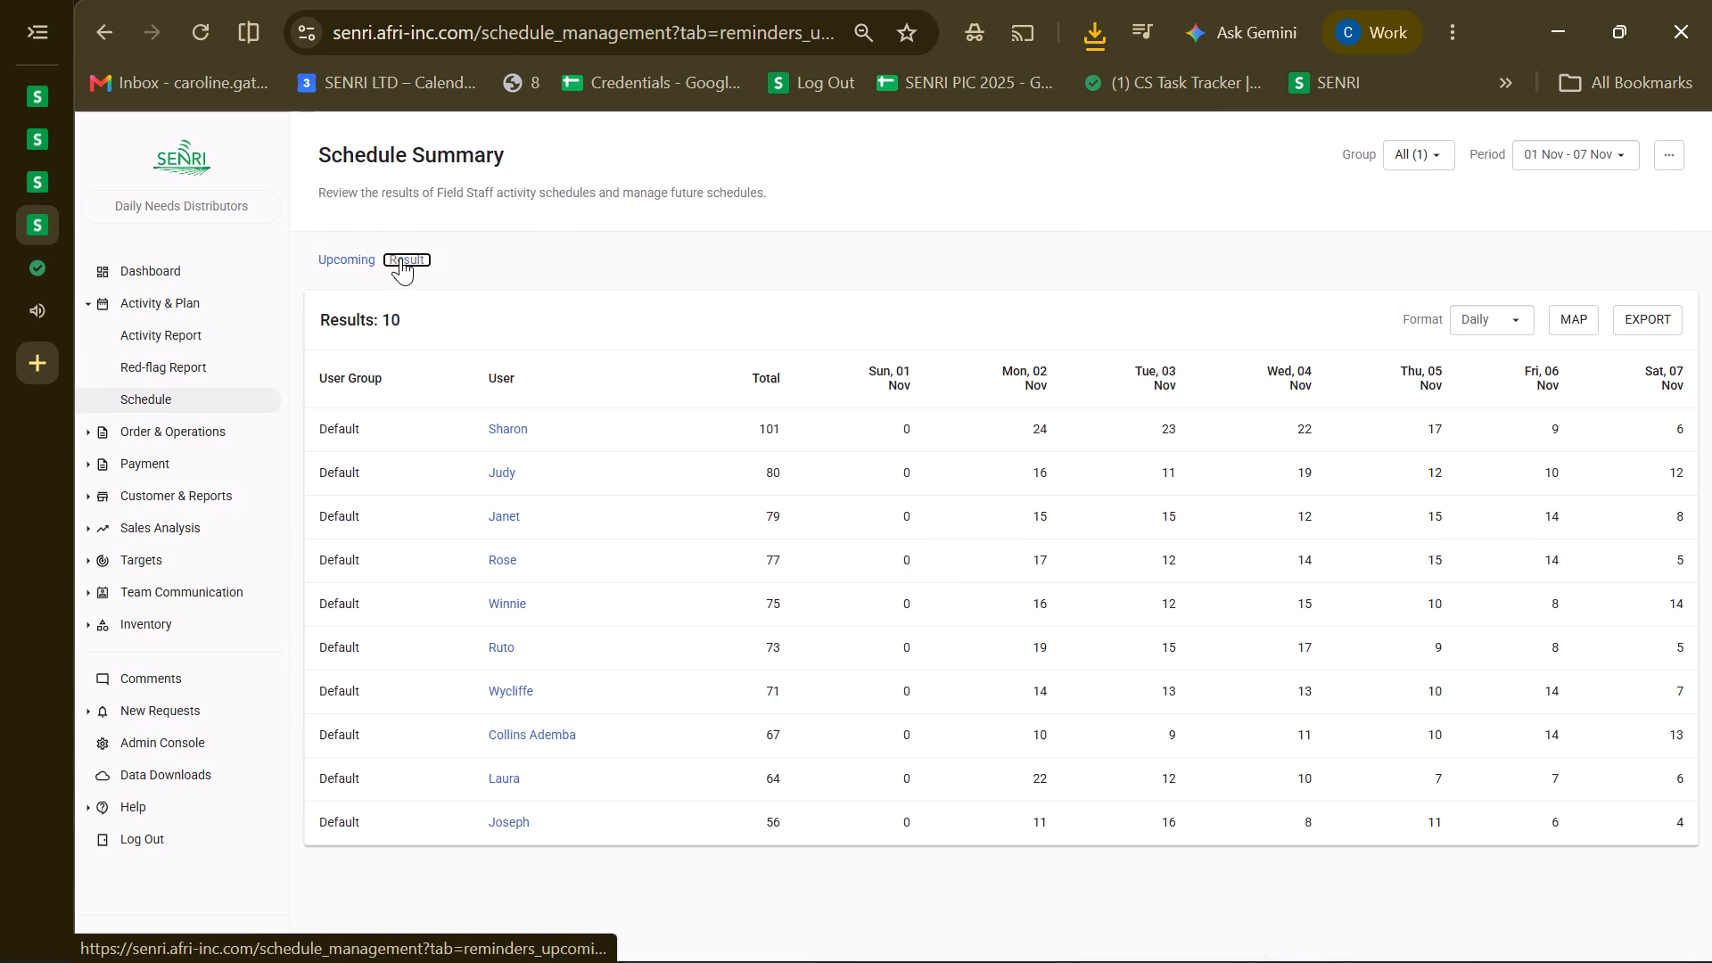
pyautogui.click(1533, 155)
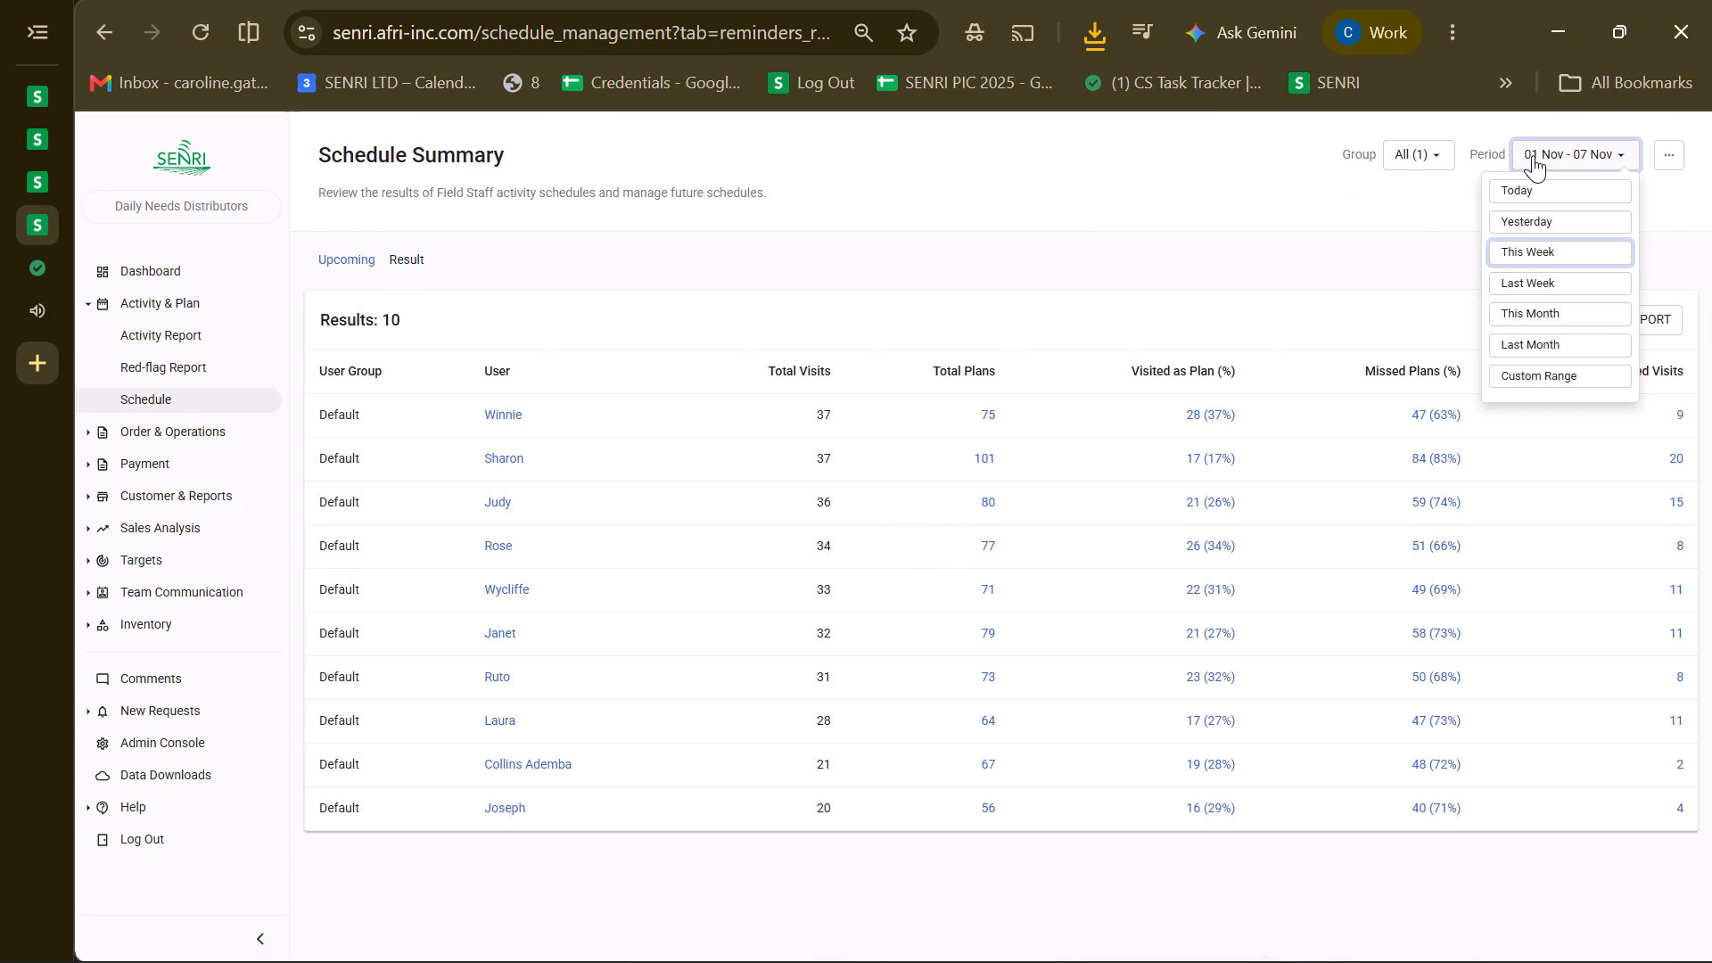
pyautogui.click(1533, 213)
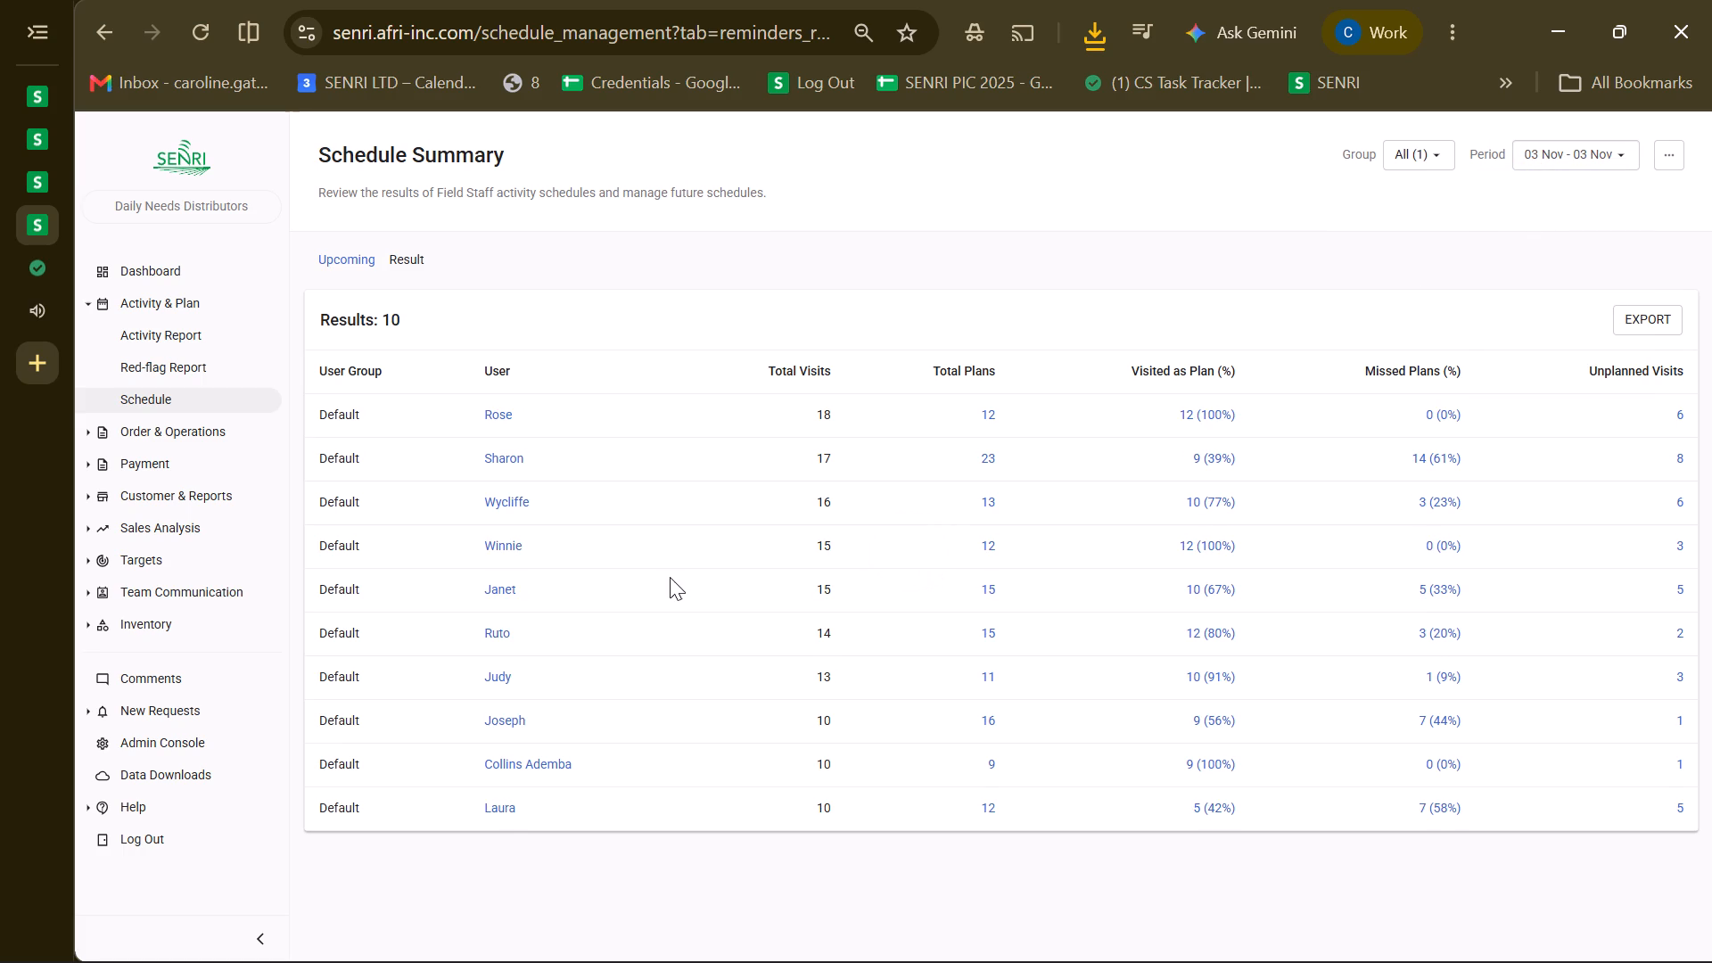
# Open Laura's Daily Activity Report from the schedule results, export her Visit List again, and open the new CSV.
pyautogui.click(489, 810)
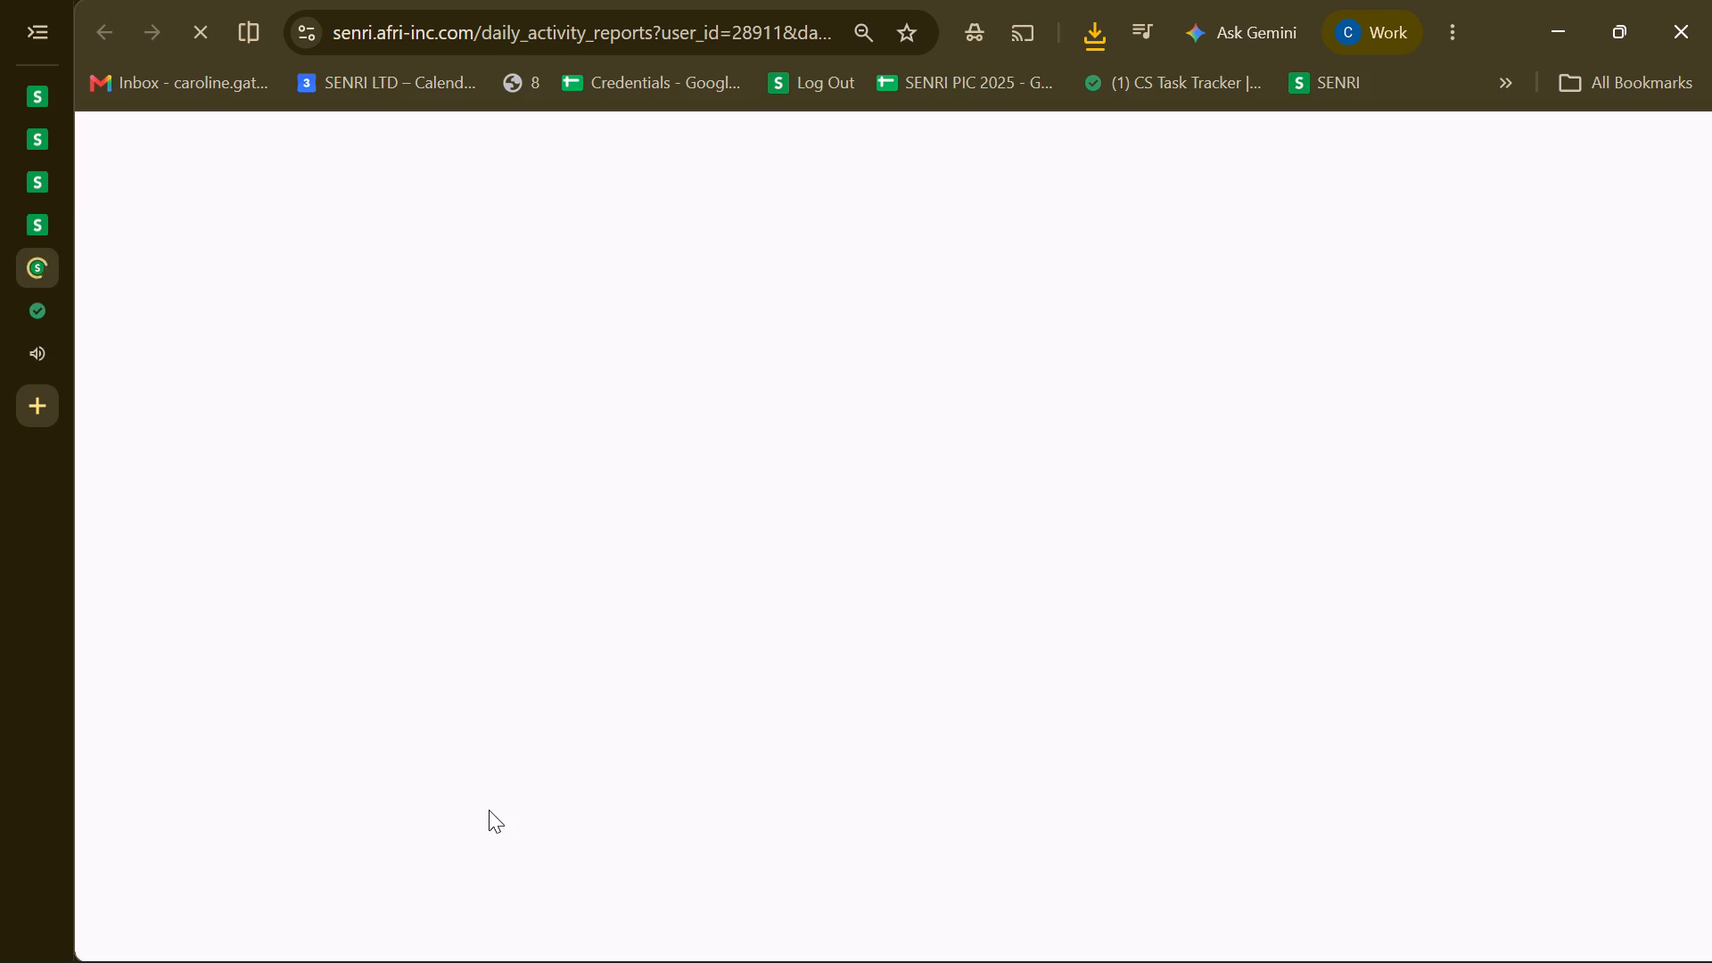
pyautogui.scroll(-8, 489, 810)
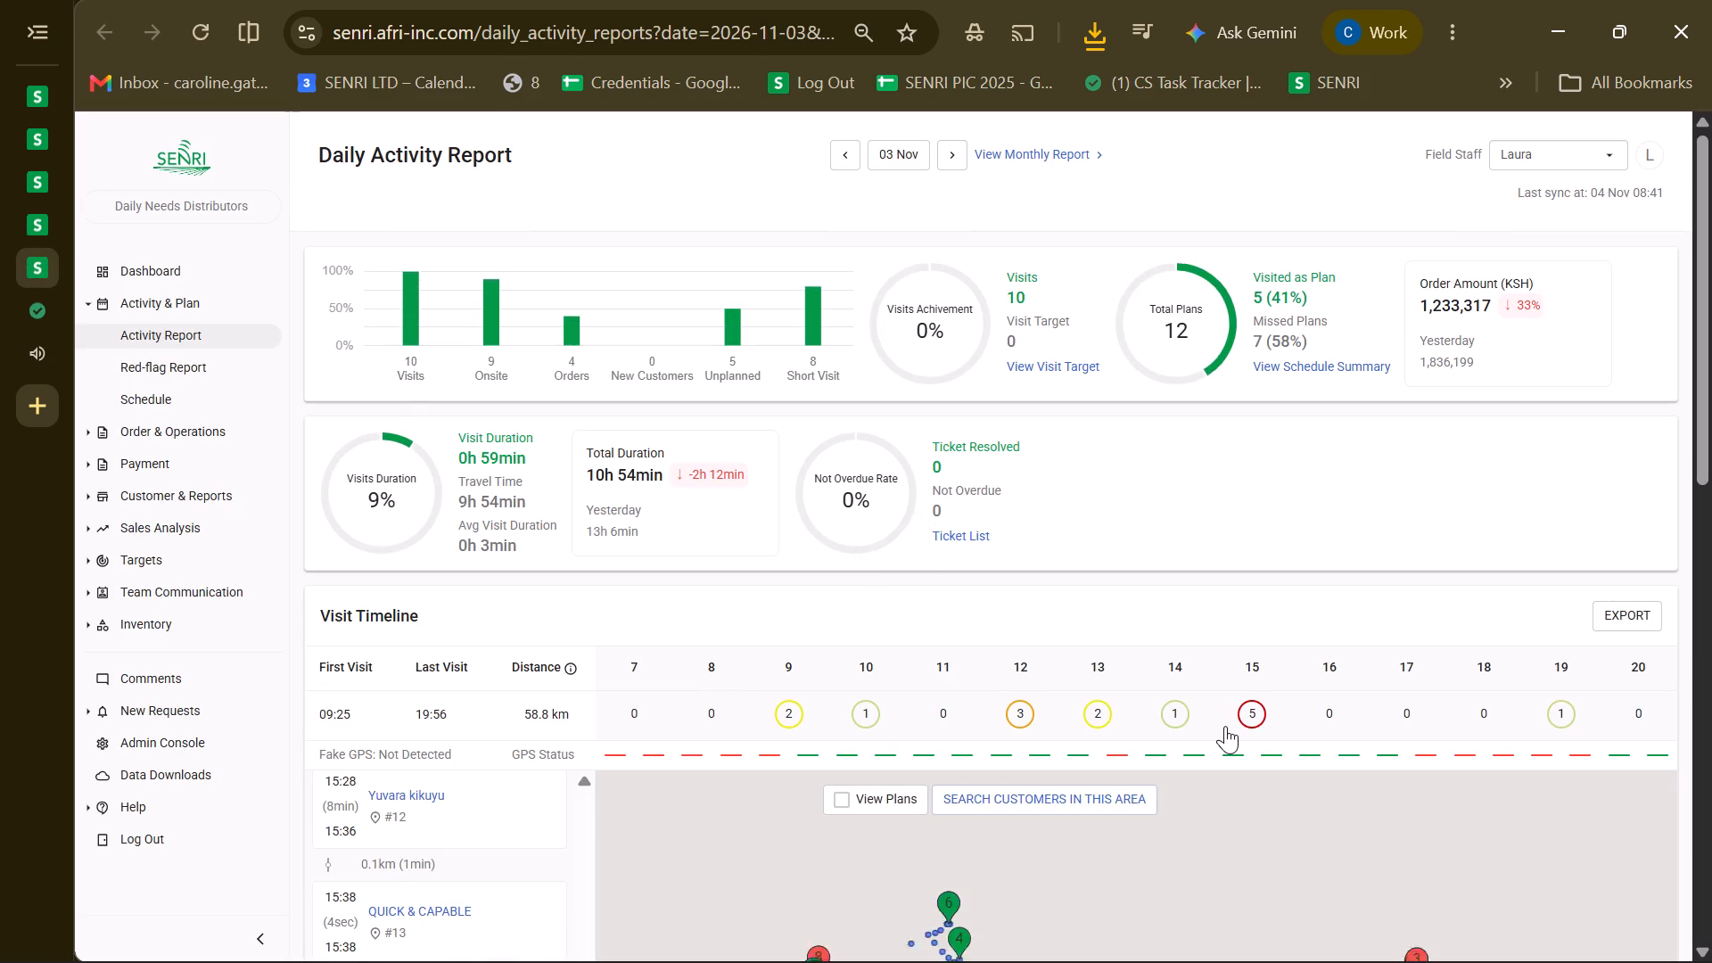
pyautogui.scroll(-4, 1225, 726)
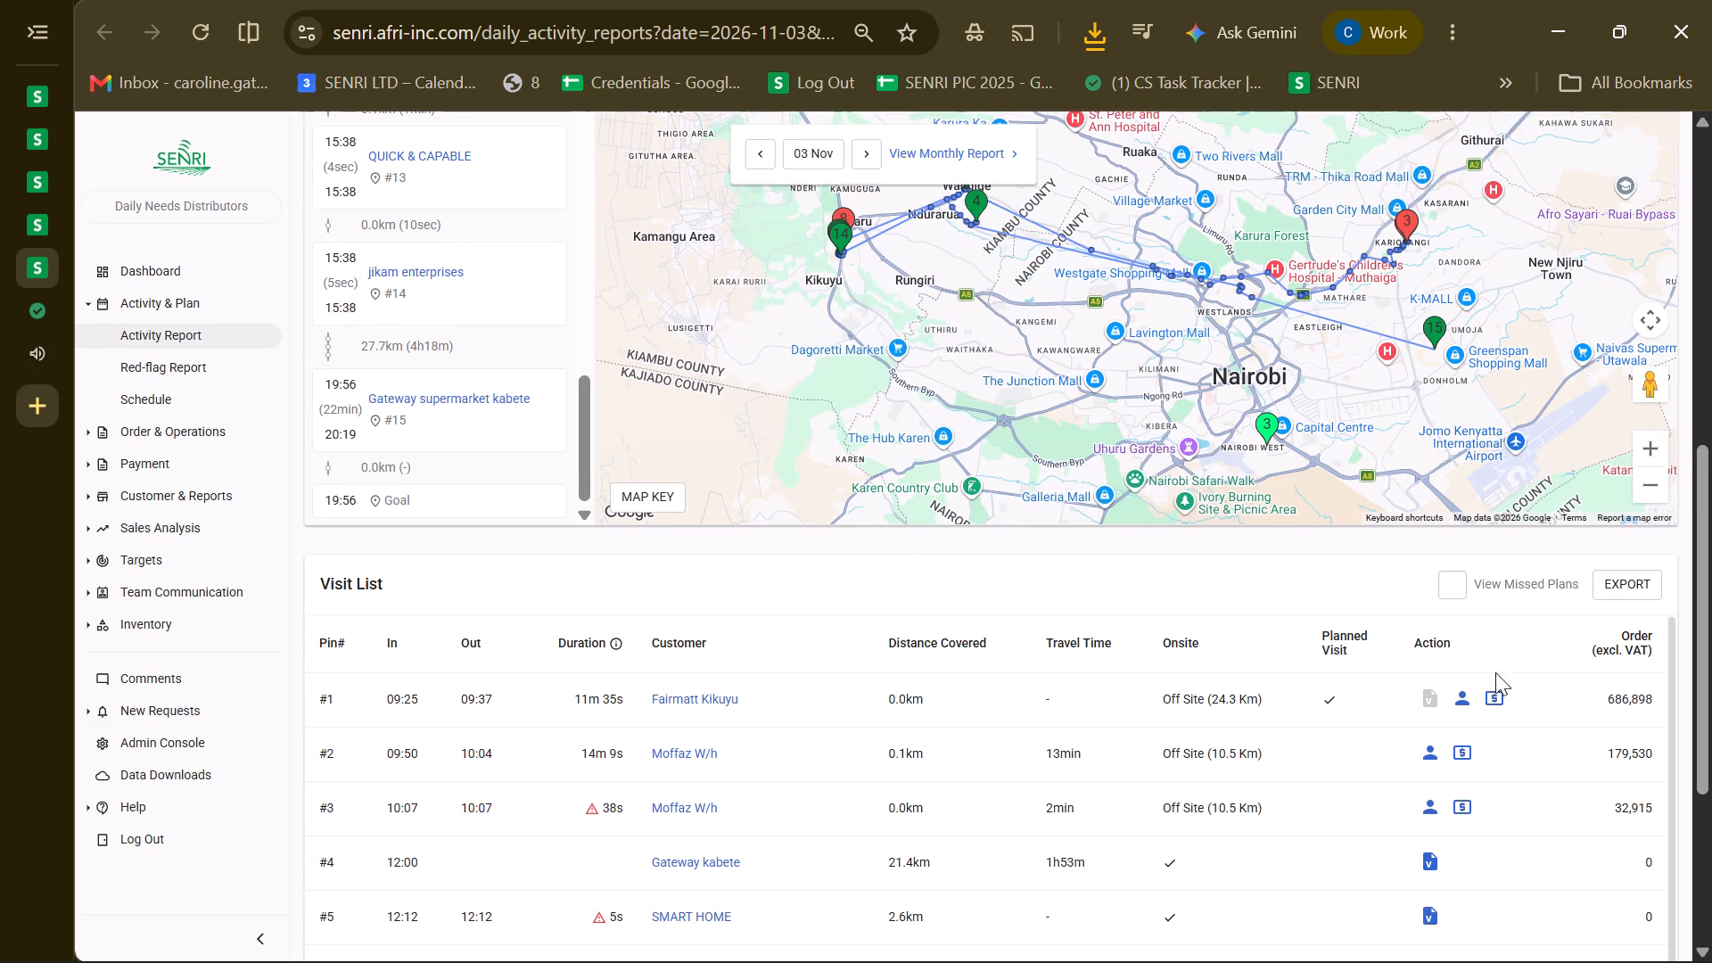
pyautogui.click(1639, 582)
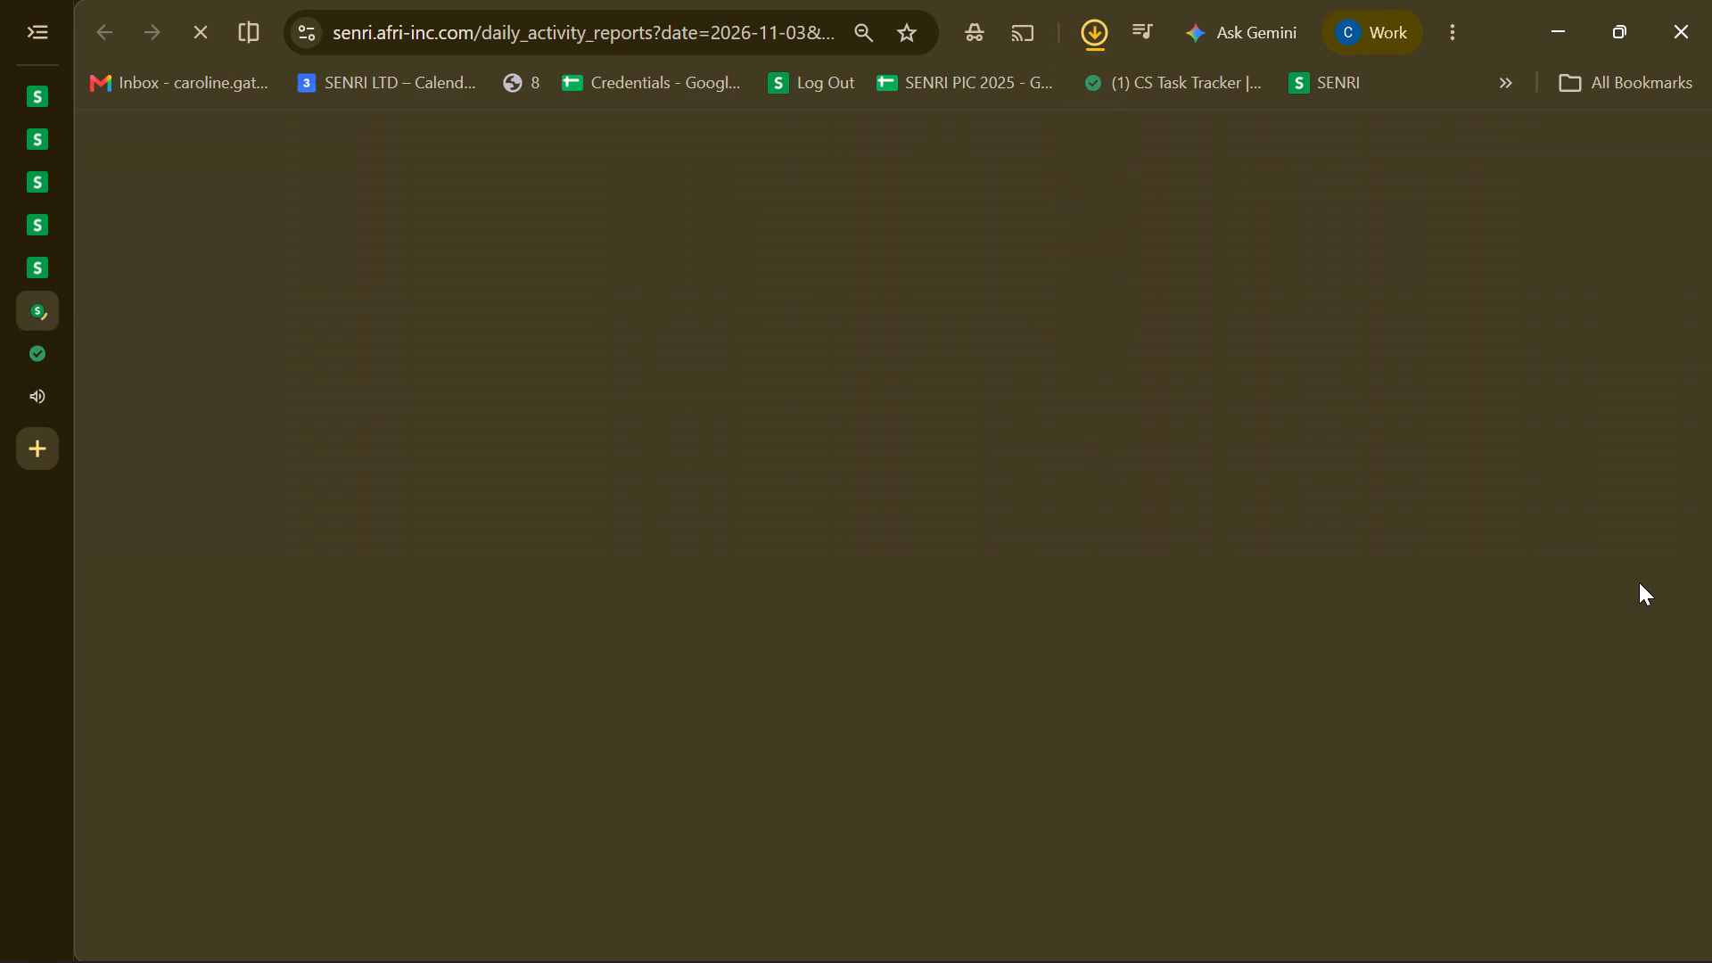
pyautogui.click(846, 135)
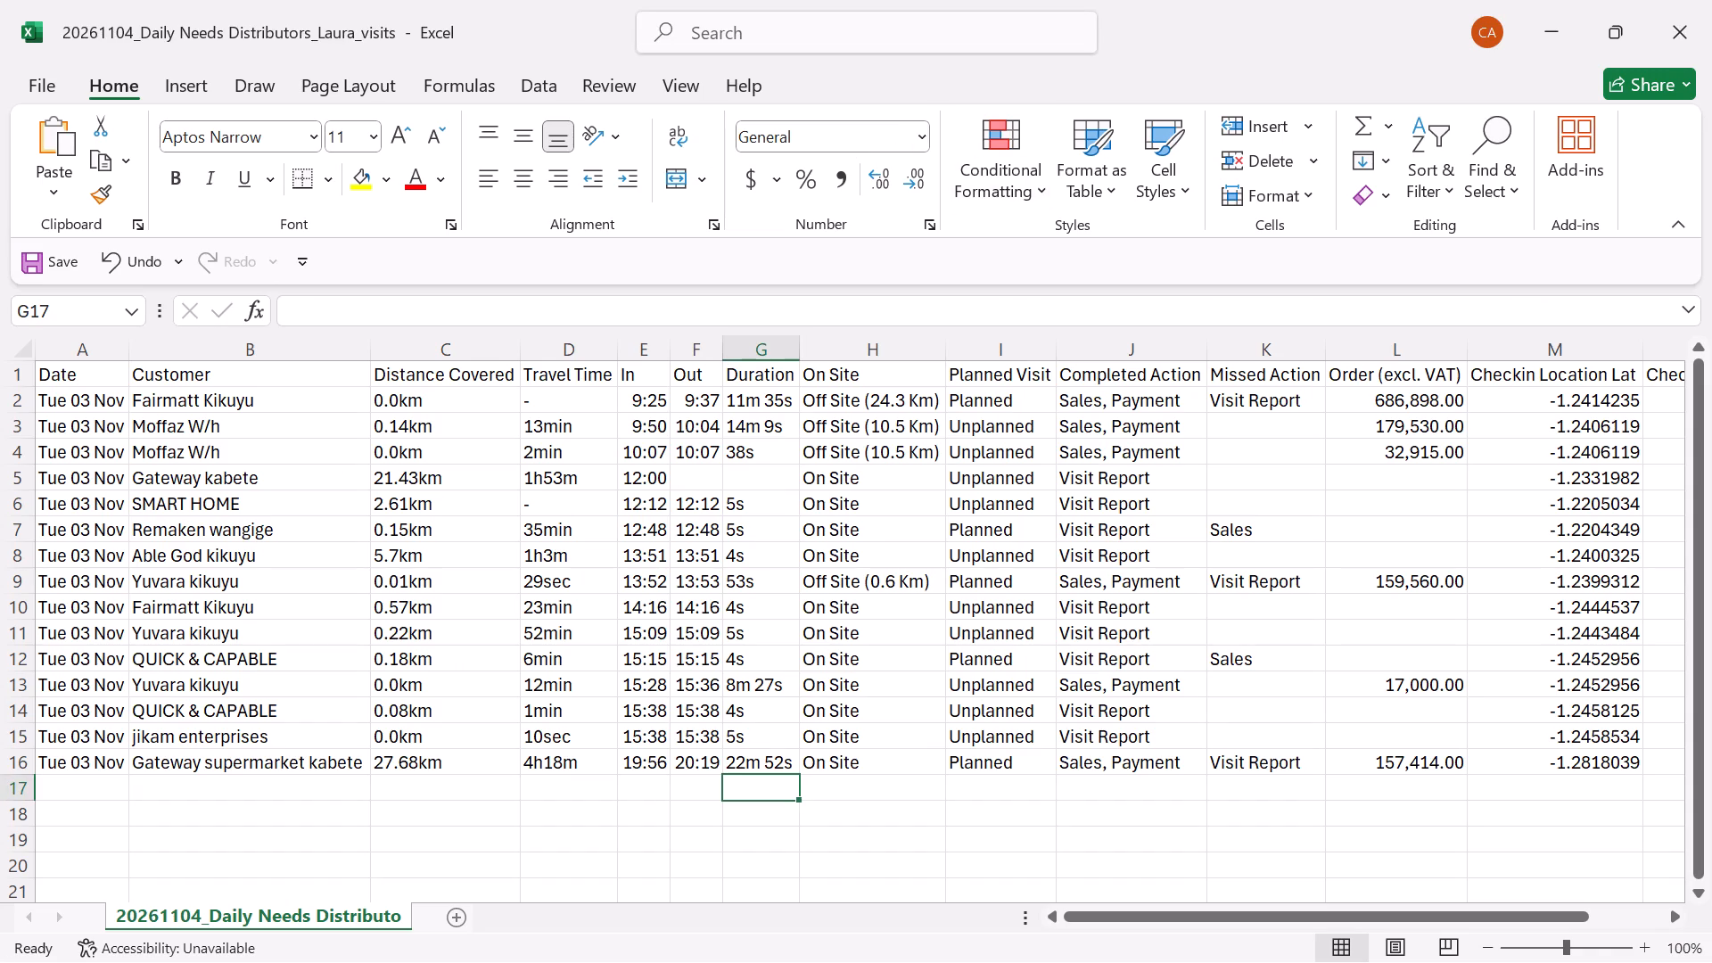
# Arrange Laura's two exported visits workbooks side by side, with the second copy (1) next to the original.
pyautogui.click(819, 835)
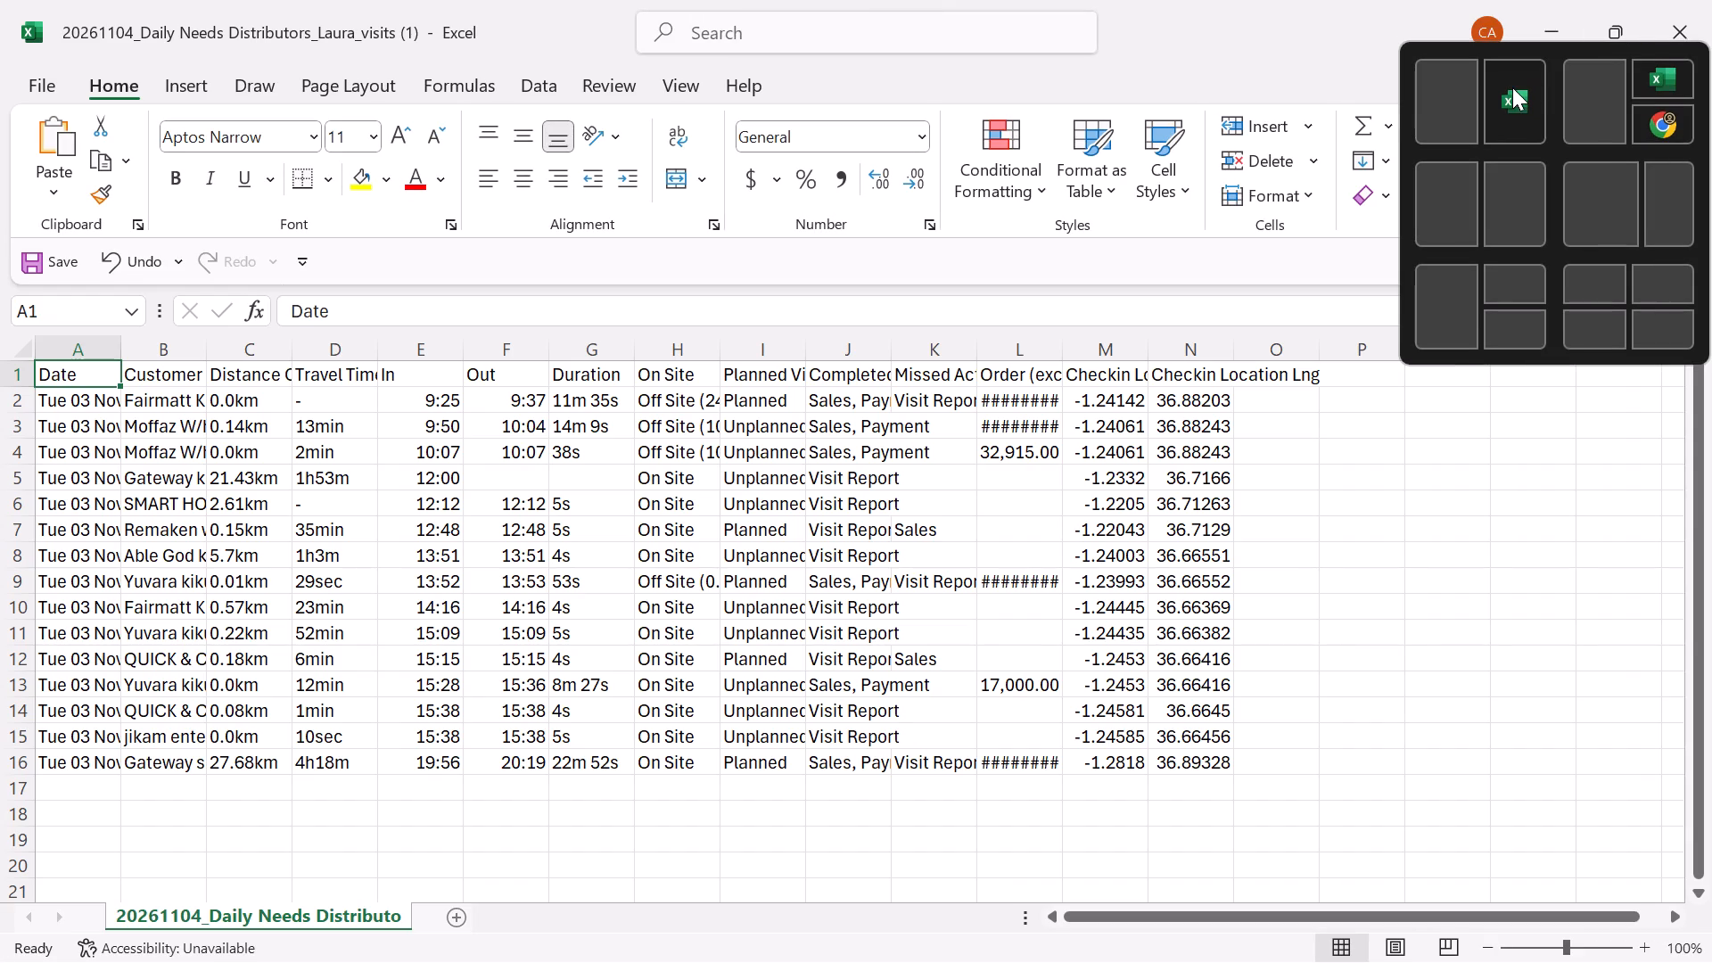
pyautogui.click(1512, 87)
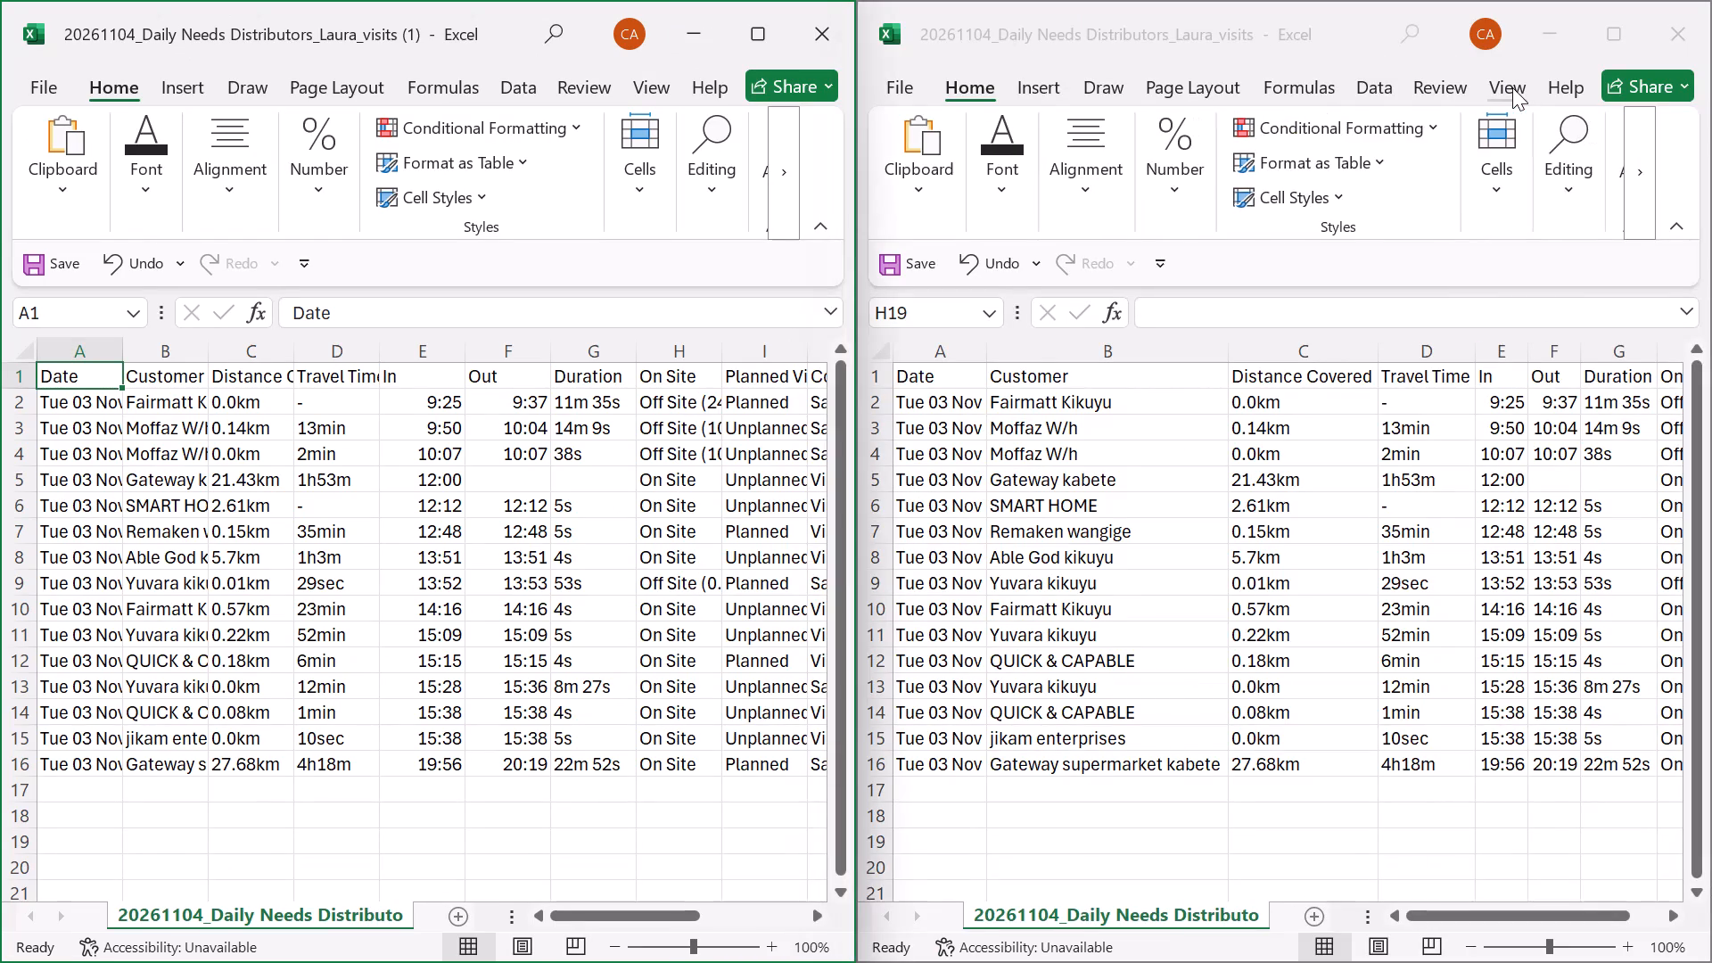
# Autofit the width of all columns in the second copy (1) of Laura's visits sheet.
pyautogui.click(20, 348)
pyautogui.doubleClick(120, 341)
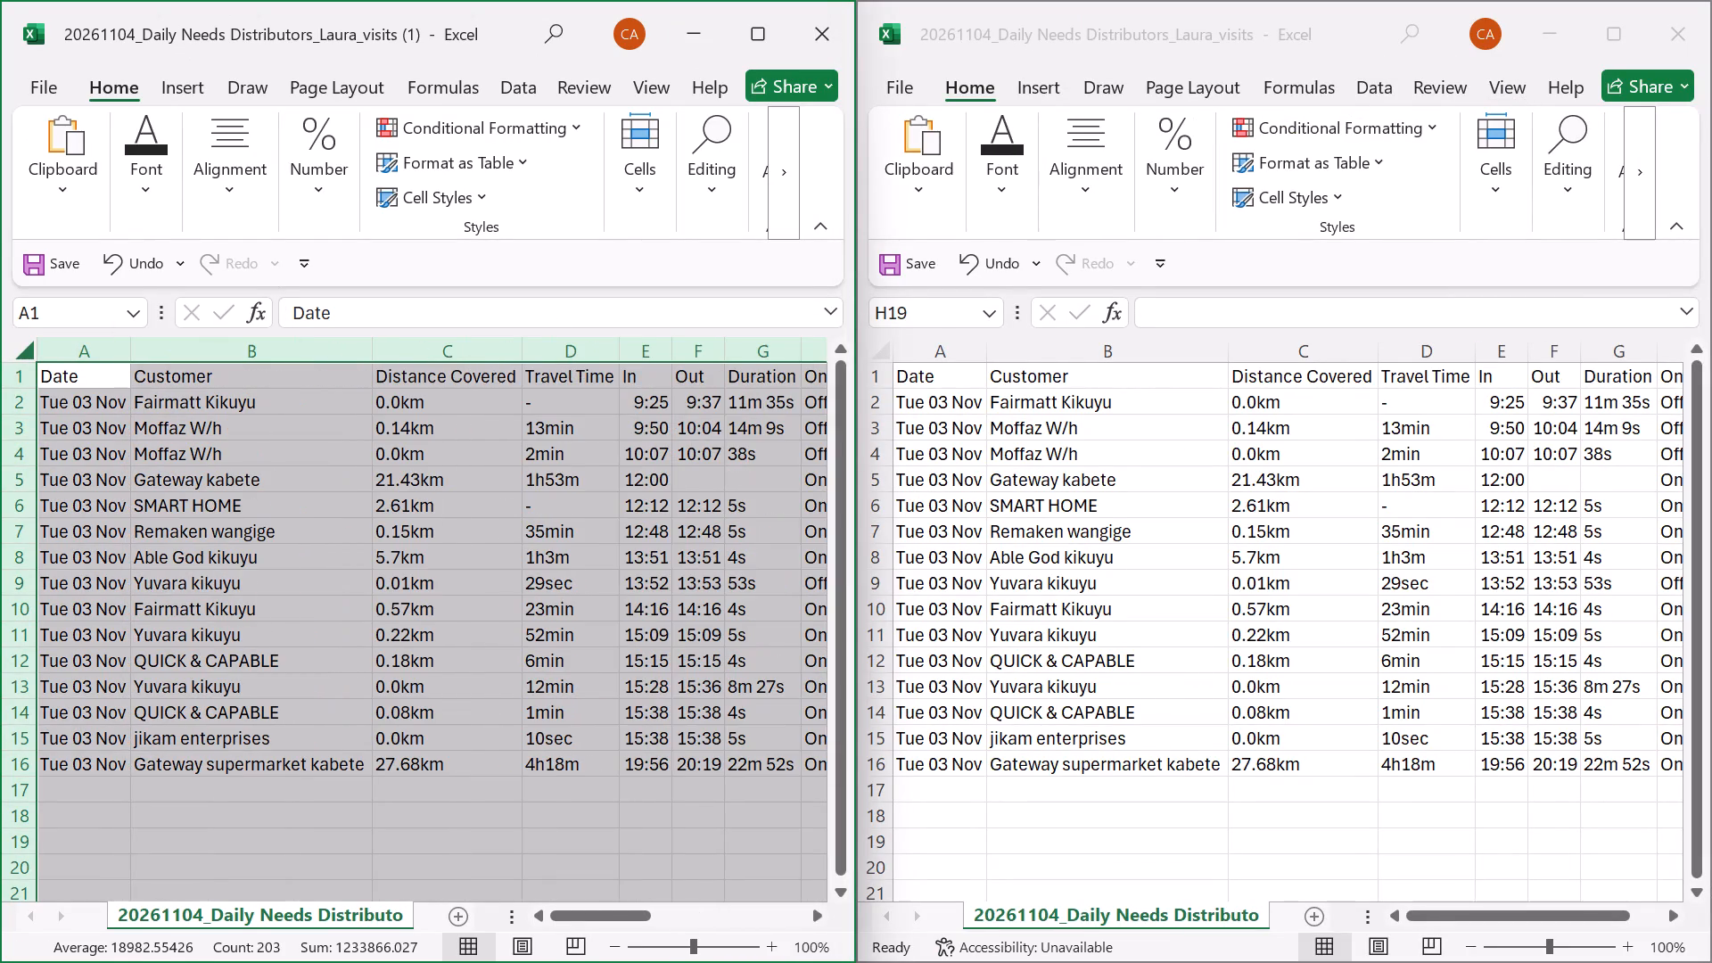
pyautogui.click(307, 632)
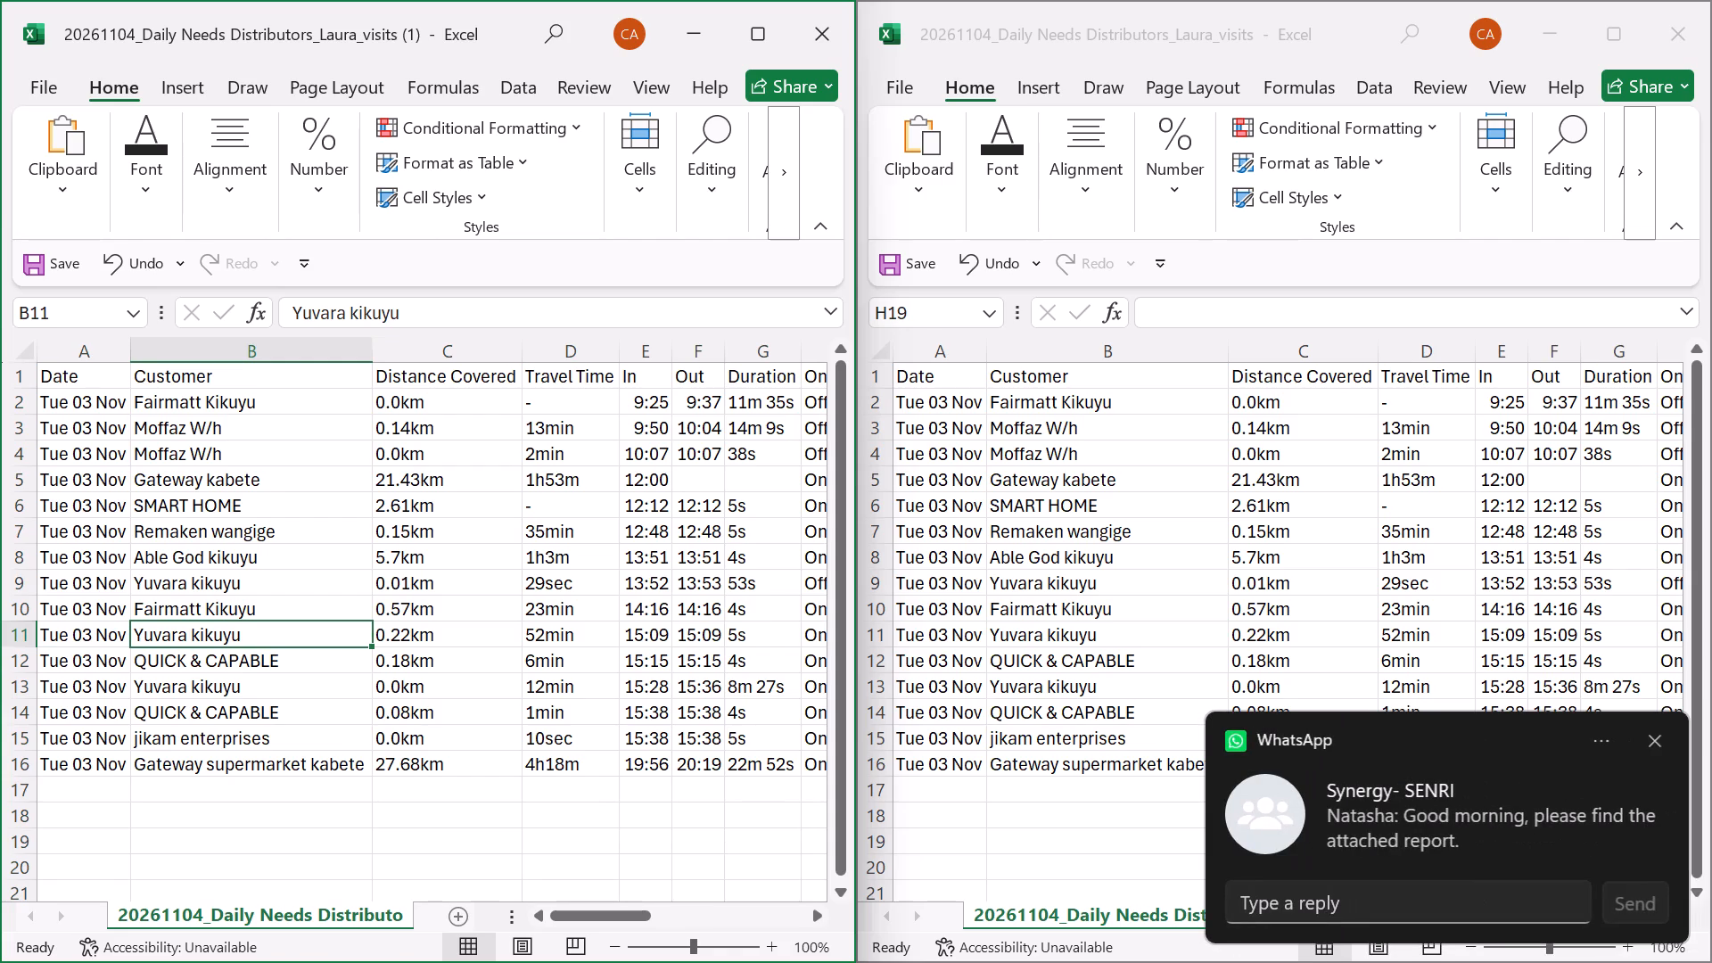
# Delete columns C to H, Distance Covered through On Site, from the second copy (1) of Laura's visits sheet.
pyautogui.moveTo(424, 342); pyautogui.dragTo(639, 376)
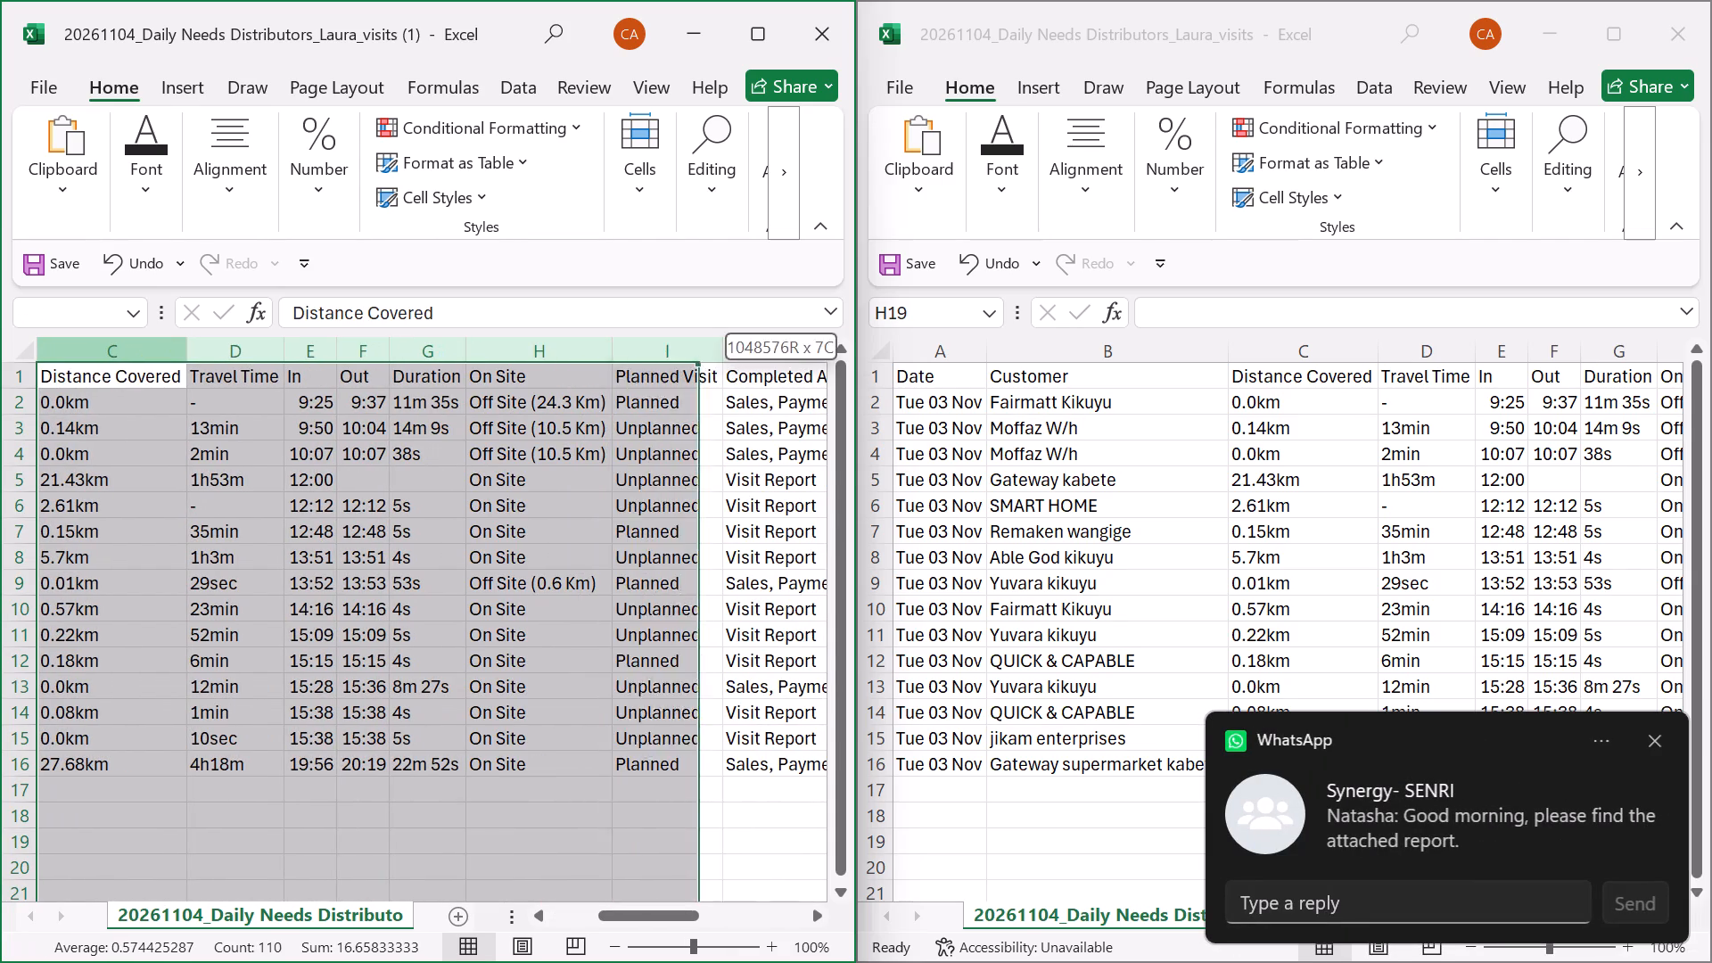
pyautogui.moveTo(639, 376); pyautogui.dragTo(592, 377)
pyautogui.click(655, 171)
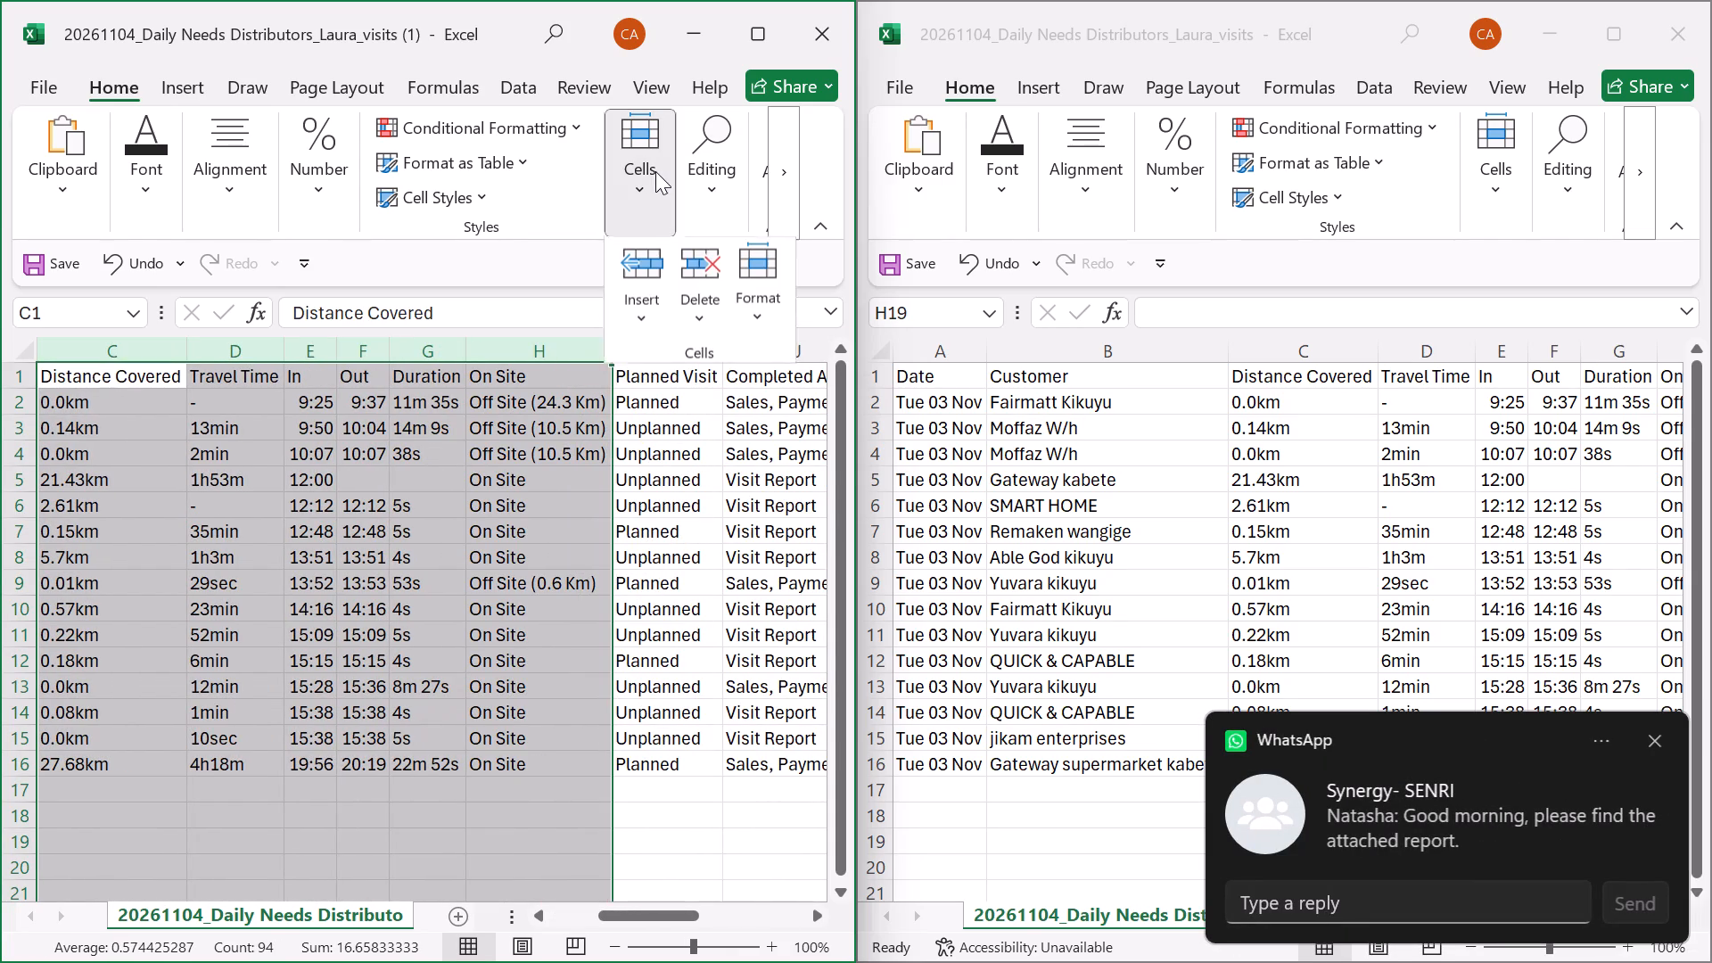
pyautogui.click(697, 261)
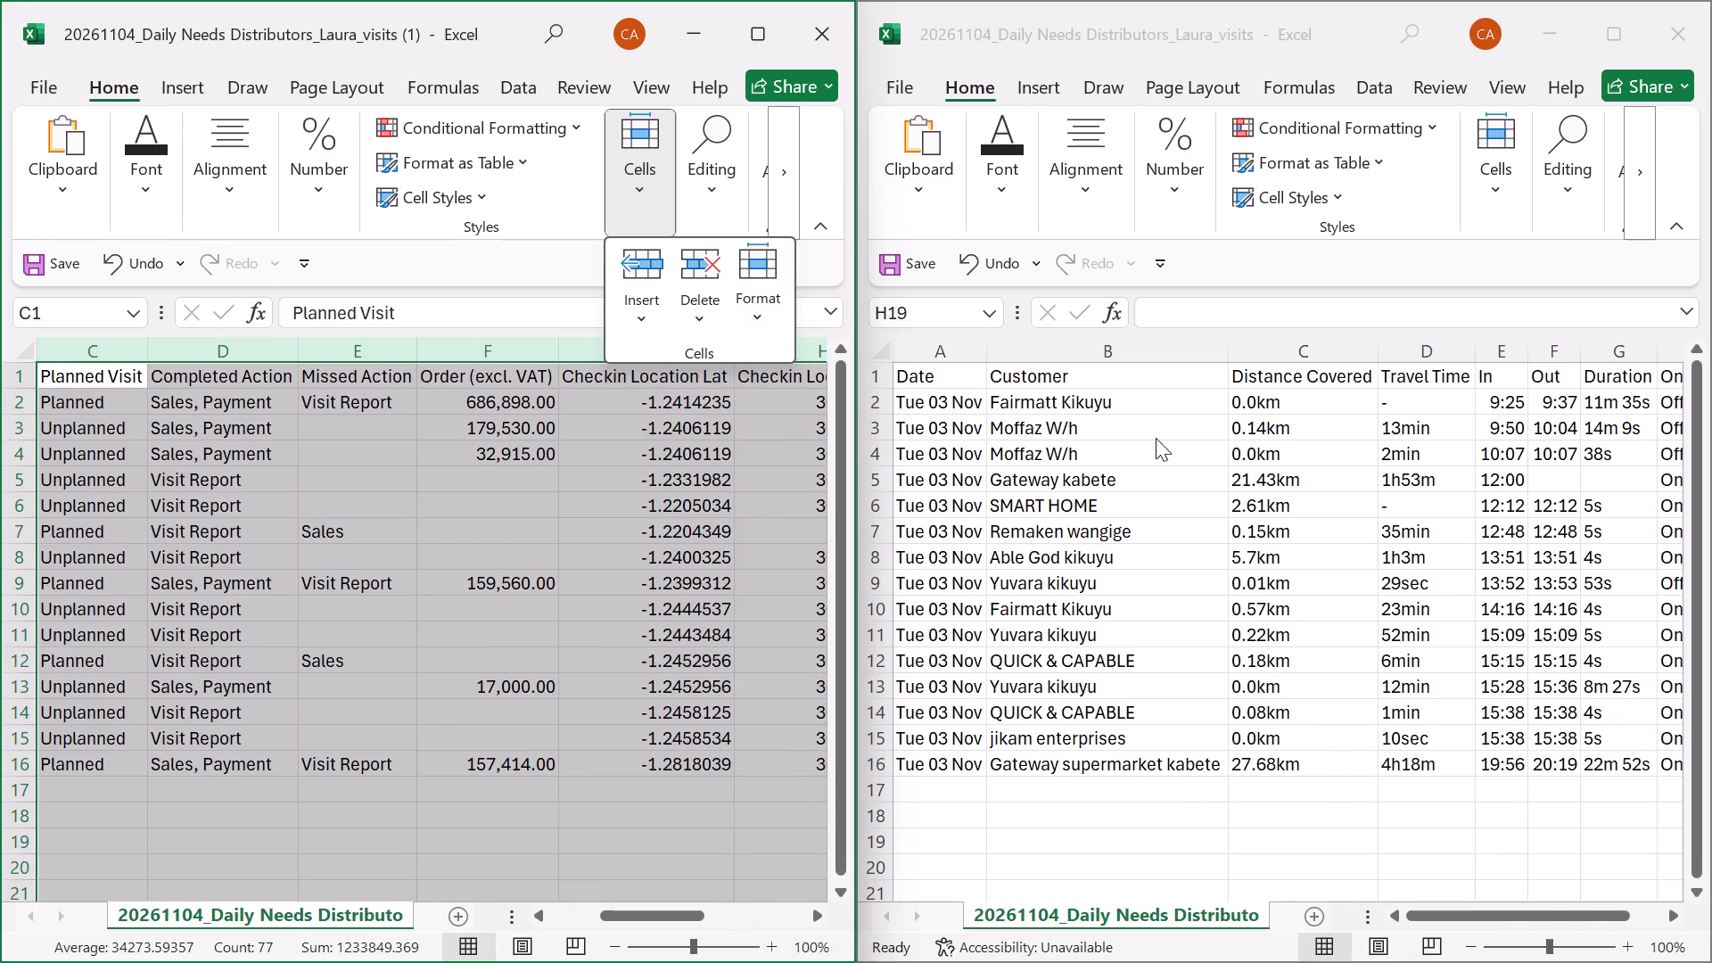
# Delete columns C to H, Distance Covered through On Site, from the original Laura visits sheet.
pyautogui.click(1156, 438)
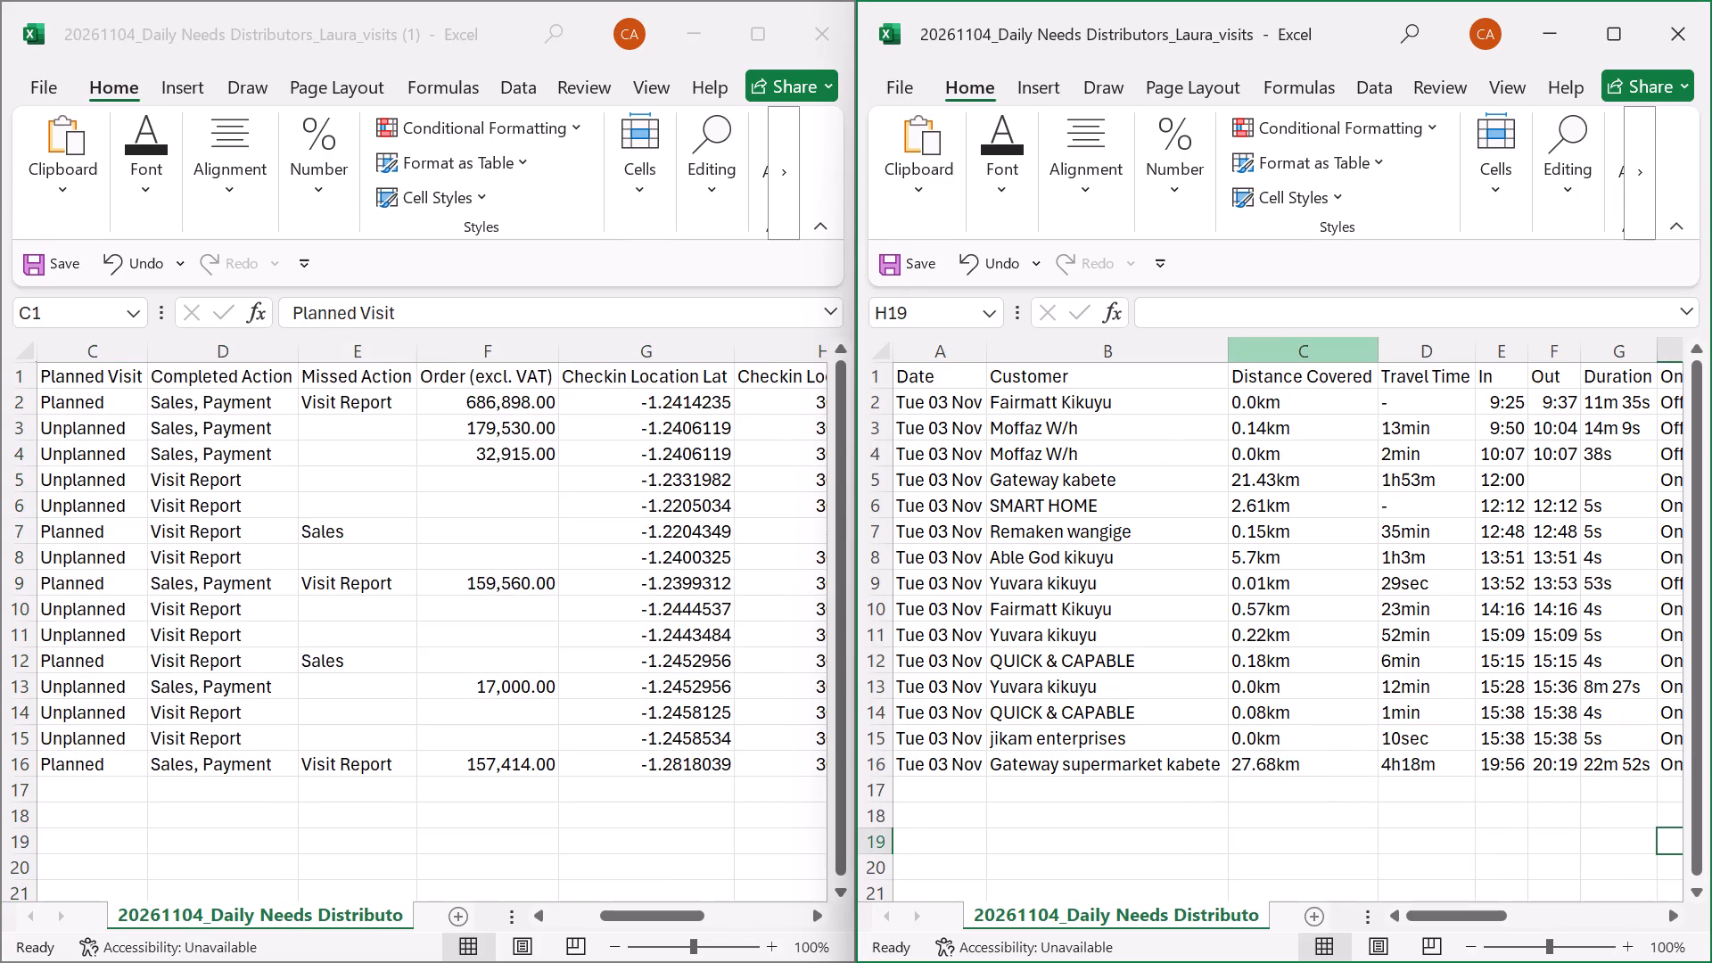
pyautogui.moveTo(1272, 343); pyautogui.dragTo(1711, 382)
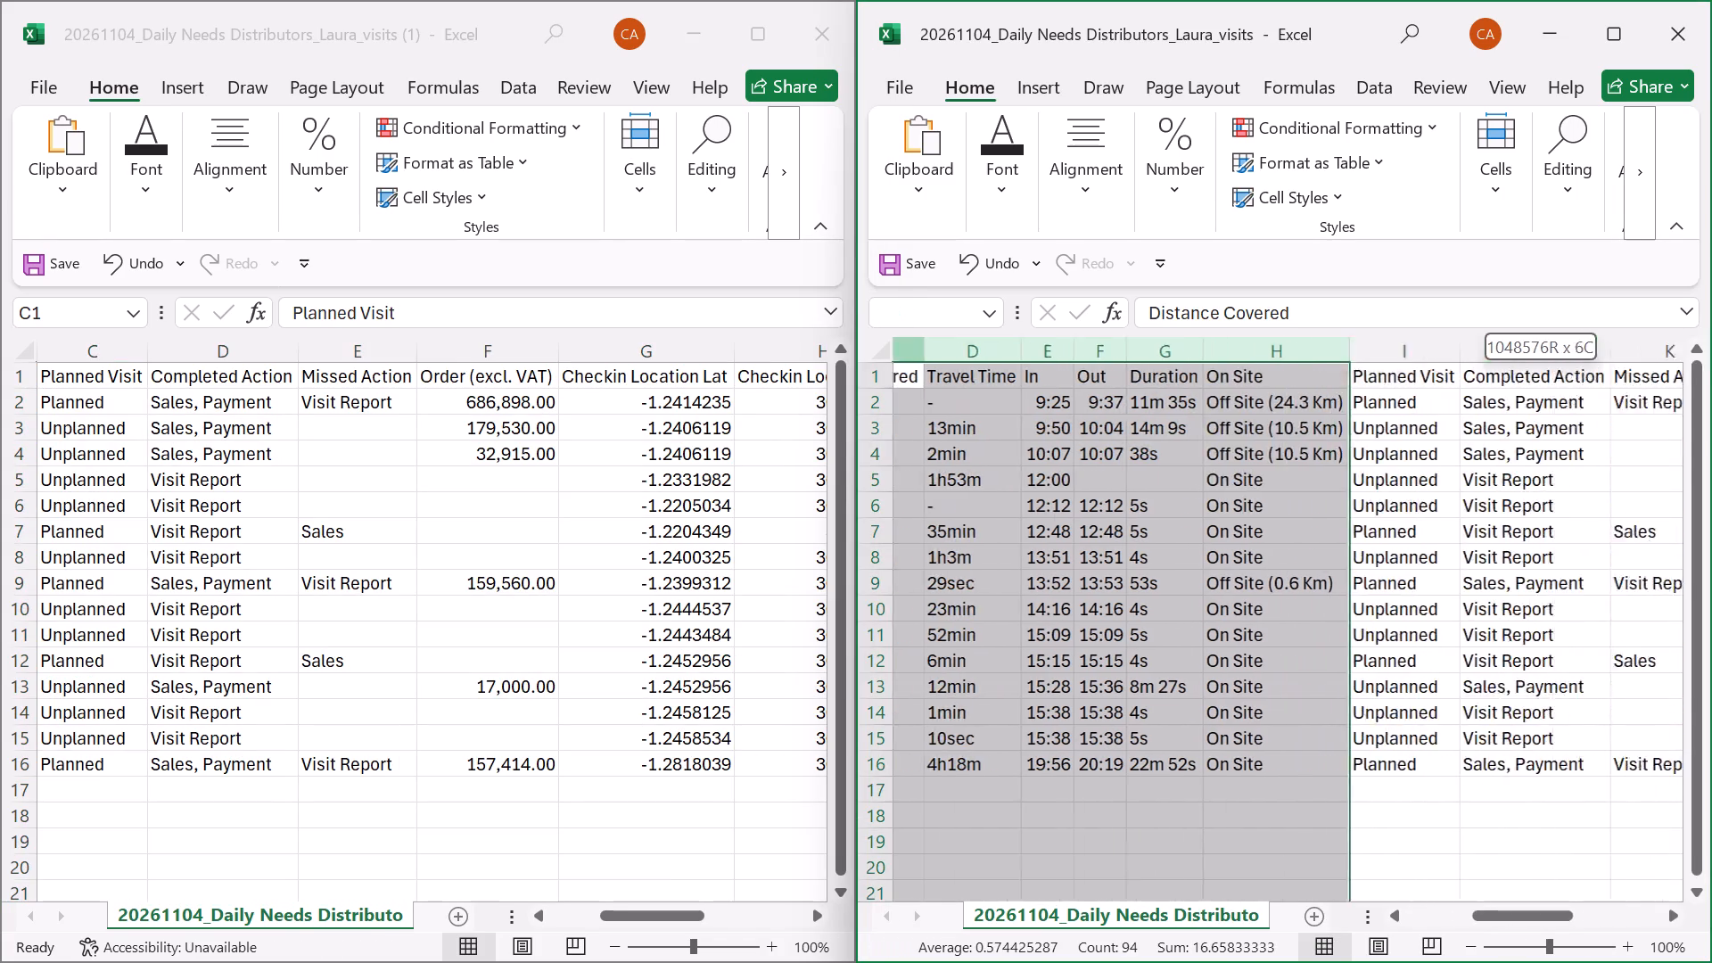
pyautogui.moveTo(1711, 382); pyautogui.dragTo(1206, 456)
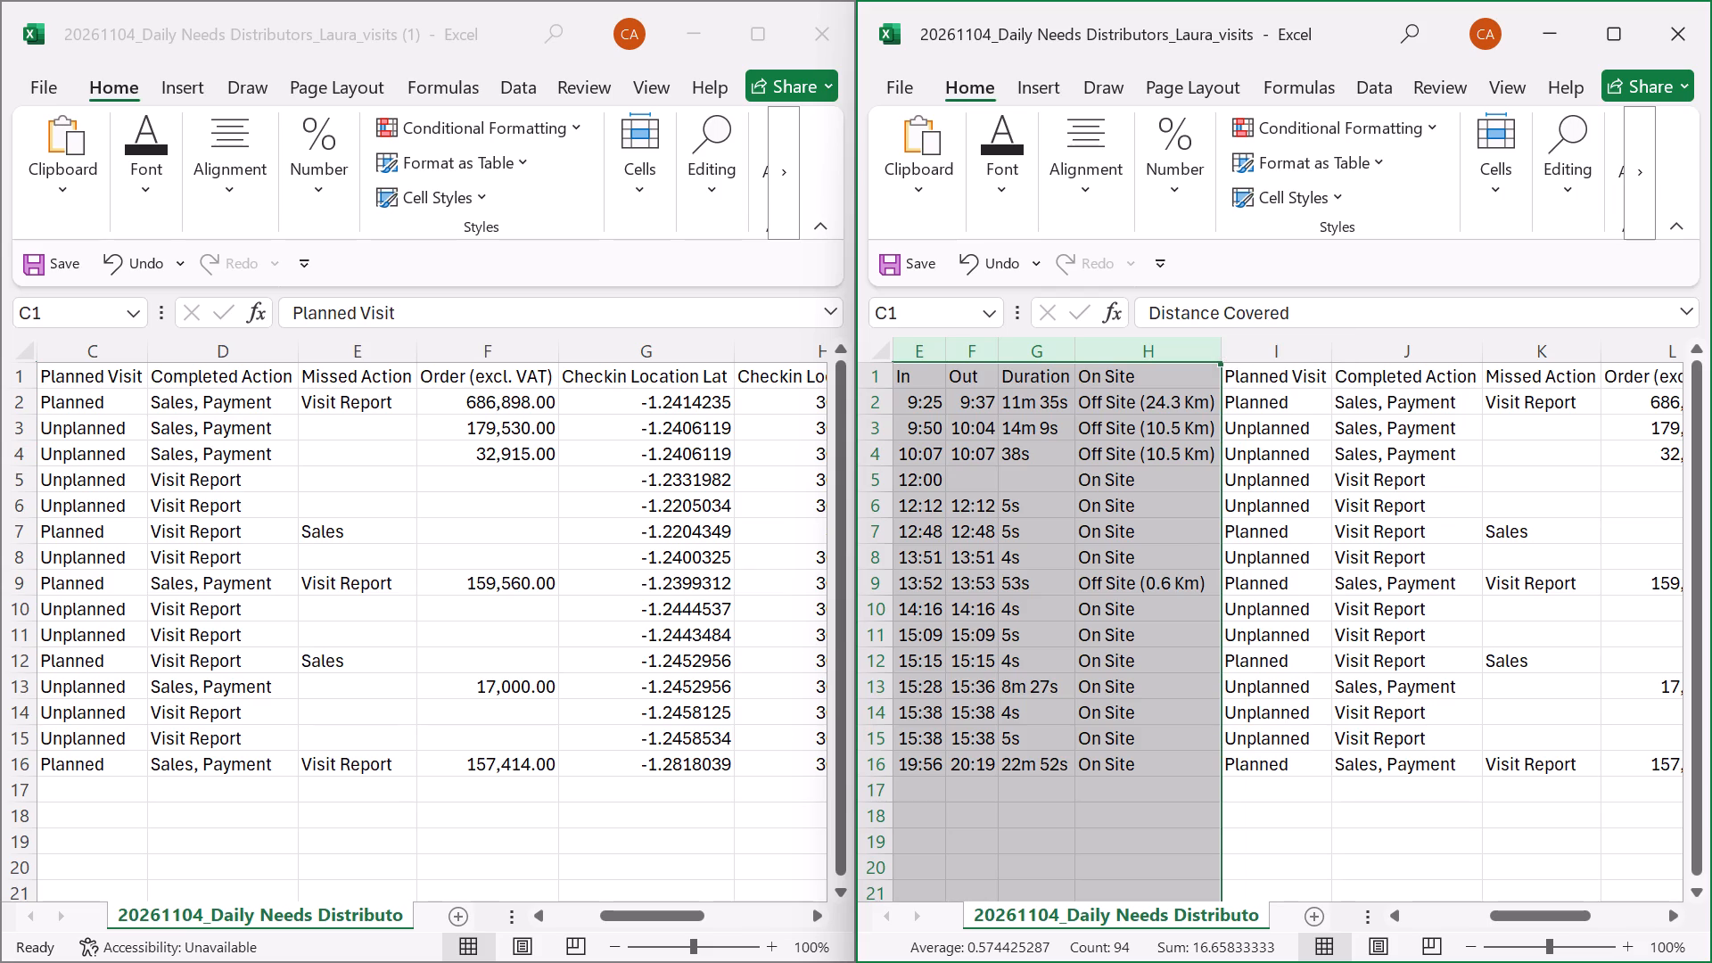
pyautogui.click(1495, 148)
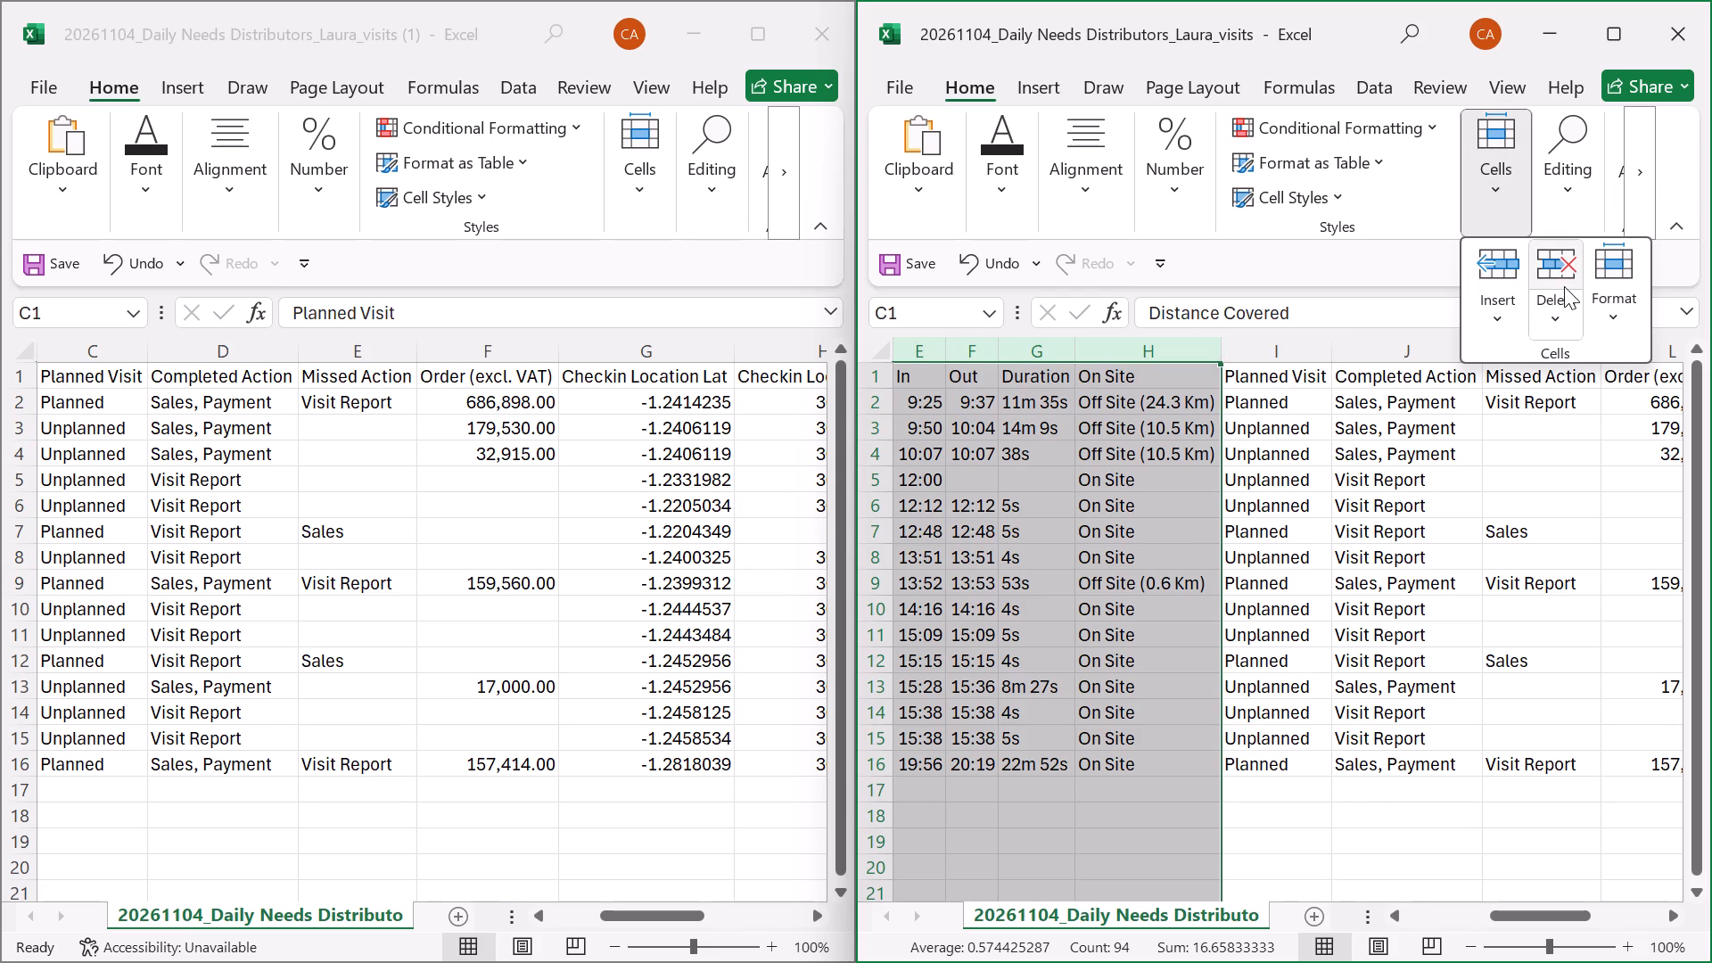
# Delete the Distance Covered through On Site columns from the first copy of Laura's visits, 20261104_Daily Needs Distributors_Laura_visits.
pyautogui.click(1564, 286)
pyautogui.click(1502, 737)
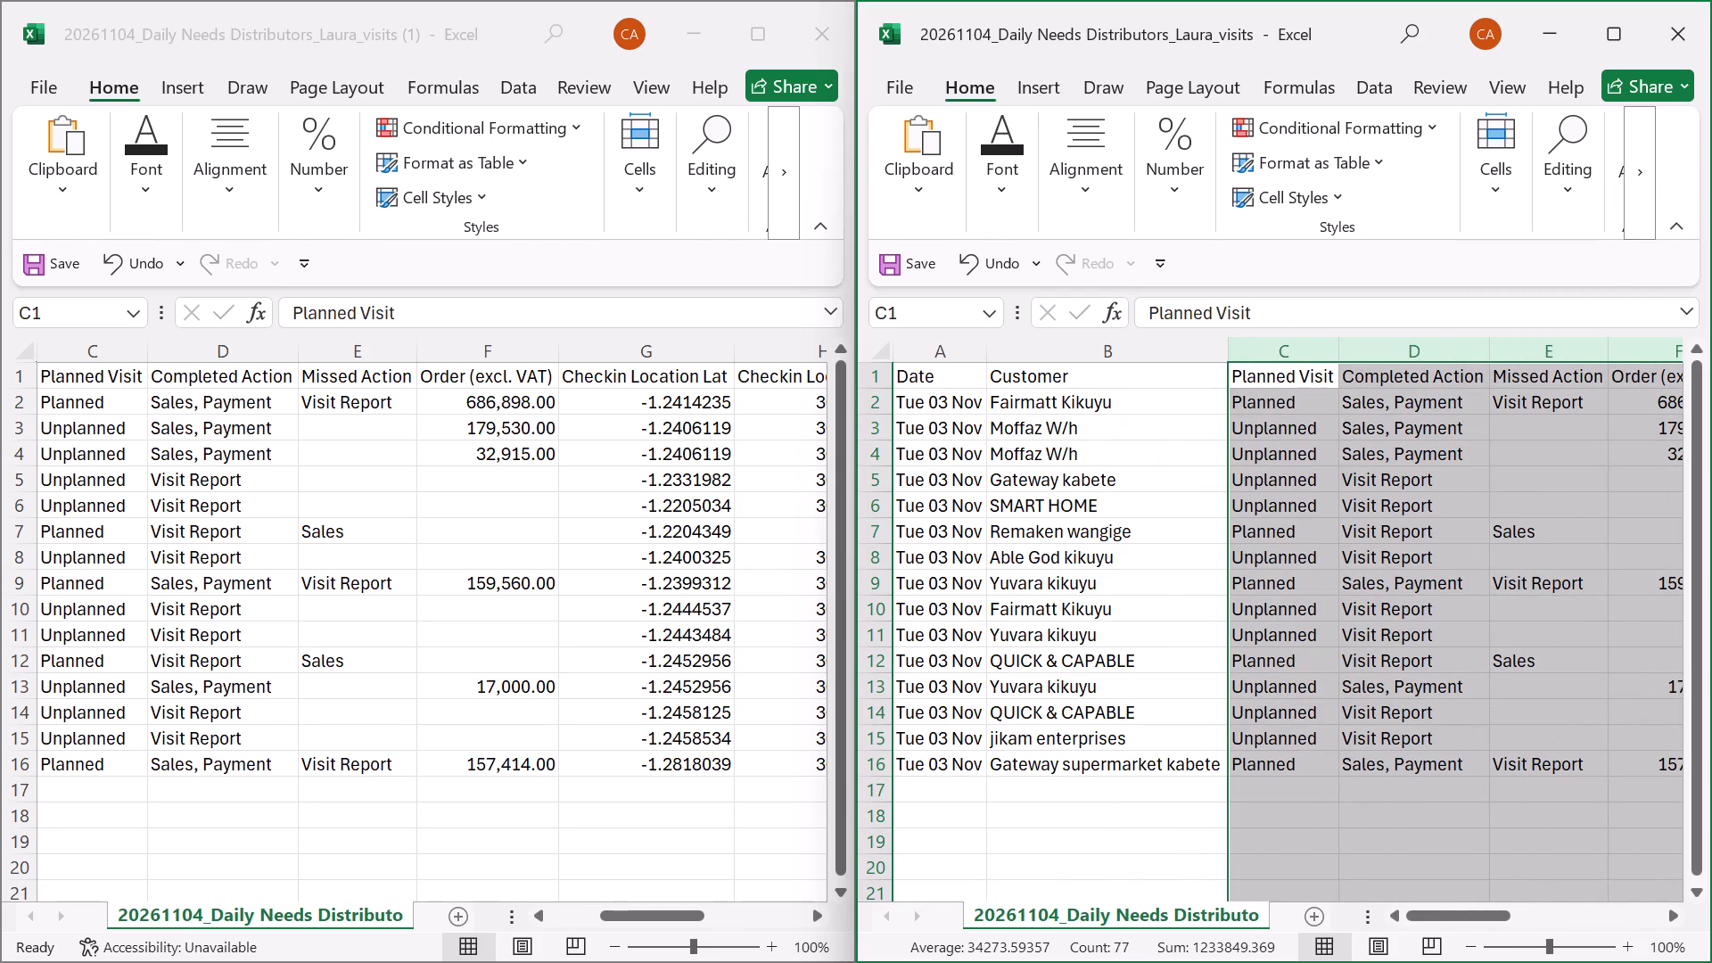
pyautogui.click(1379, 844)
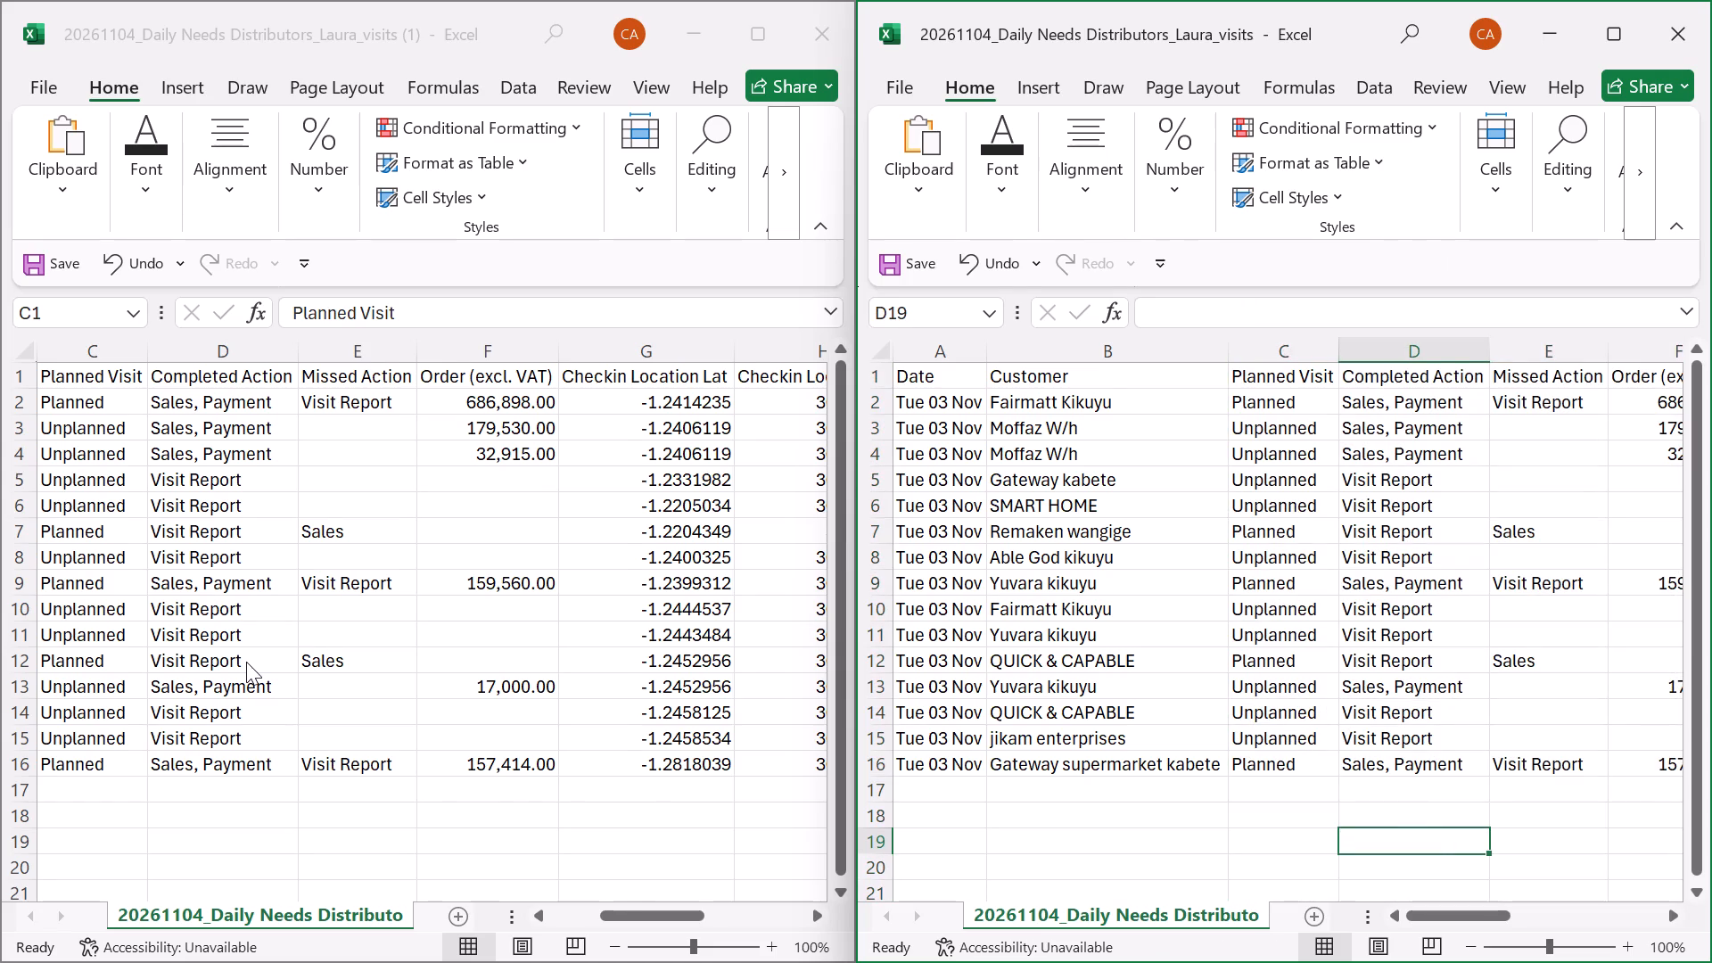
# Compare the second copy of Laura's visits with the first, and close the first copy without saving its changes.
pyautogui.hscroll(4, 246, 662)
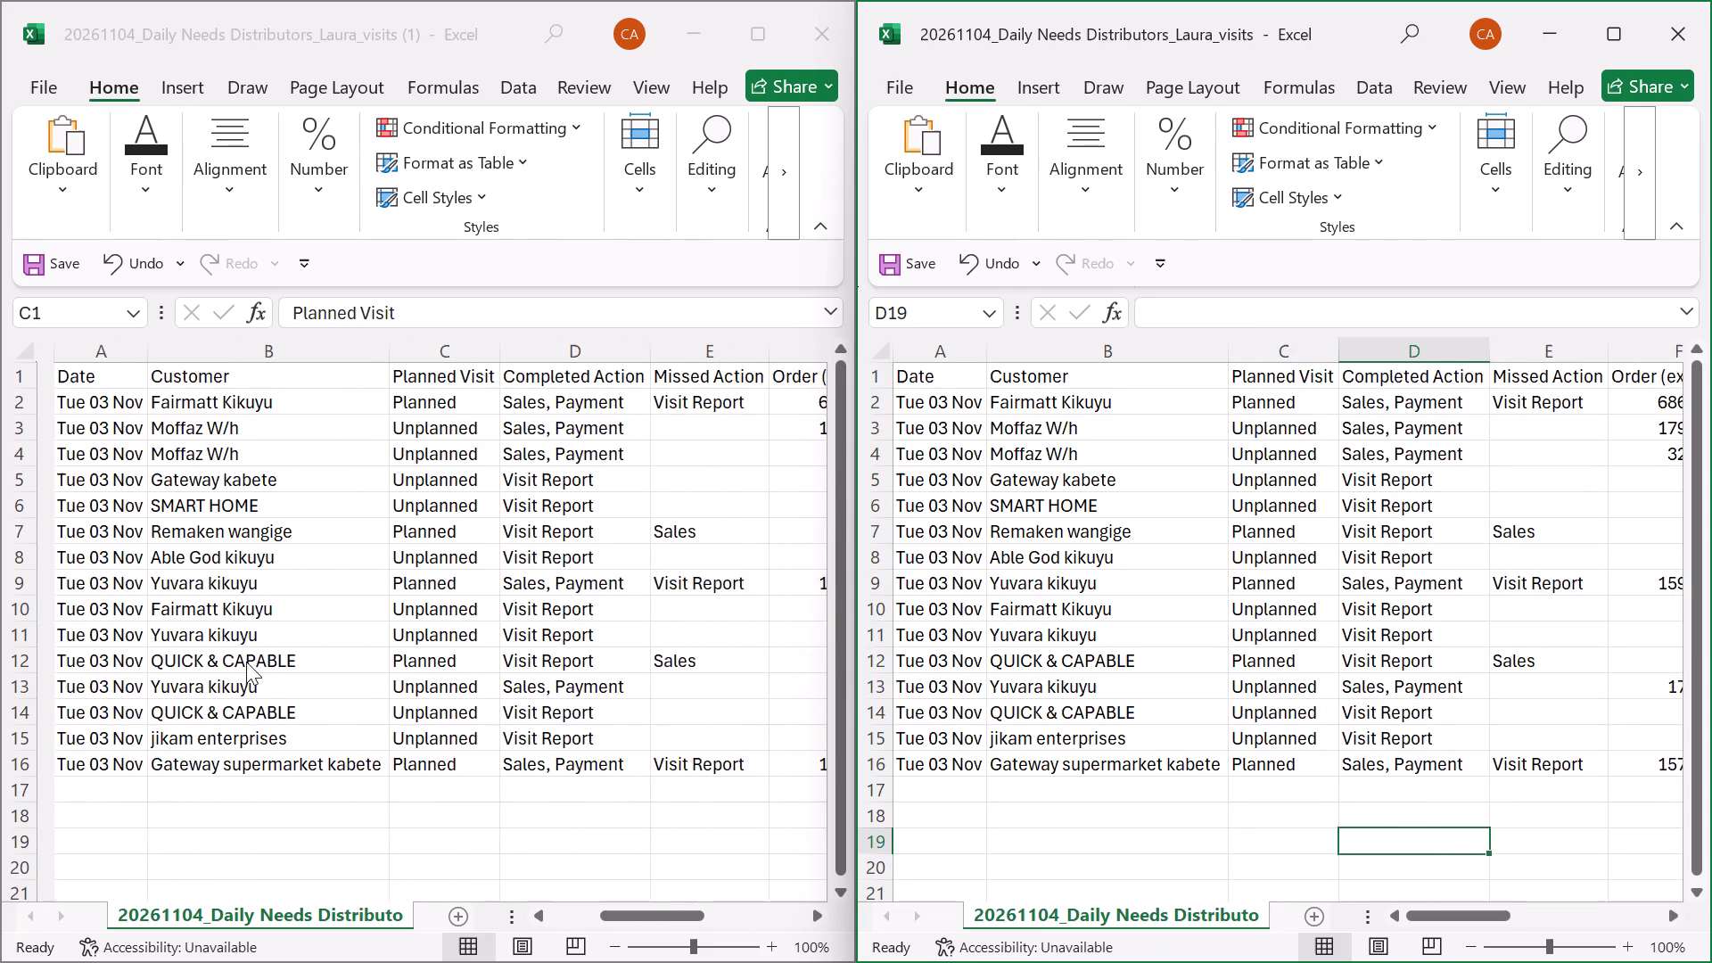
pyautogui.hscroll(1, 360, 564)
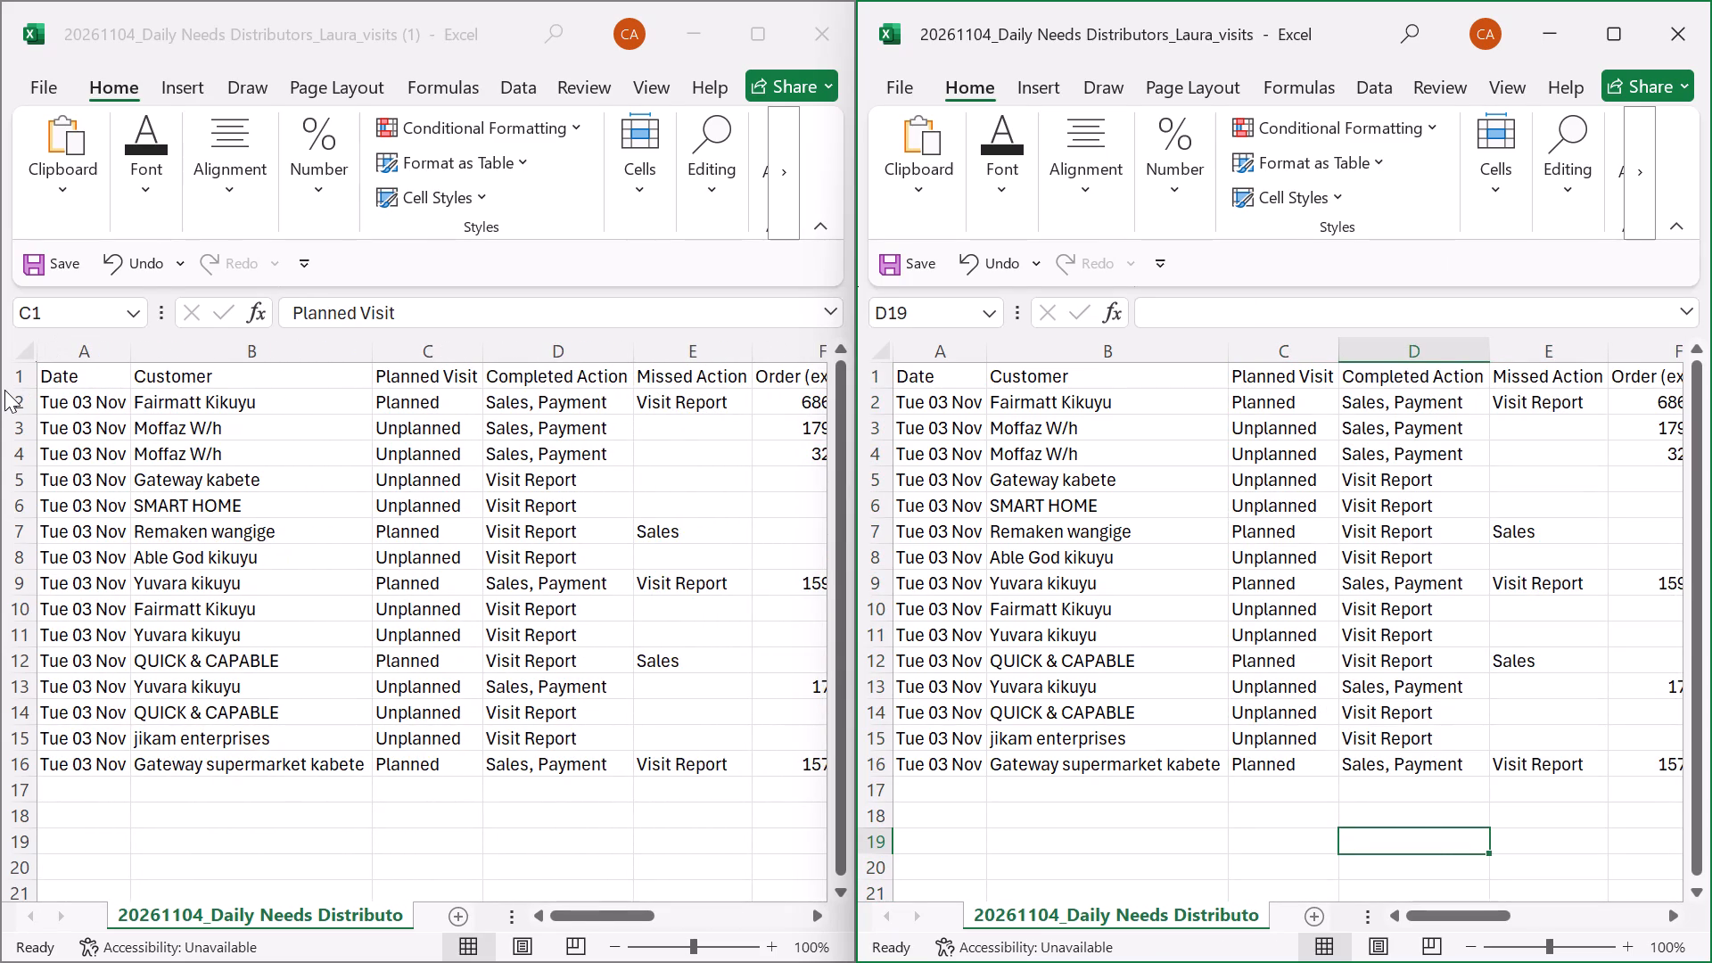
pyautogui.doubleClick(5, 400)
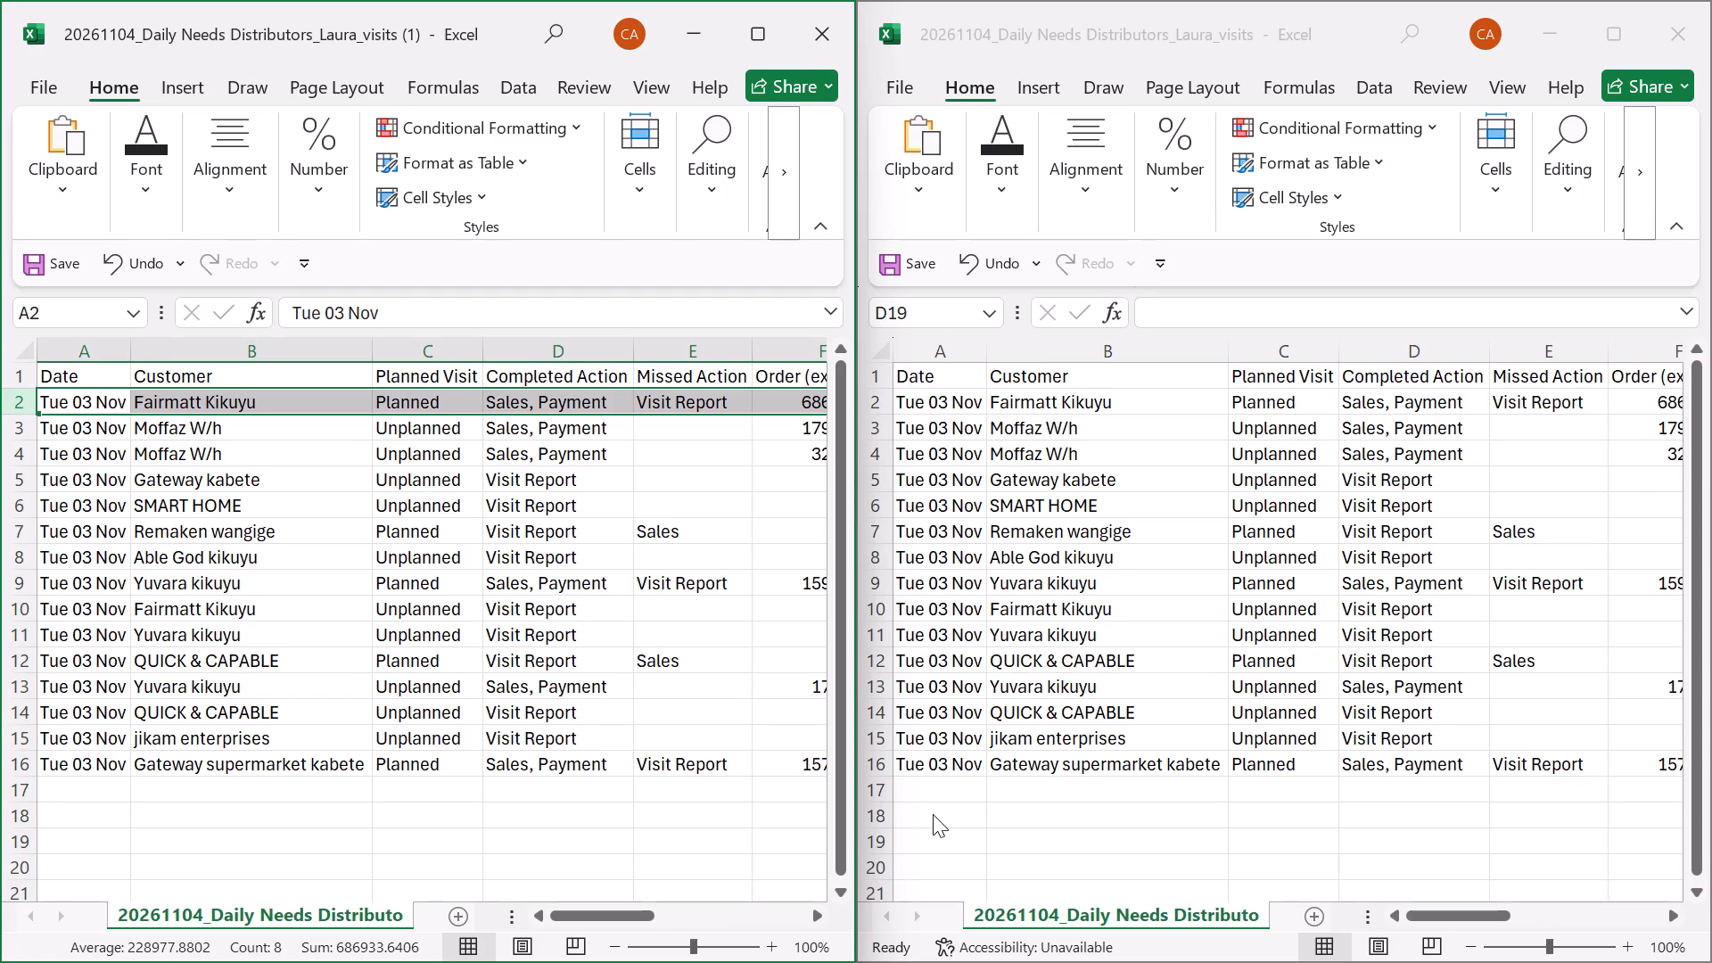
pyautogui.click(1667, 36)
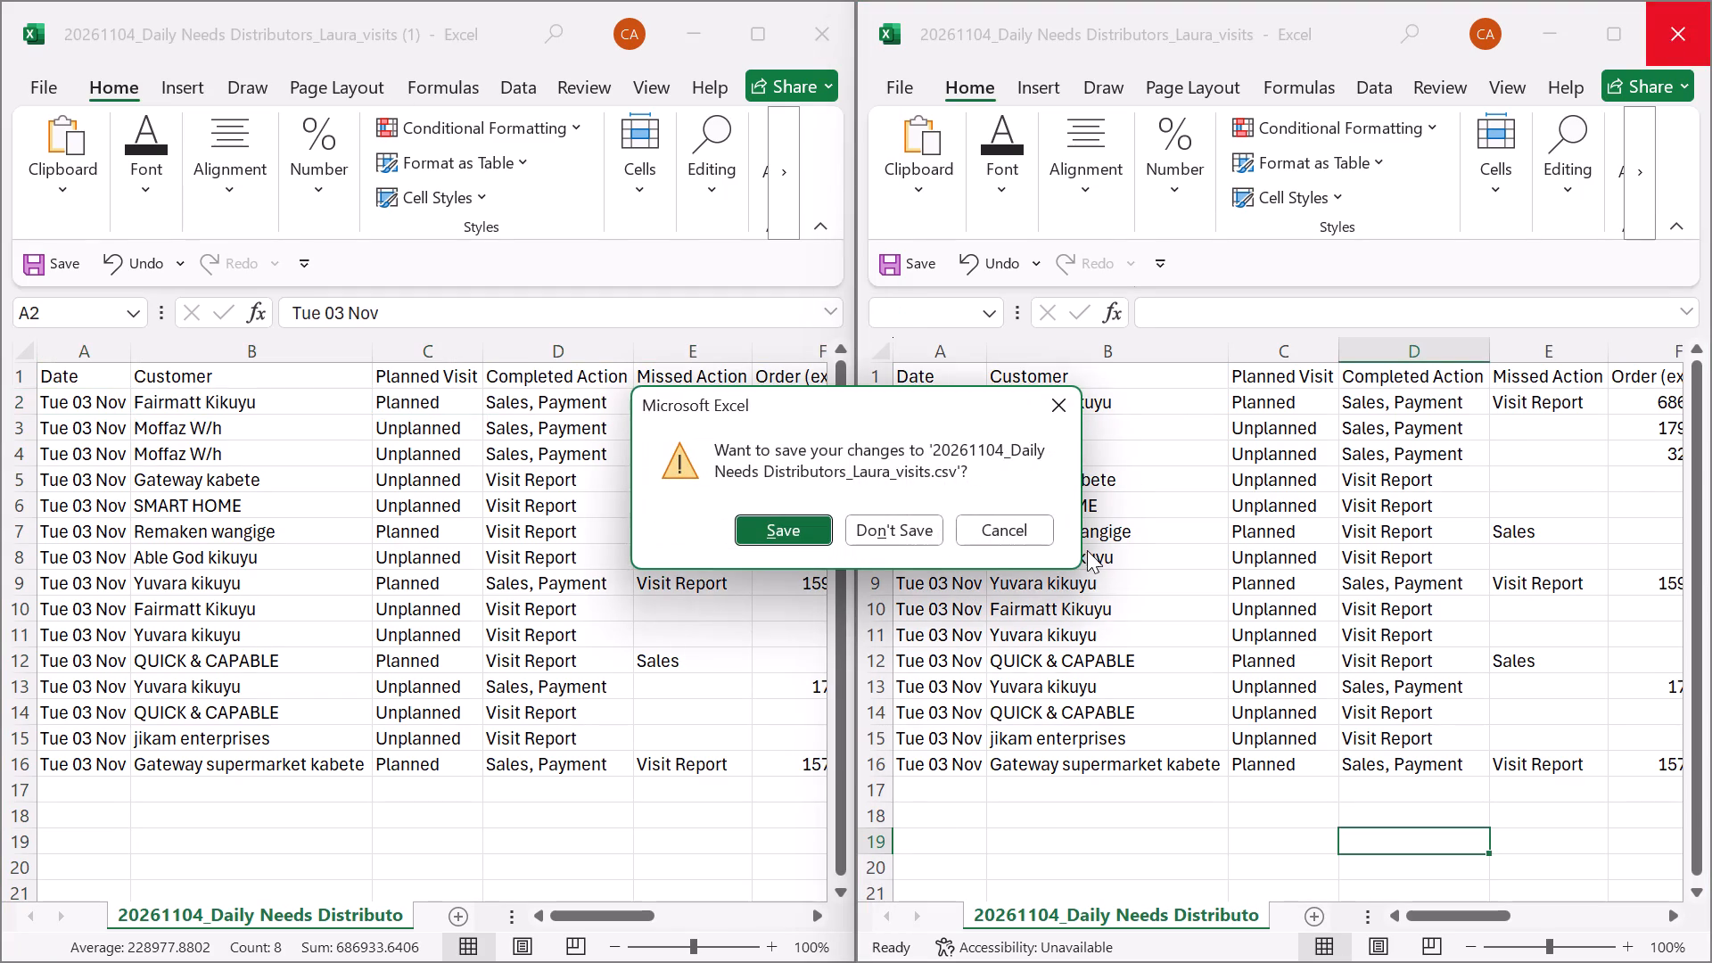
pyautogui.click(892, 544)
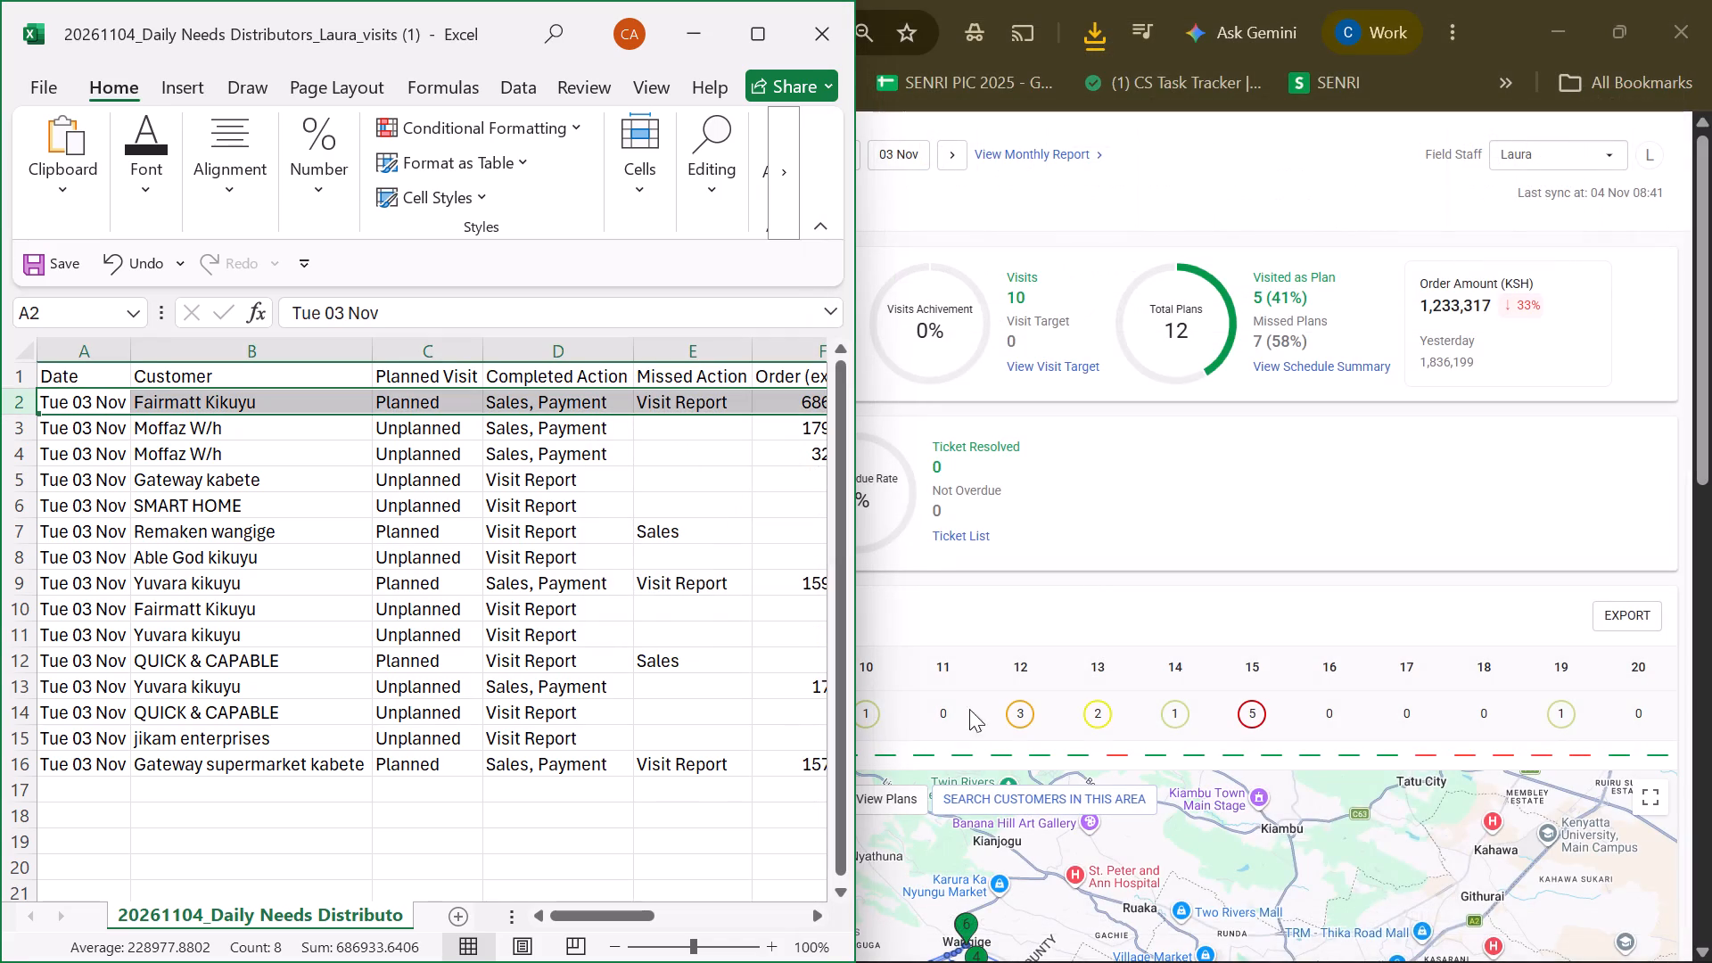
# Return to Chrome, filter the upcoming Schedule Summary to yesterday, and open Laura's schedules.
pyautogui.click(1222, 503)
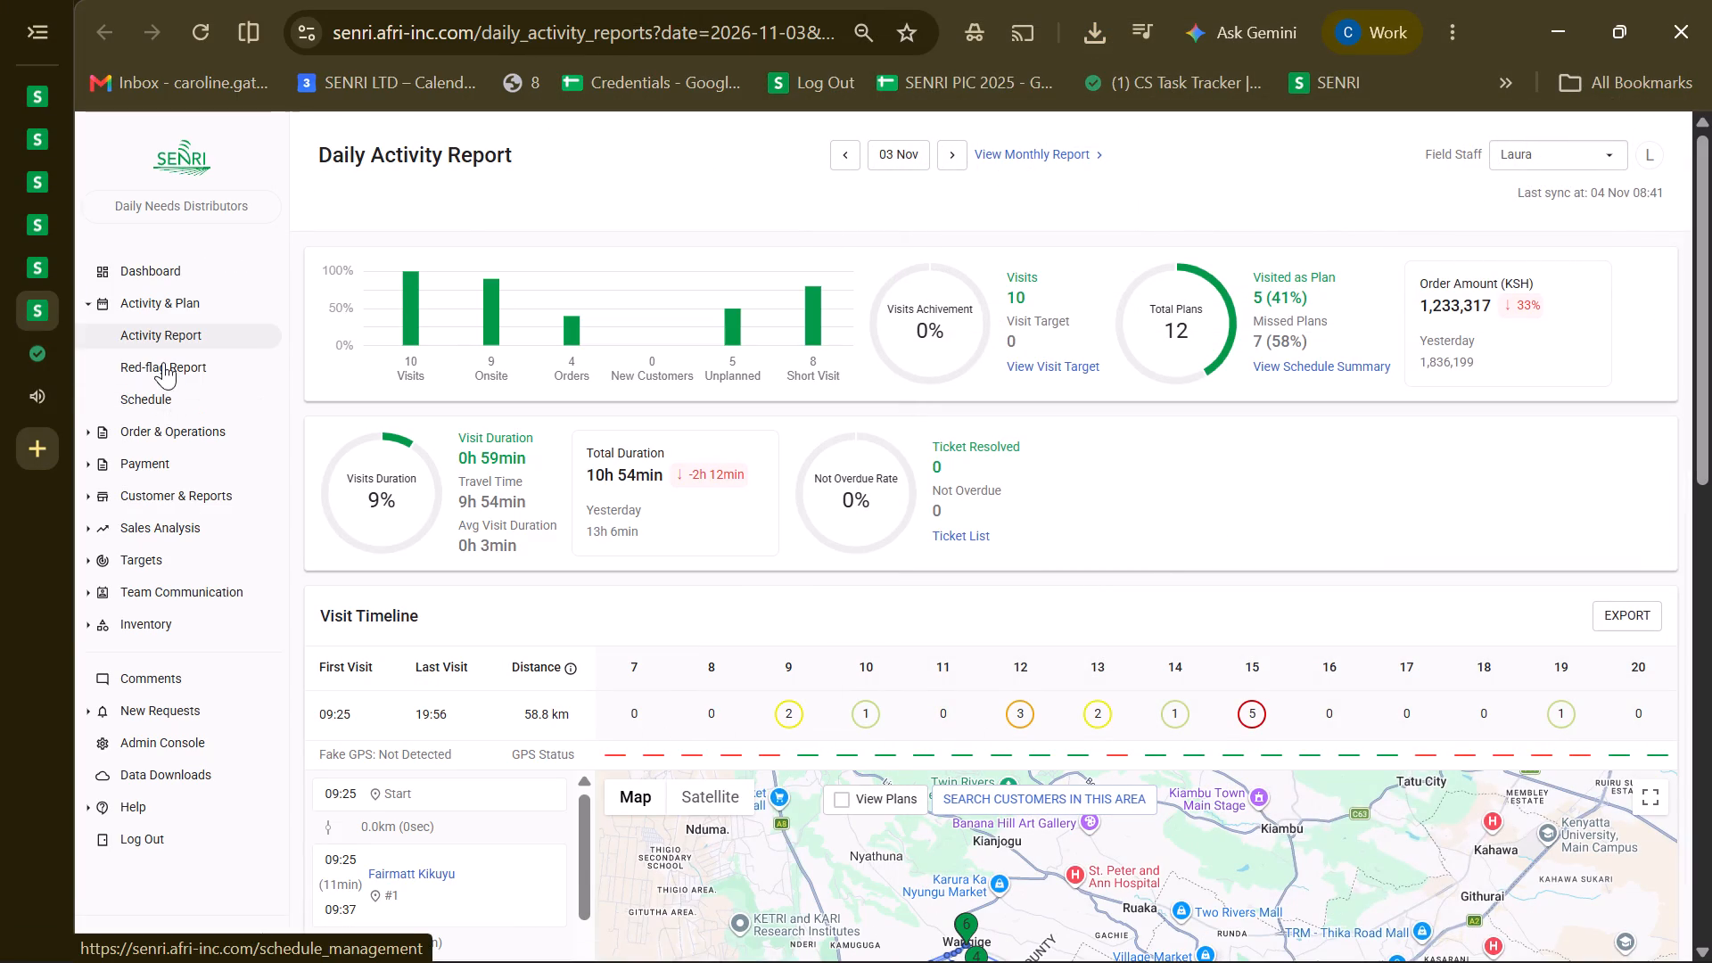
pyautogui.click(147, 400)
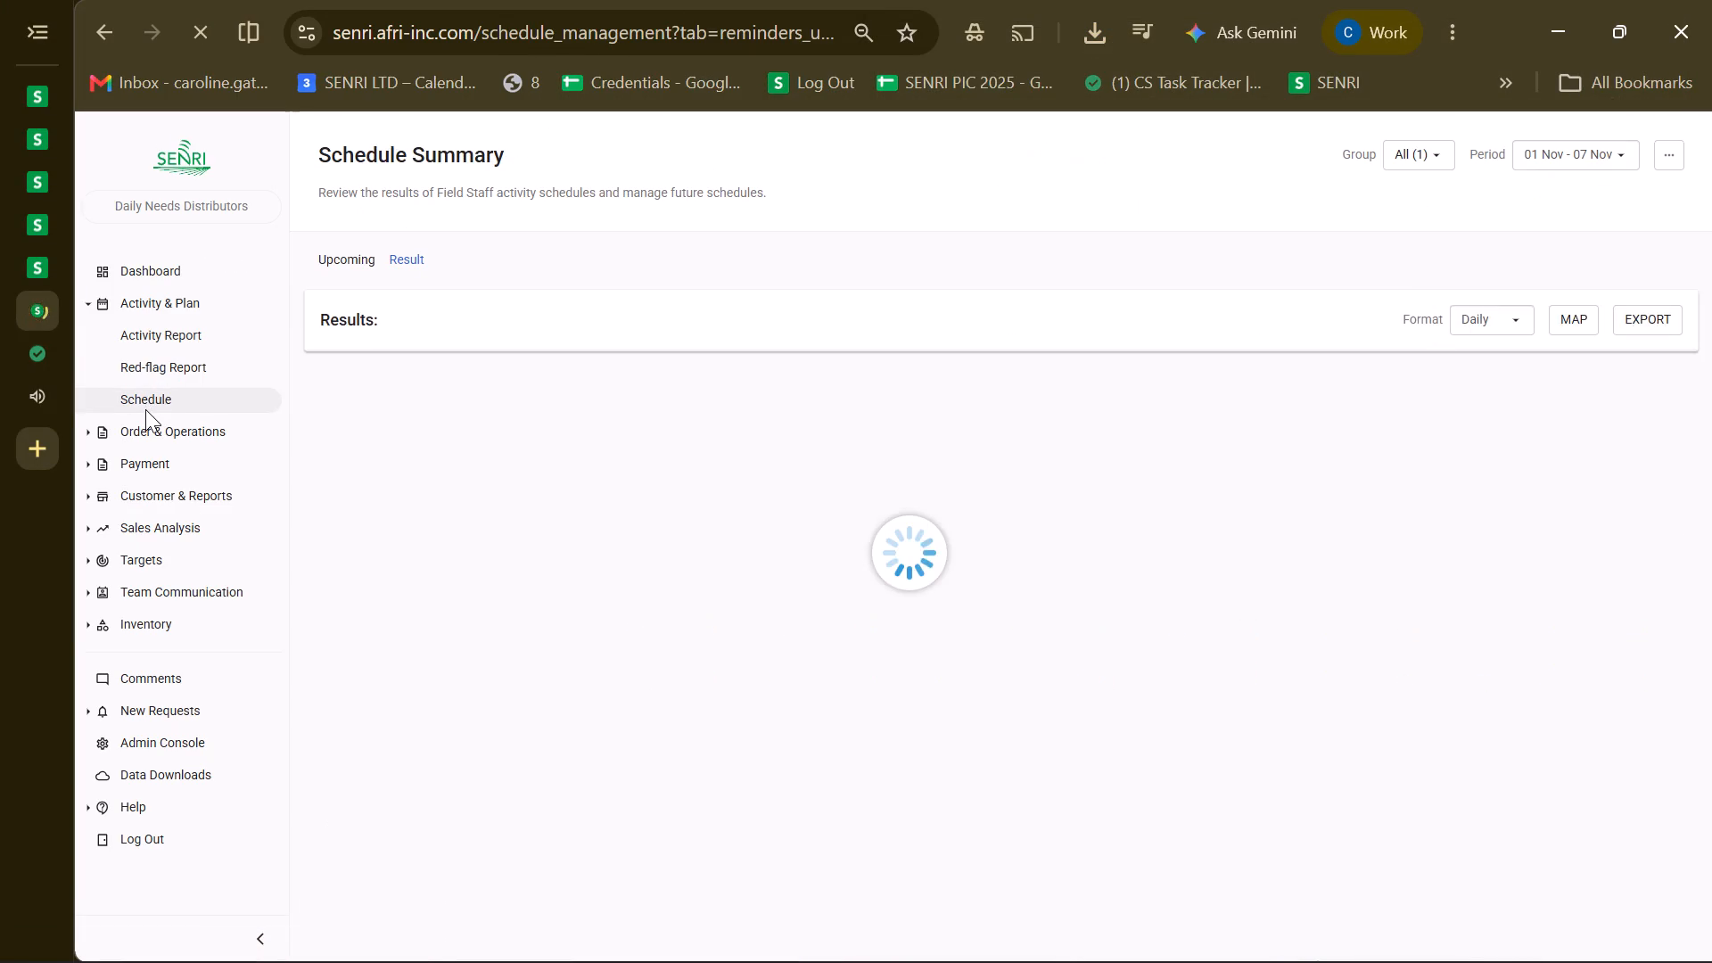
pyautogui.click(1552, 167)
pyautogui.click(1529, 214)
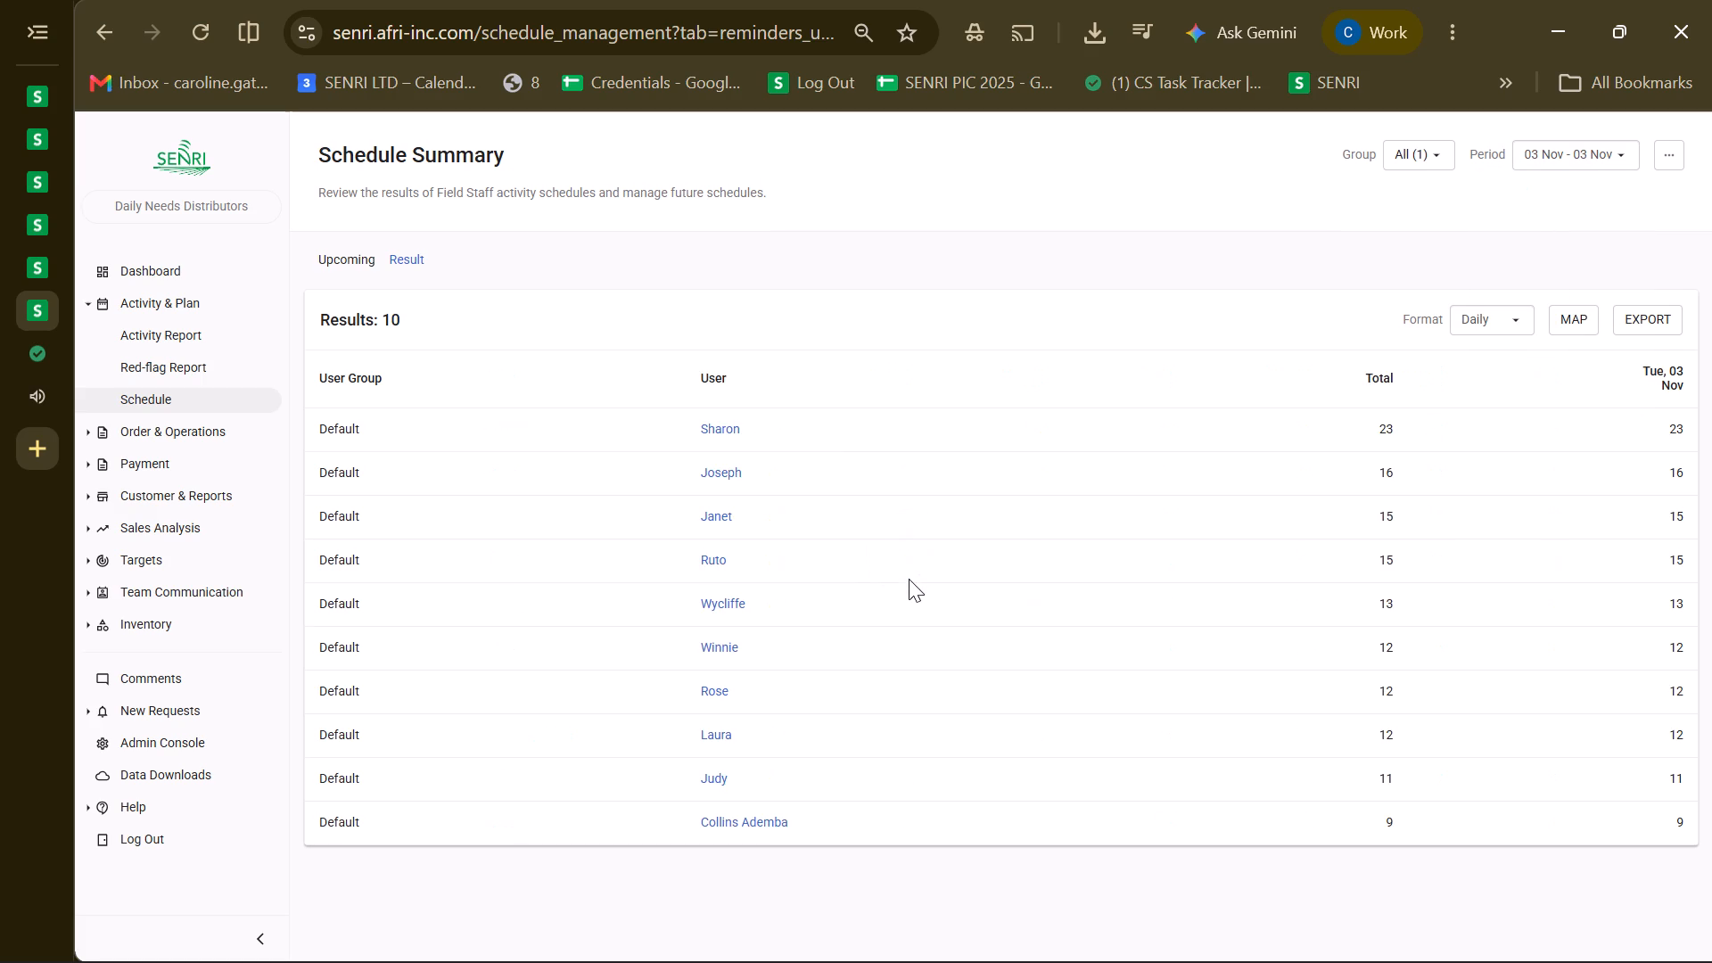
pyautogui.click(712, 737)
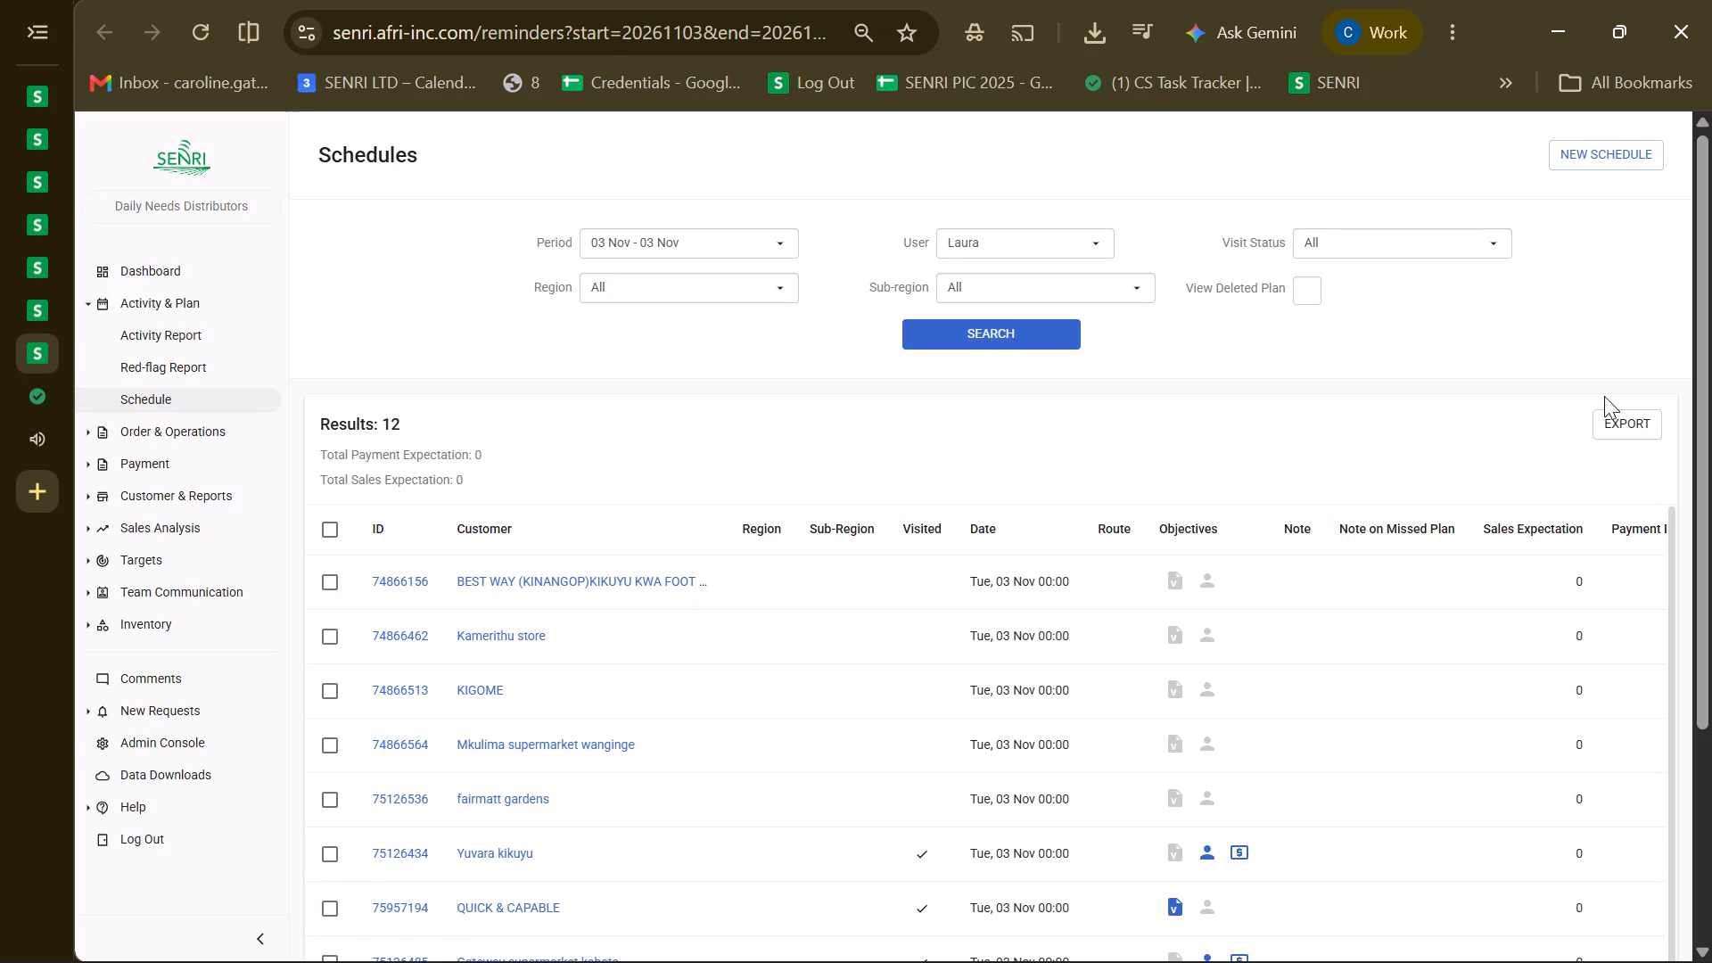
# Export Laura's 03 Nov schedules, download the completed Schedules export, and open the file in Excel.
pyautogui.click(1617, 423)
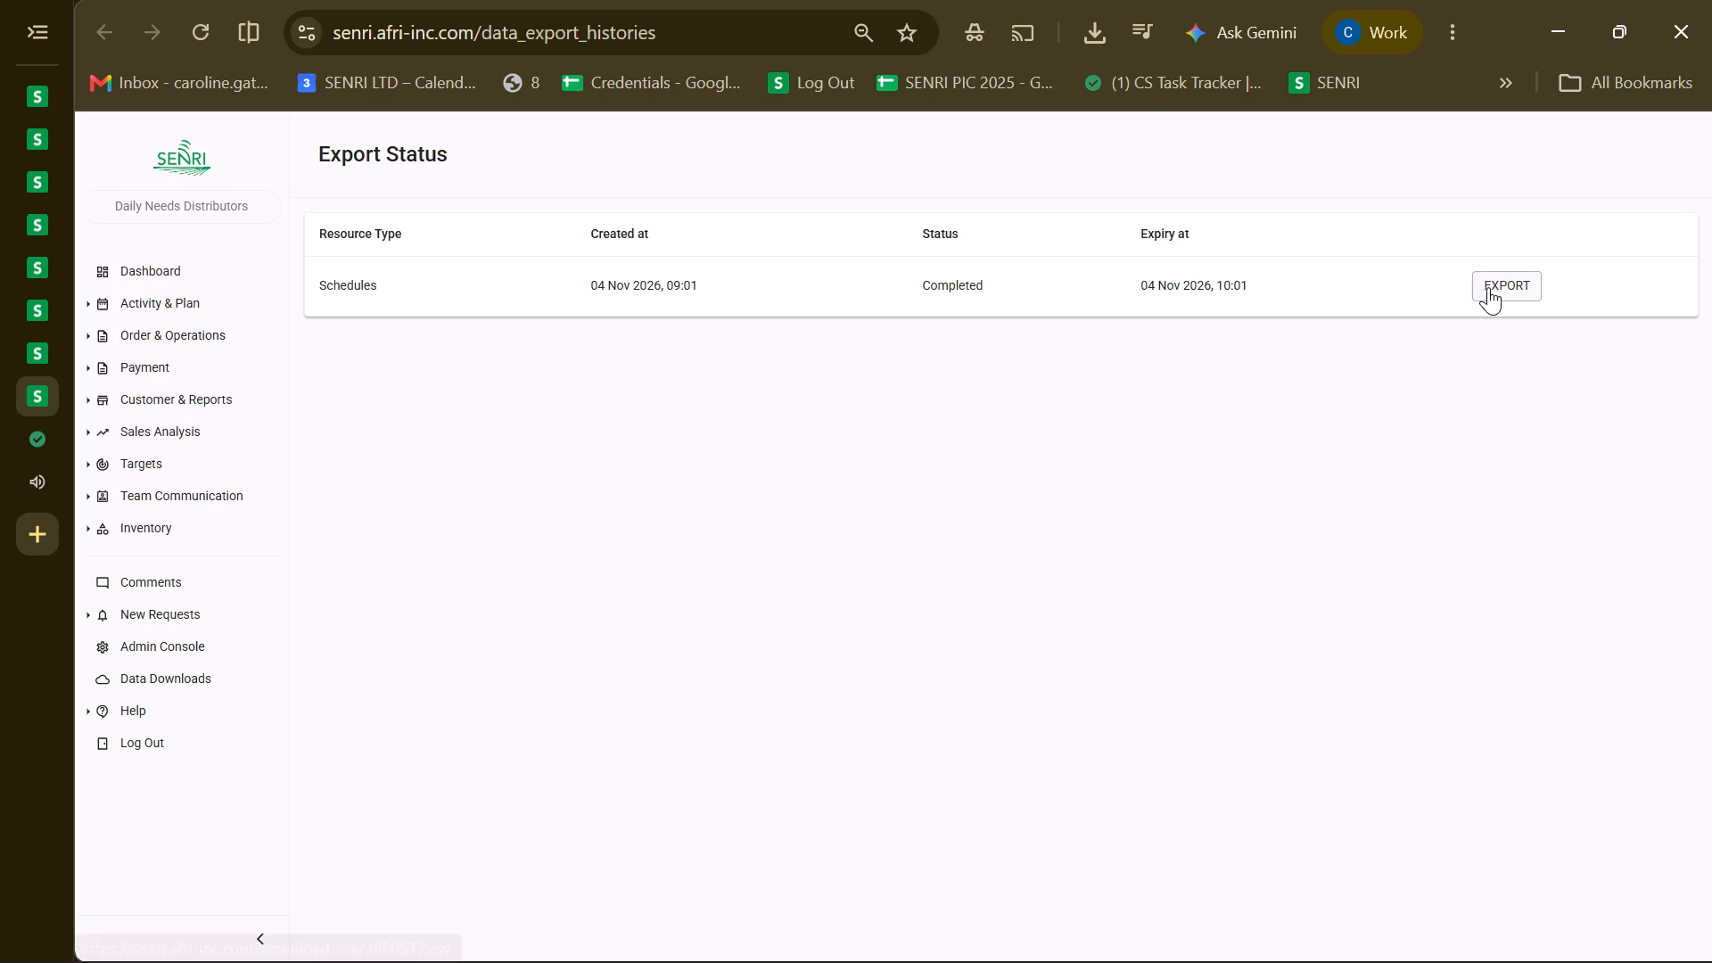
pyautogui.click(1495, 288)
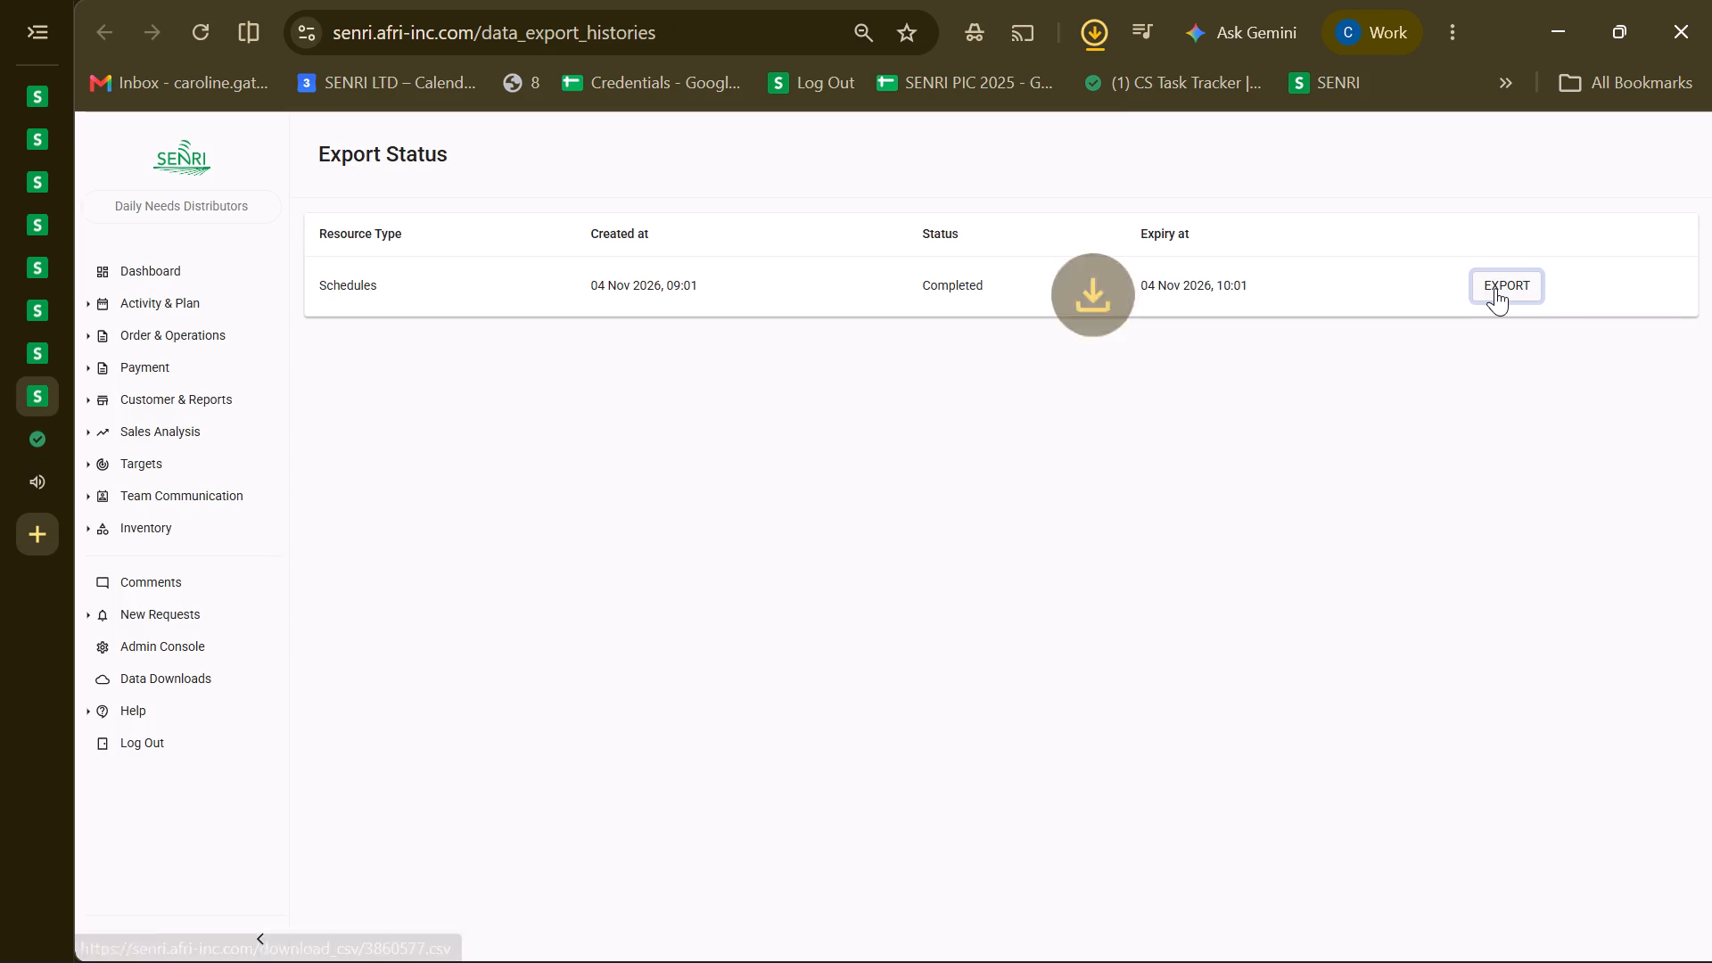
pyautogui.click(897, 103)
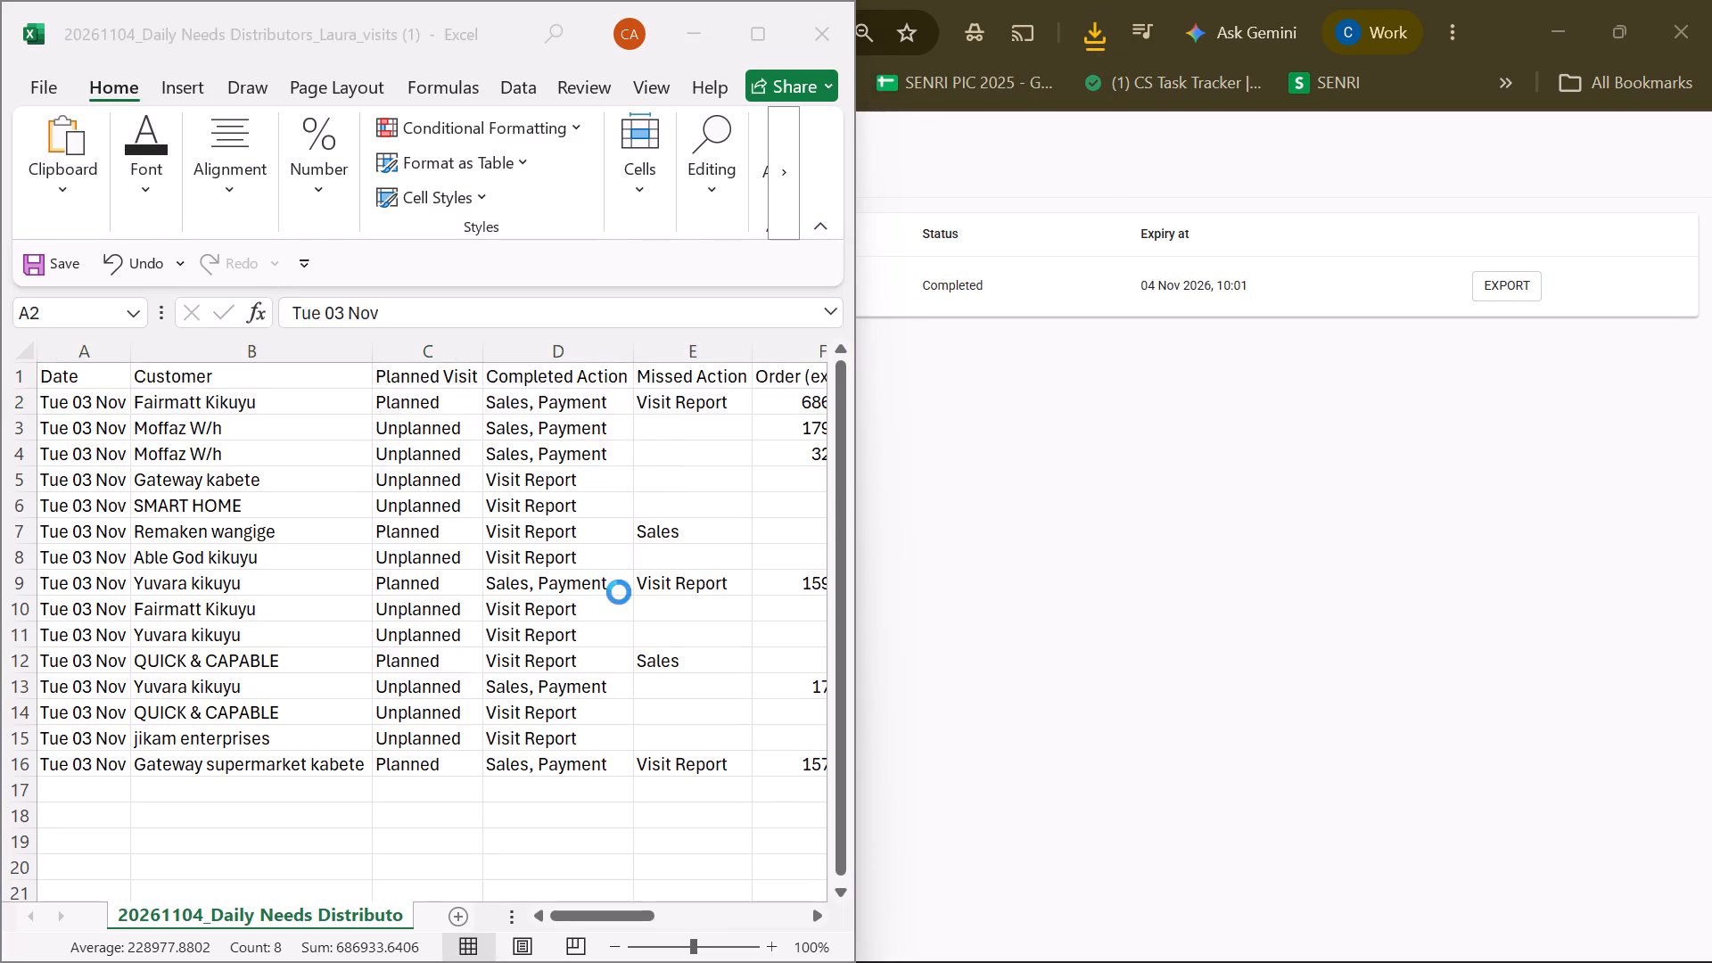
# Arrange Laura's visits workbook and the 20261104_schedules_Daily Needs Distributors workbook side by side.
pyautogui.click(619, 592)
pyautogui.click(630, 537)
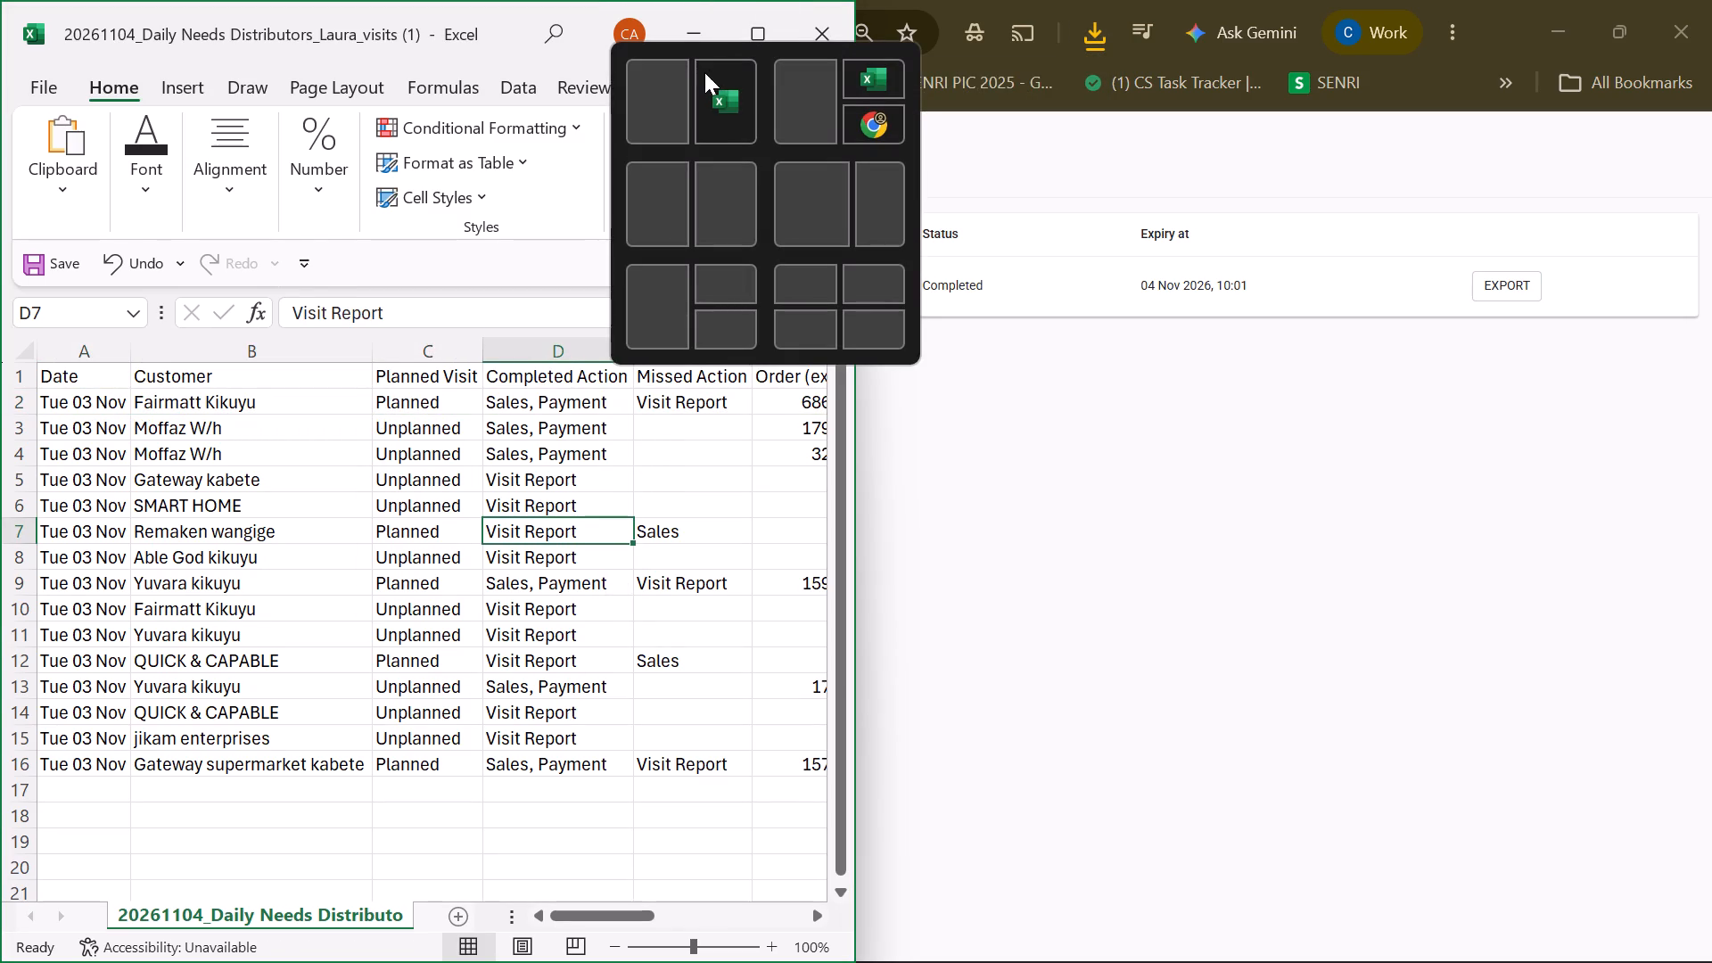
pyautogui.click(704, 72)
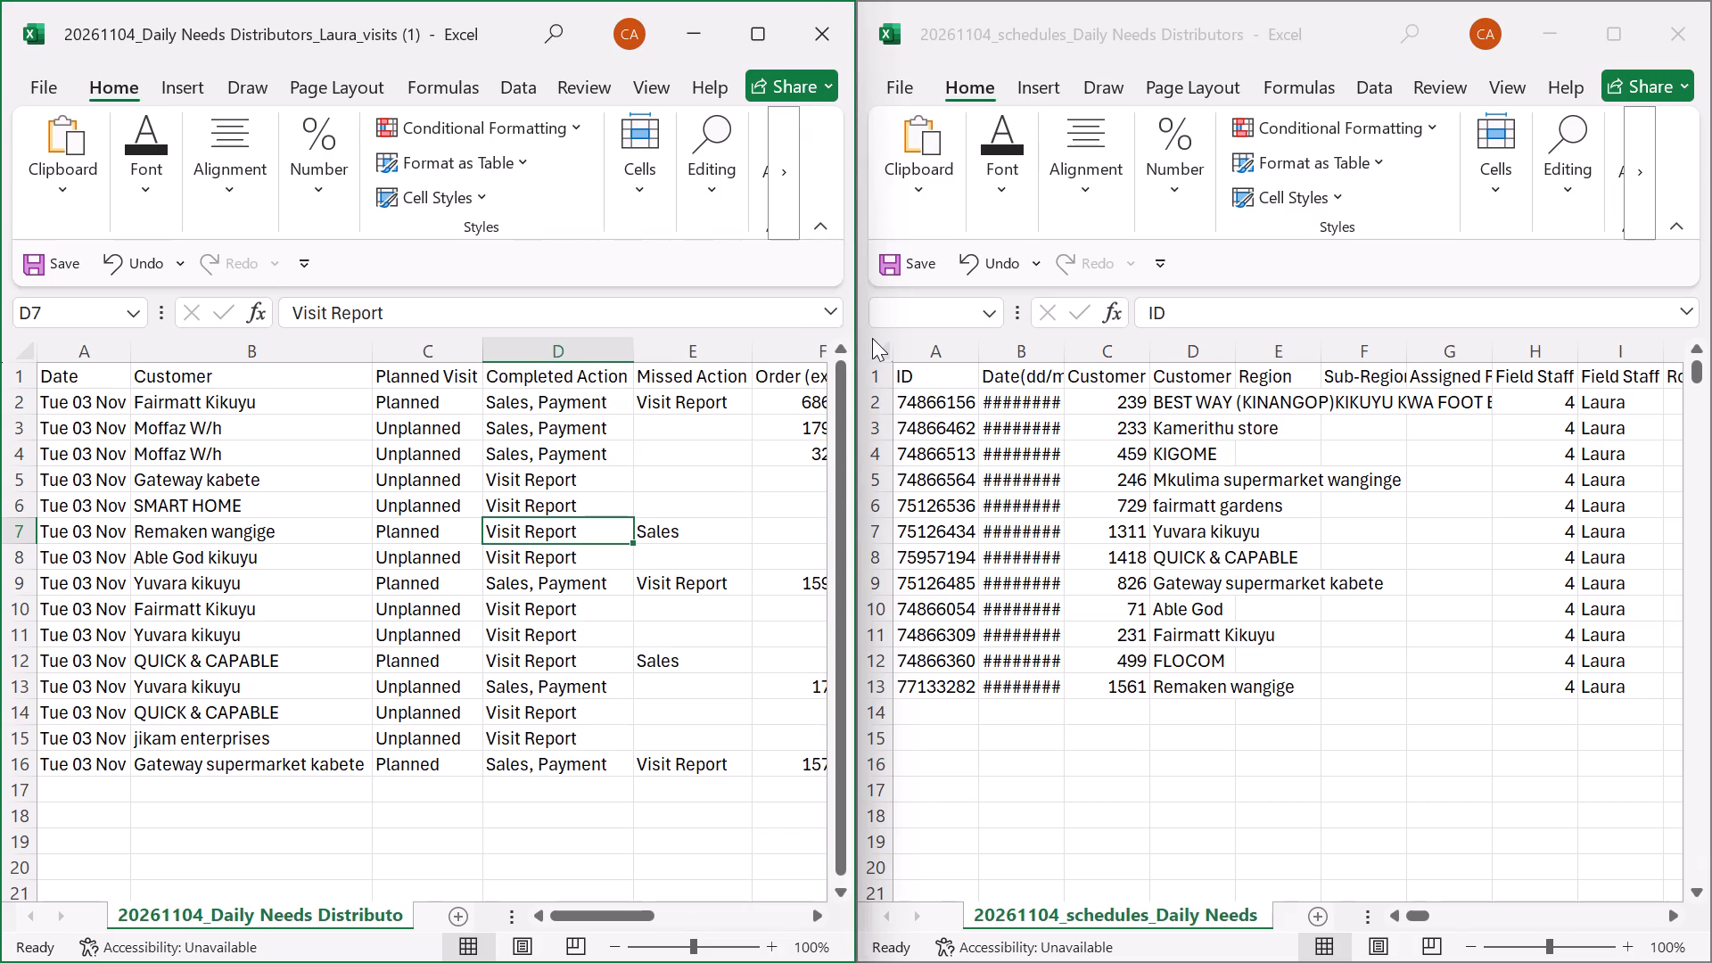
# Delete the ID, Date and Customer Code columns from the schedules workbook.
pyautogui.doubleClick(923, 350)
pyautogui.moveTo(923, 350); pyautogui.dragTo(1017, 345)
pyautogui.click(1498, 173)
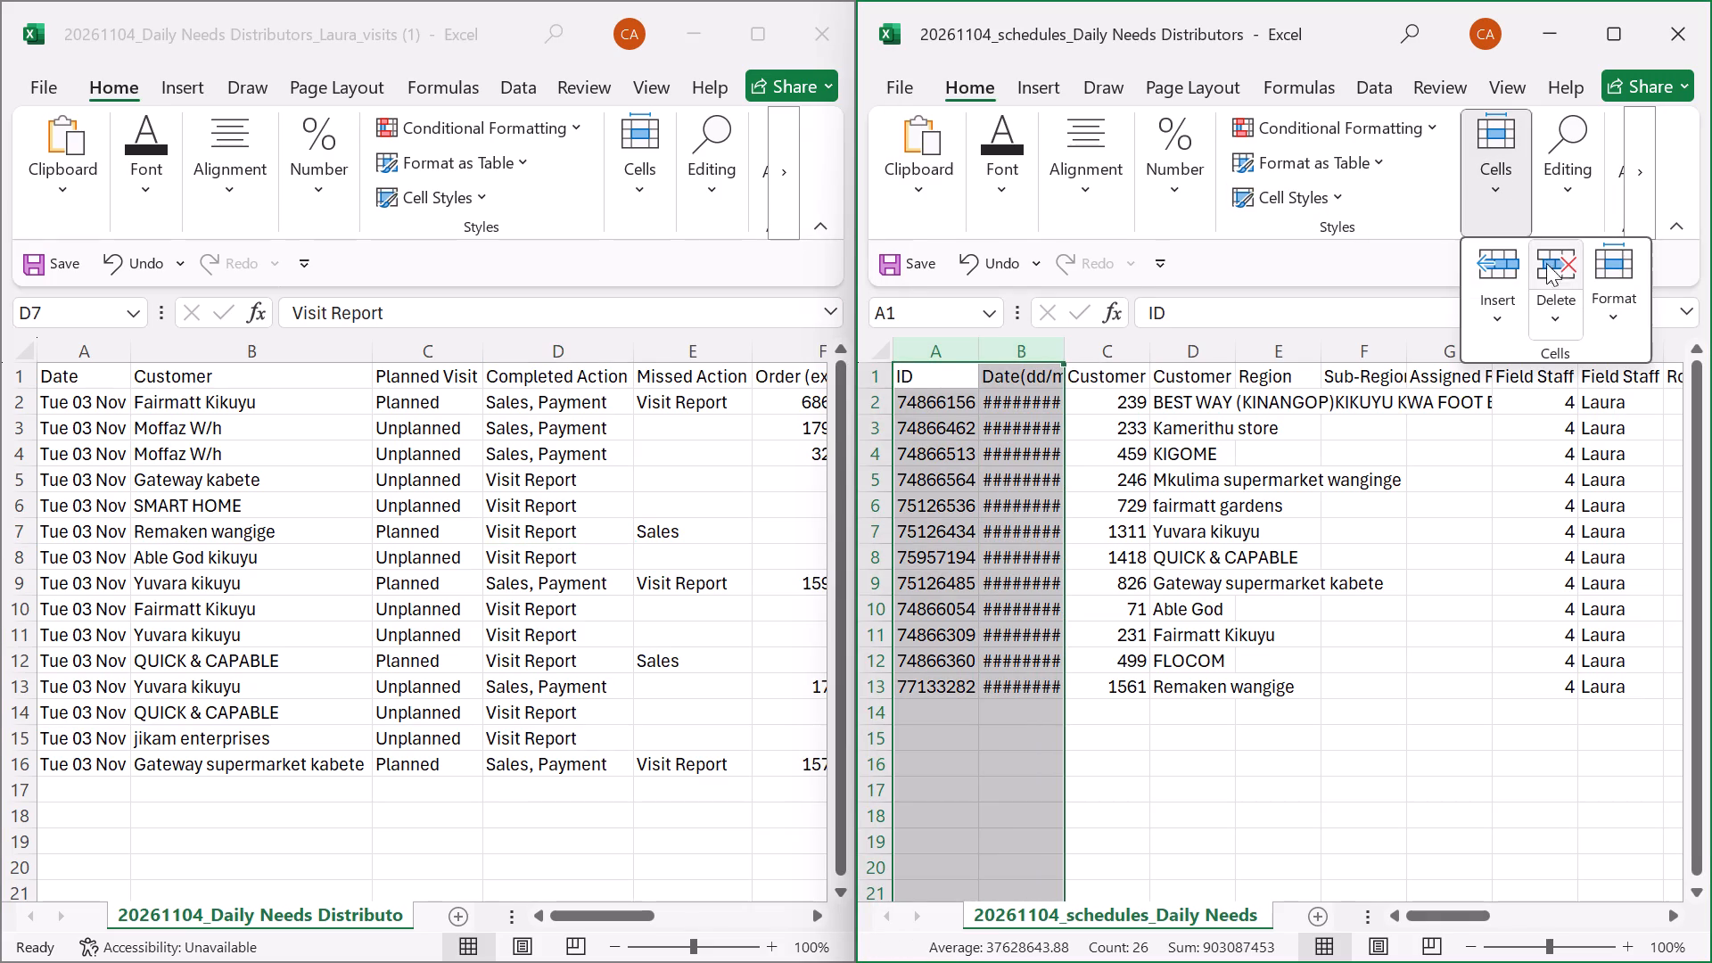
pyautogui.click(1550, 270)
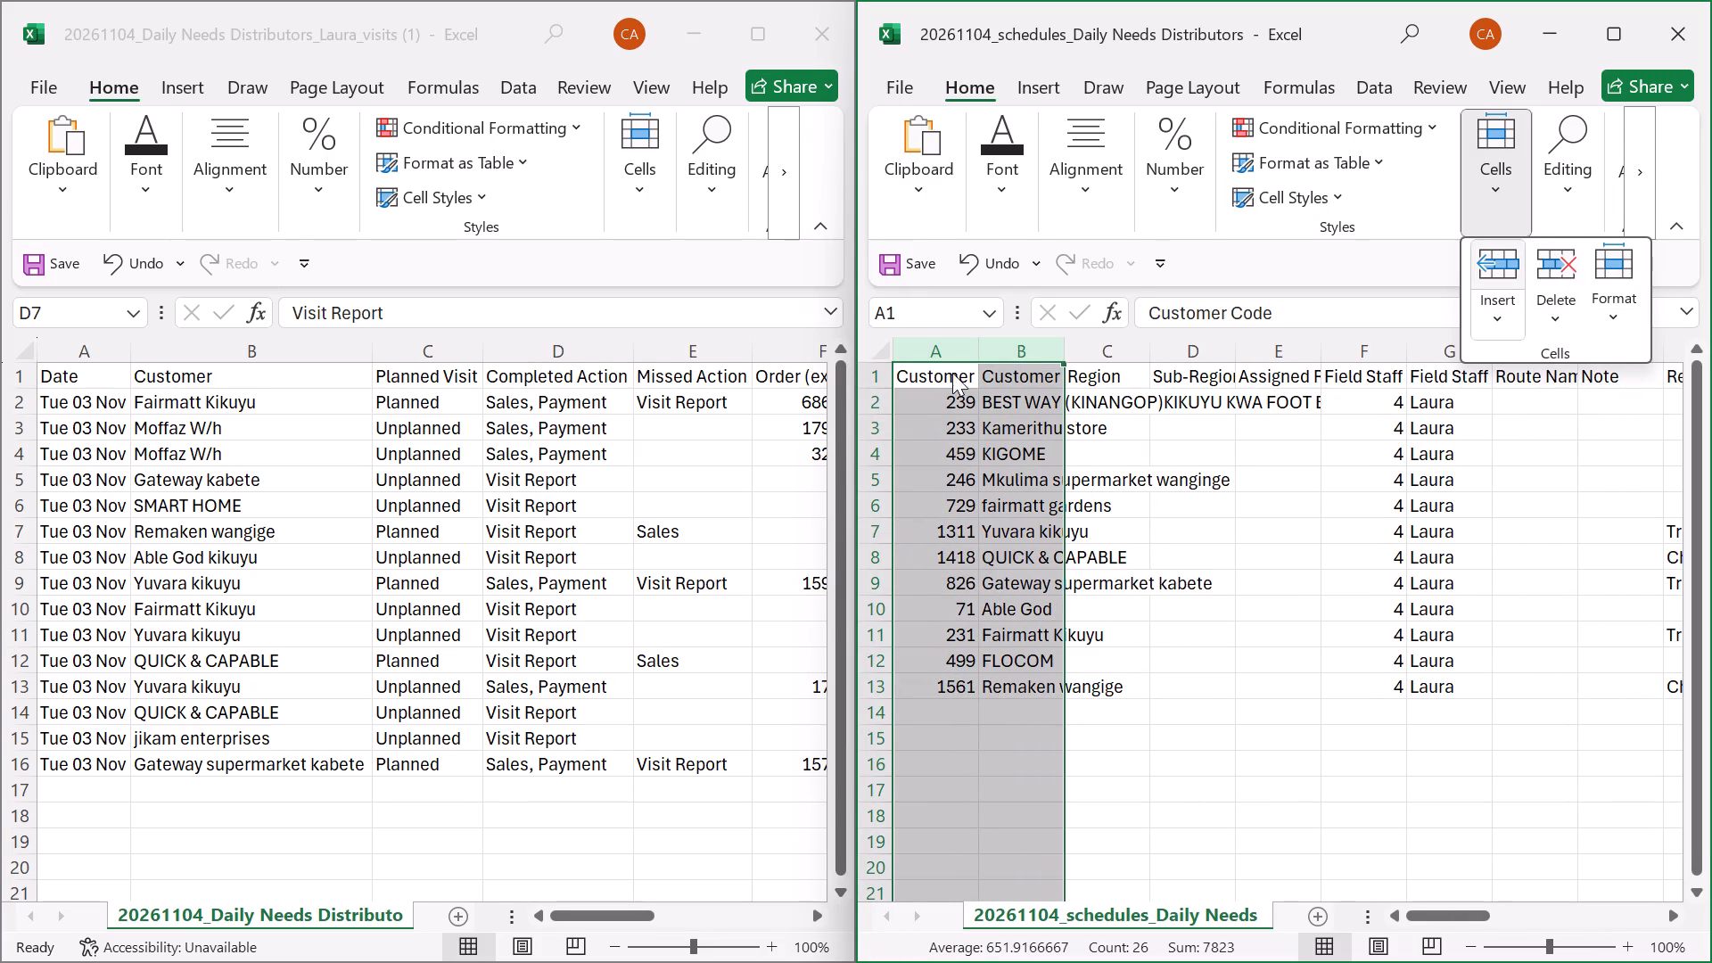
pyautogui.doubleClick(945, 344)
pyautogui.click(1486, 177)
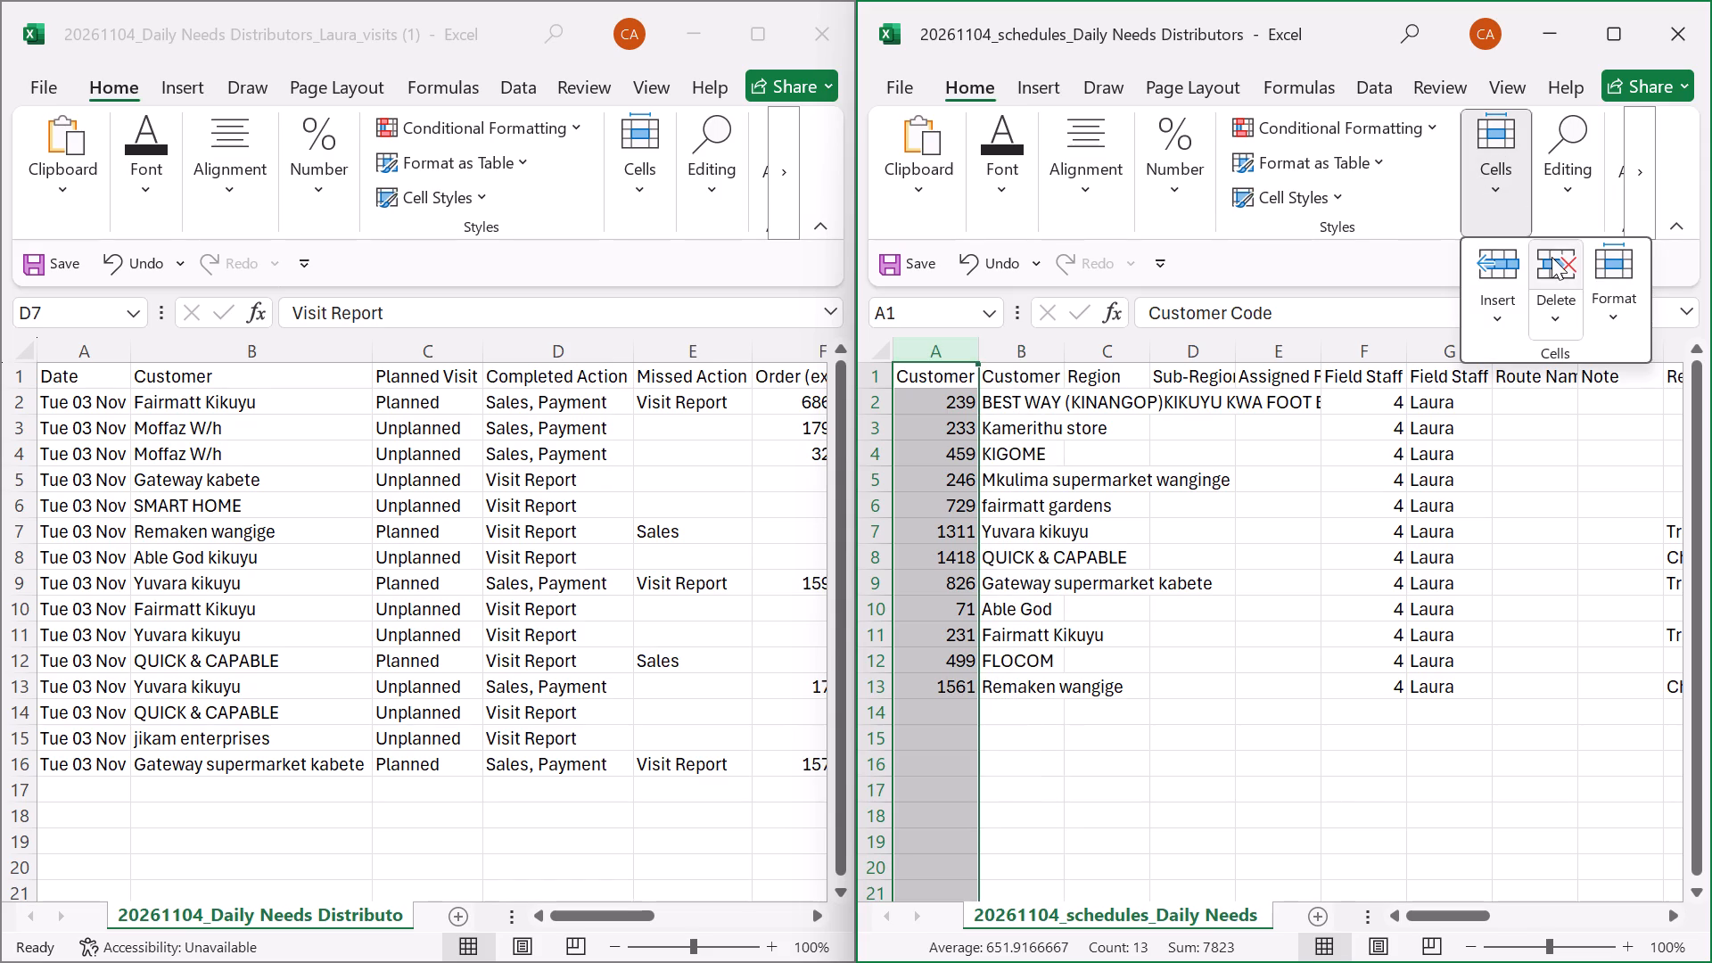
pyautogui.click(1551, 257)
pyautogui.doubleClick(950, 343)
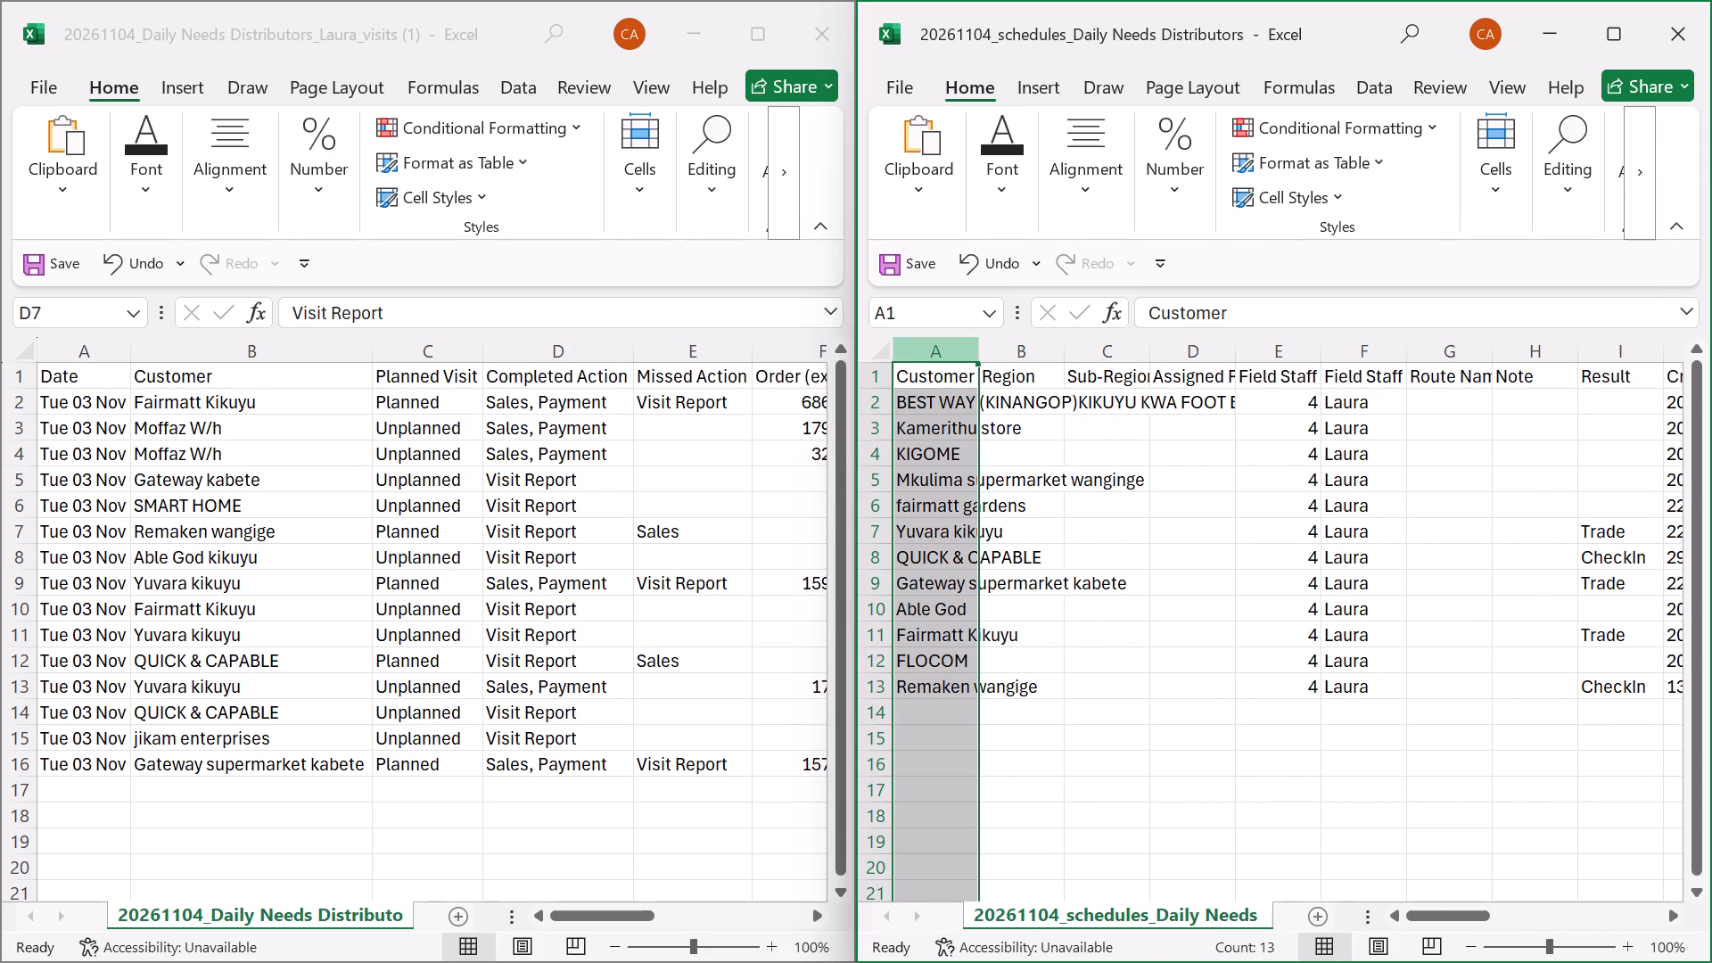
pyautogui.click(1223, 745)
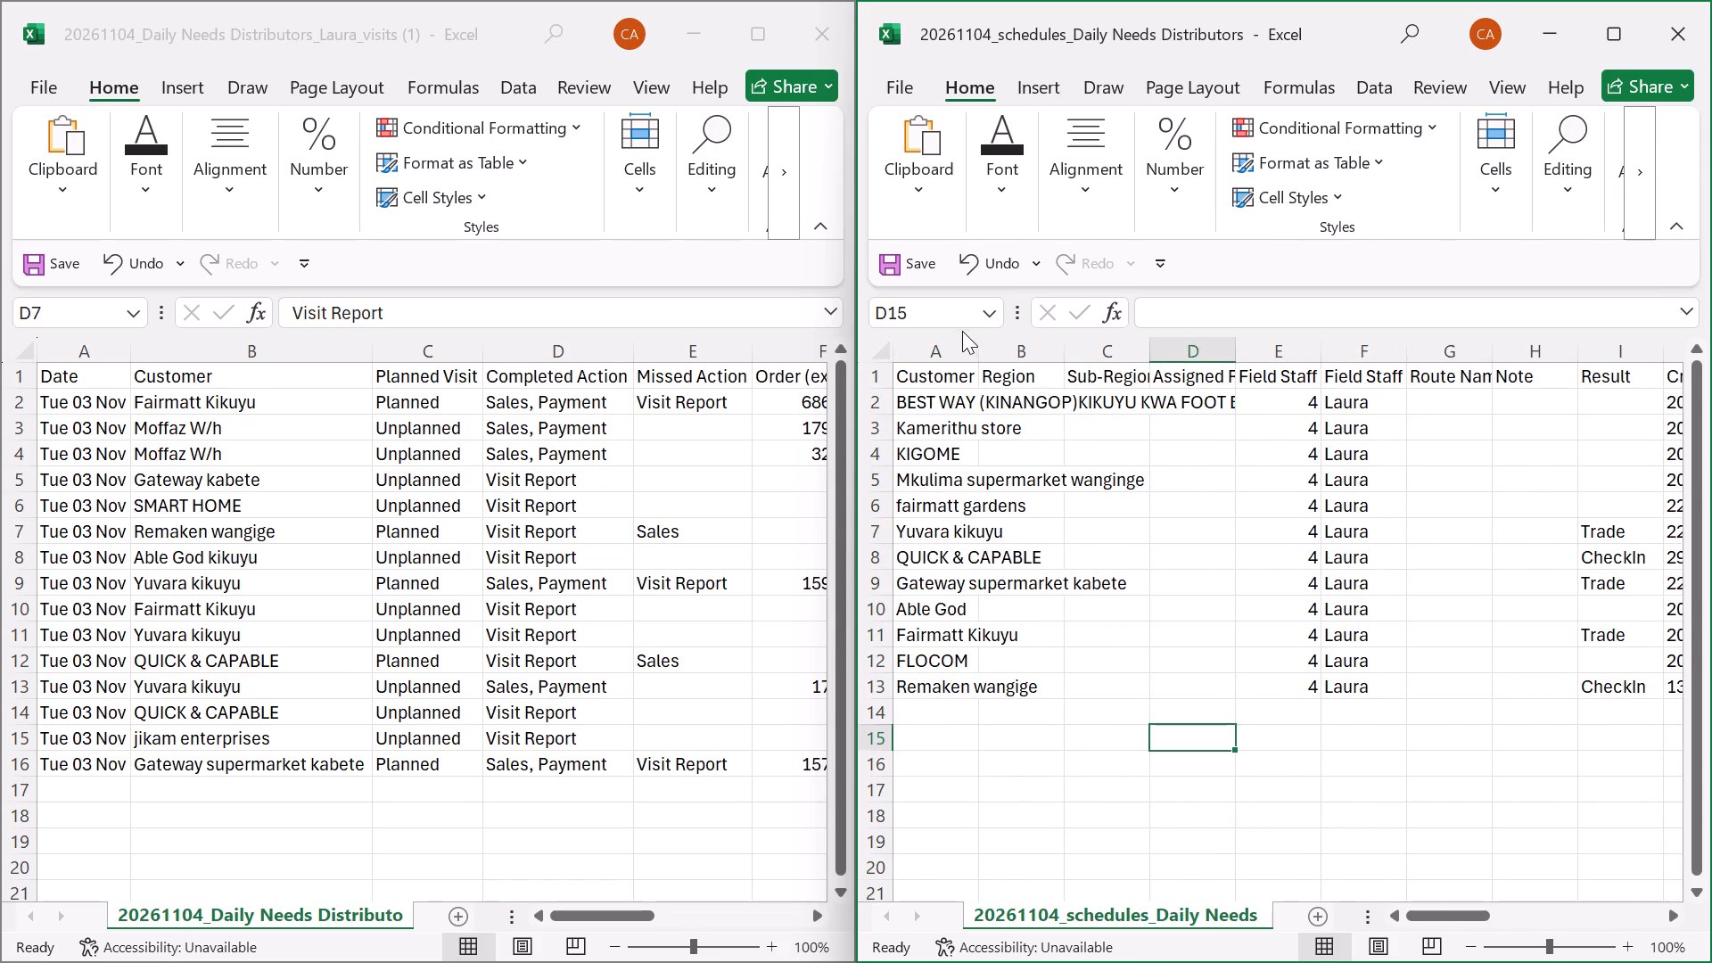
# Sort the schedules by Customer from A to Z, expanding the selection to the neighbouring columns.
pyautogui.click(950, 354)
pyautogui.click(1485, 160)
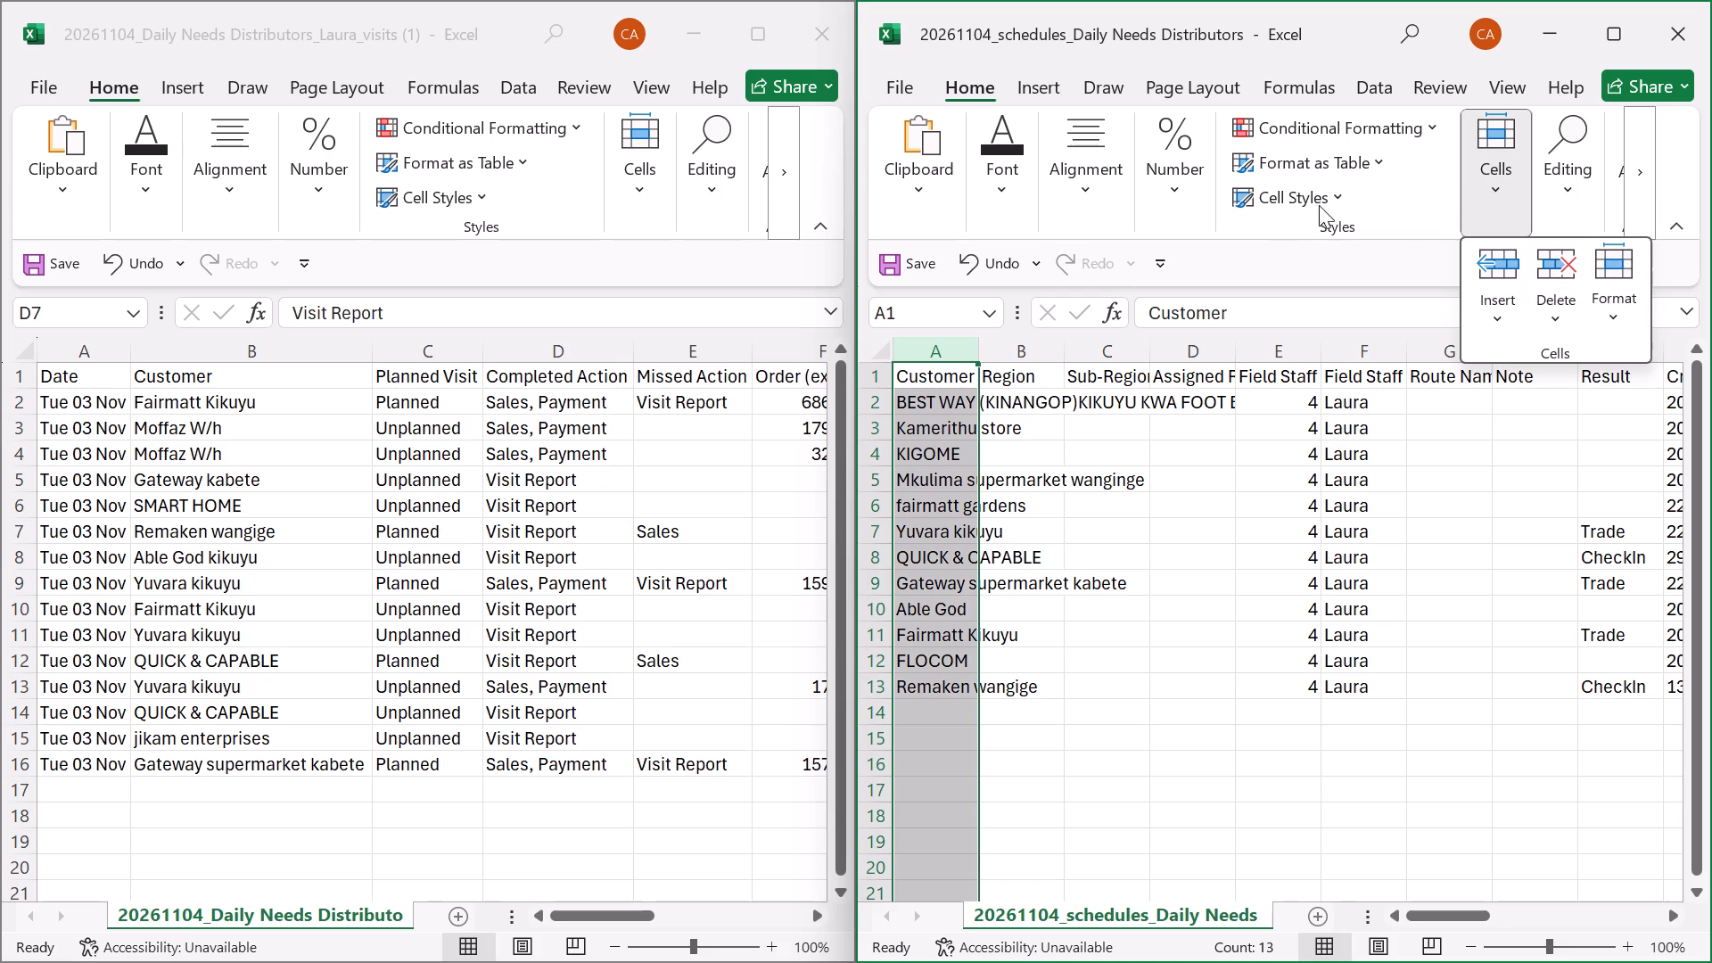
pyautogui.doubleClick(1569, 185)
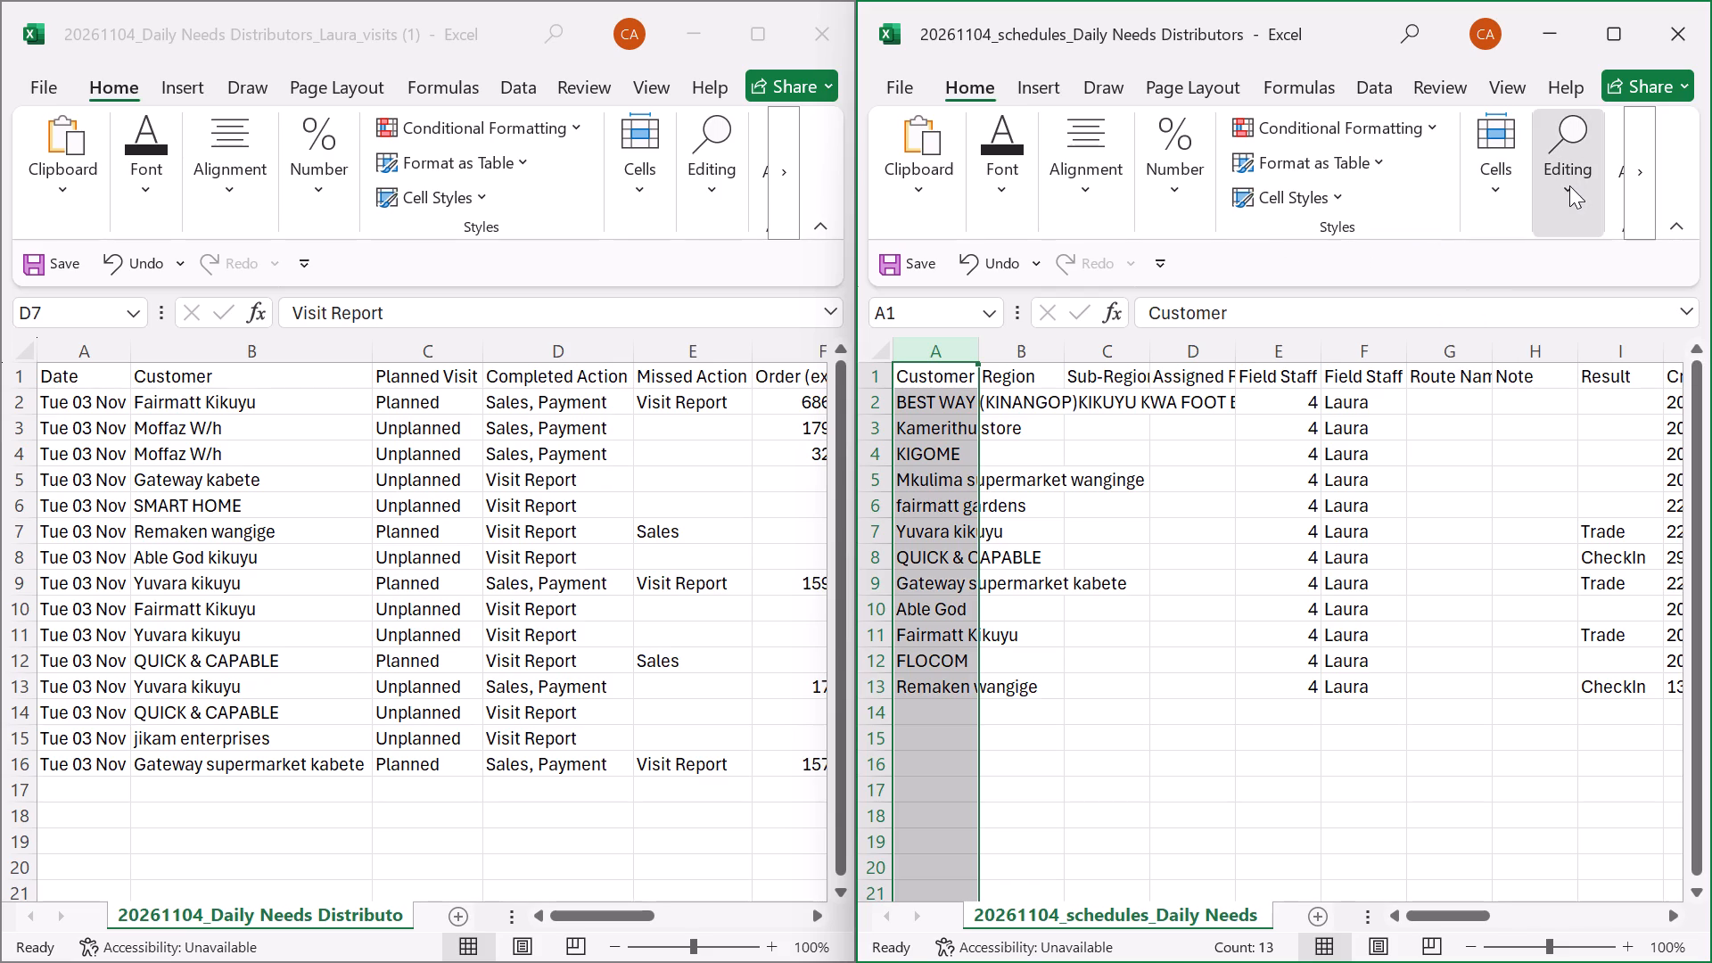
pyautogui.click(1569, 185)
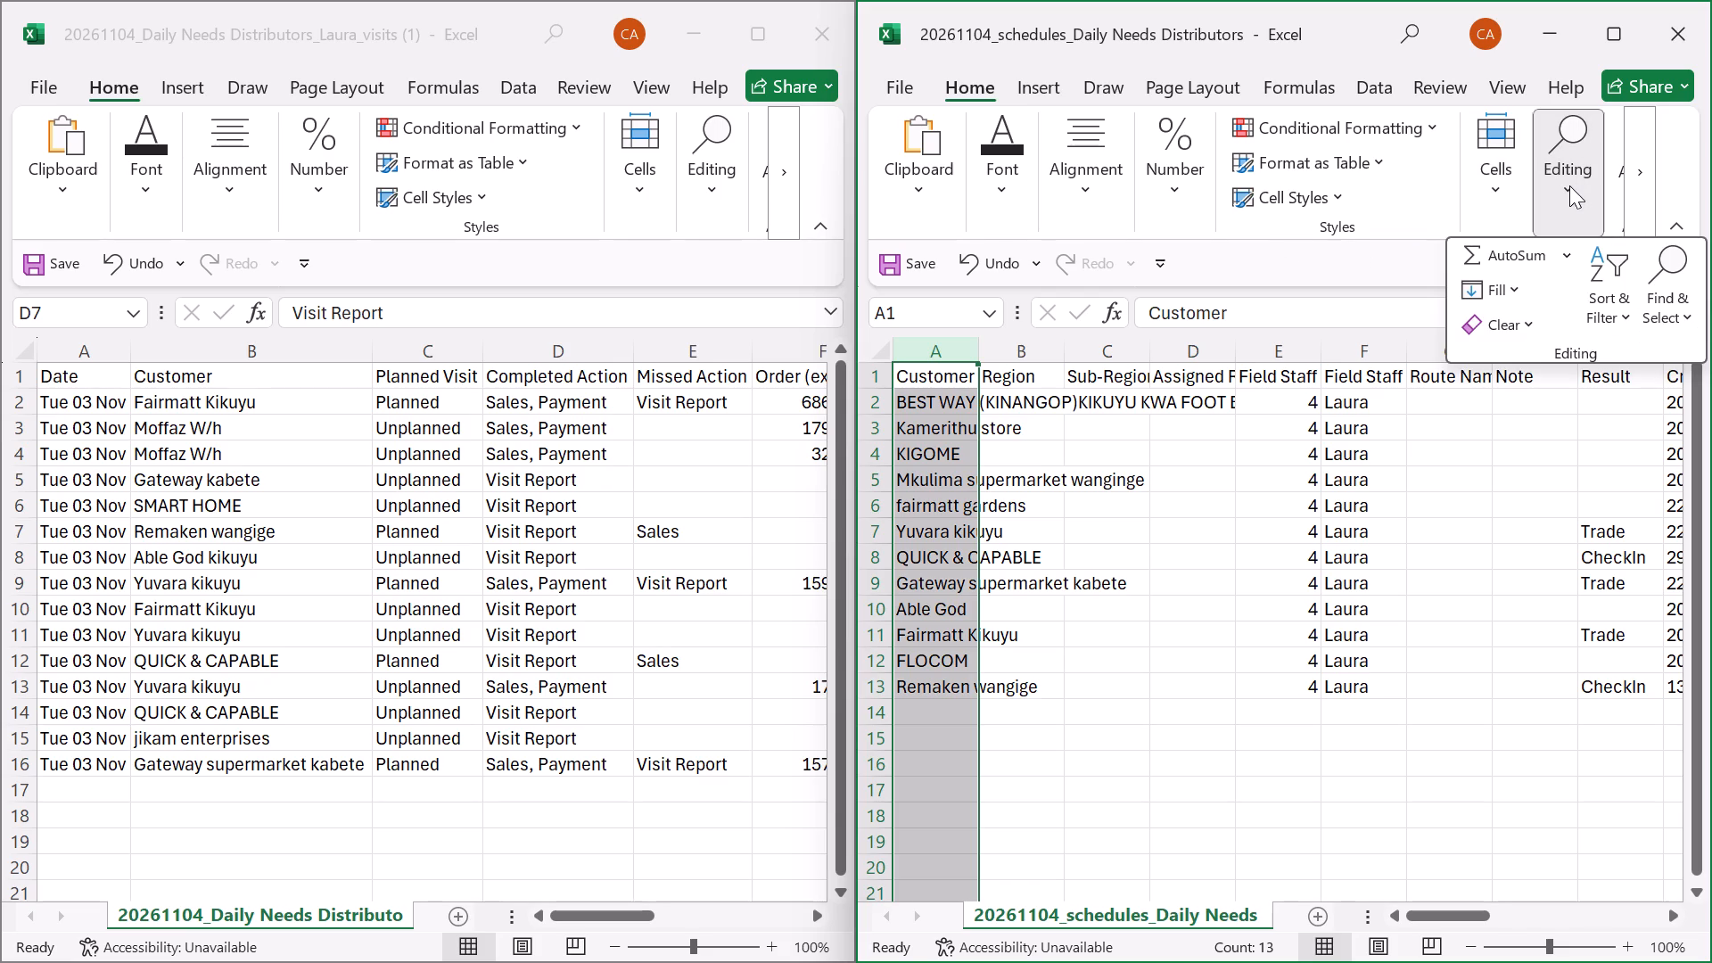
pyautogui.click(1624, 300)
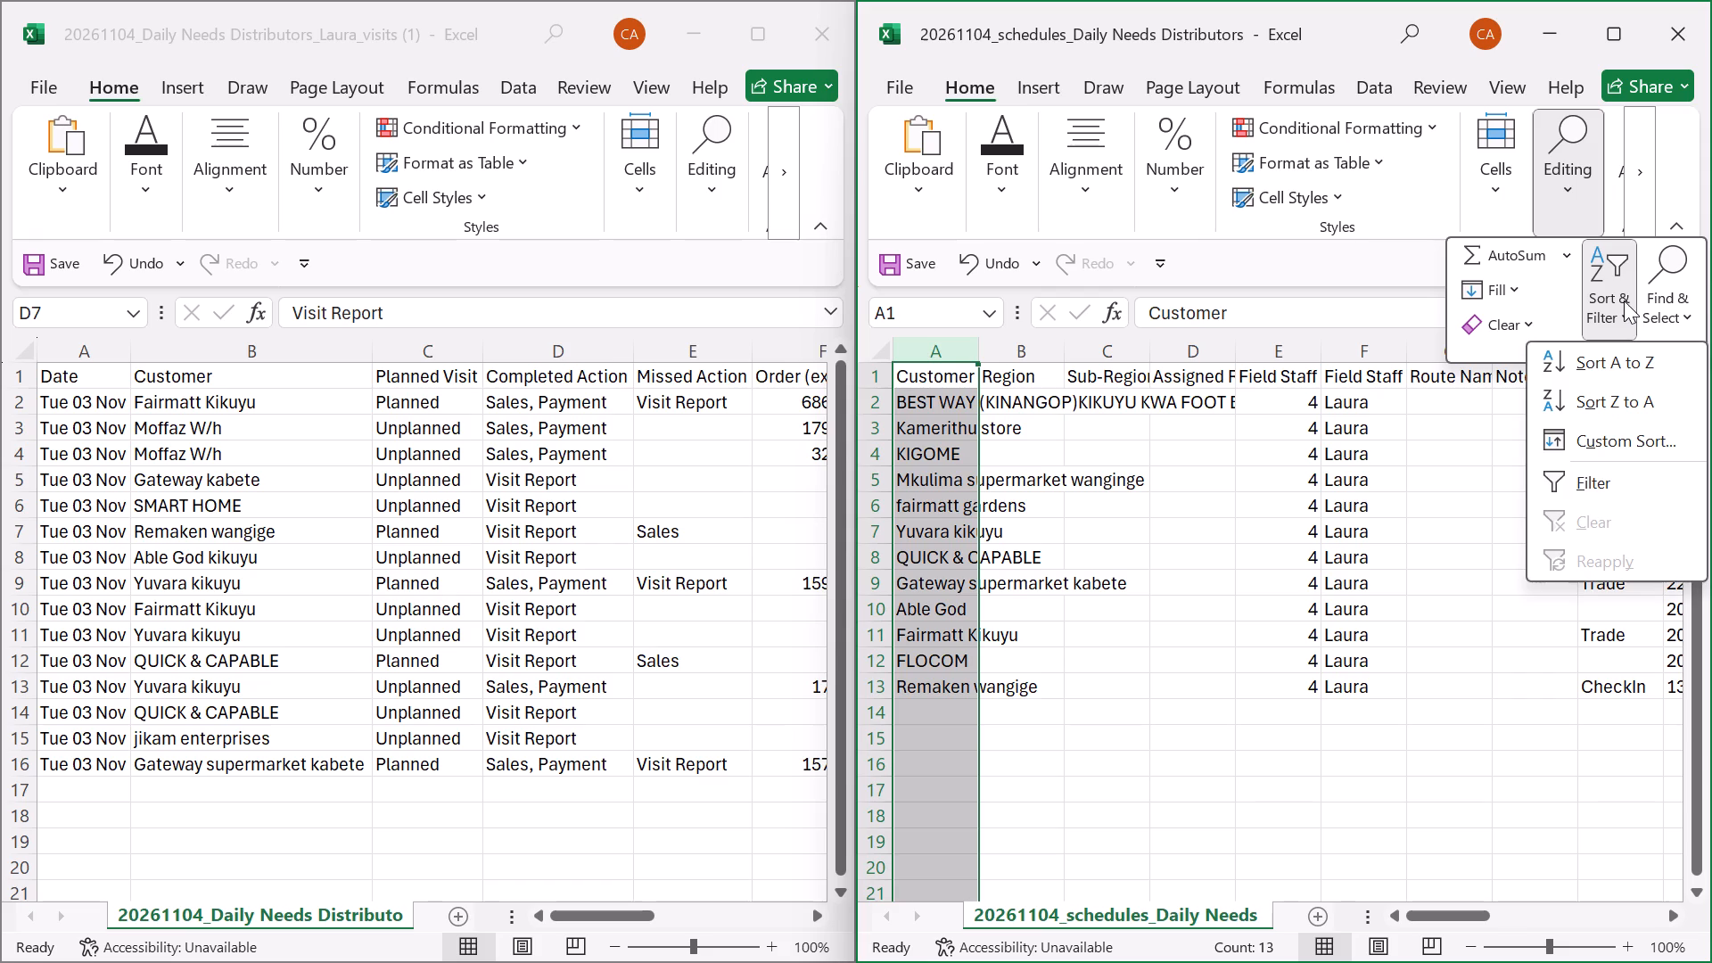
pyautogui.click(1609, 355)
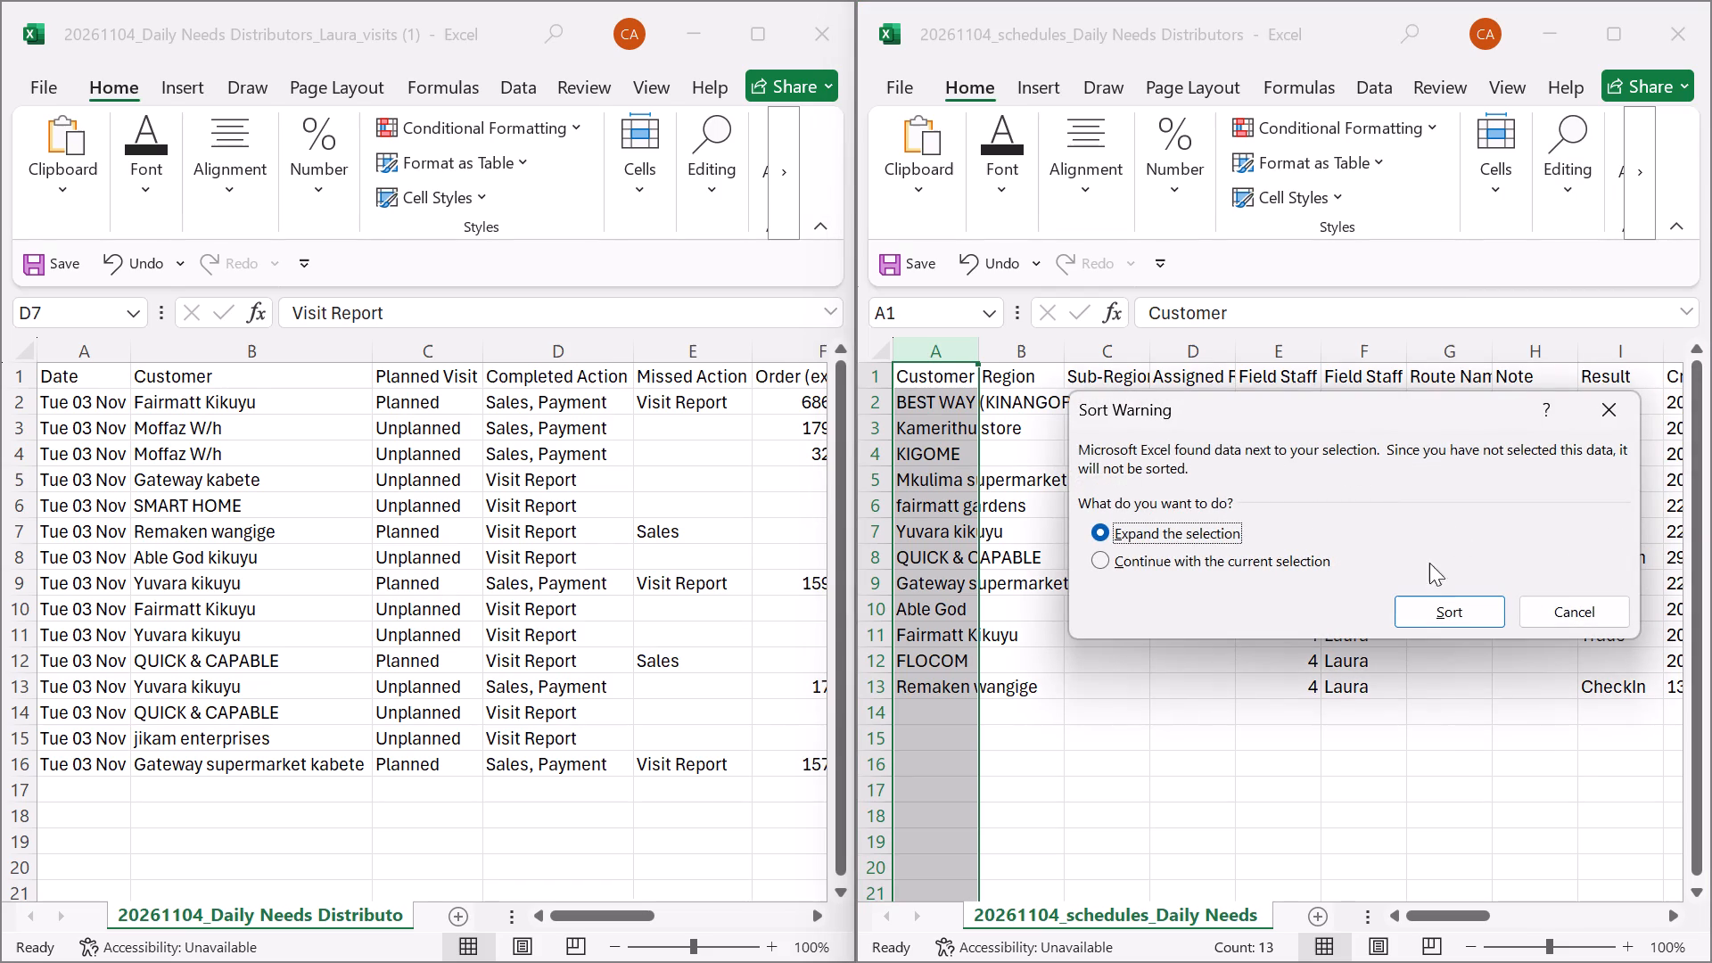
pyautogui.click(1444, 603)
pyautogui.click(1198, 716)
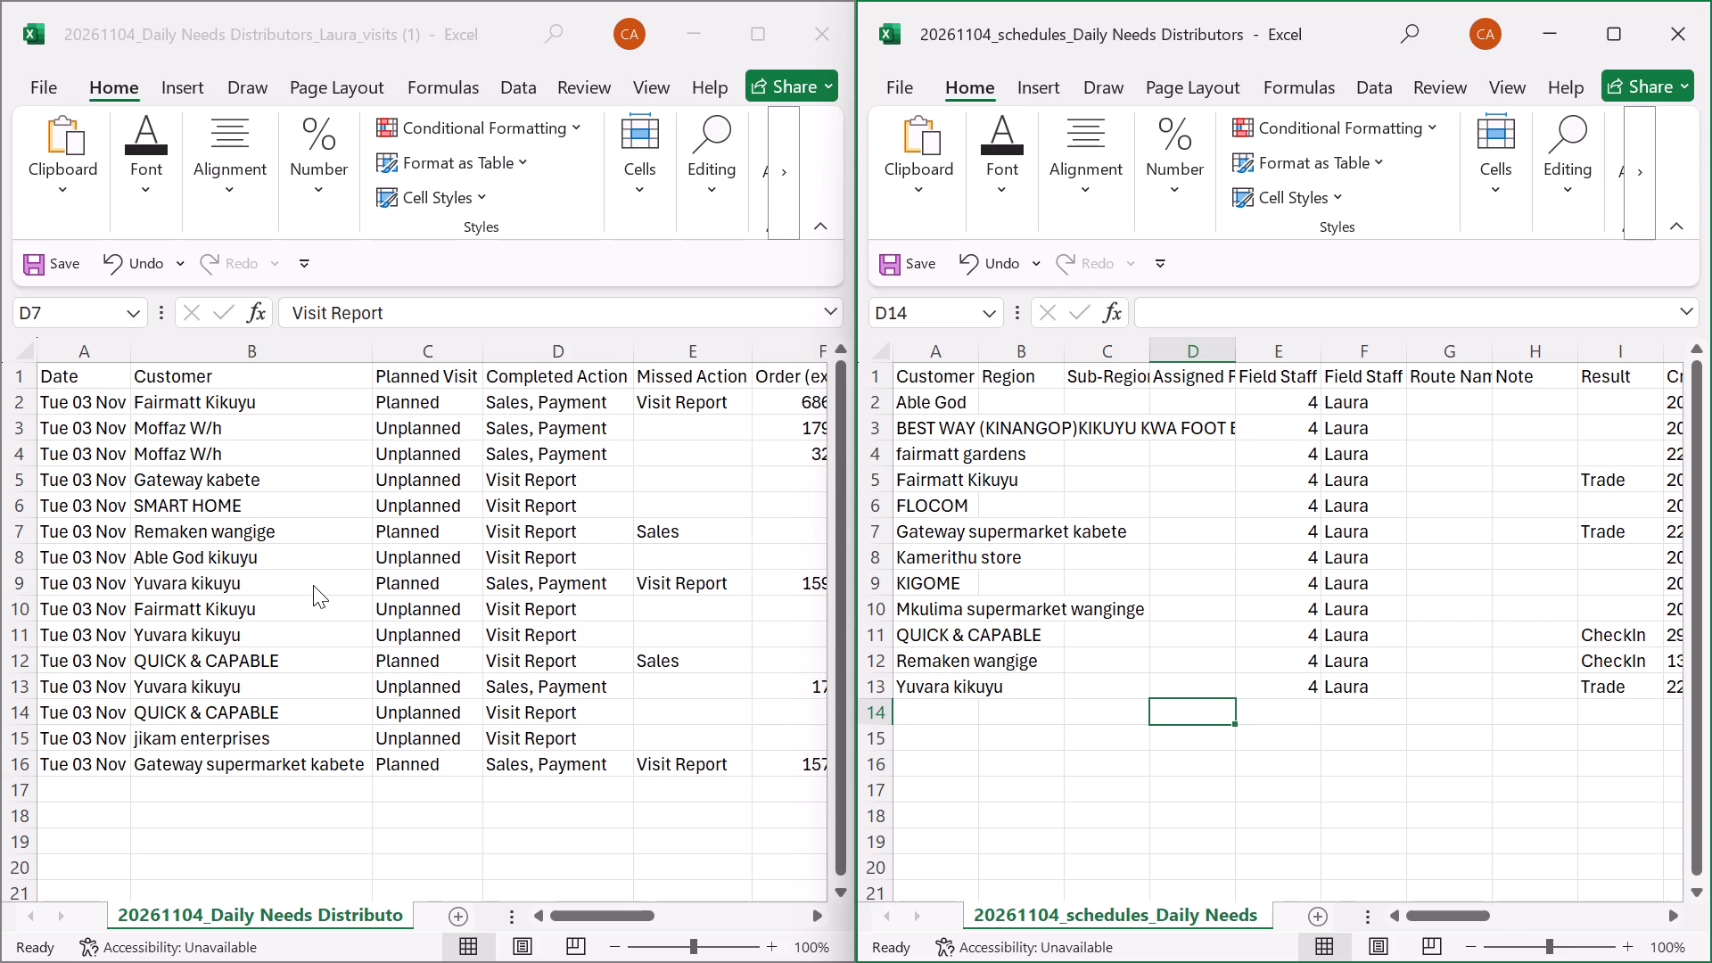
# Examine the schedules' remaining columns through Repeat, and compare the scheduled customers with Laura's visits.
pyautogui.hscroll(2, 1283, 707)
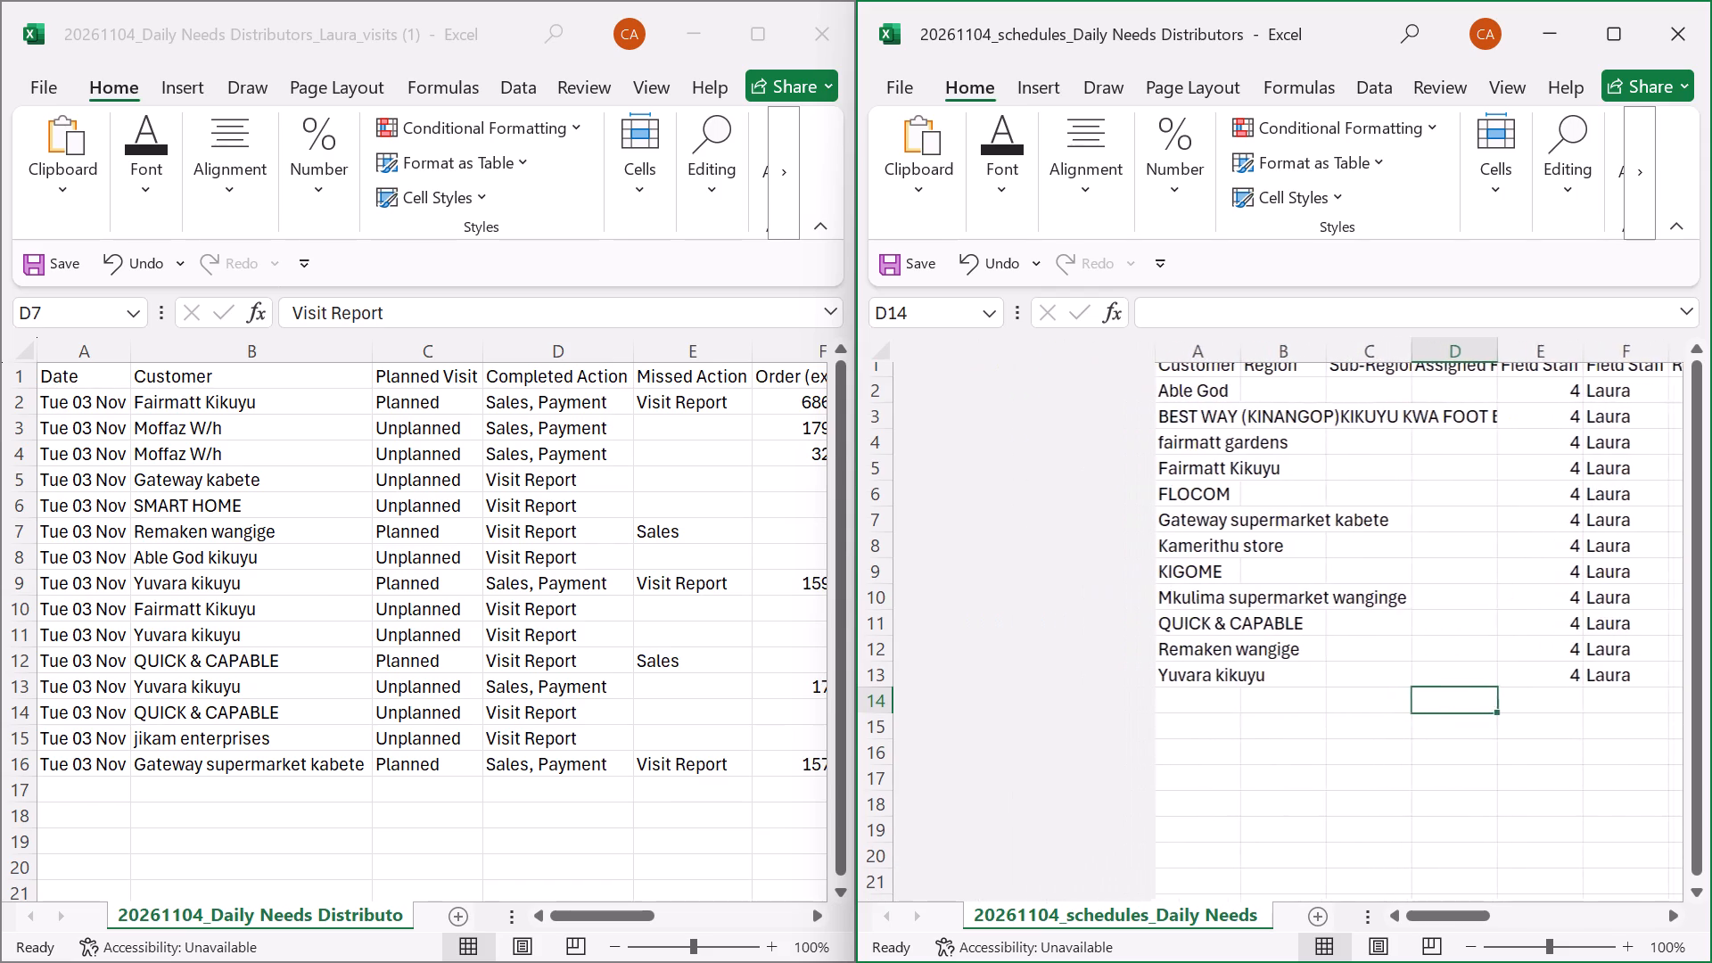
pyautogui.hscroll(-1, 1283, 707)
pyautogui.hscroll(2, 1283, 707)
pyautogui.scroll(1, 1283, 707)
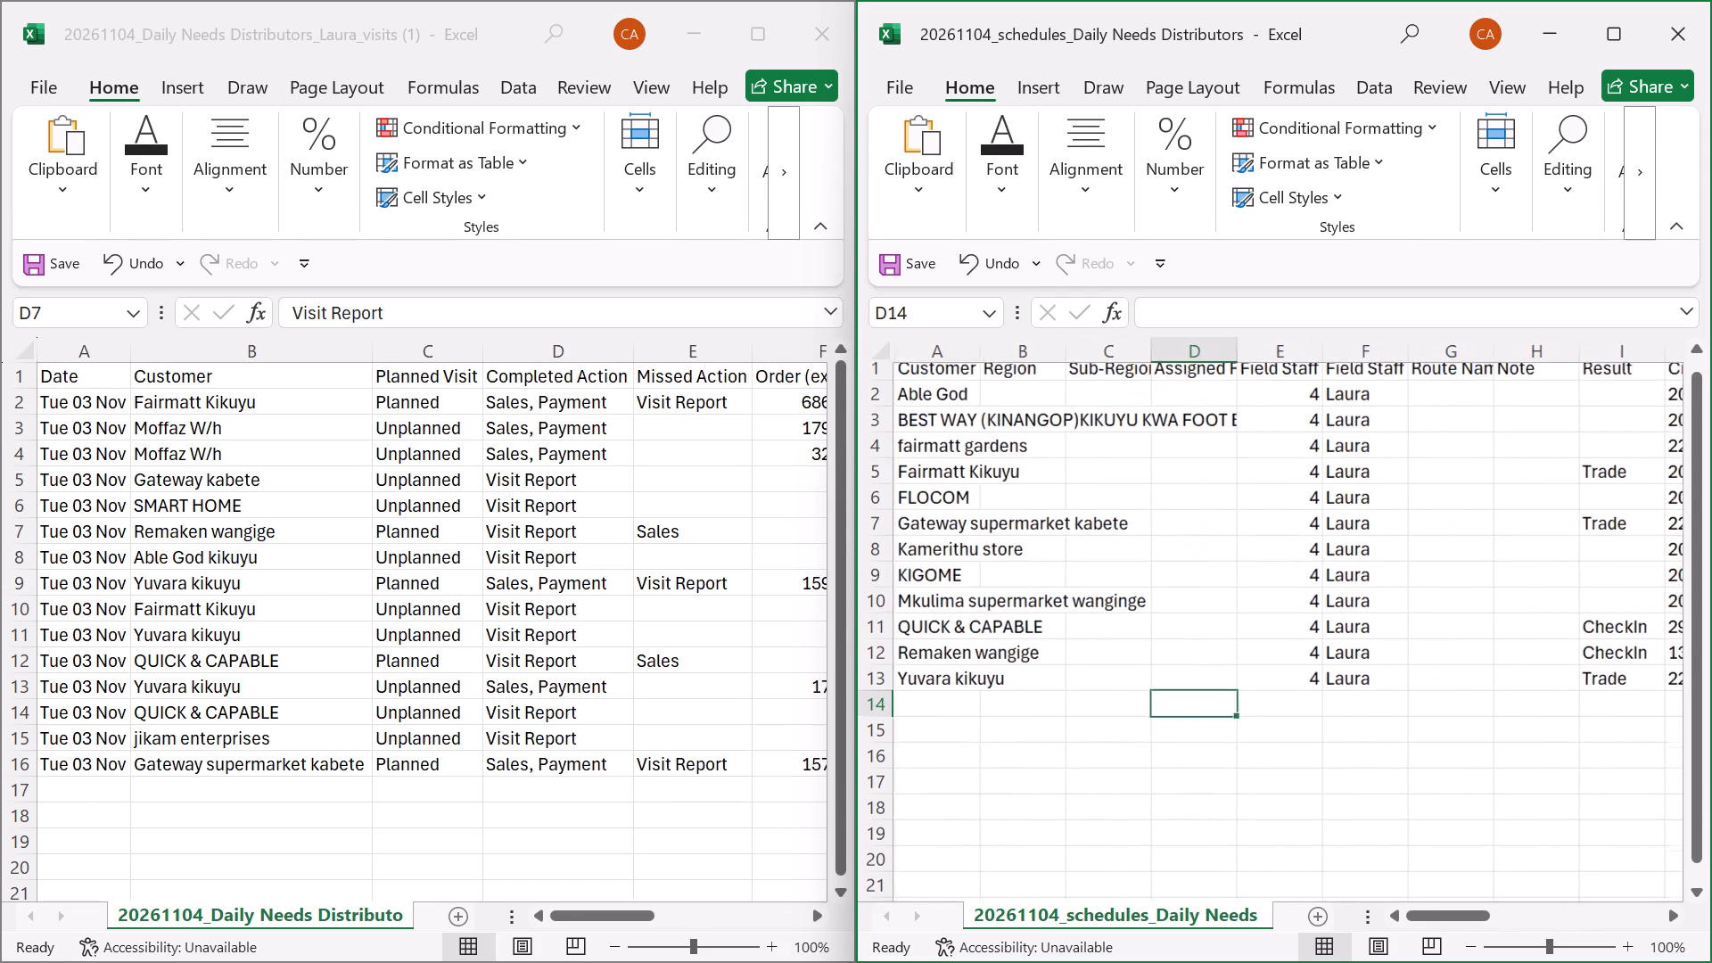
pyautogui.scroll(1, 1283, 707)
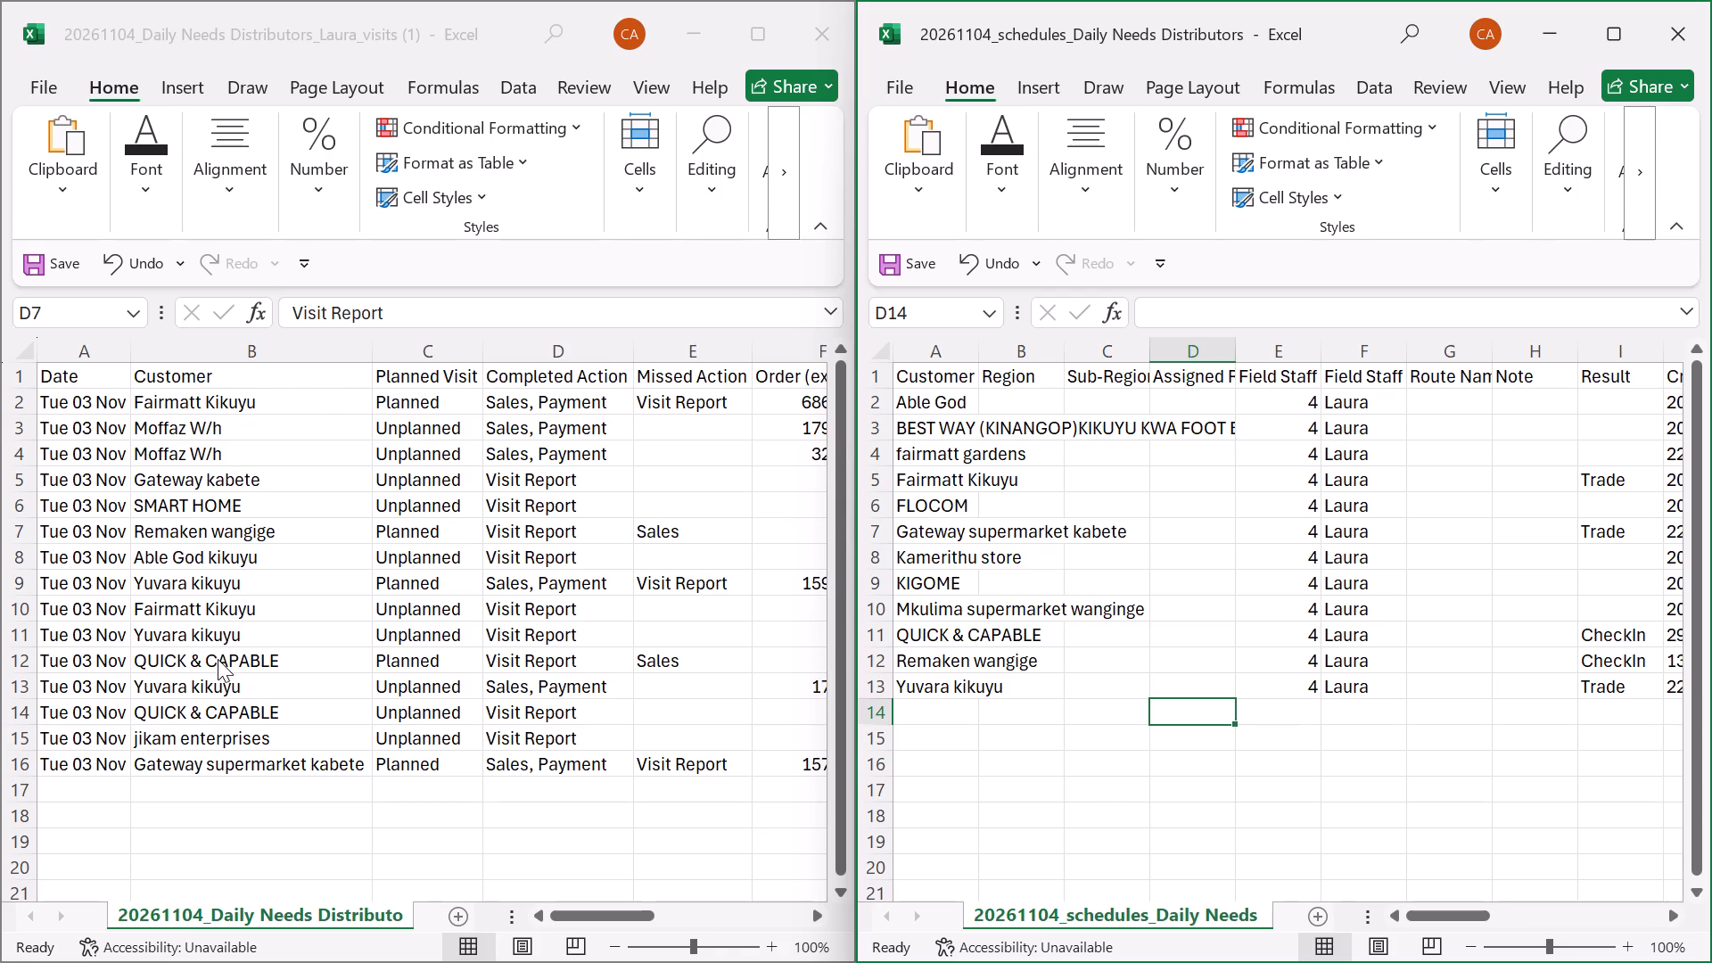
pyautogui.hscroll(-1, 1176, 492)
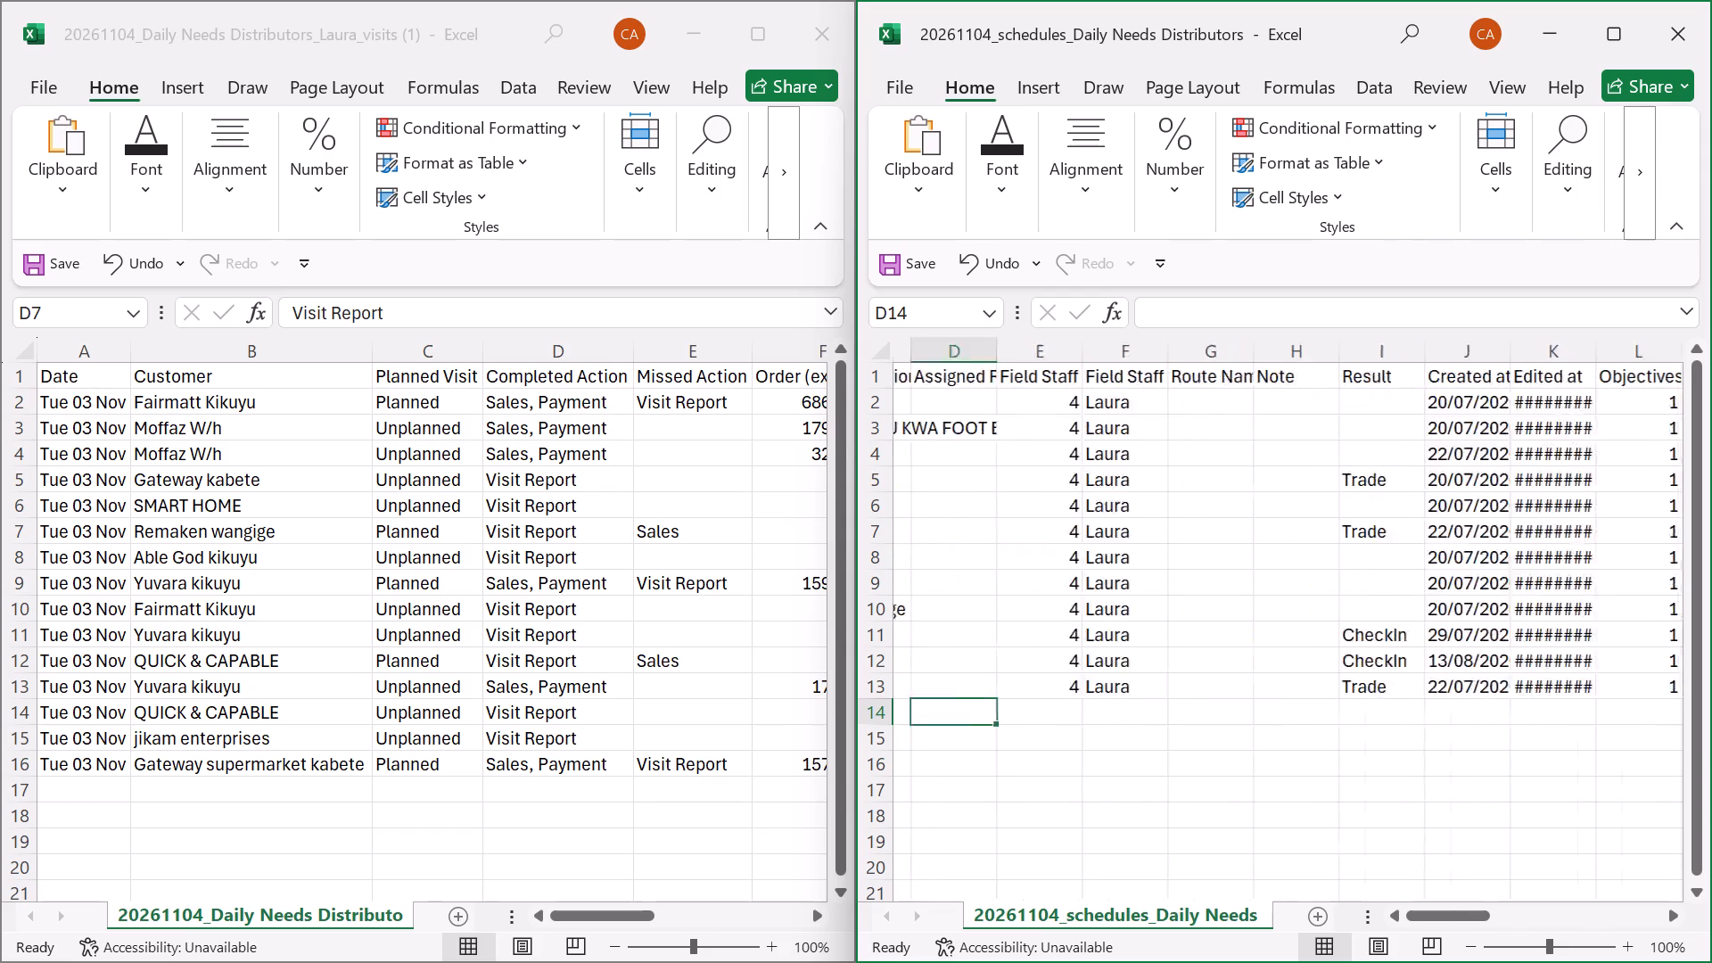
pyautogui.hscroll(-6, 1176, 492)
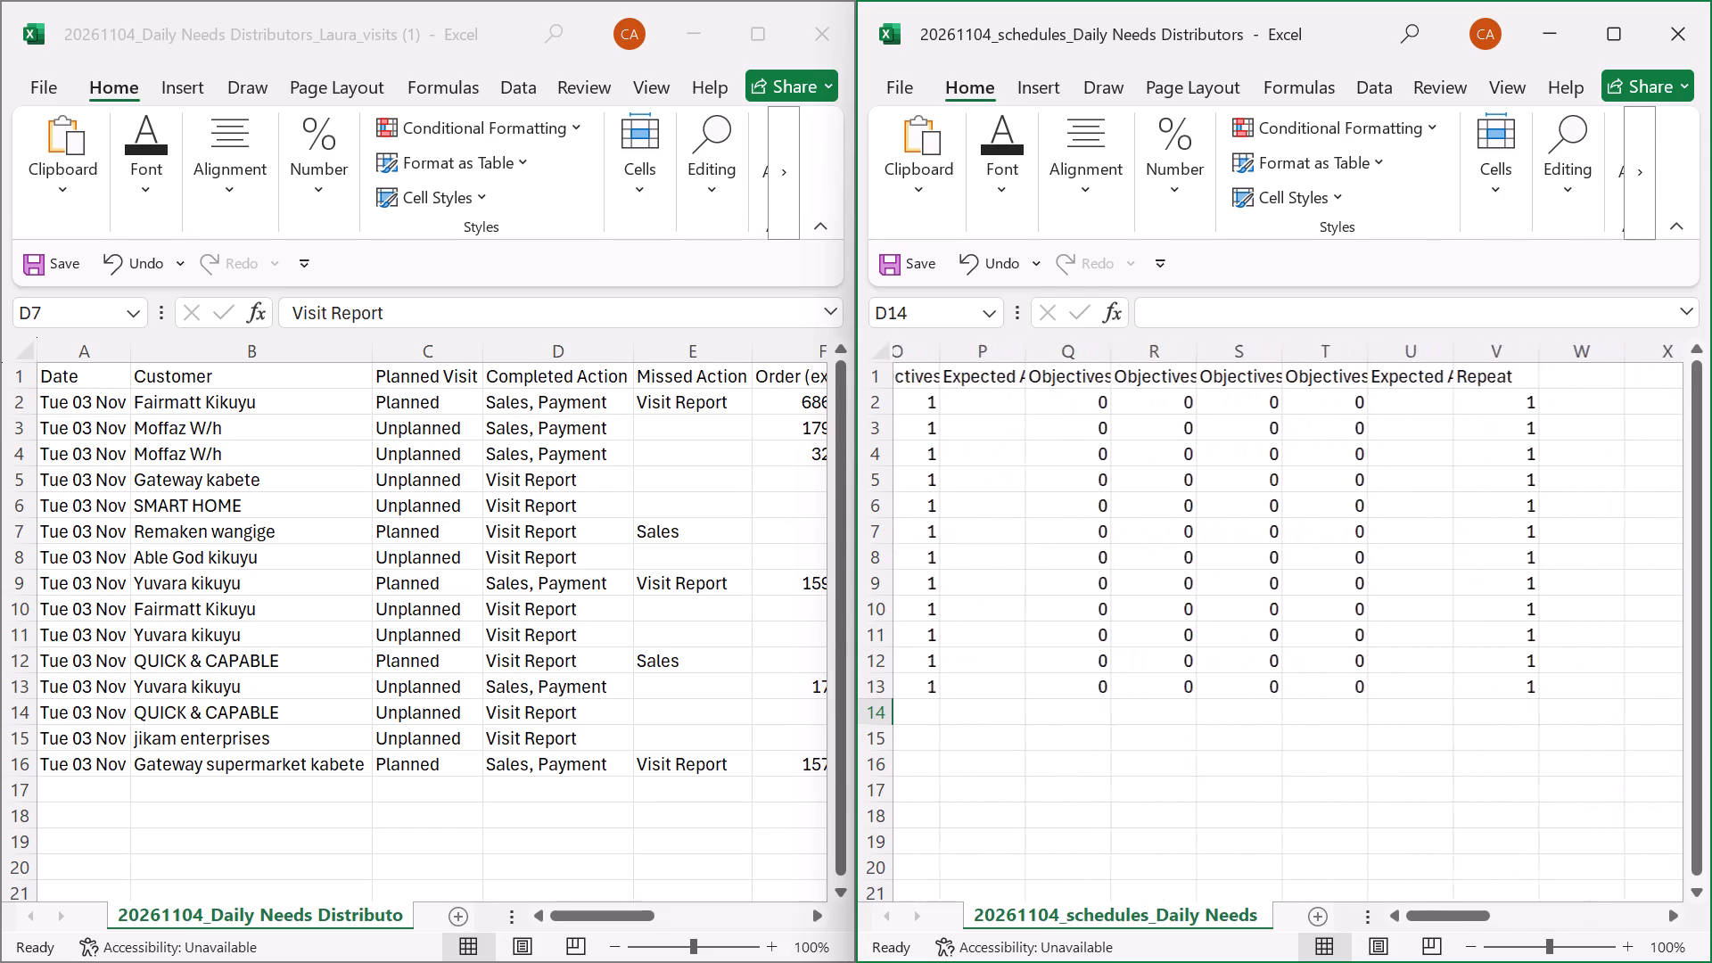
pyautogui.hscroll(5, 1176, 492)
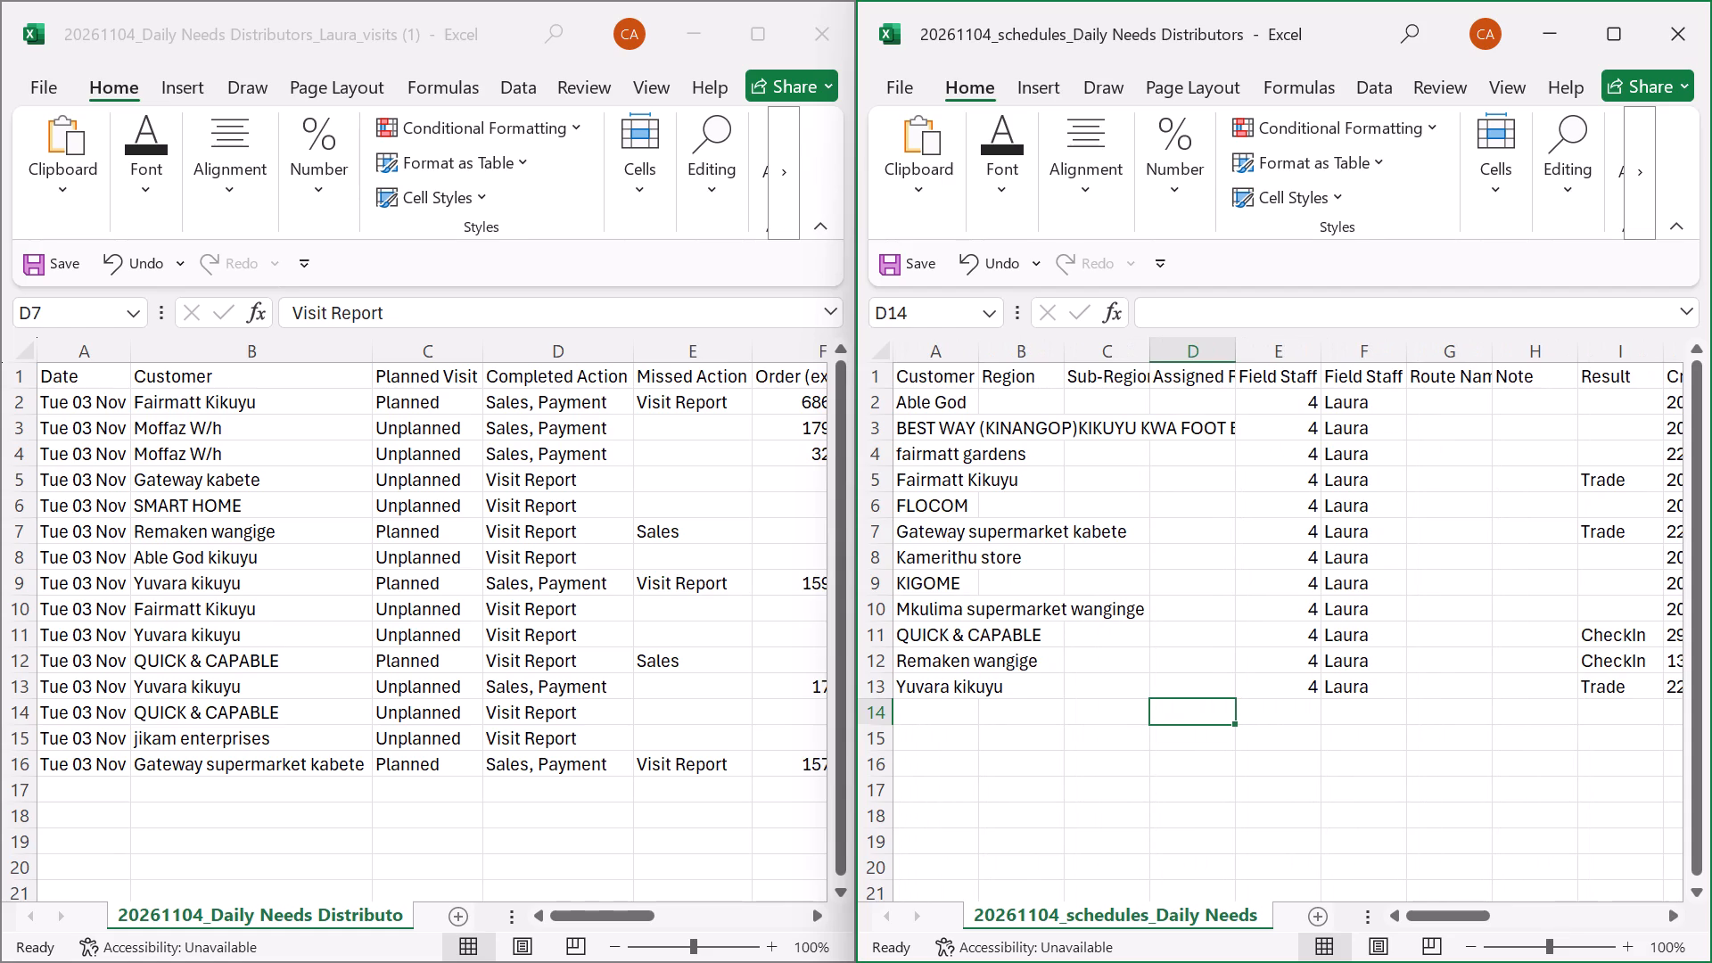
pyautogui.doubleClick(29, 405)
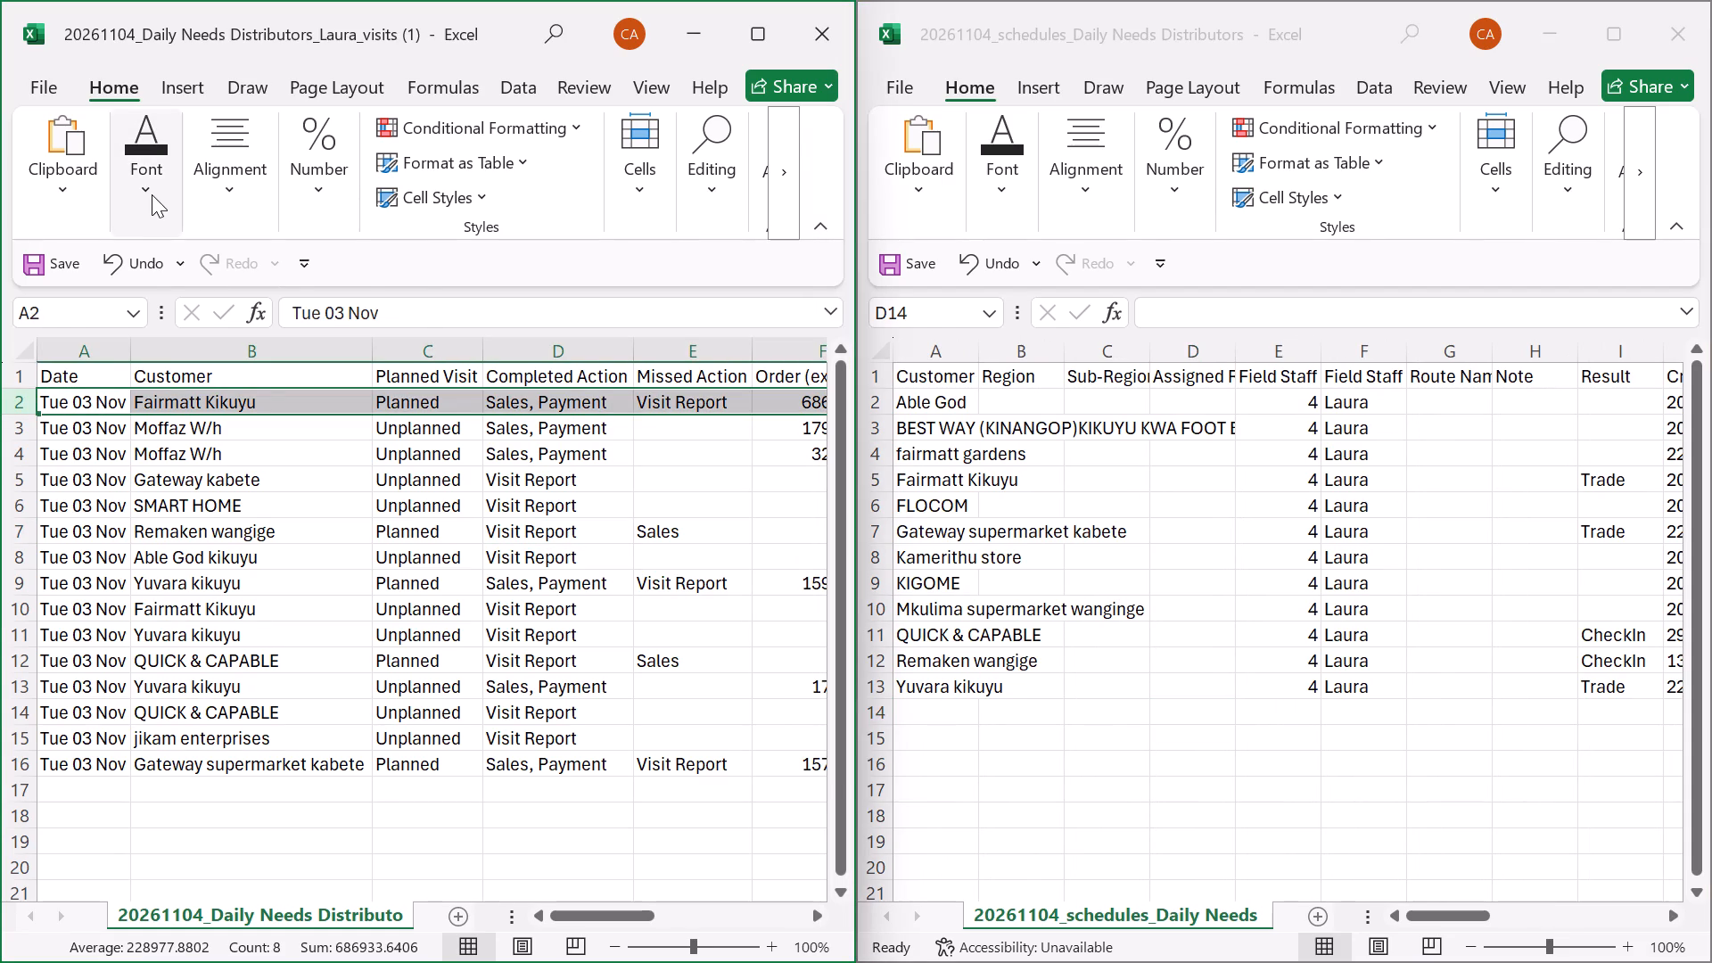
pyautogui.click(152, 194)
pyautogui.click(322, 315)
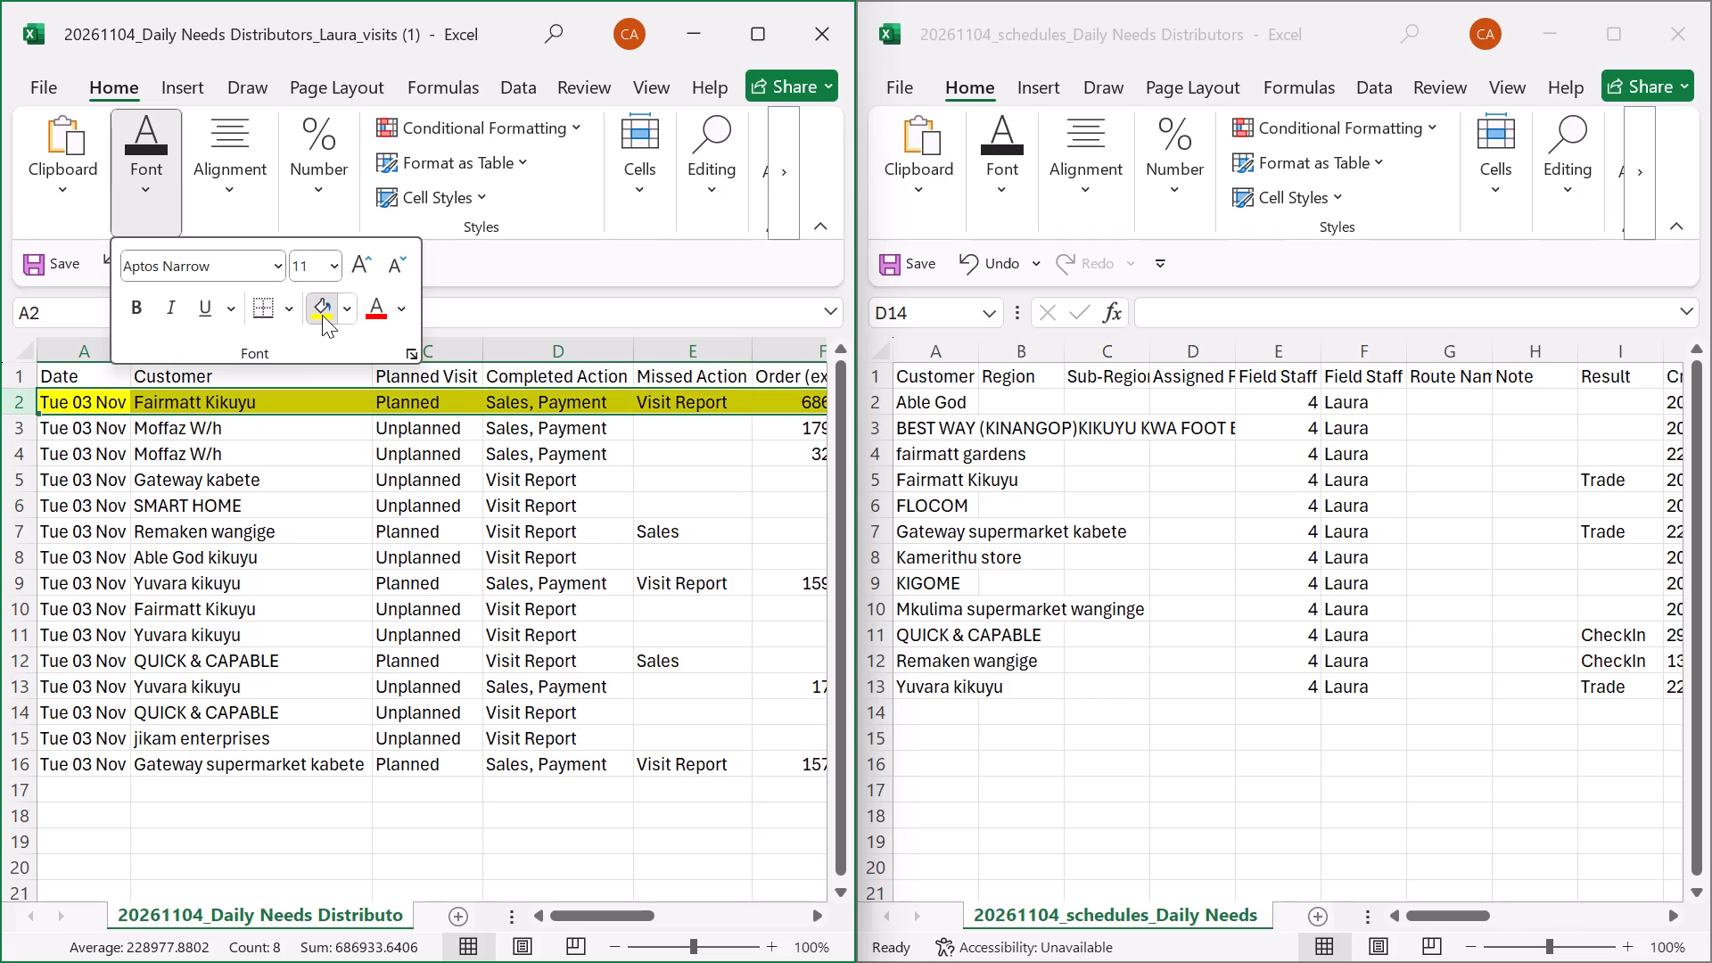
pyautogui.click(876, 481)
pyautogui.click(876, 481)
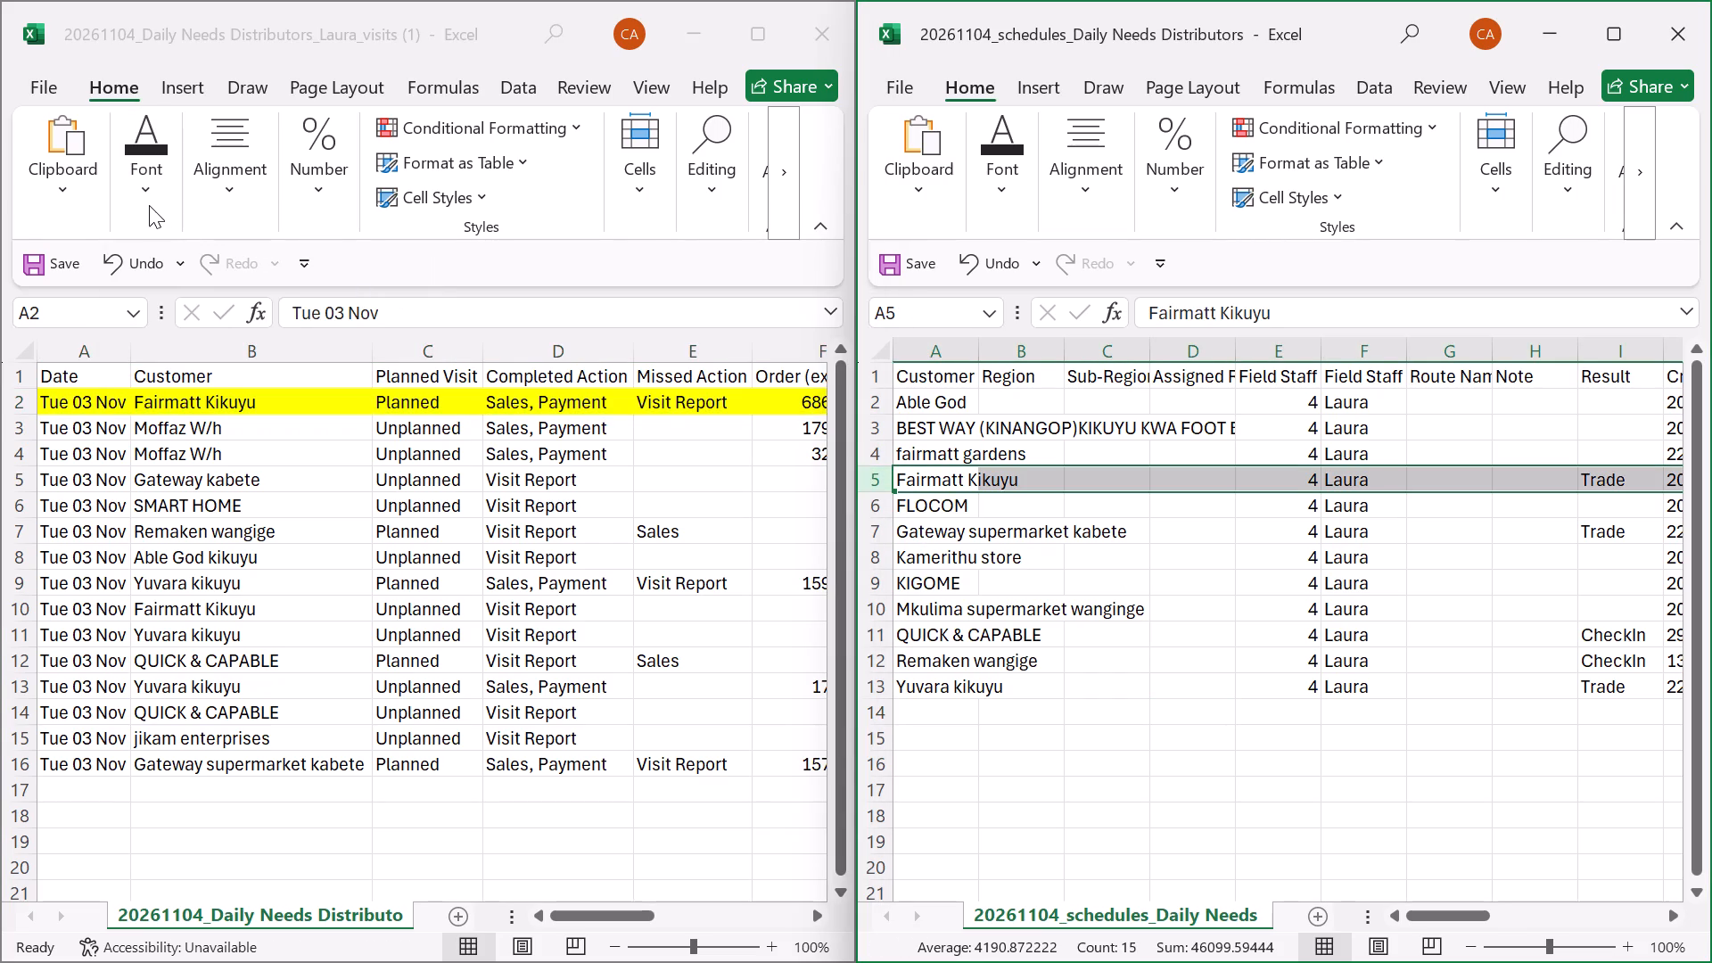
pyautogui.click(149, 204)
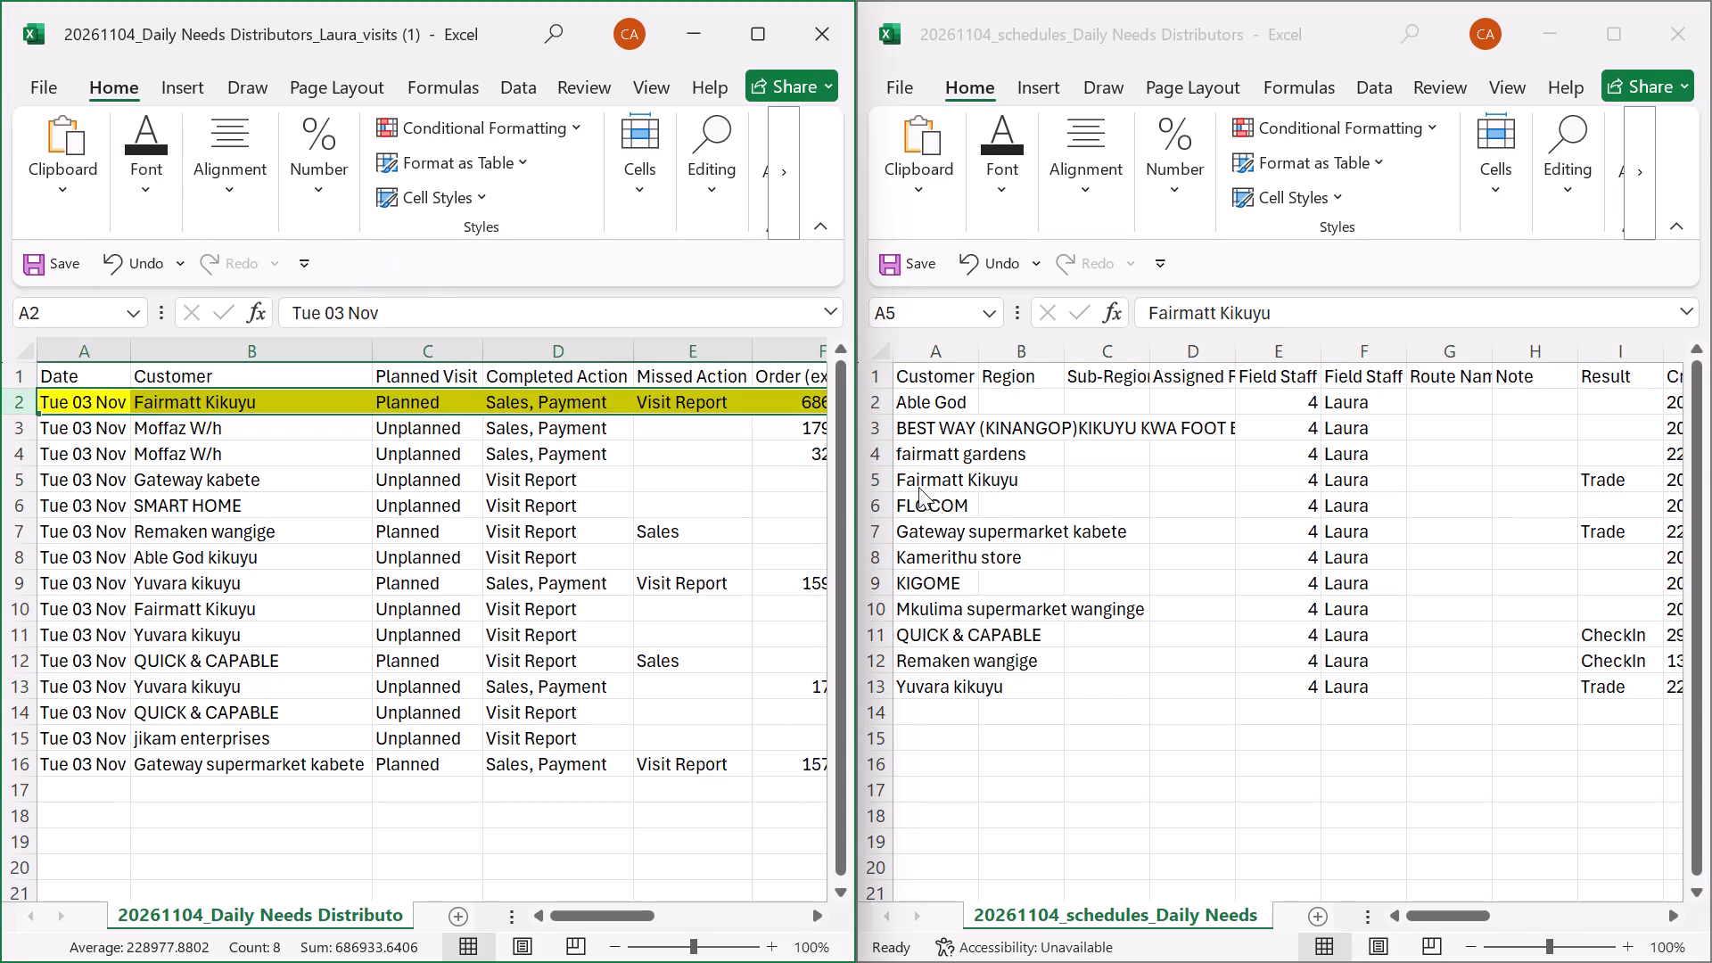
pyautogui.click(879, 475)
pyautogui.click(984, 155)
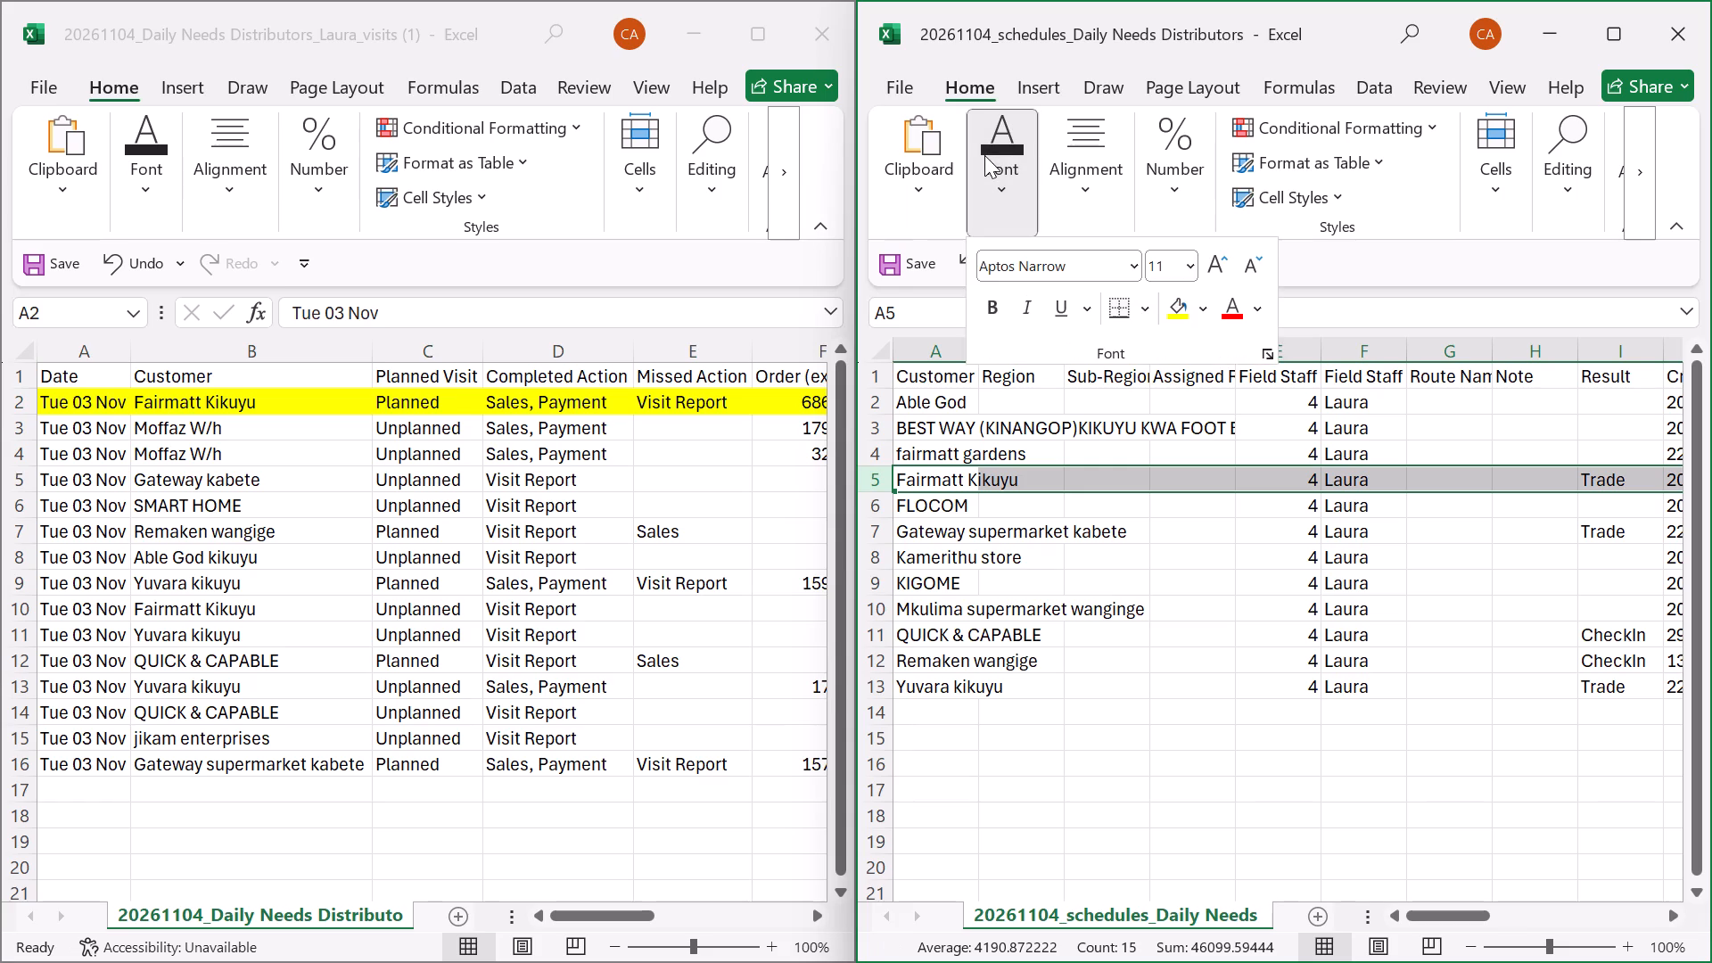
pyautogui.click(1184, 308)
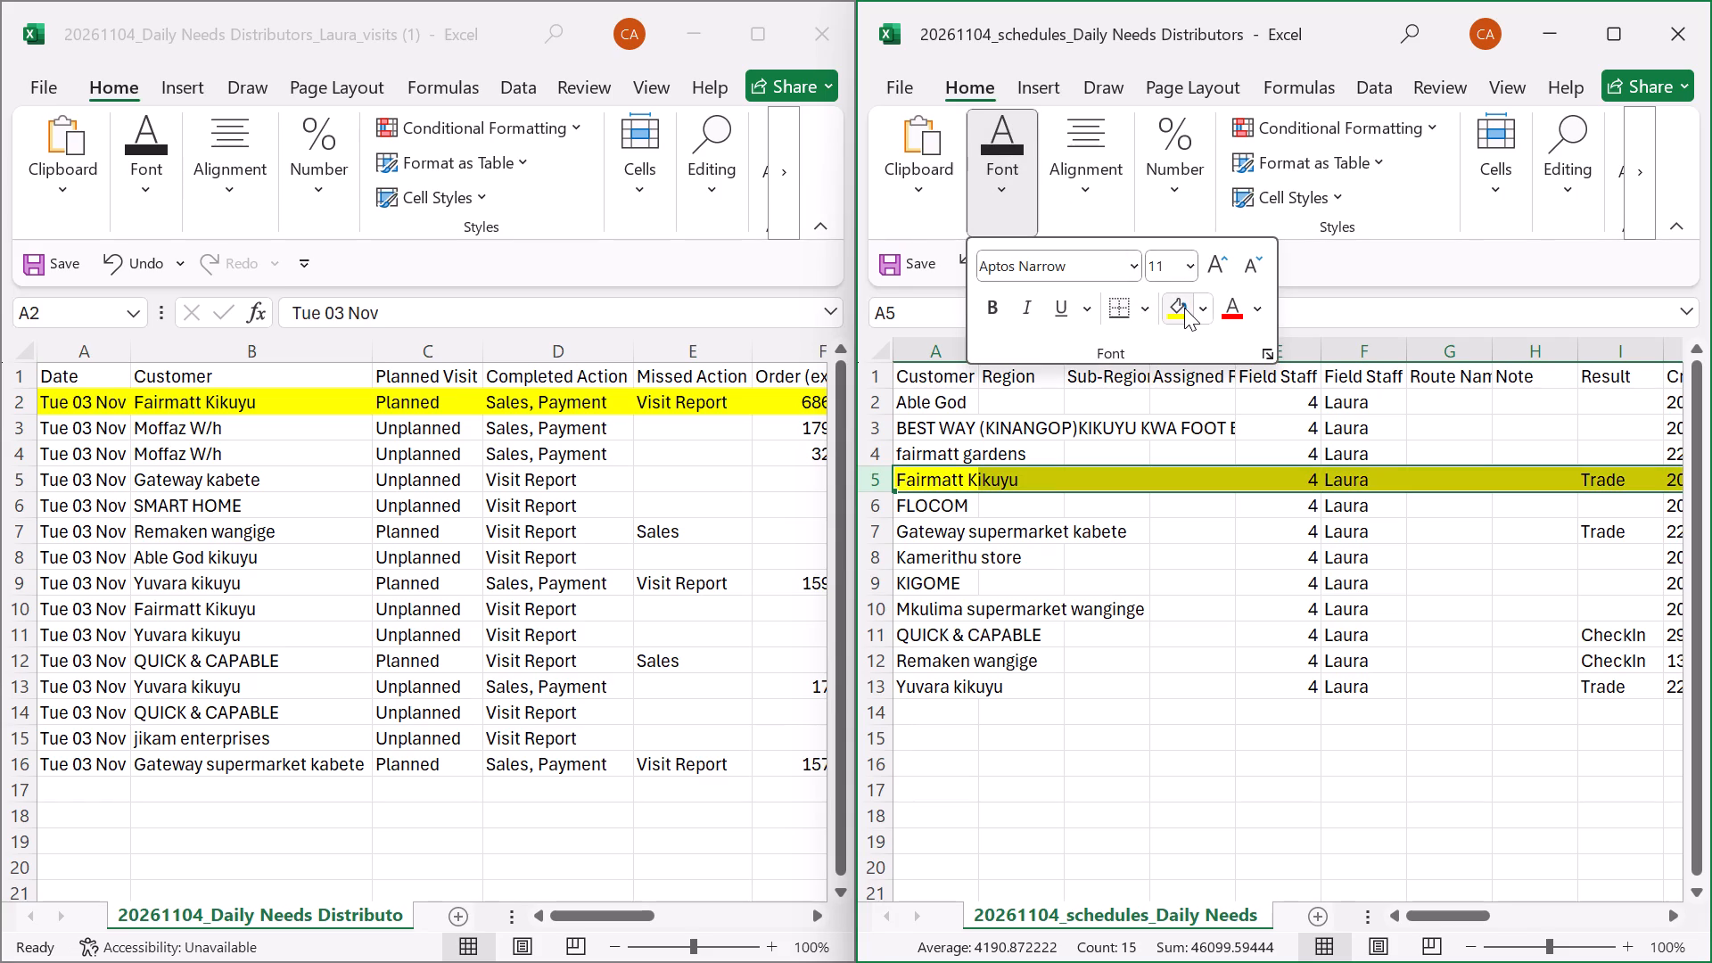
pyautogui.click(1154, 579)
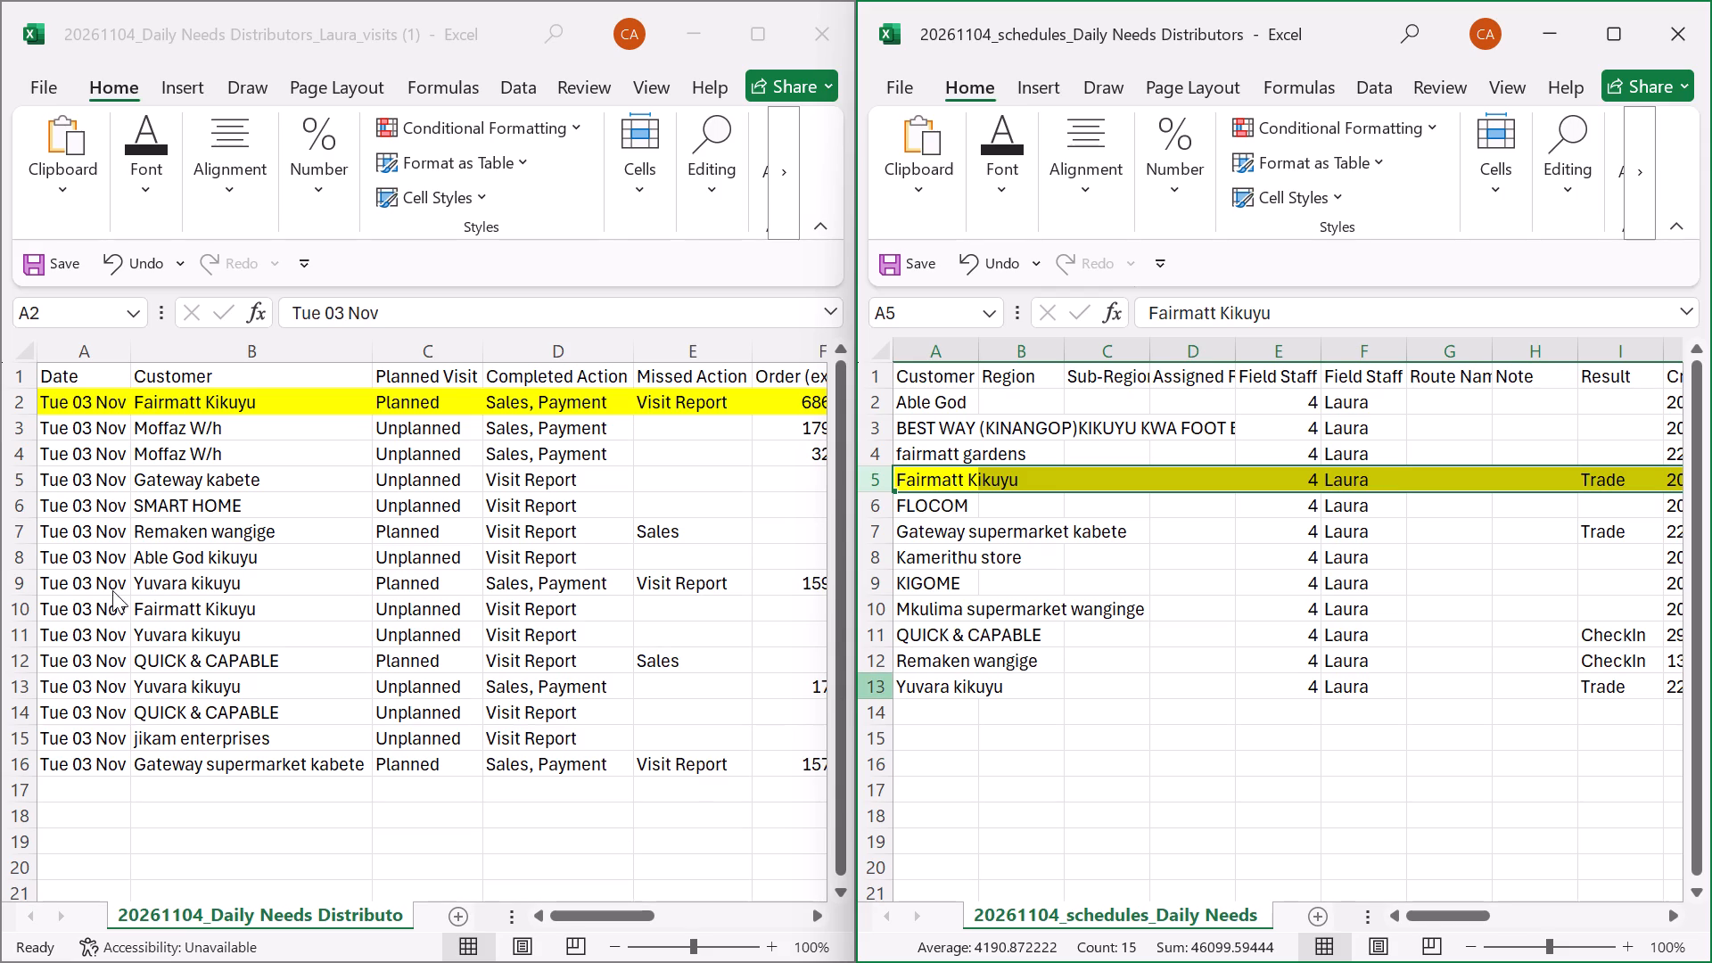
pyautogui.doubleClick(12, 585)
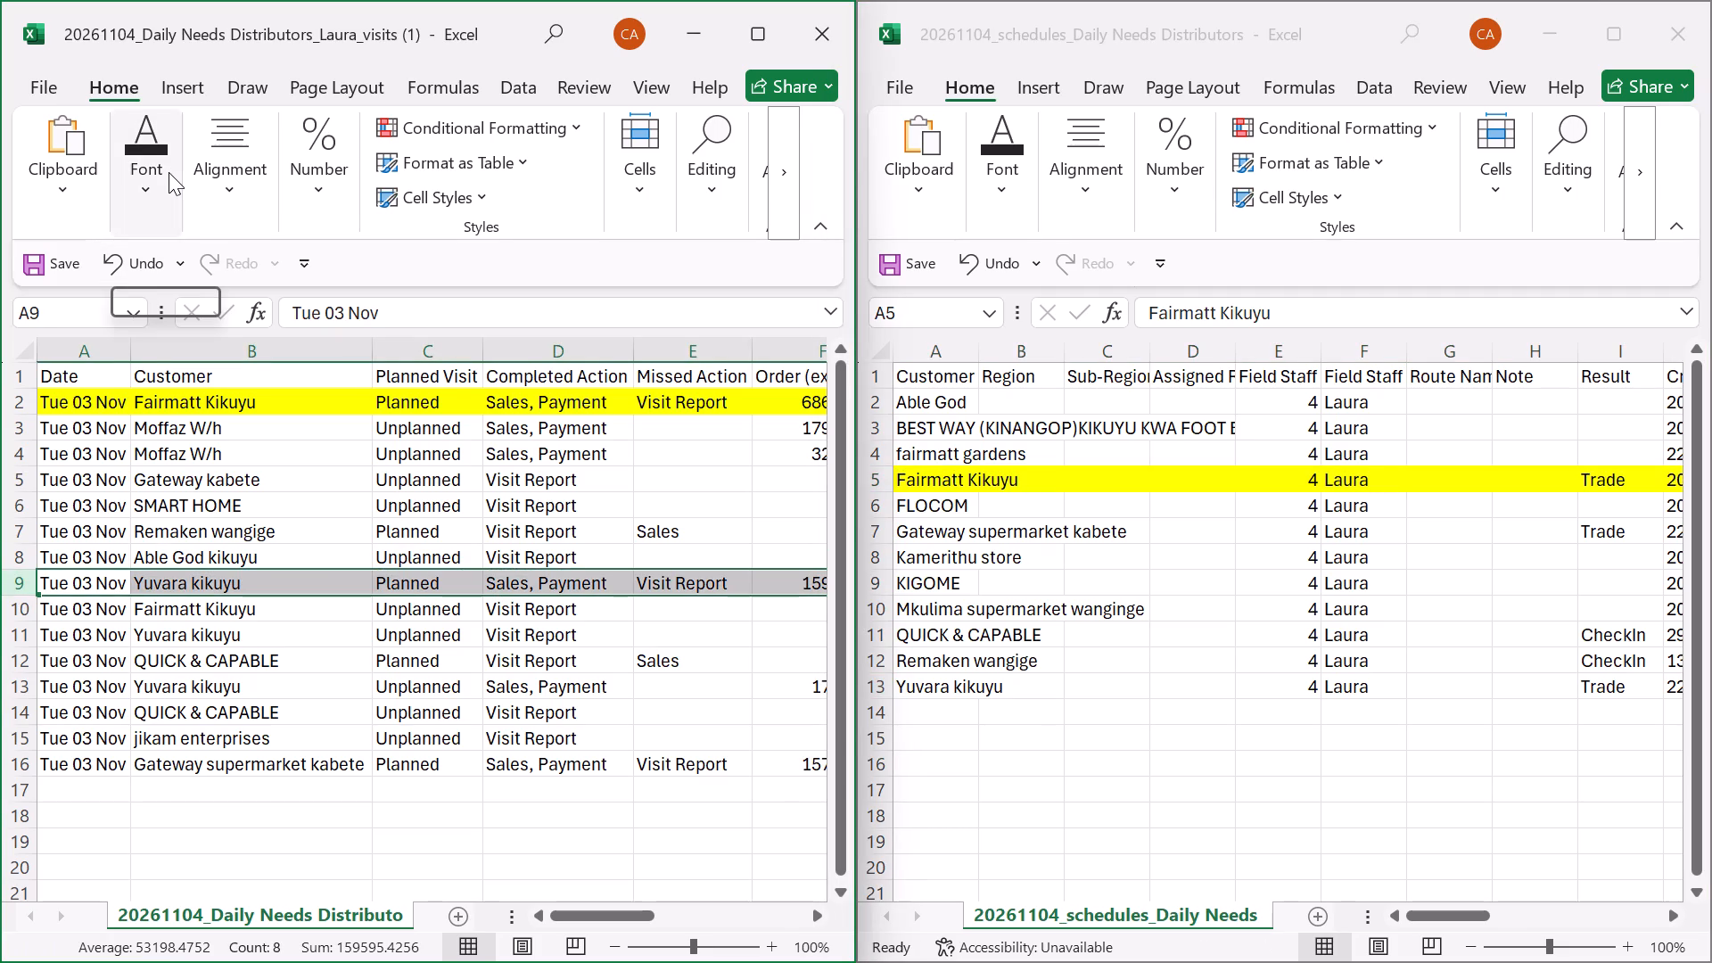
pyautogui.click(169, 172)
pyautogui.click(312, 303)
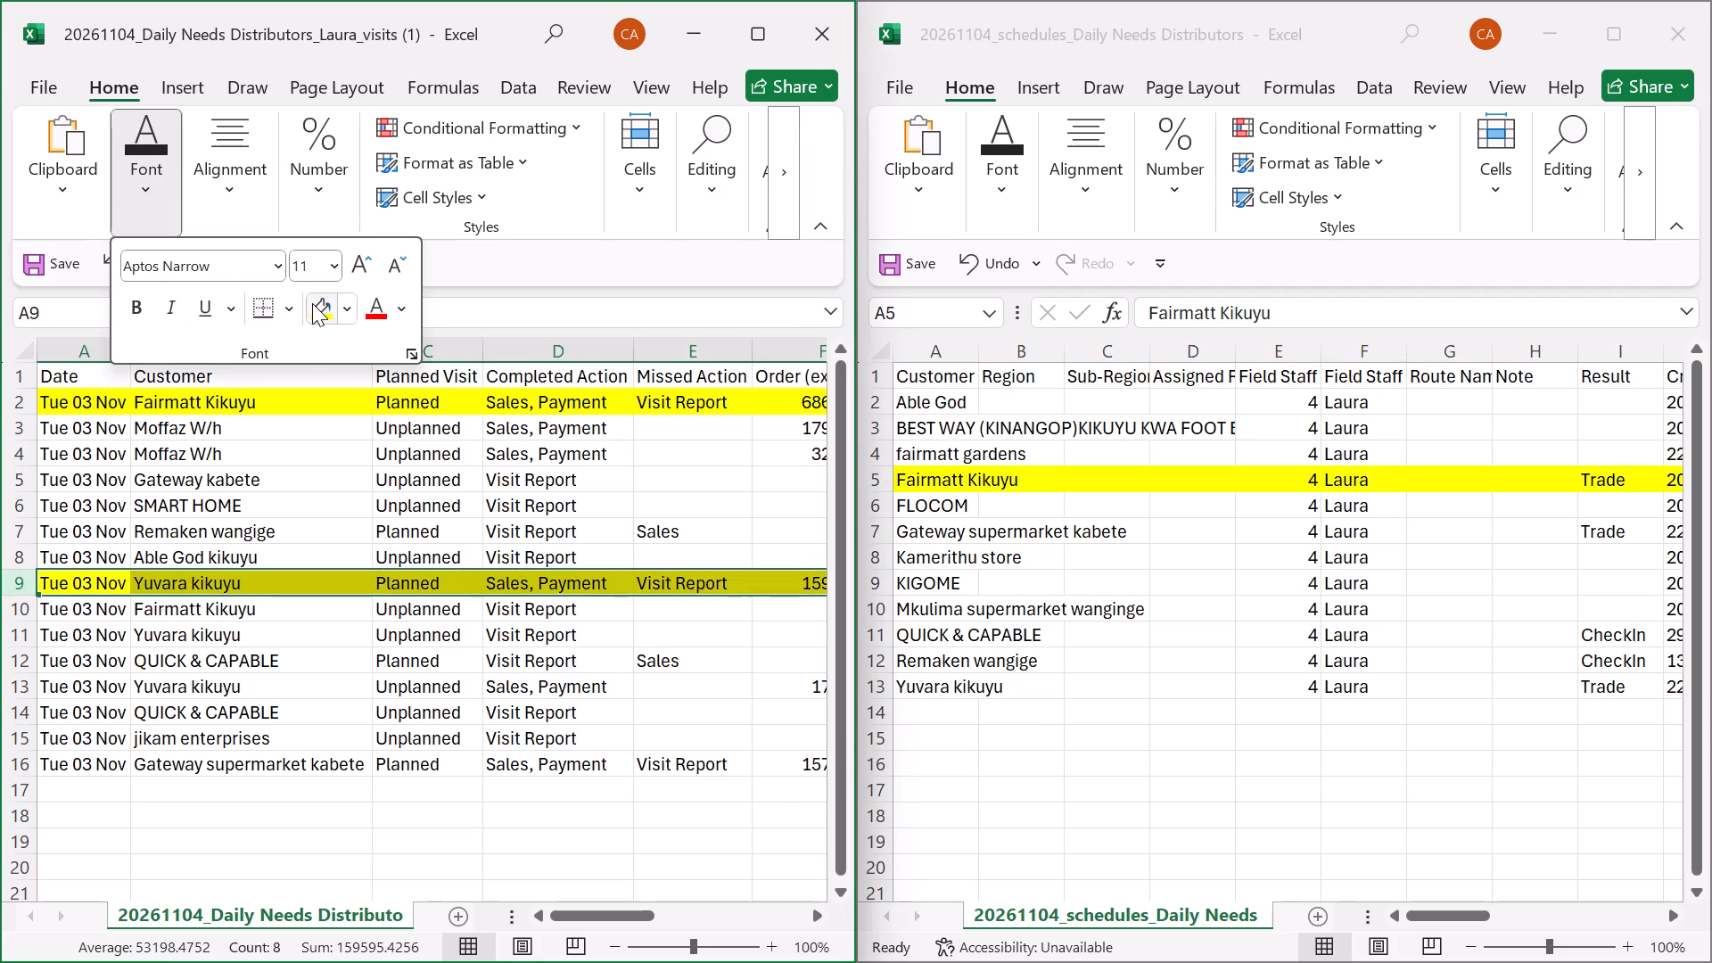
pyautogui.doubleClick(885, 690)
pyautogui.click(1005, 180)
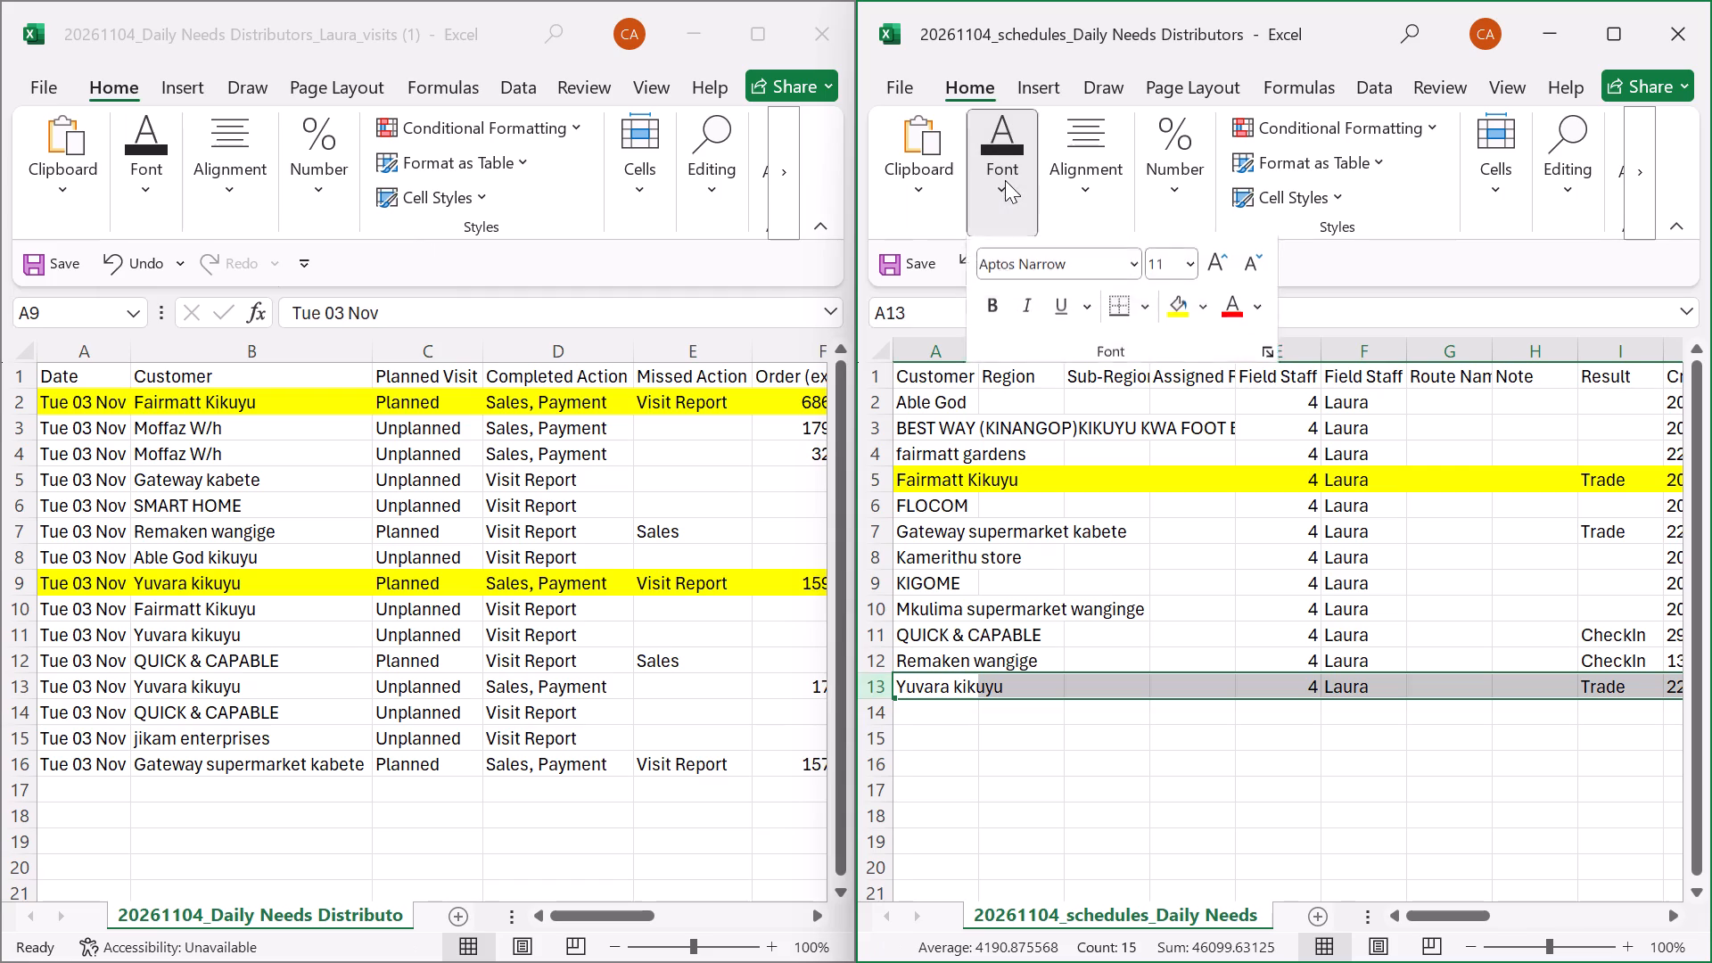
pyautogui.click(1176, 308)
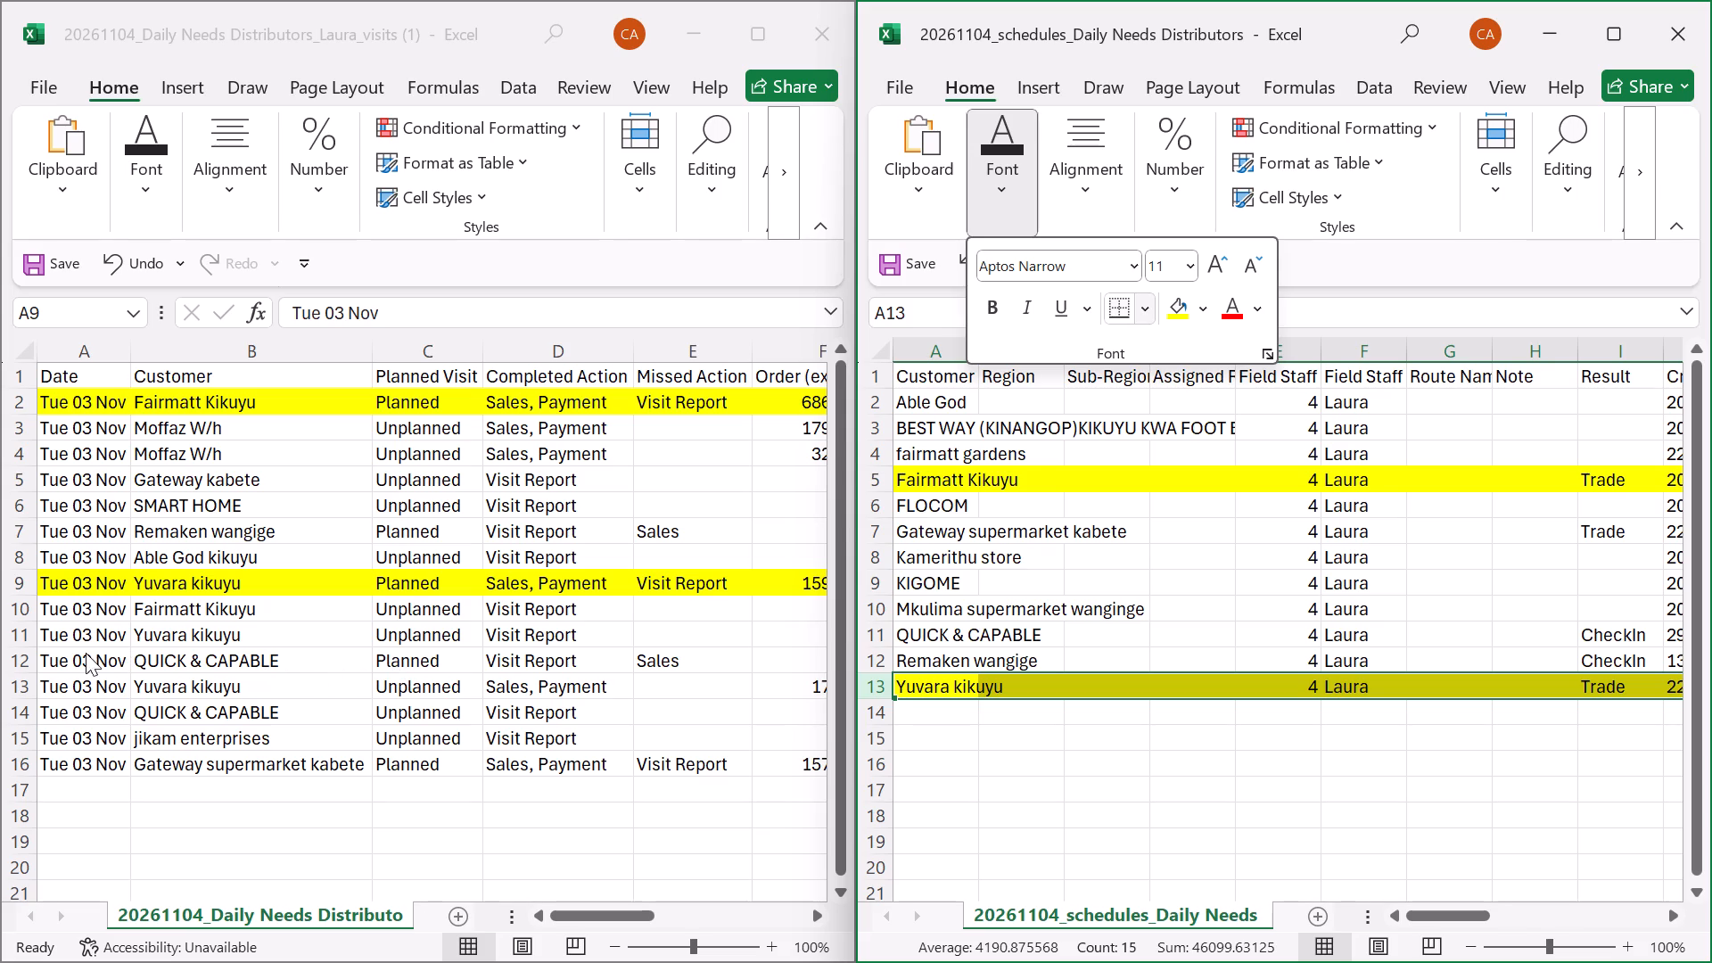
# Fill the planned QUICK & CAPABLE row yellow in the visits workbook.
pyautogui.click(18, 658)
pyautogui.click(18, 658)
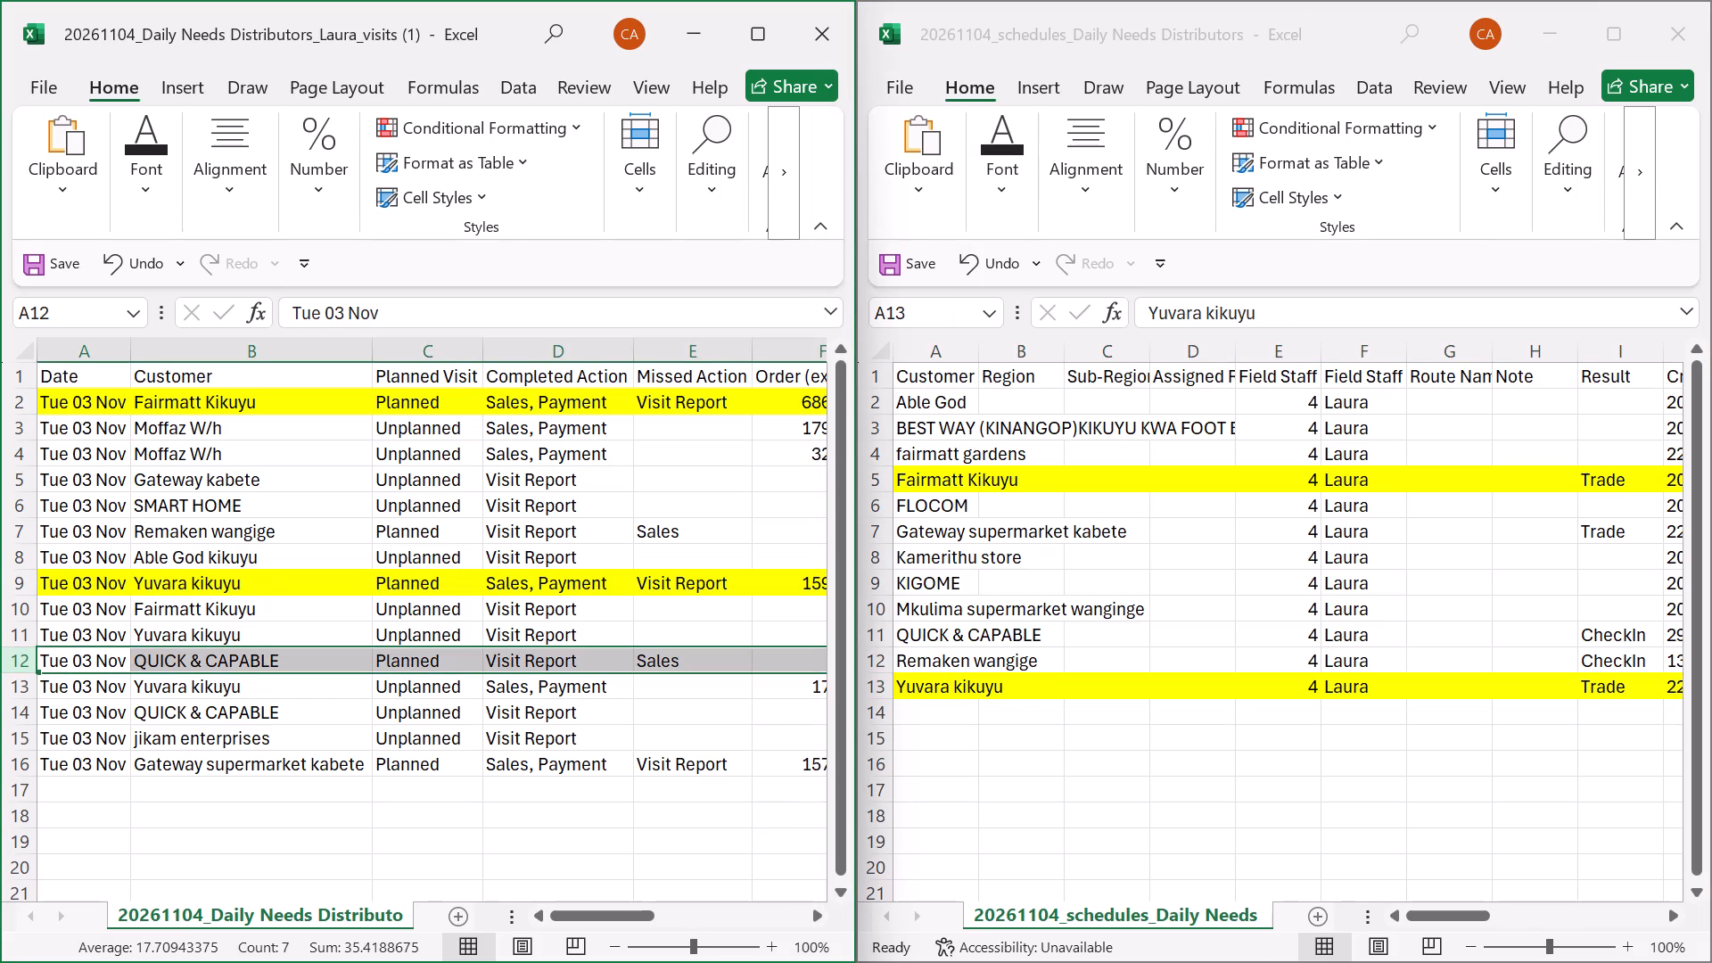
pyautogui.click(1004, 169)
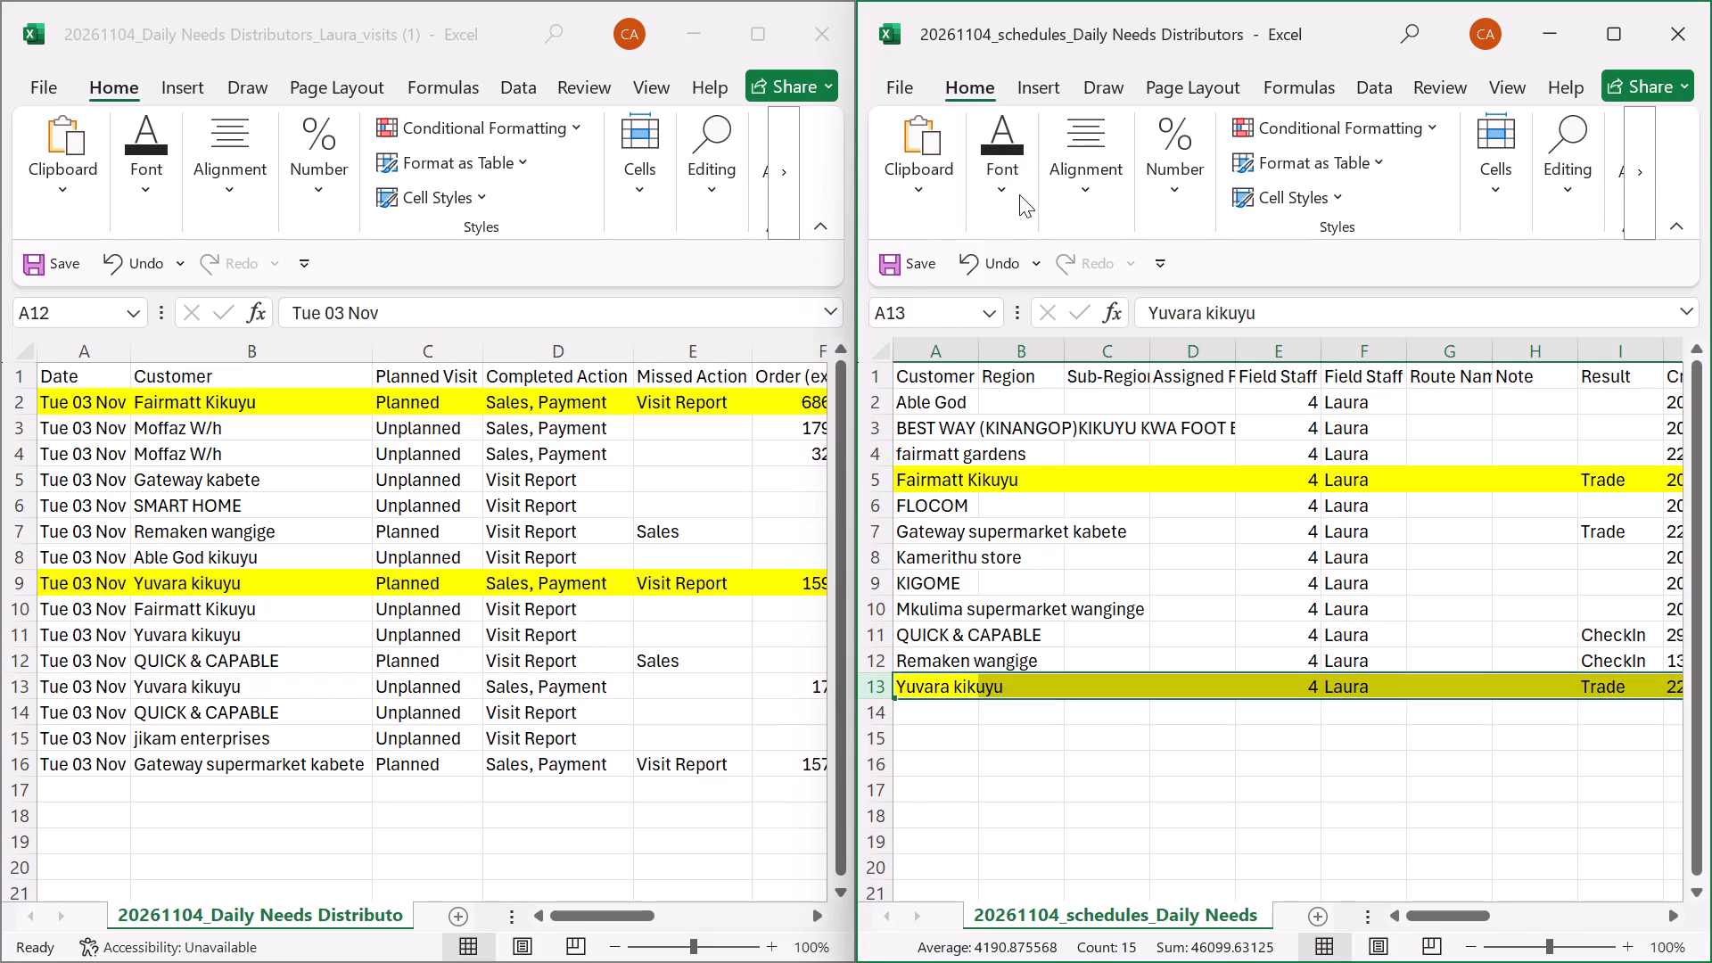
pyautogui.click(12, 665)
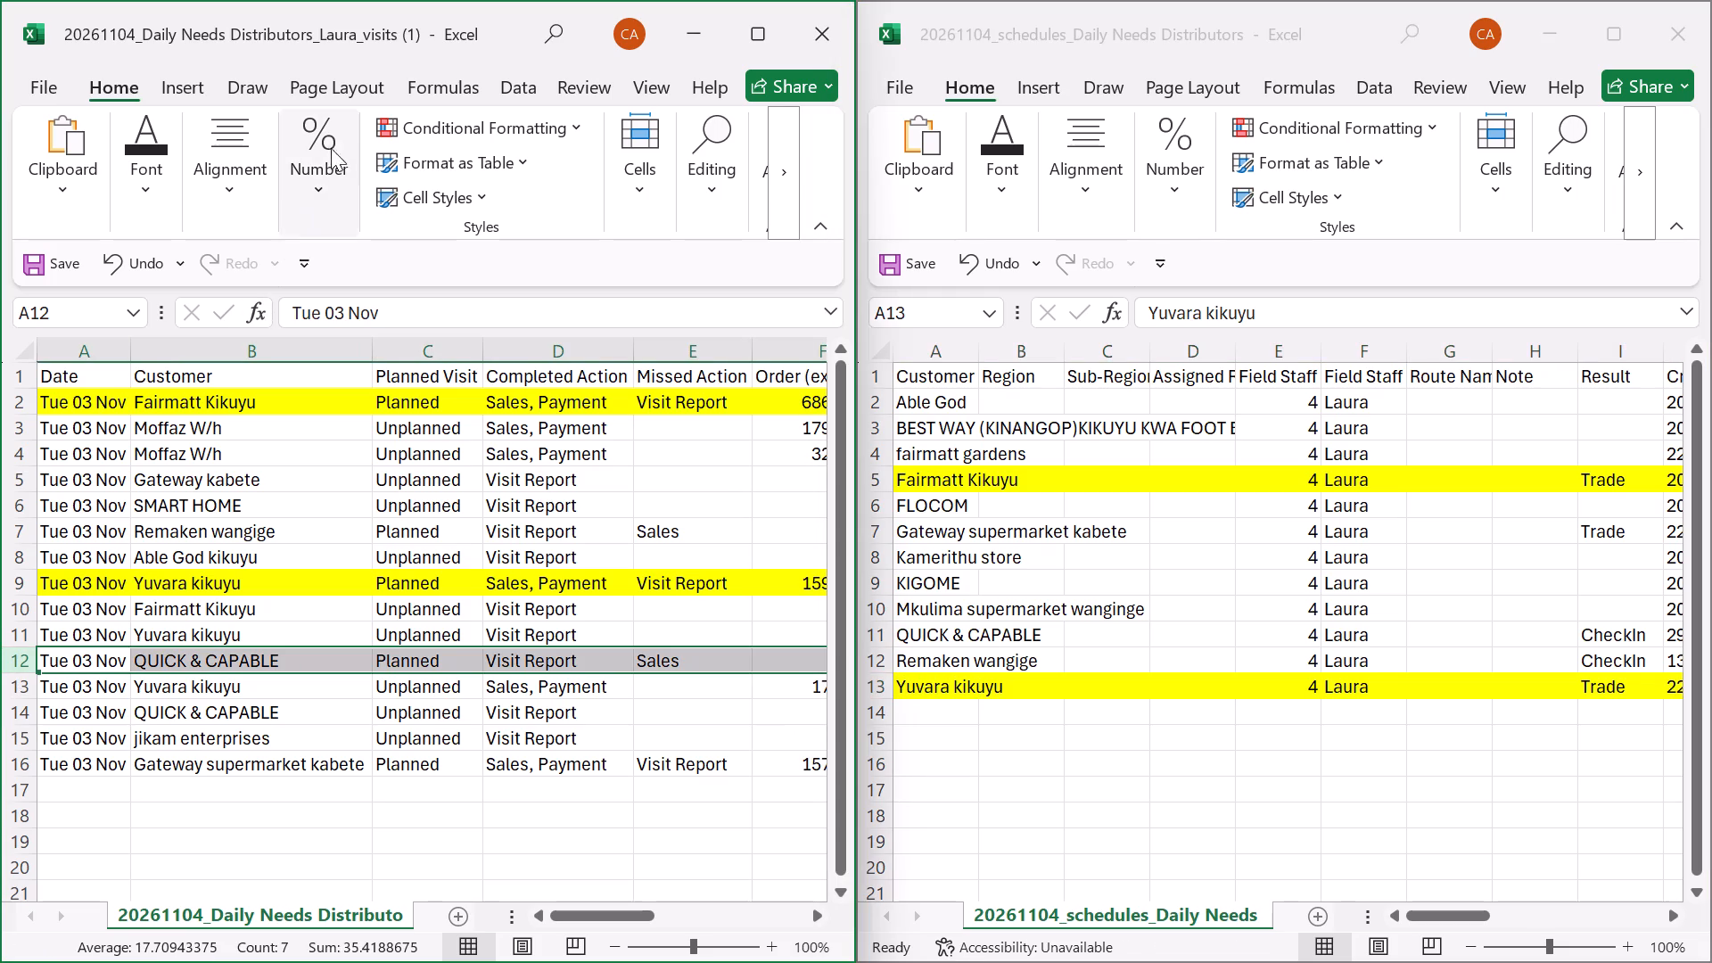
pyautogui.click(160, 193)
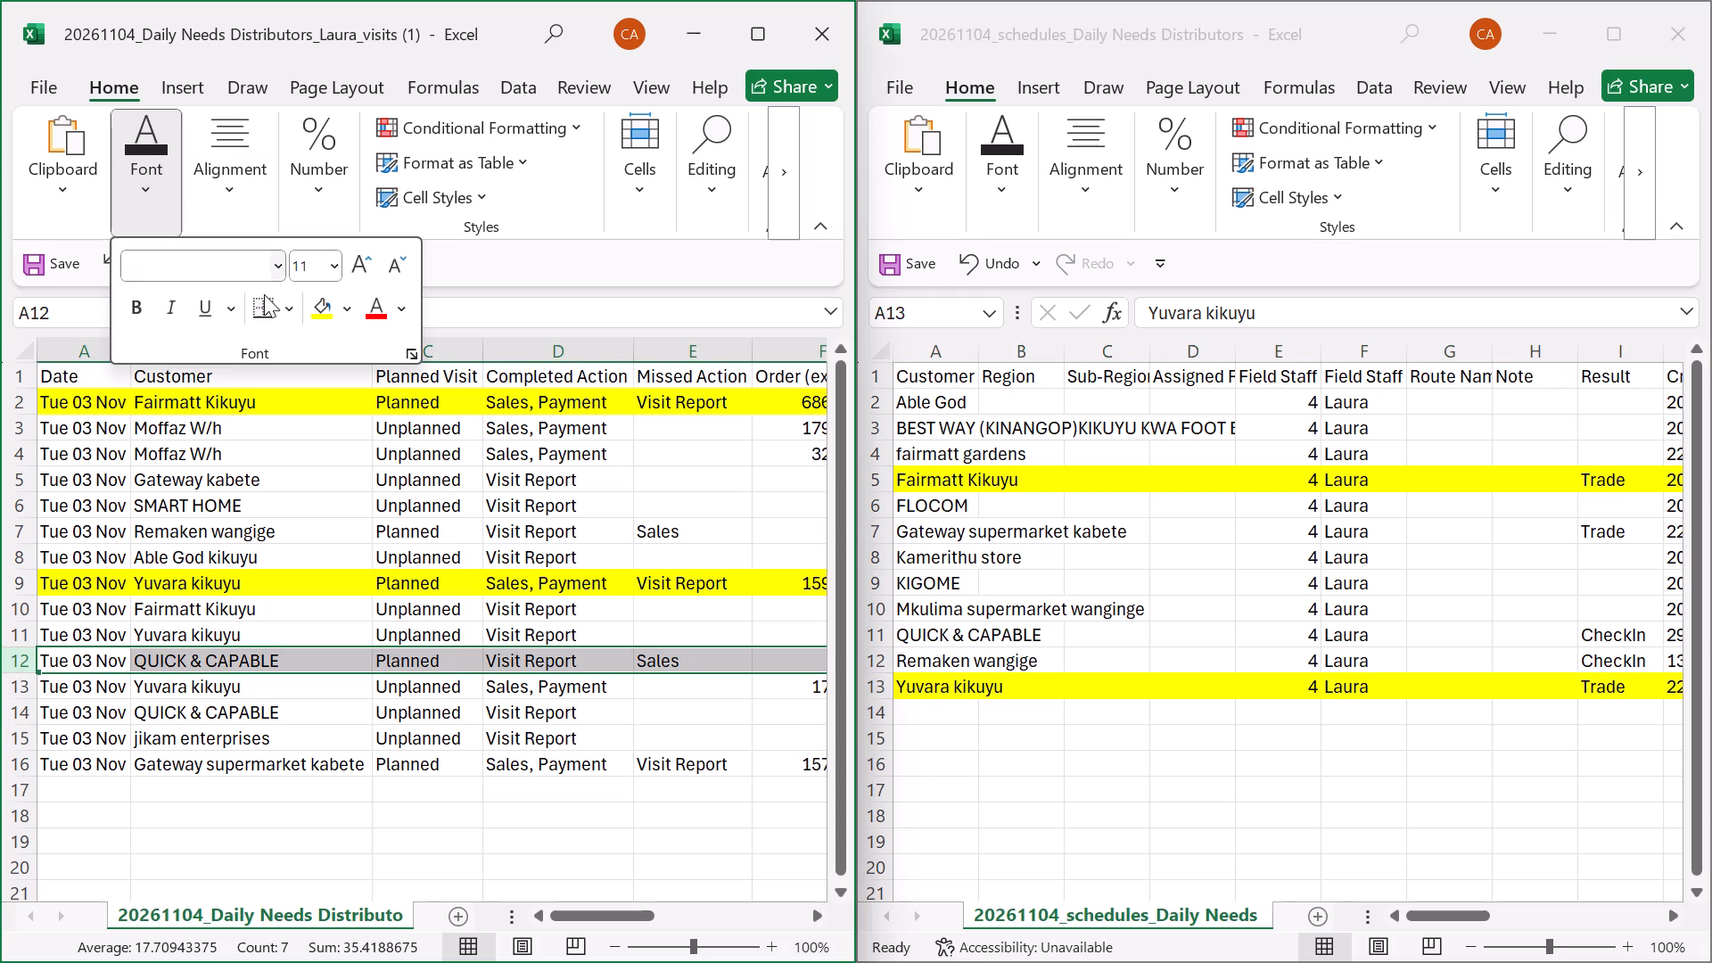
pyautogui.click(316, 303)
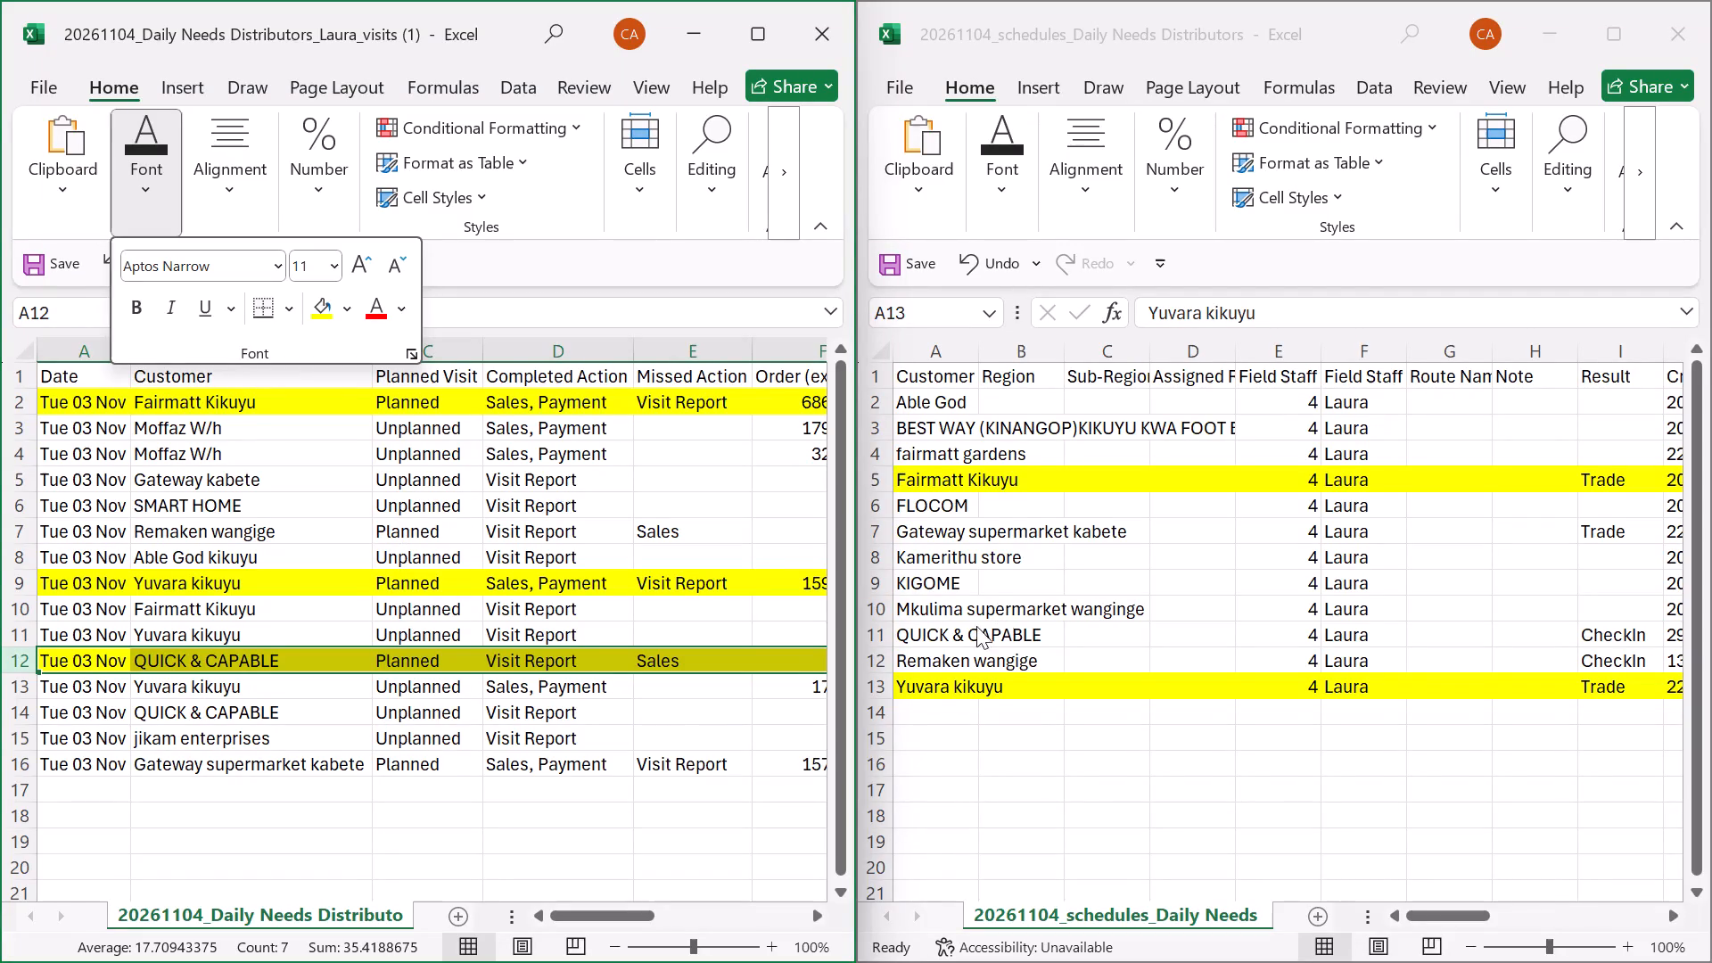
# Color the text of the unplanned QUICK & CAPABLE row red in the visits workbook.
pyautogui.hscroll(-2, 1309, 619)
pyautogui.hscroll(1, 1309, 619)
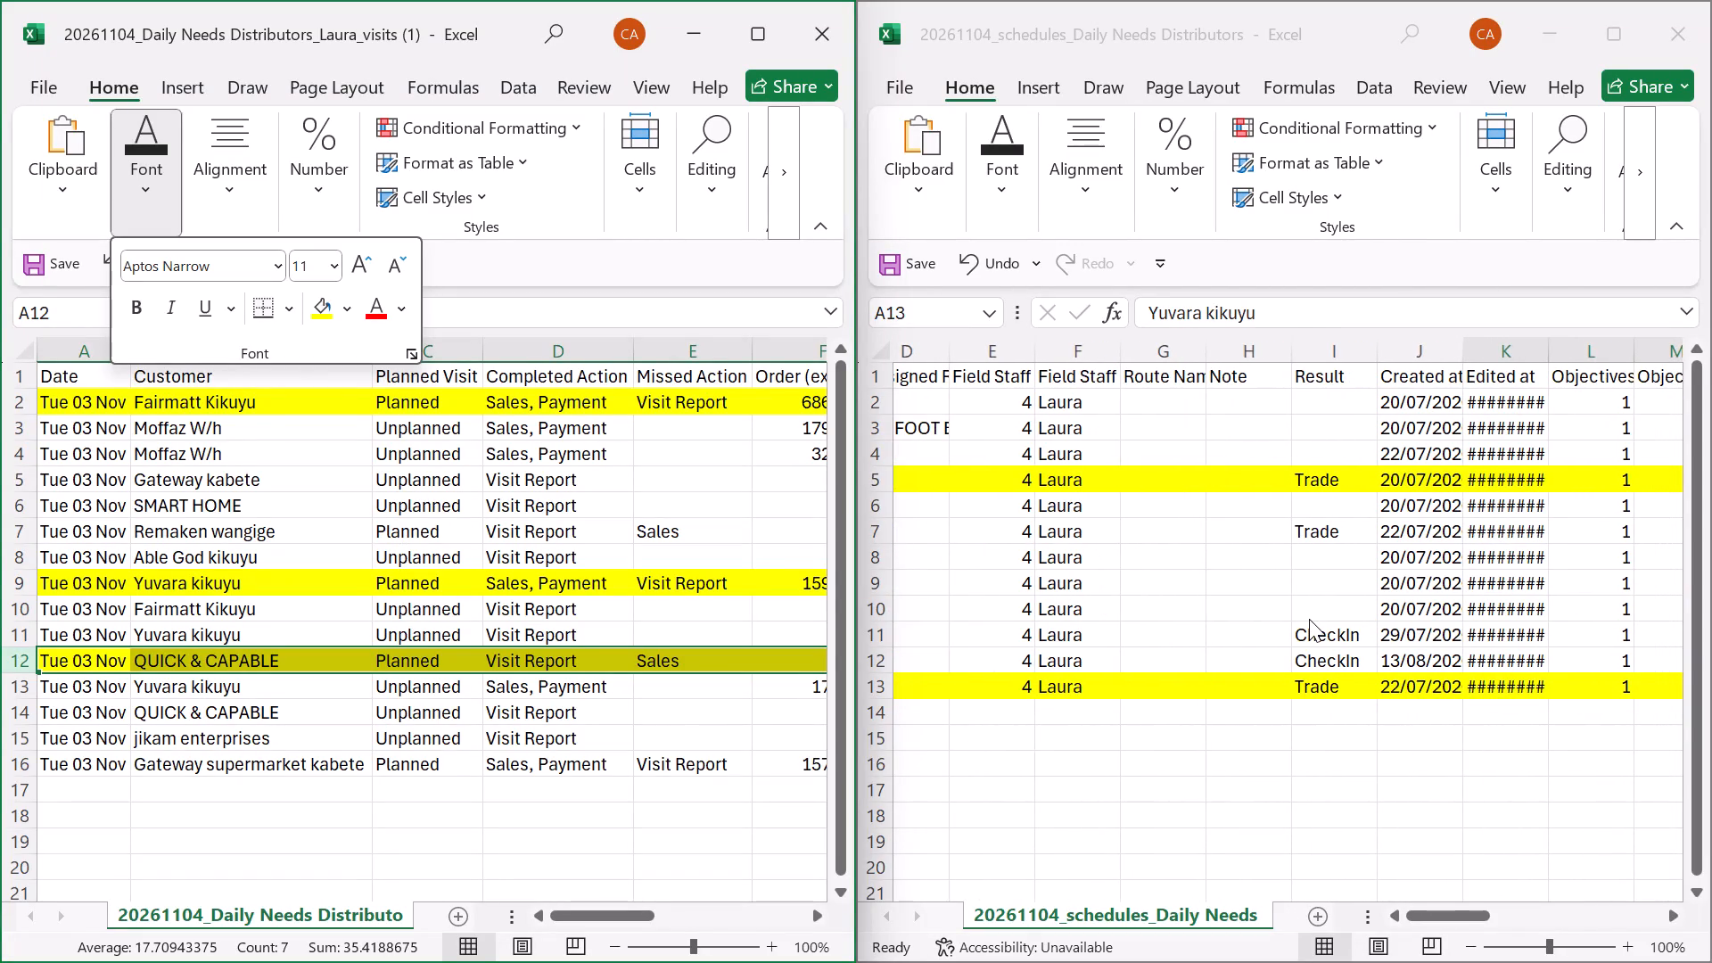
pyautogui.hscroll(1, 1309, 619)
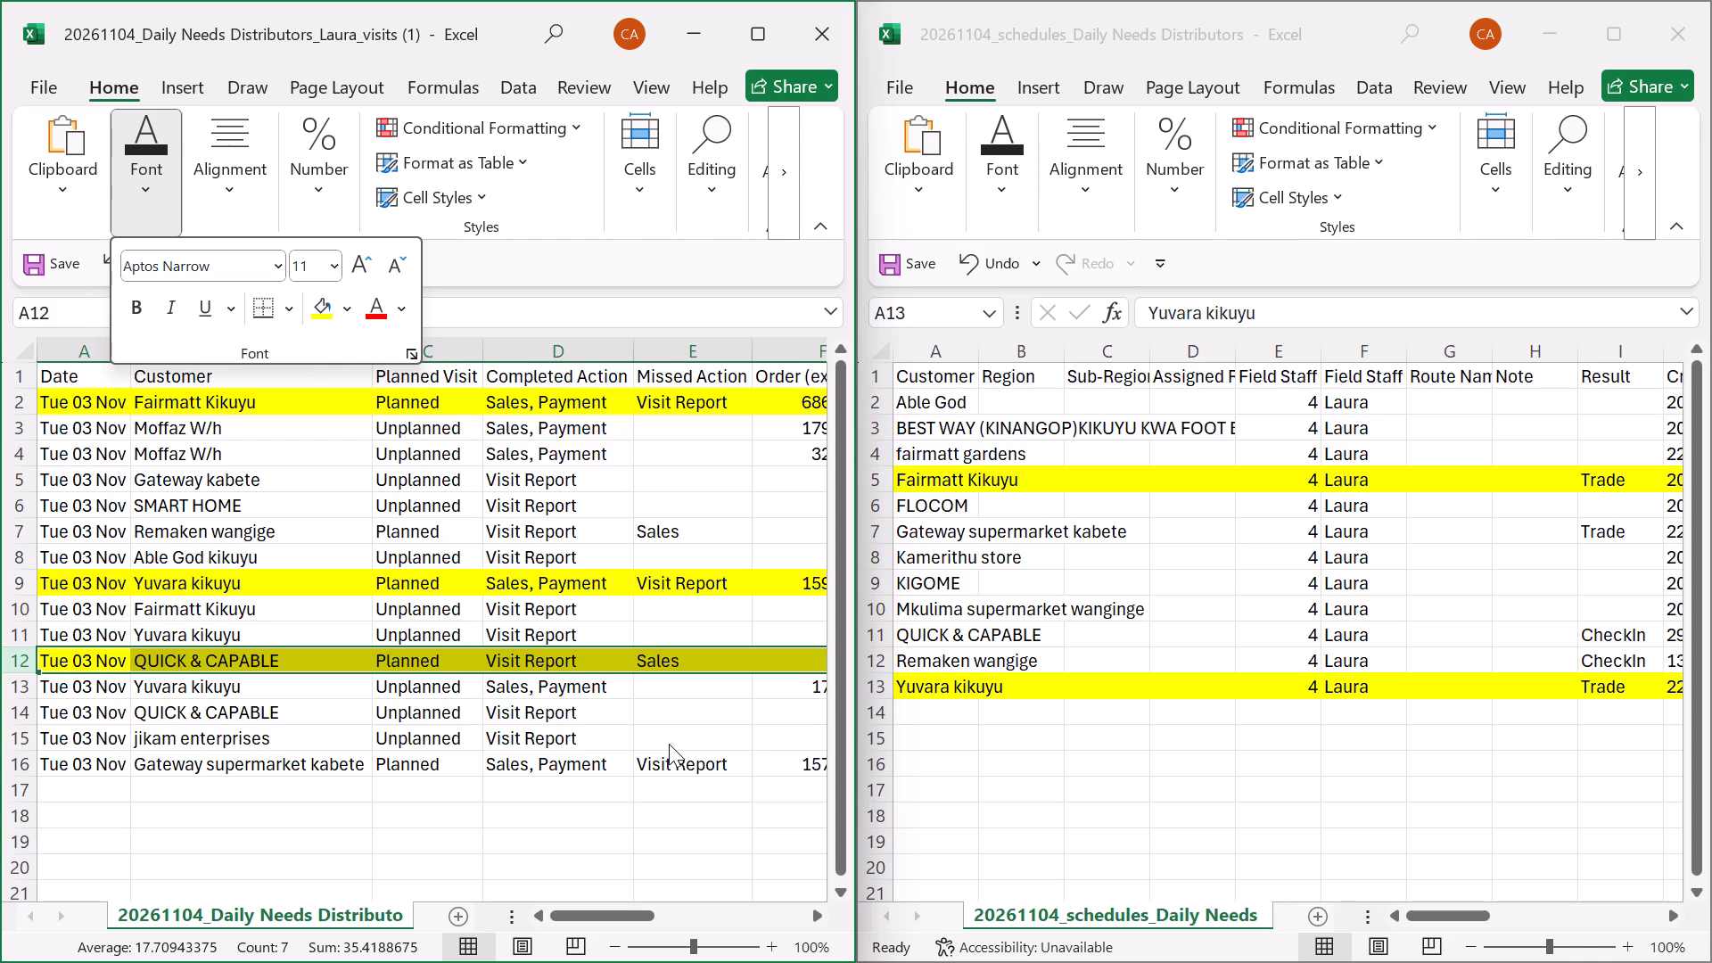
pyautogui.hscroll(-2, 669, 744)
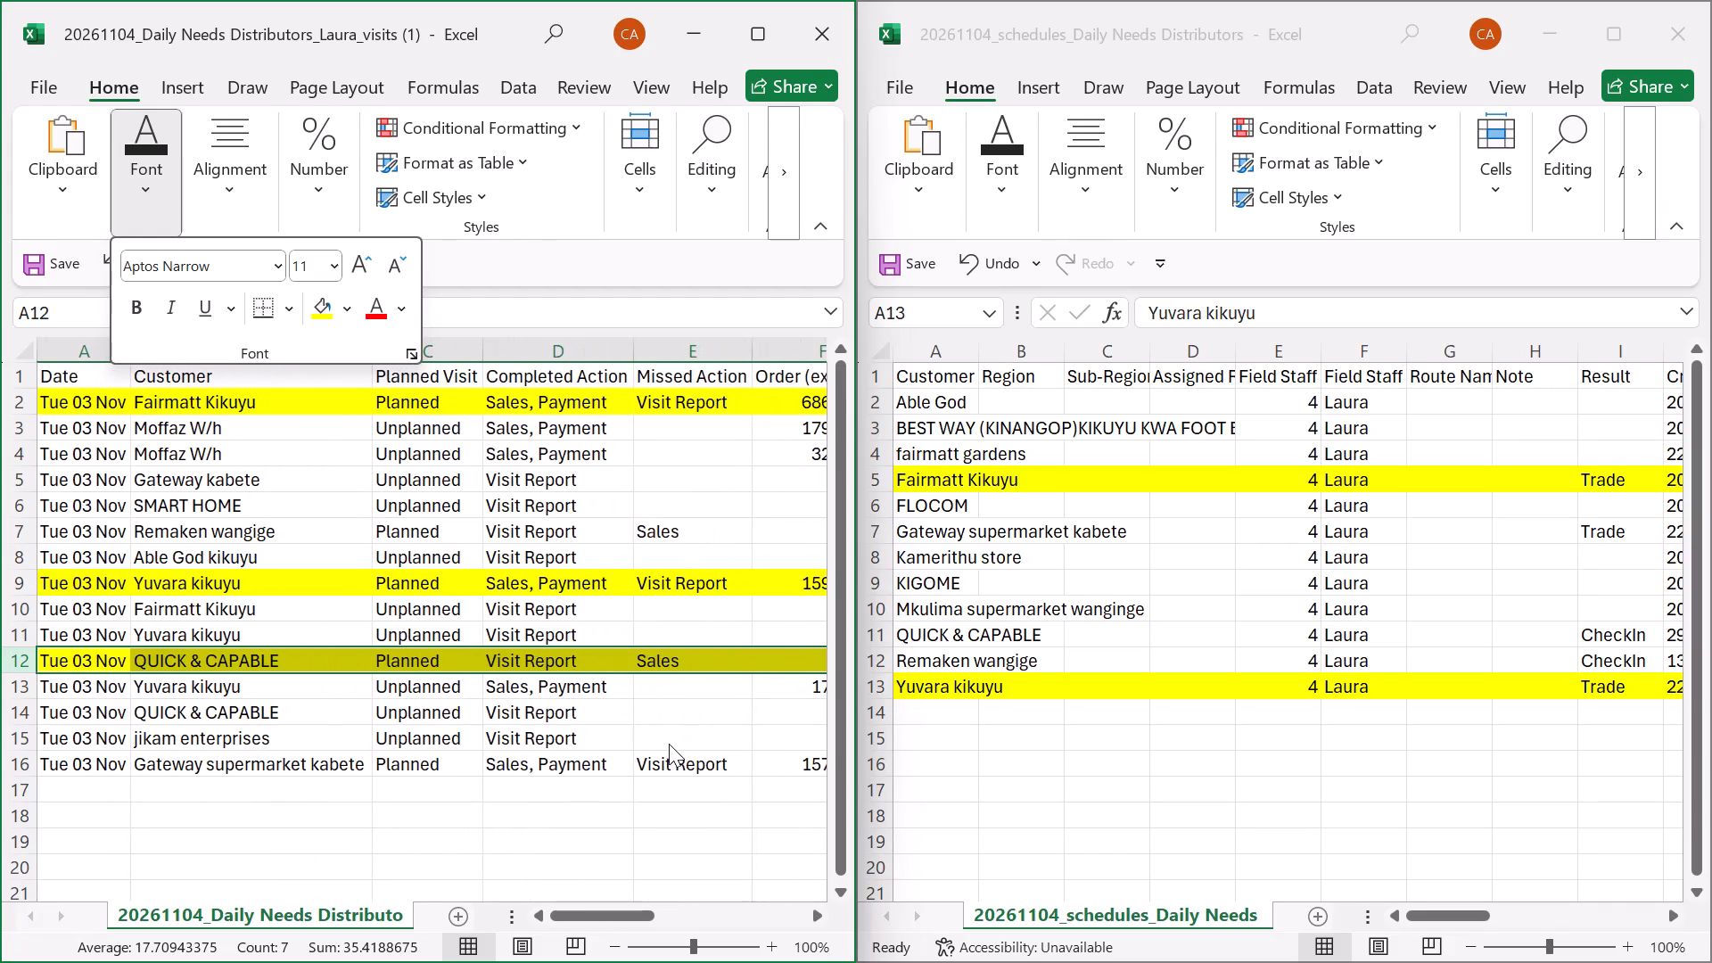
pyautogui.click(27, 709)
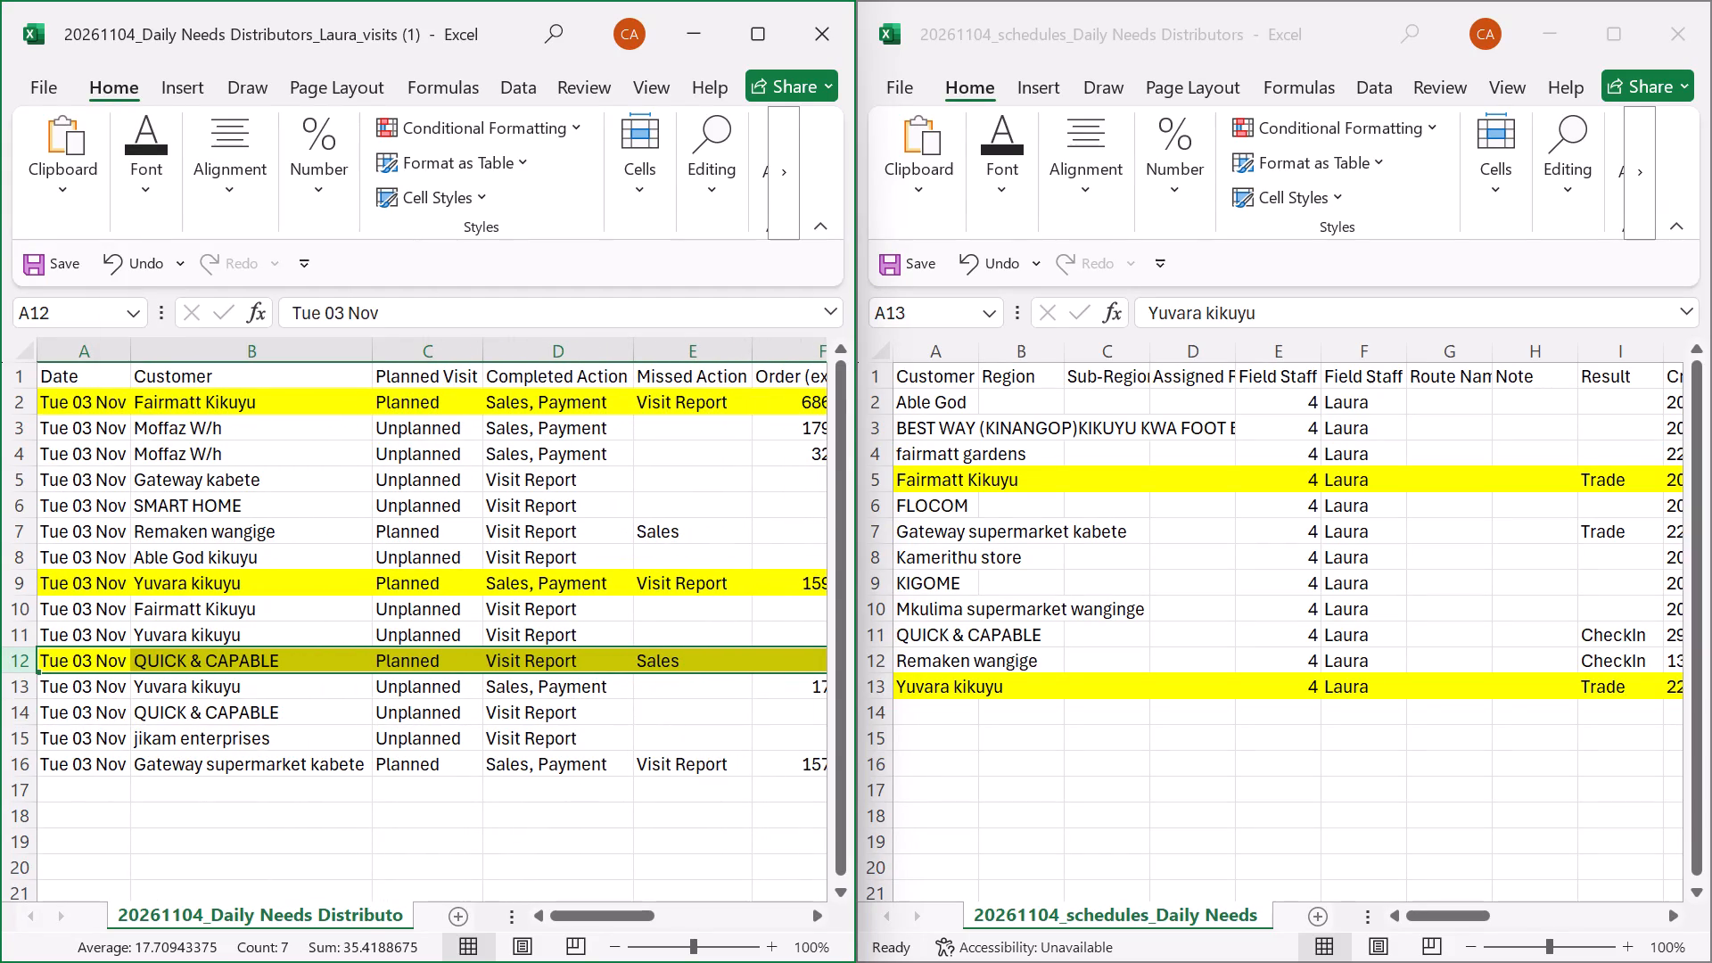
pyautogui.click(26, 718)
pyautogui.hscroll(-2, 501, 736)
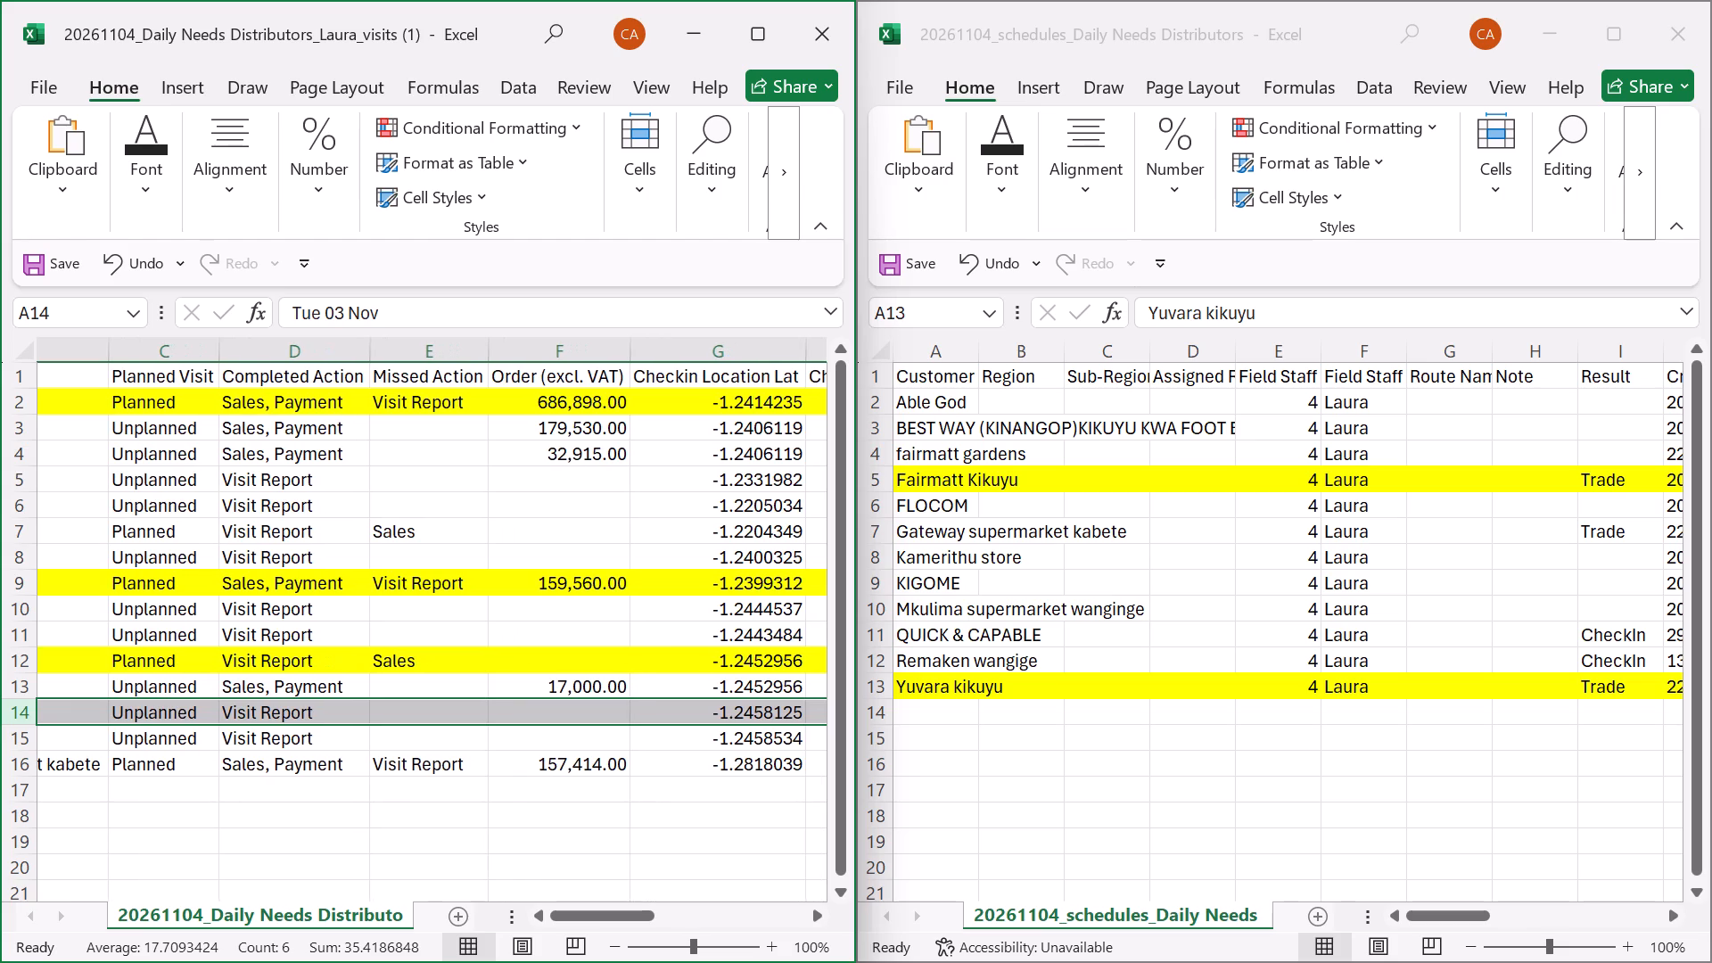
pyautogui.hscroll(-2, 501, 736)
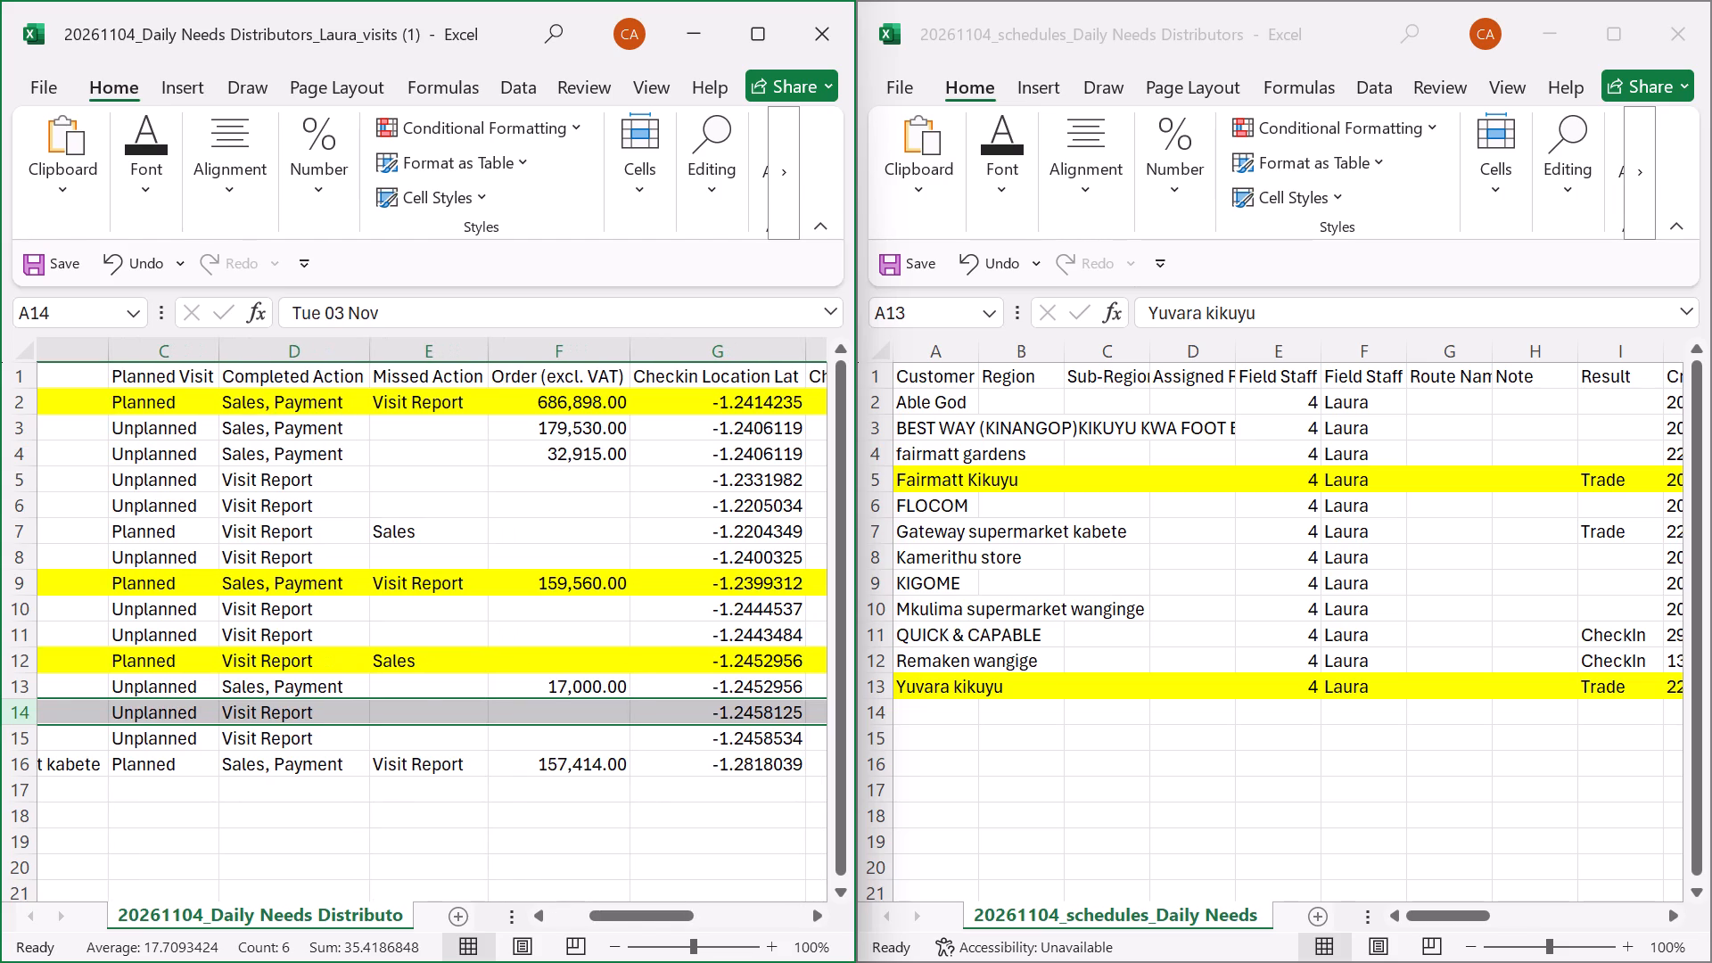
pyautogui.hscroll(3, 501, 736)
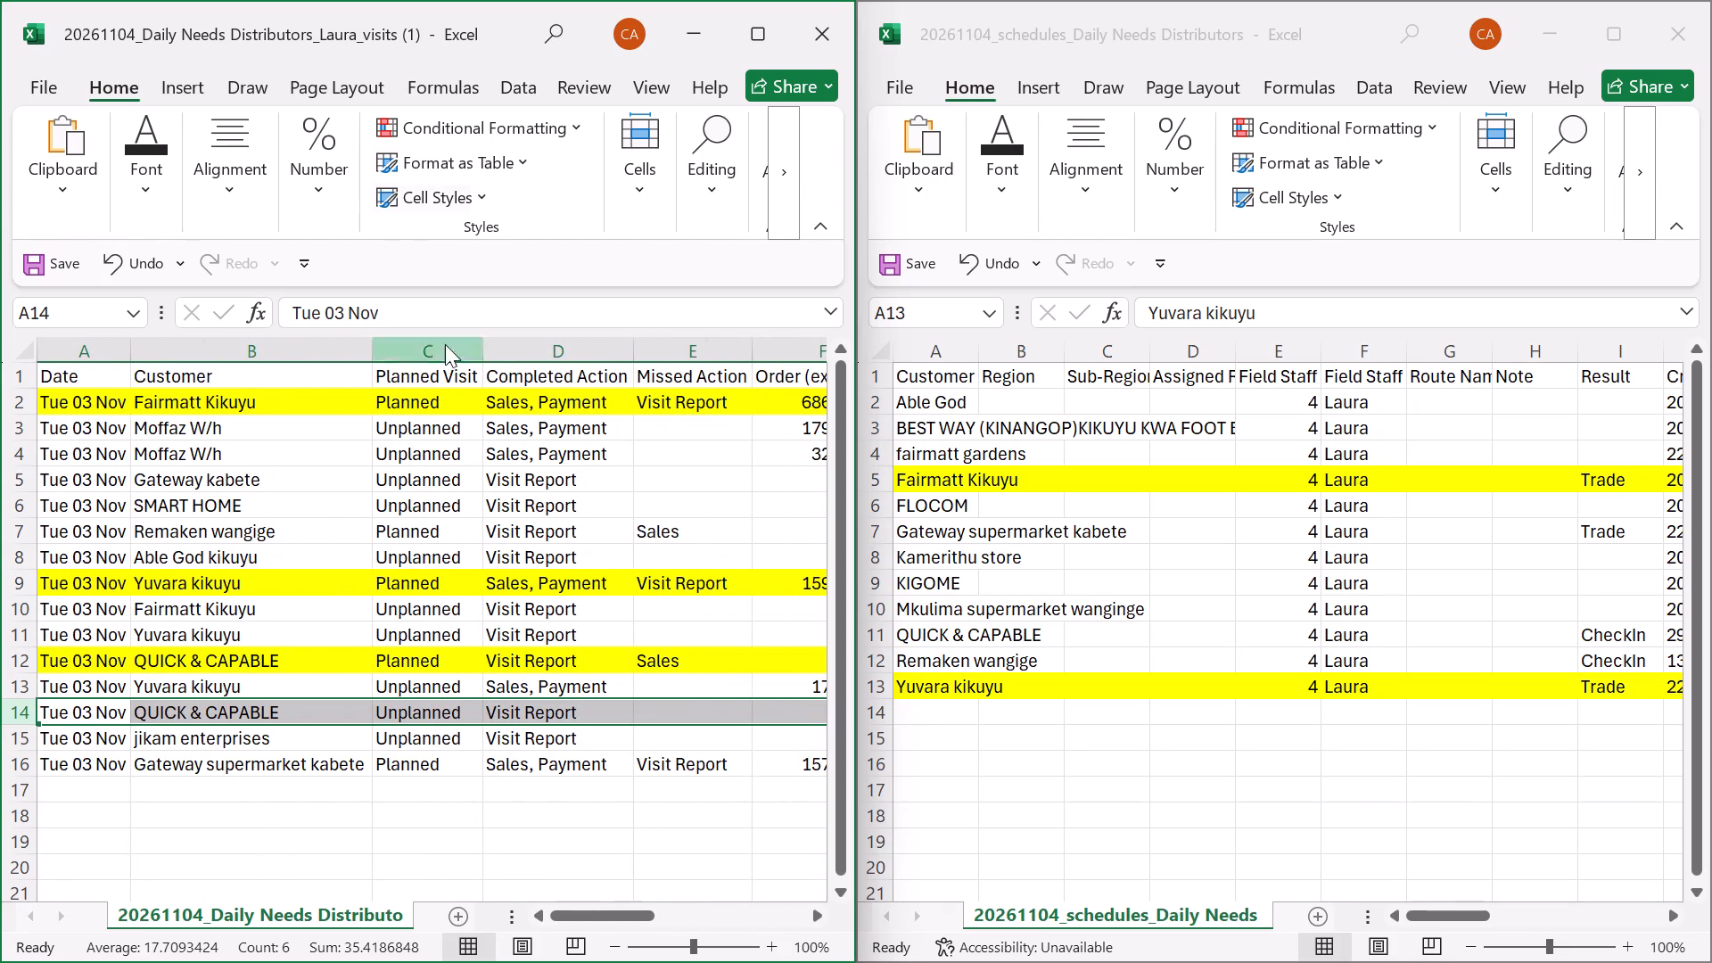
pyautogui.click(143, 152)
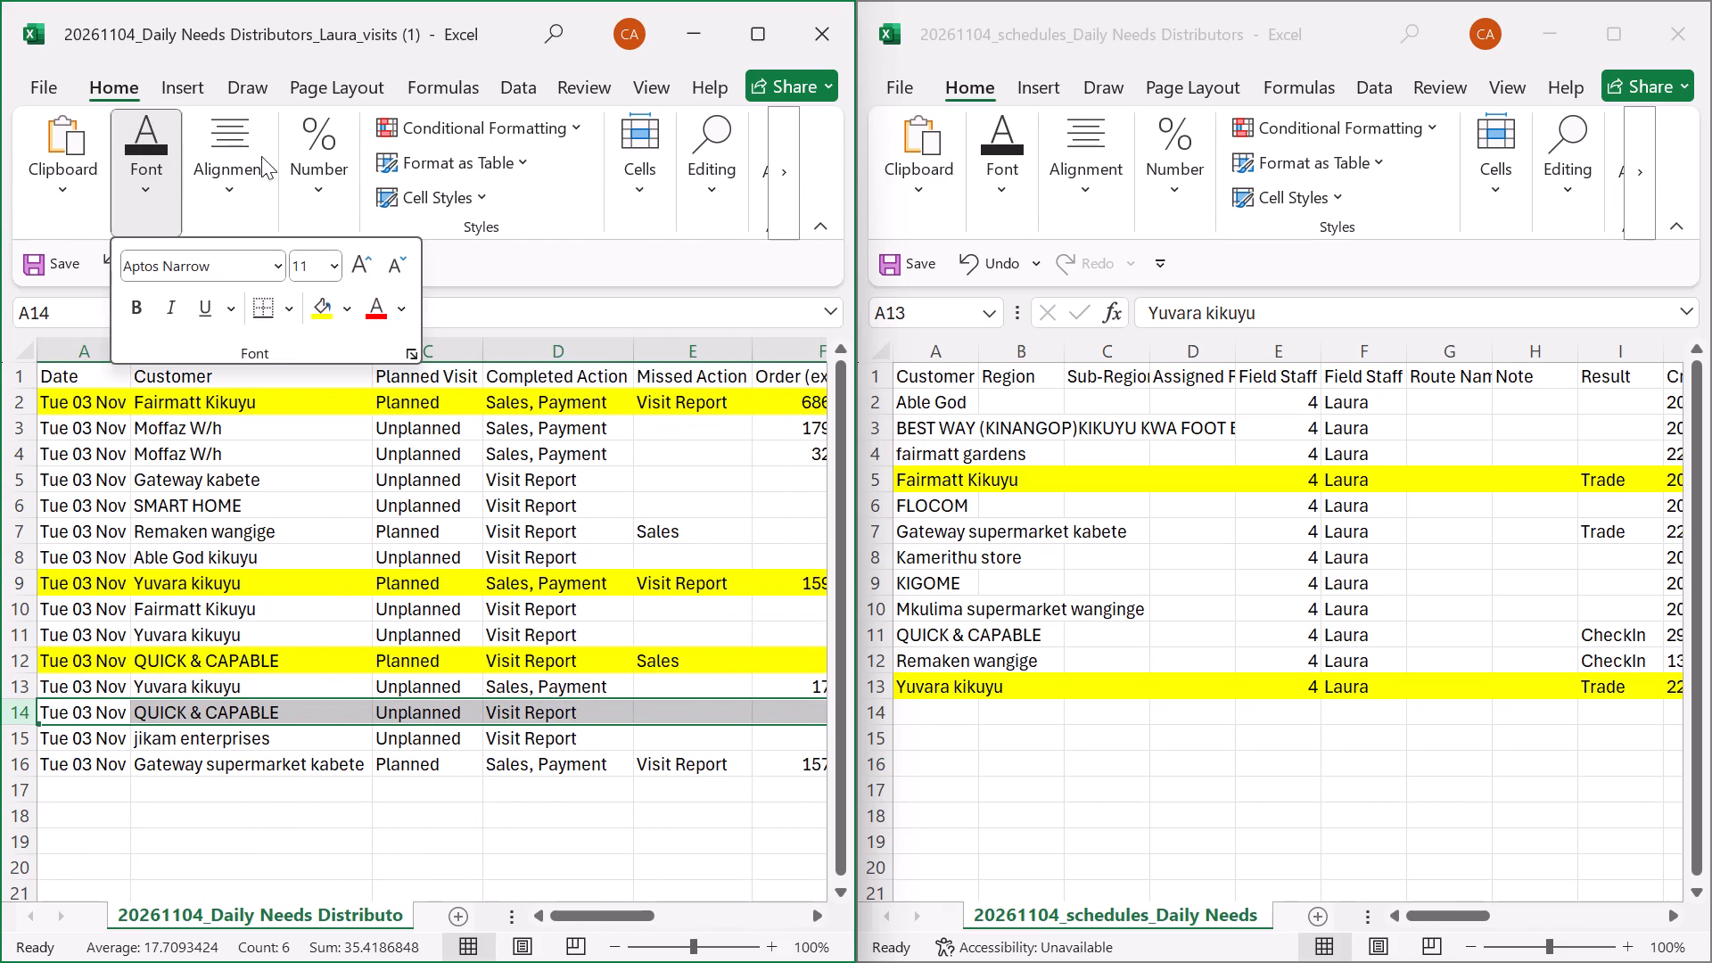
pyautogui.click(375, 310)
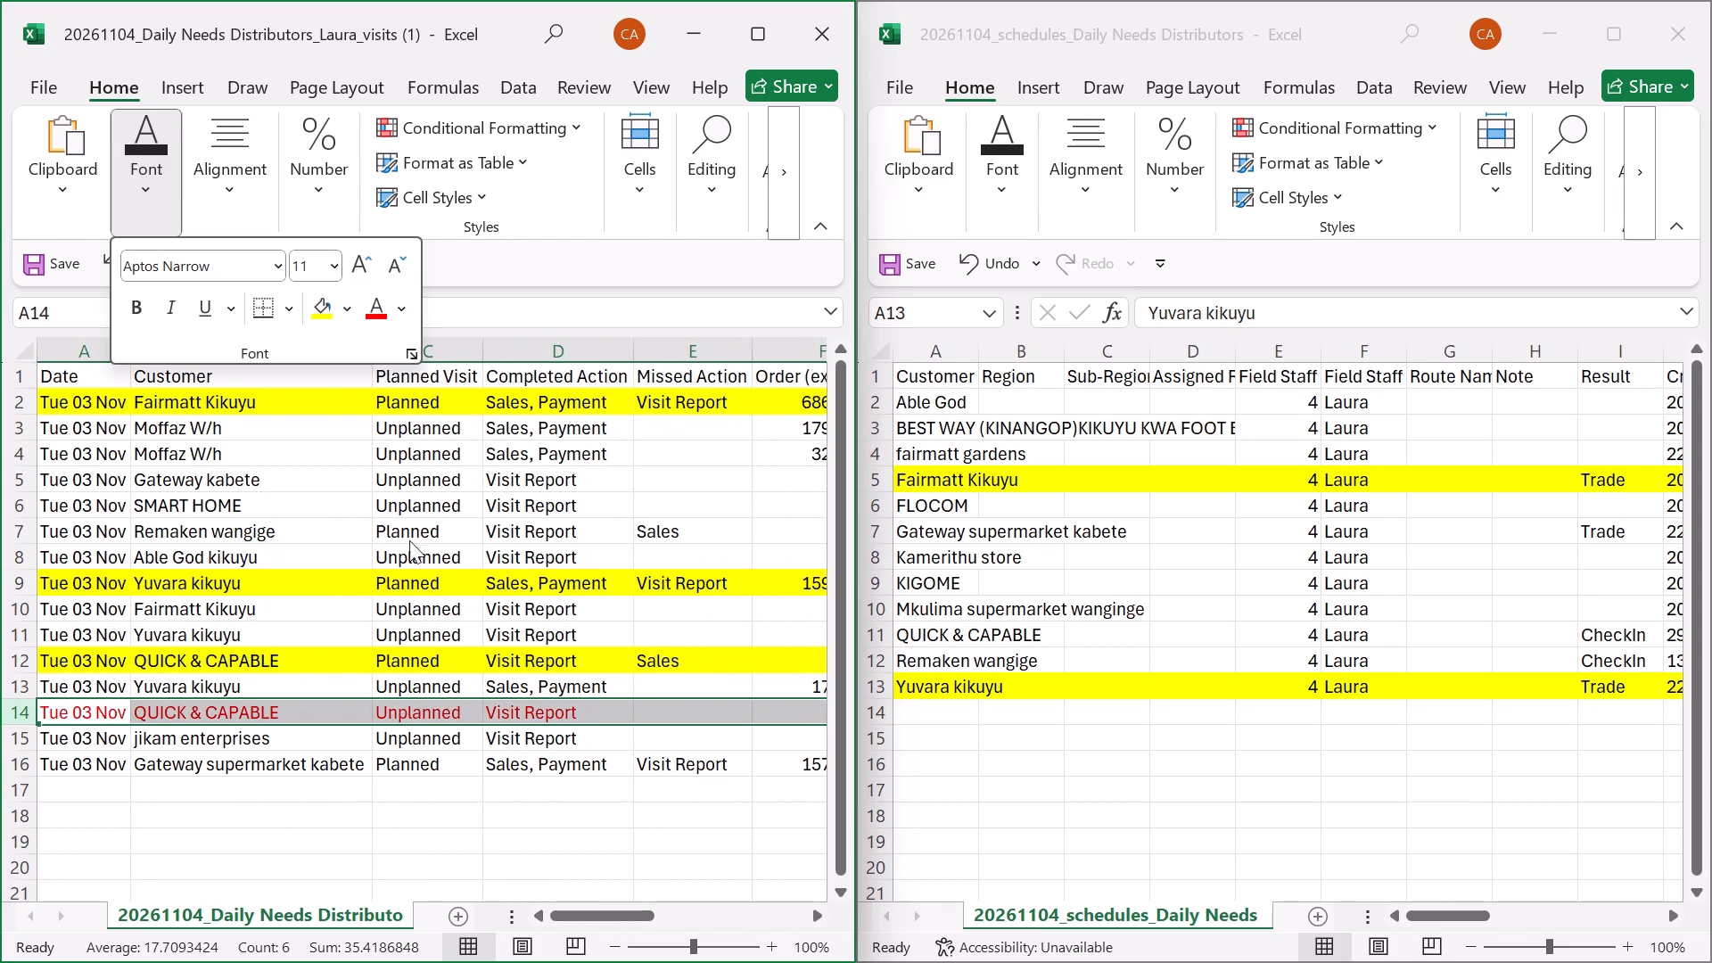
pyautogui.click(423, 793)
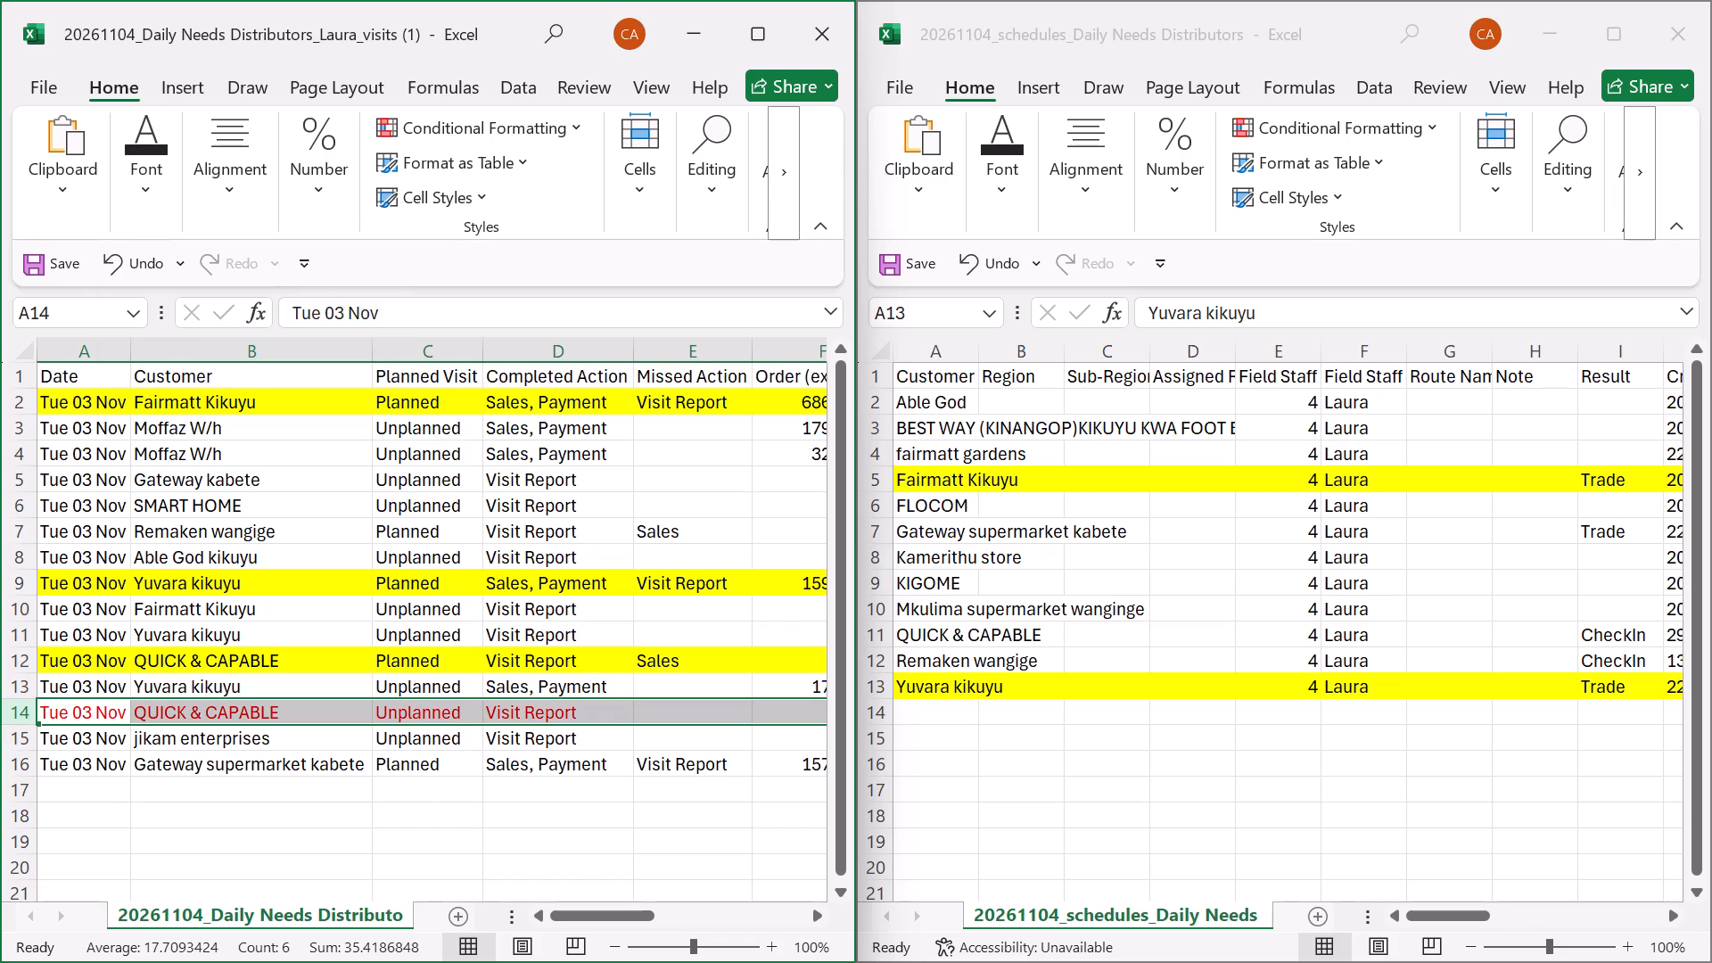
# Fill the Gateway supermarket kabete row yellow in the schedules workbook and its matching planned row in the visits workbook.
pyautogui.doubleClick(869, 532)
pyautogui.click(1008, 199)
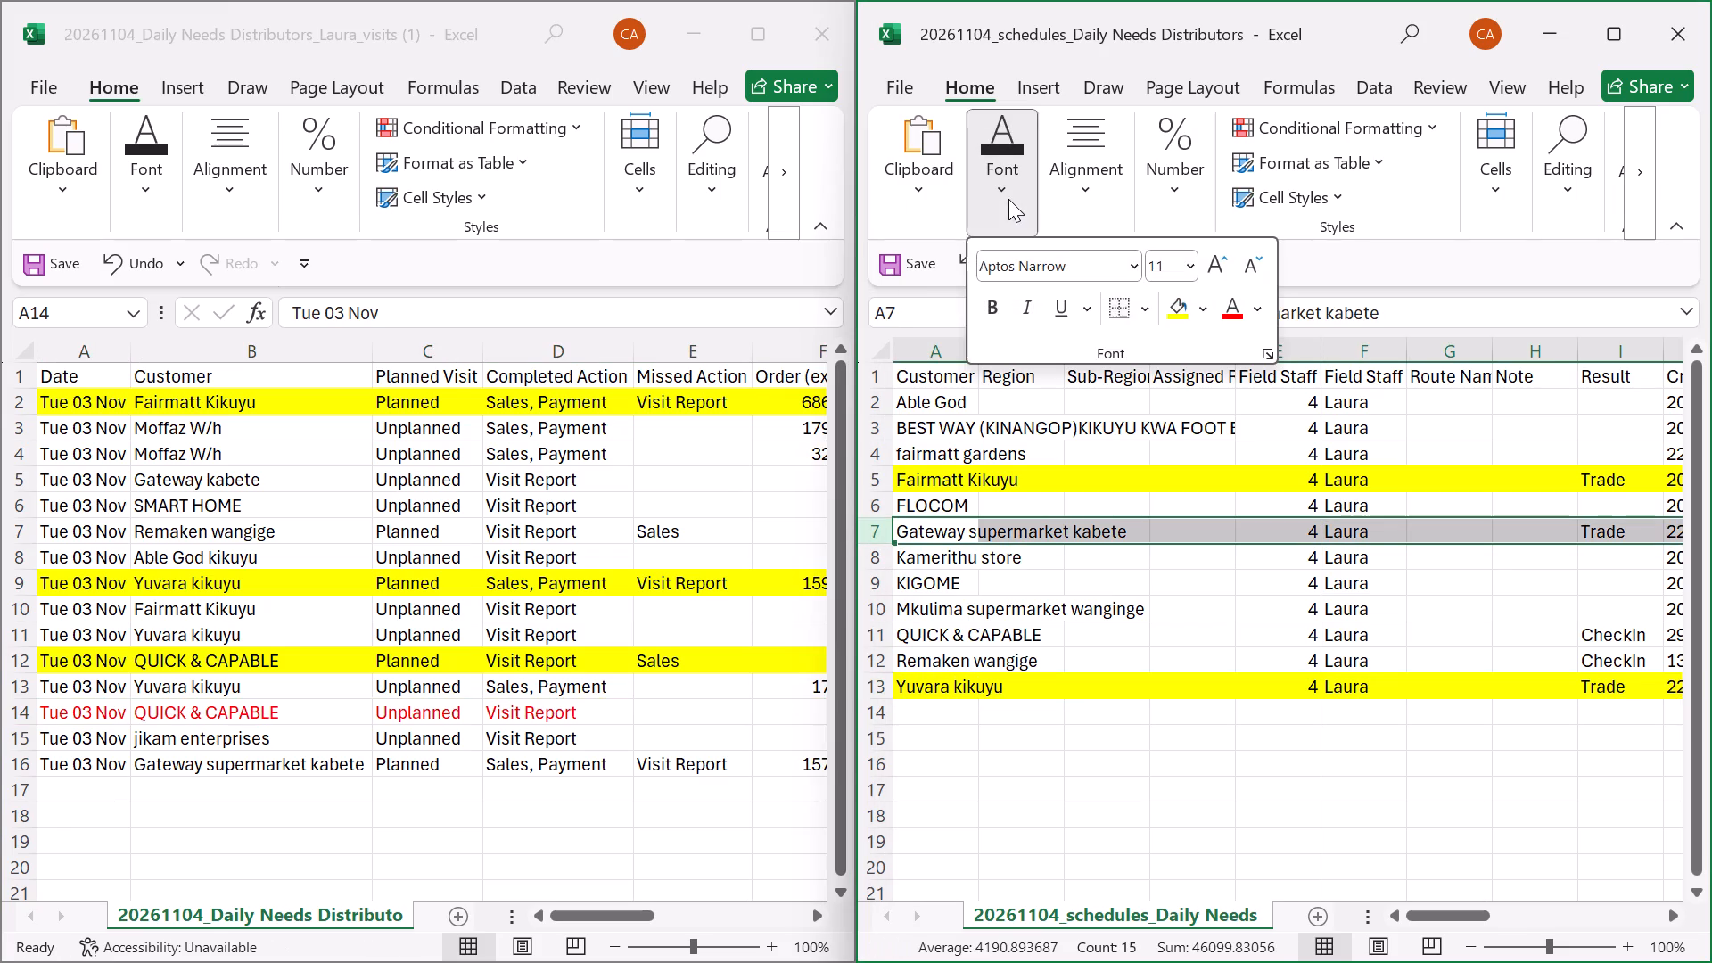
pyautogui.click(1180, 317)
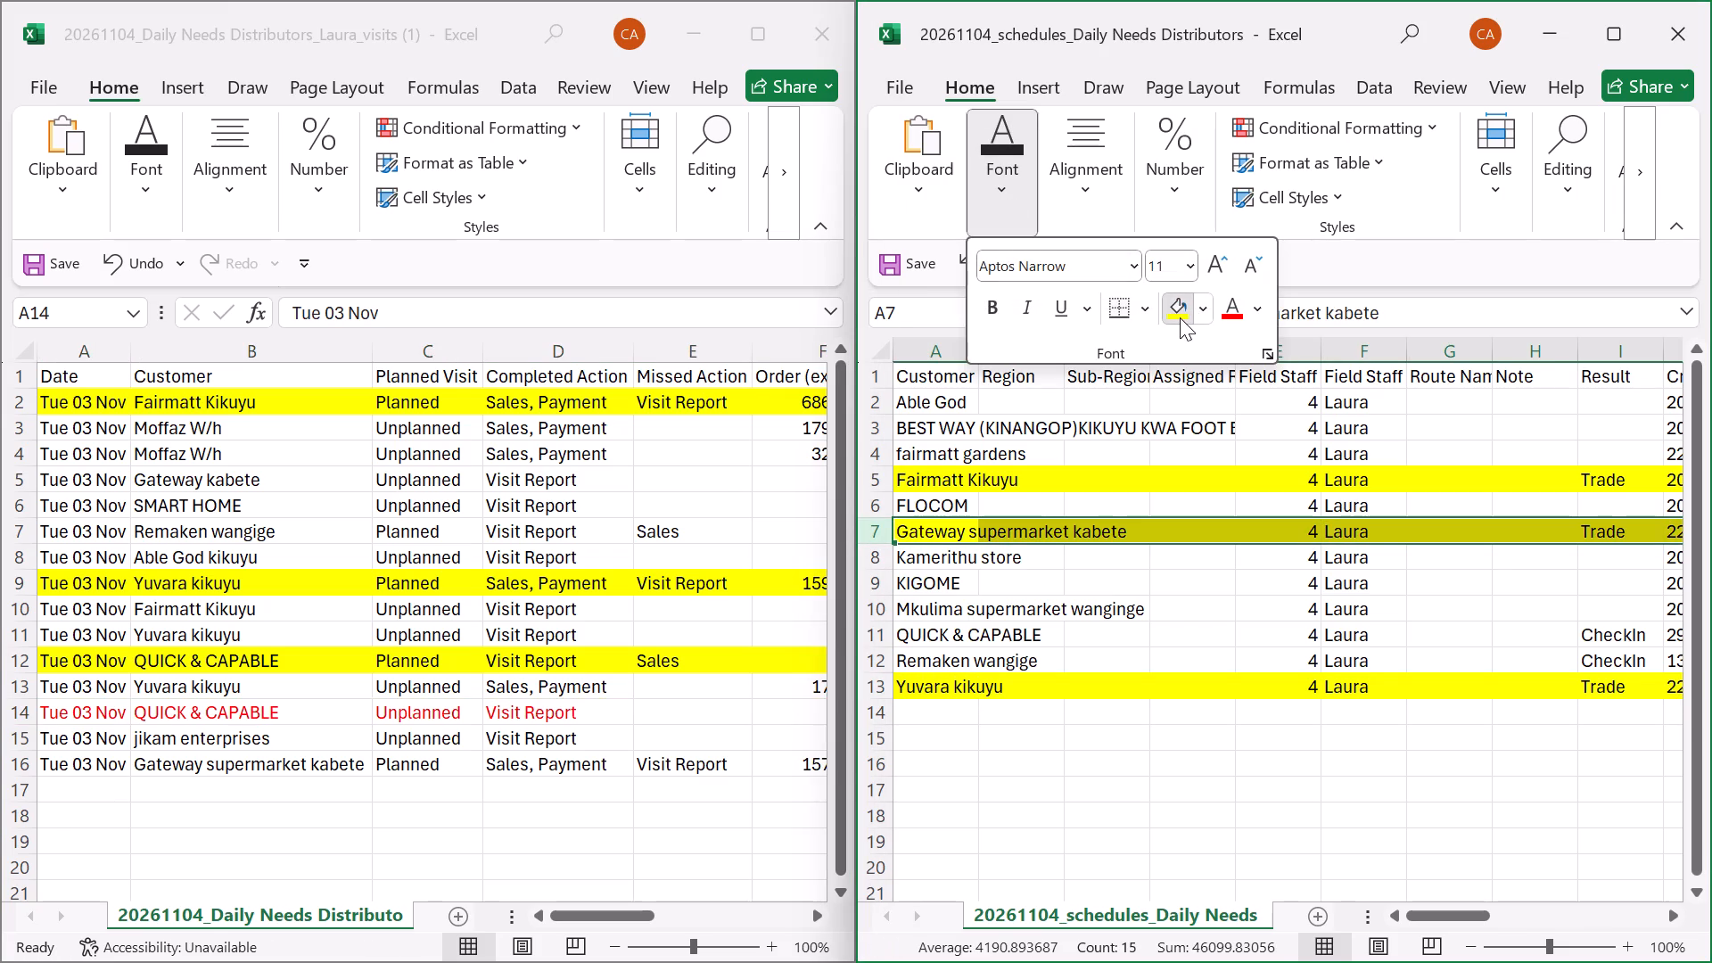
pyautogui.click(614, 695)
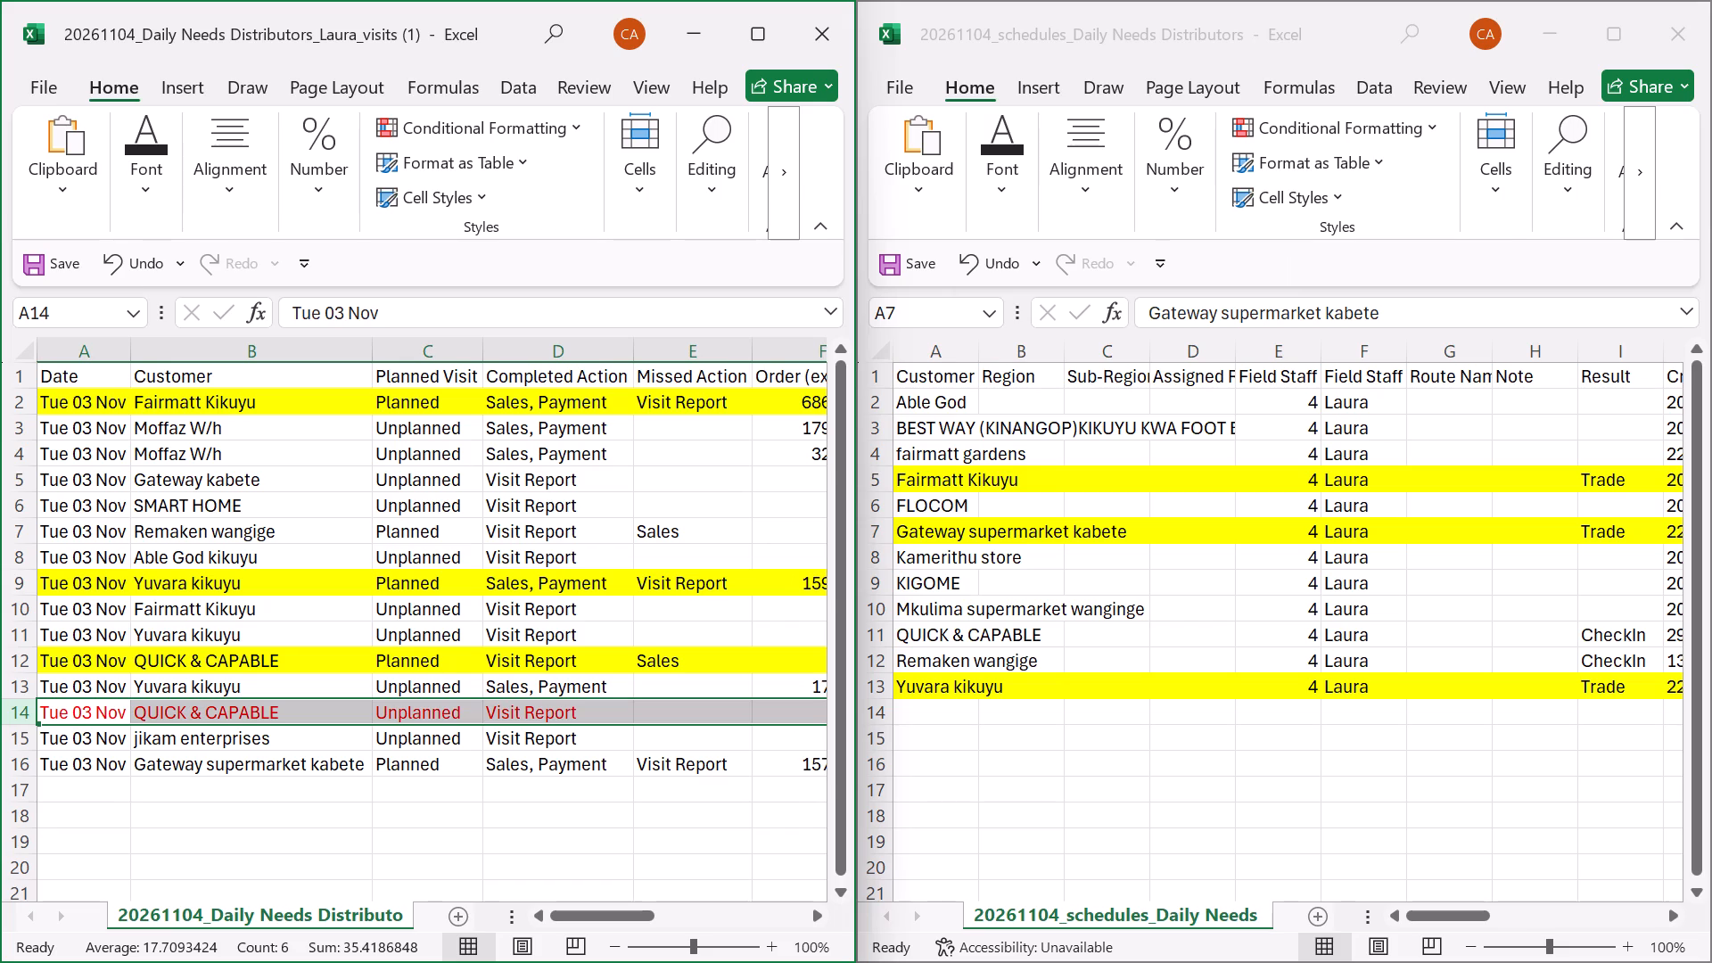
pyautogui.click(16, 771)
pyautogui.click(15, 763)
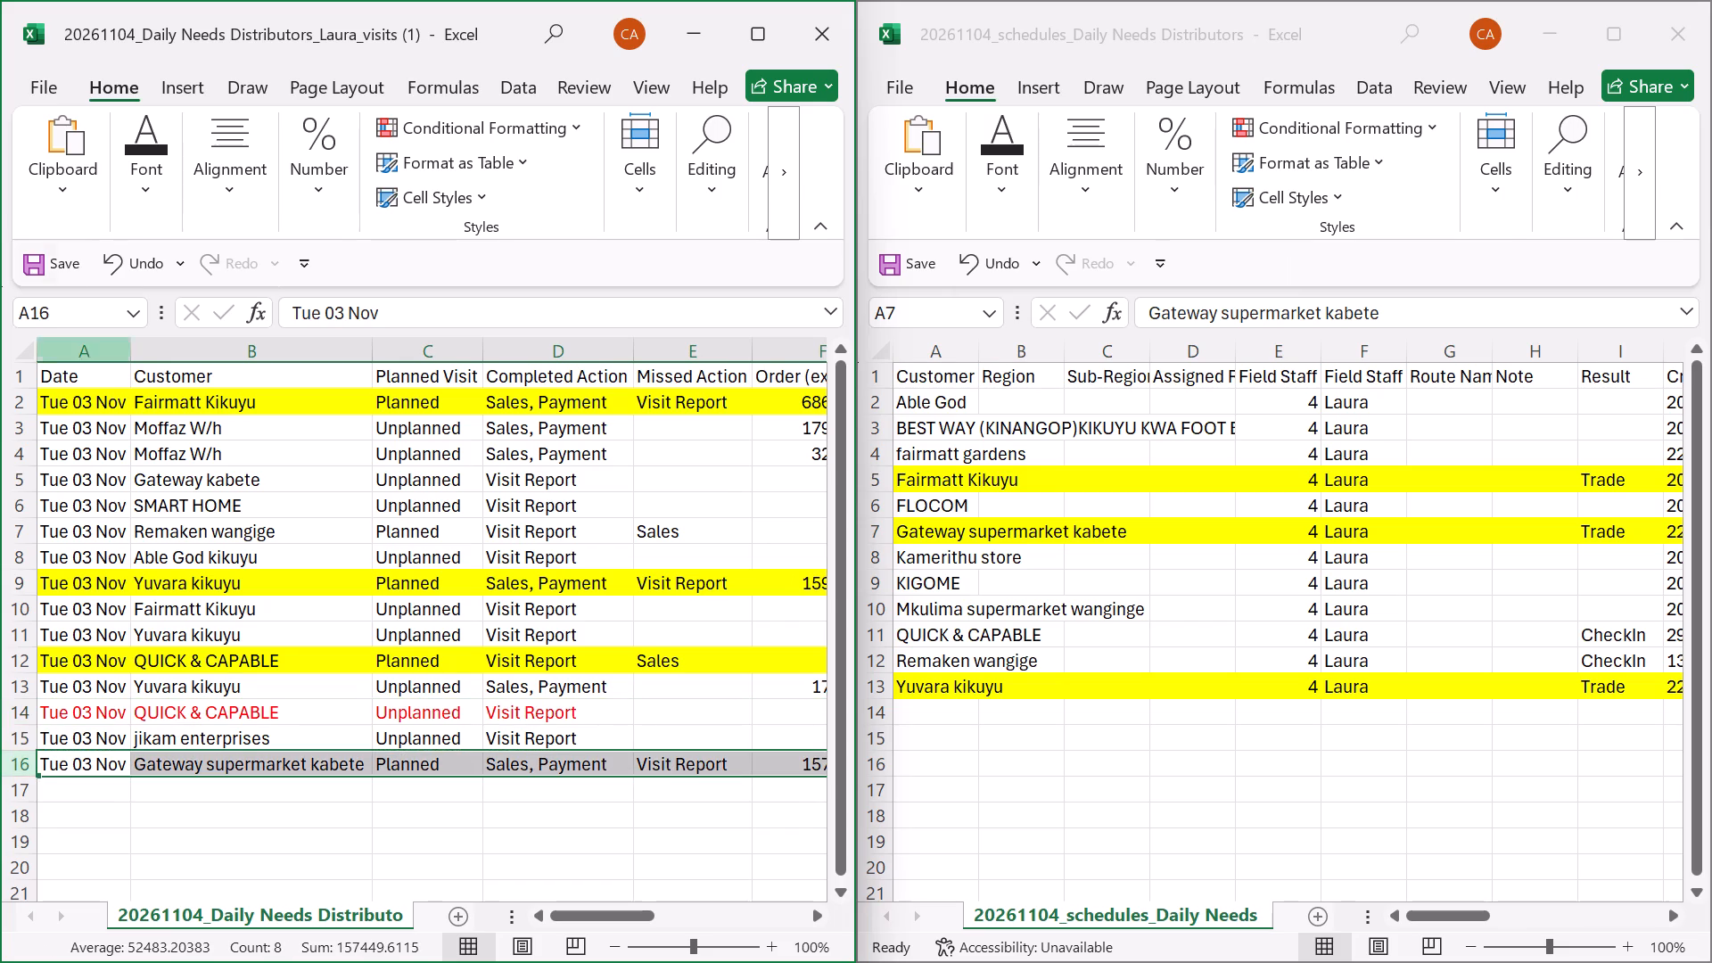
pyautogui.click(130, 188)
pyautogui.click(322, 314)
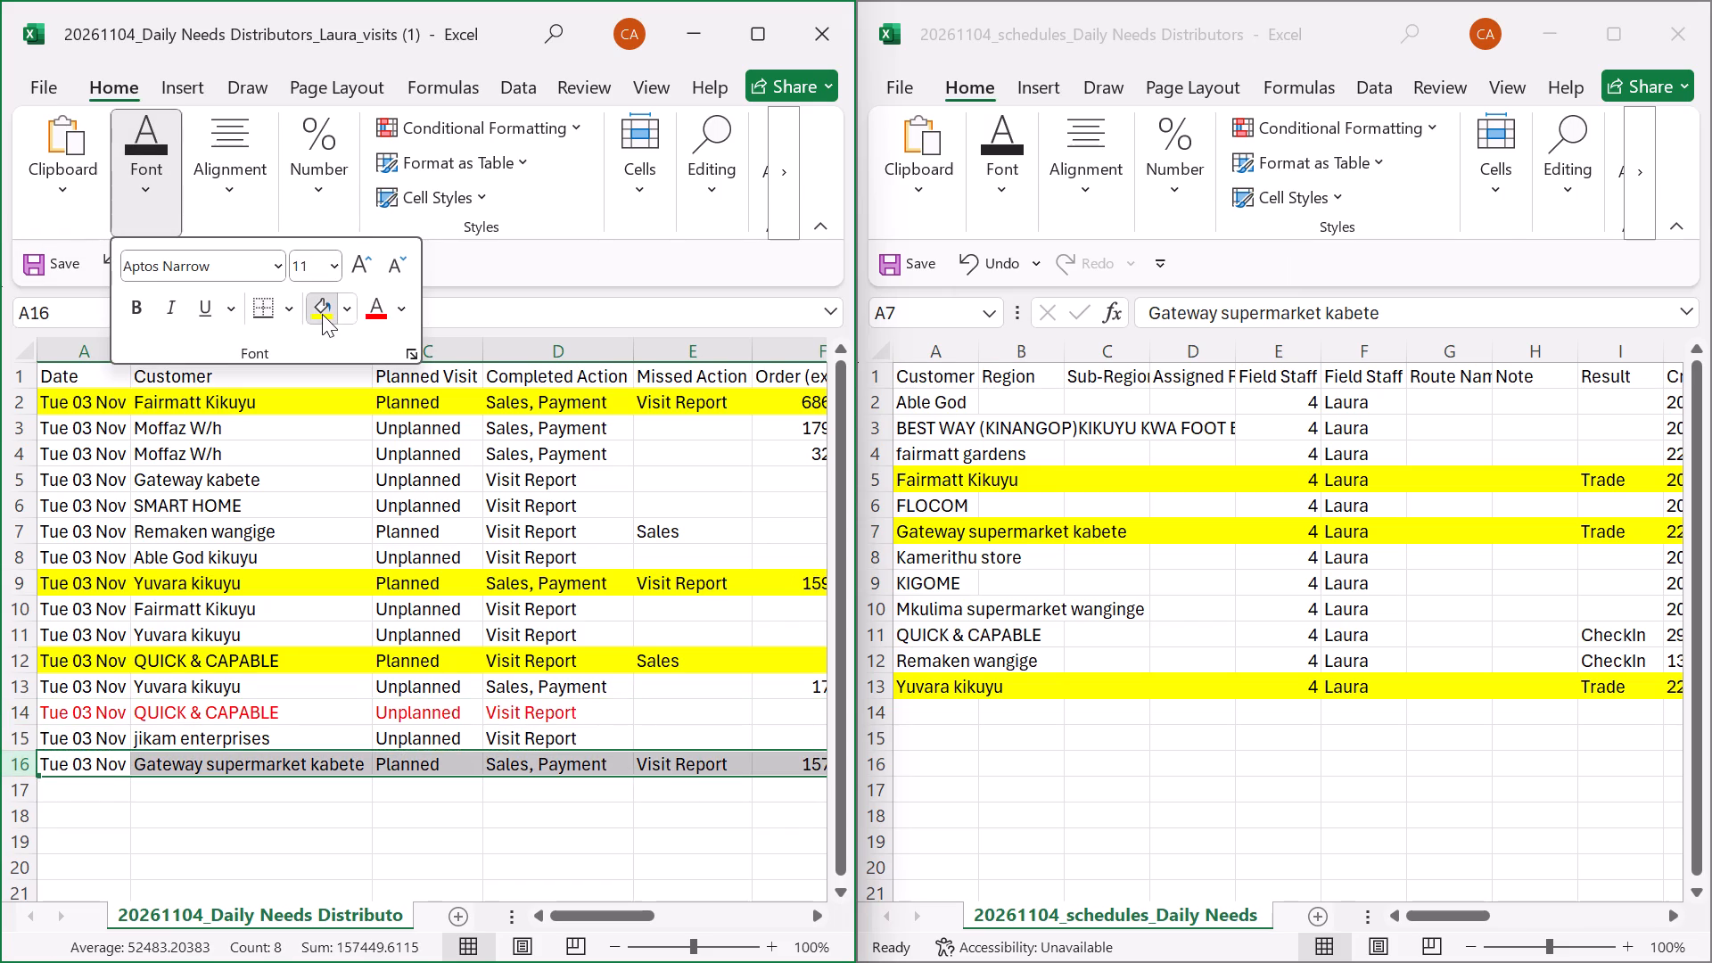
pyautogui.click(483, 828)
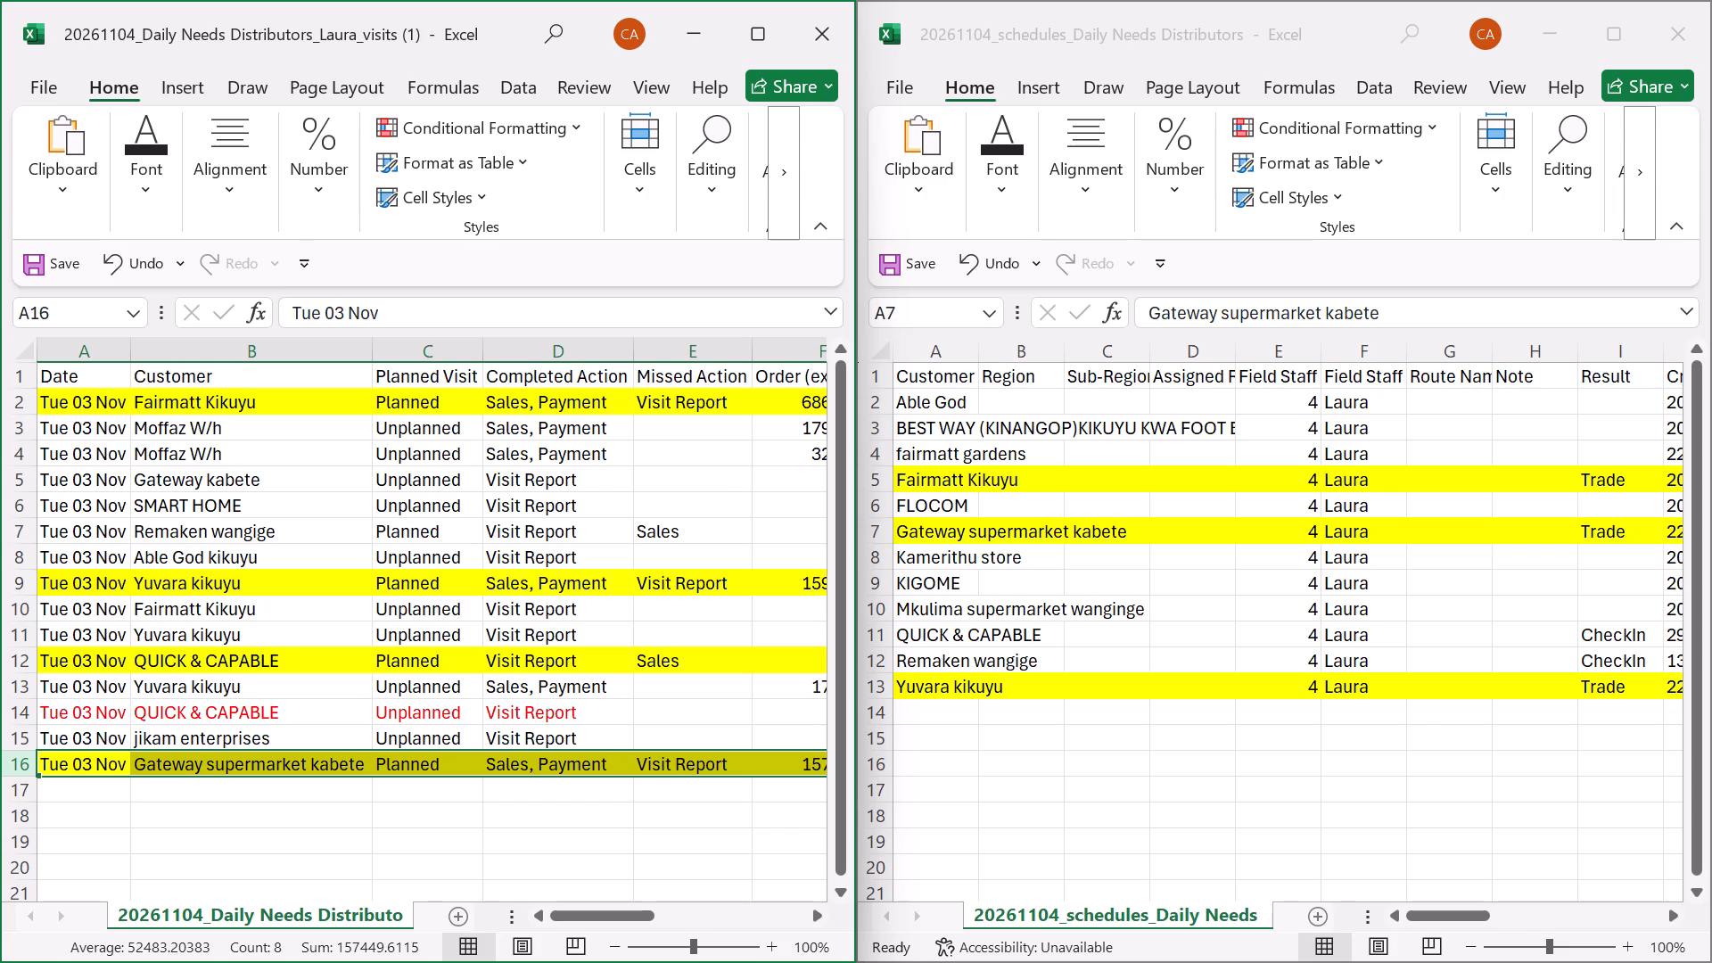
pyautogui.click(12, 532)
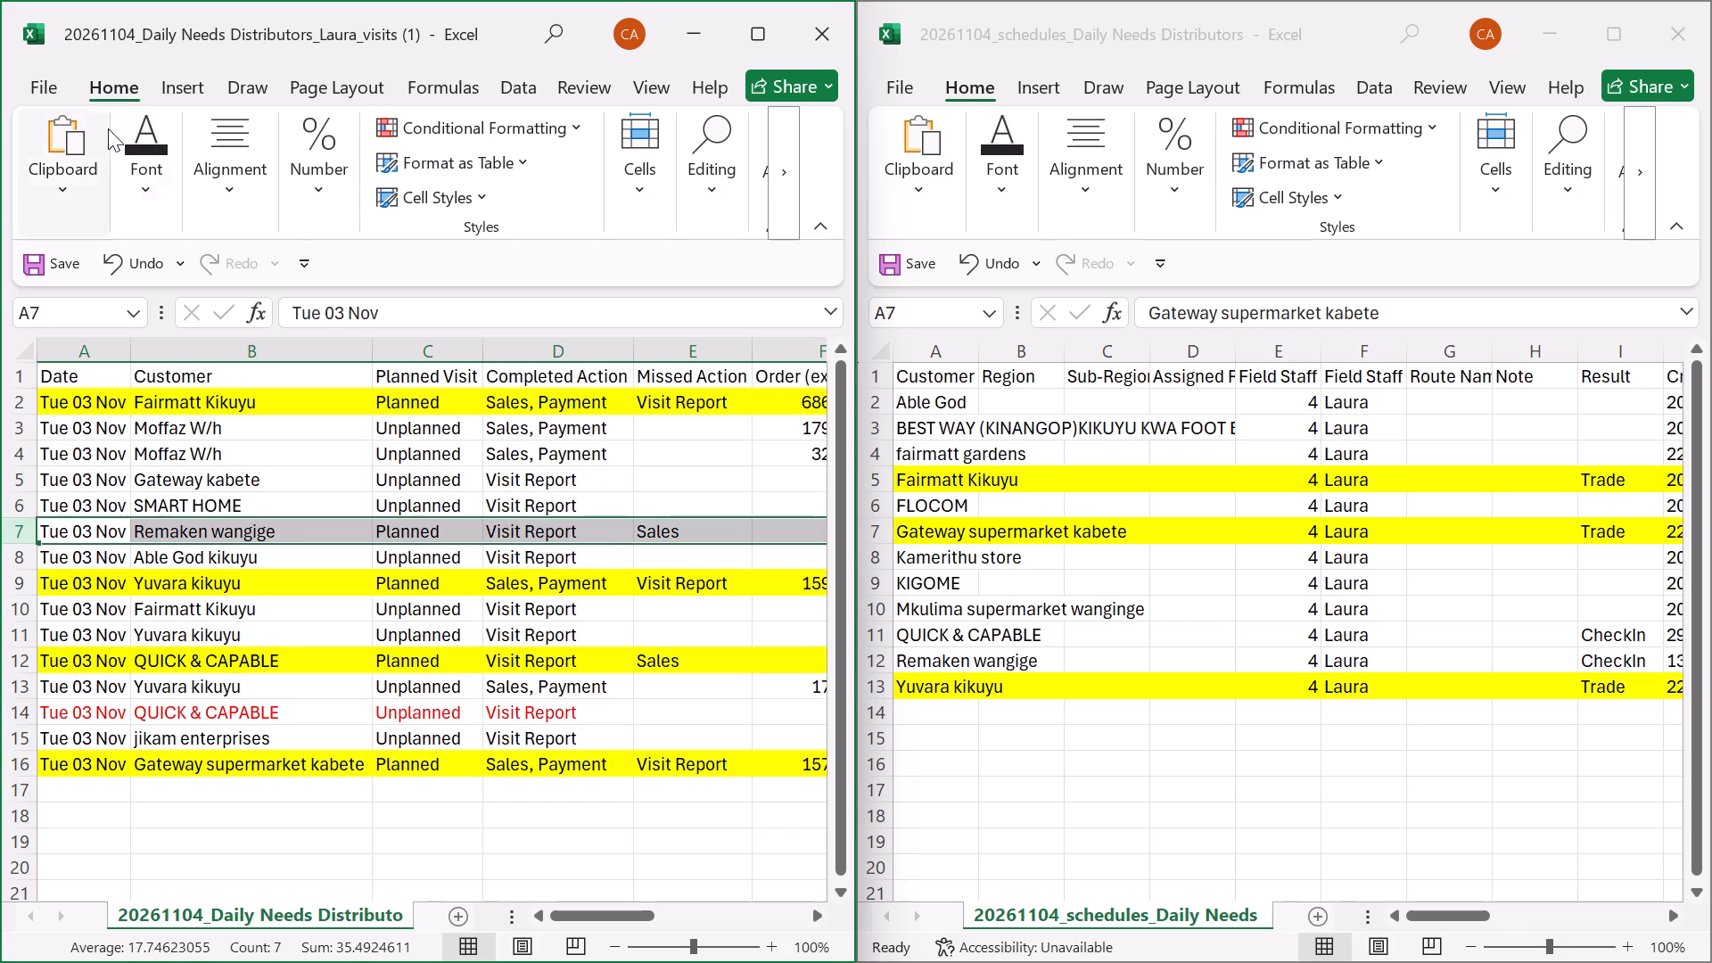
pyautogui.click(137, 165)
pyautogui.click(323, 312)
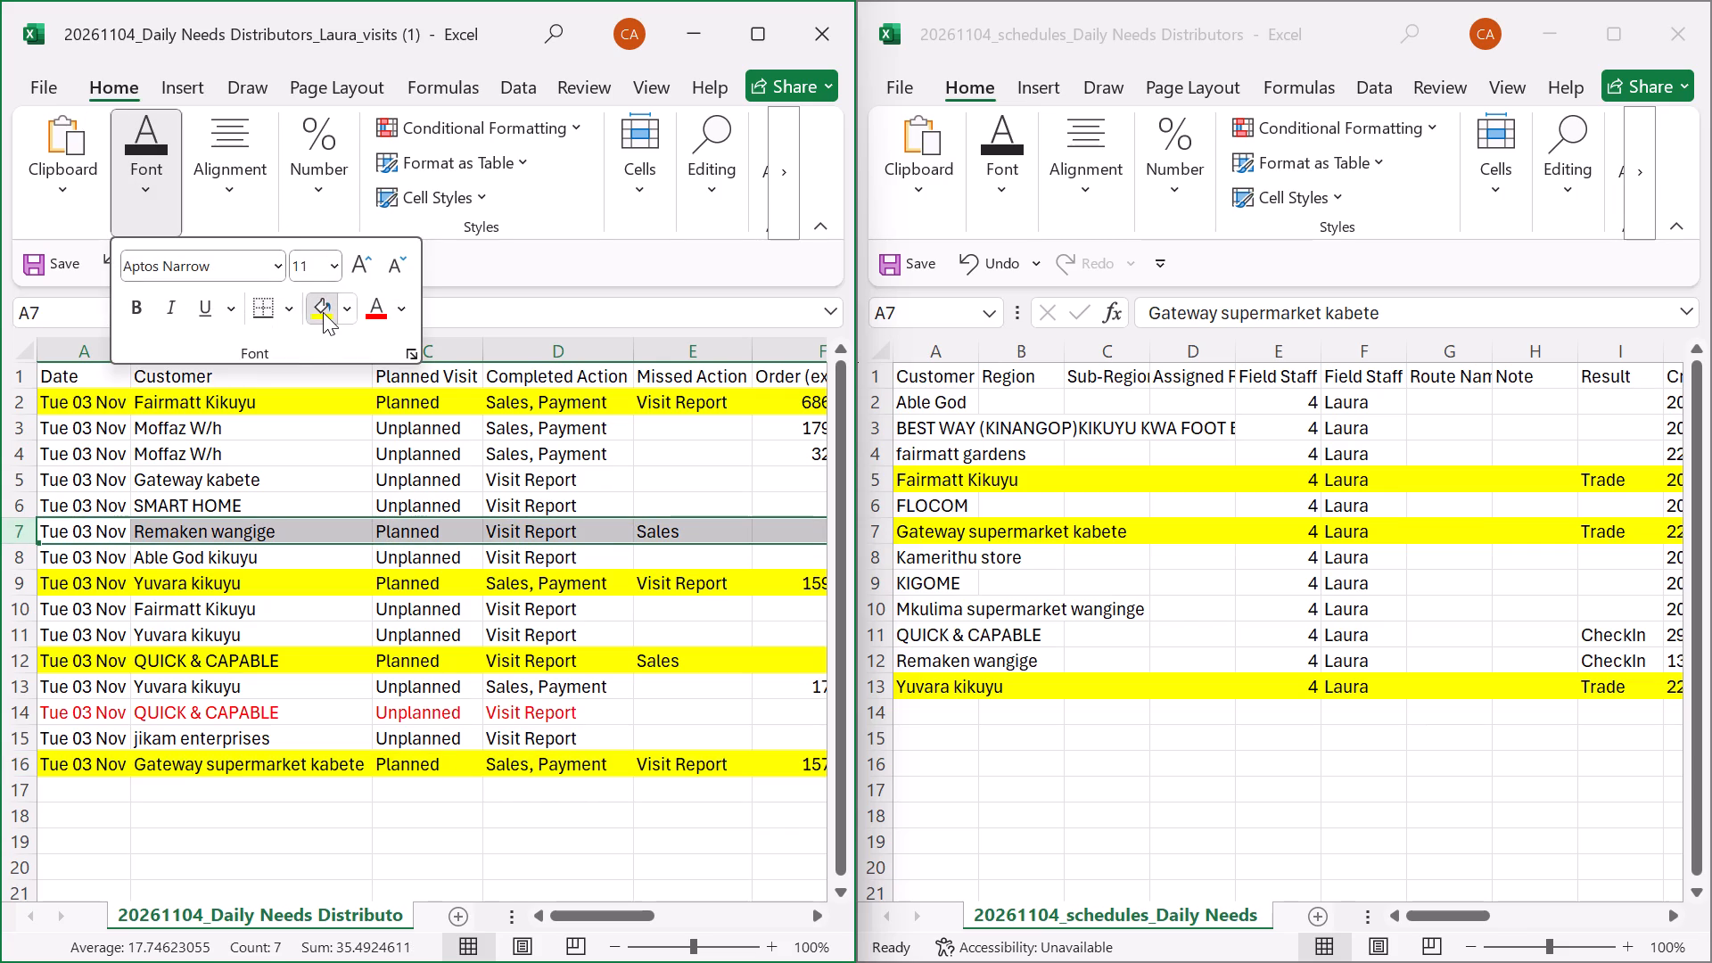
pyautogui.click(592, 815)
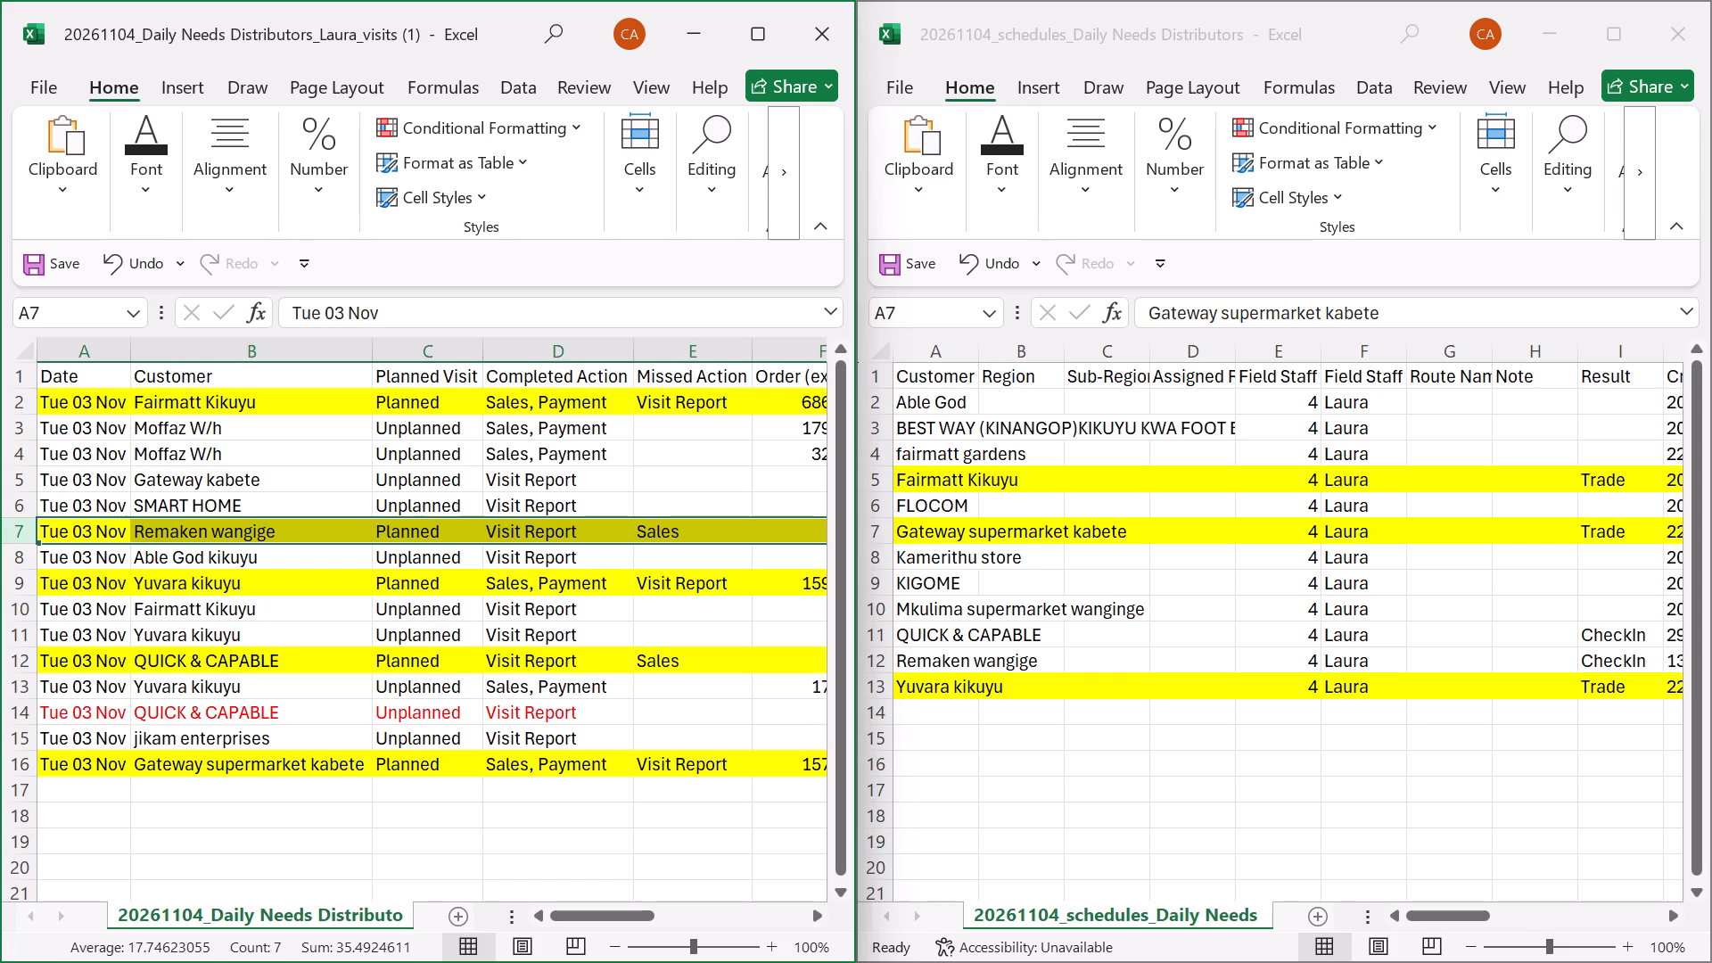
# Compare the actions and order values of Laura's highlighted planned visits with the results in her schedules.
pyautogui.click(1015, 825)
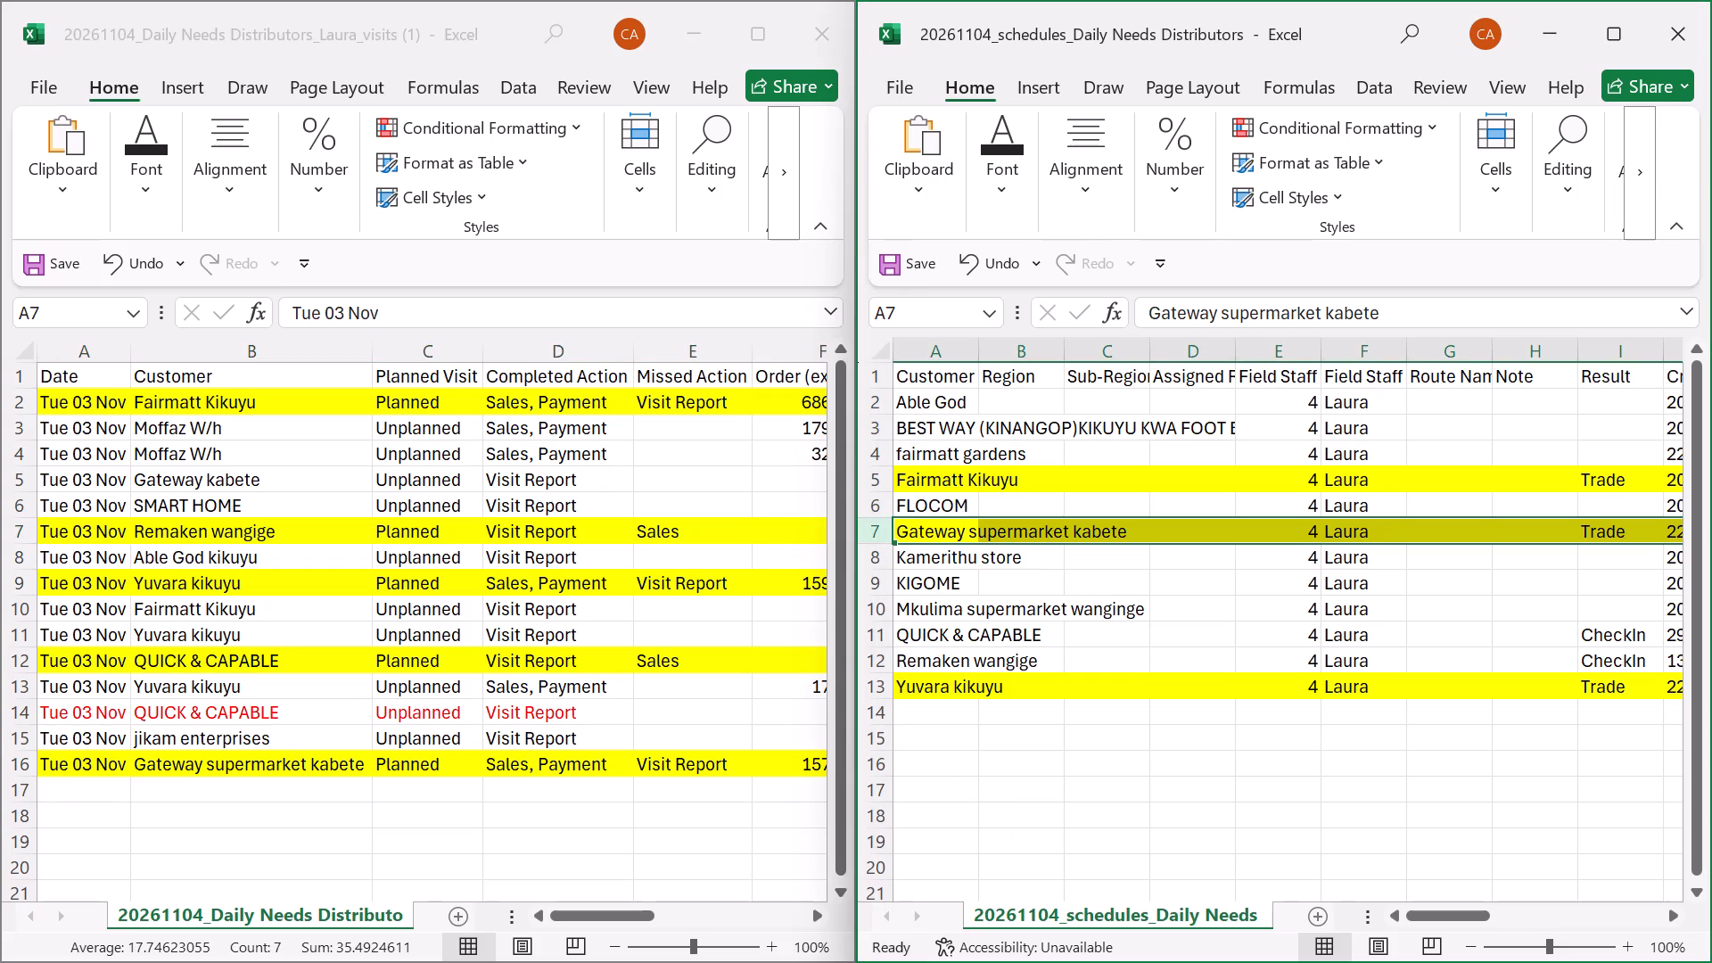
pyautogui.click(1105, 775)
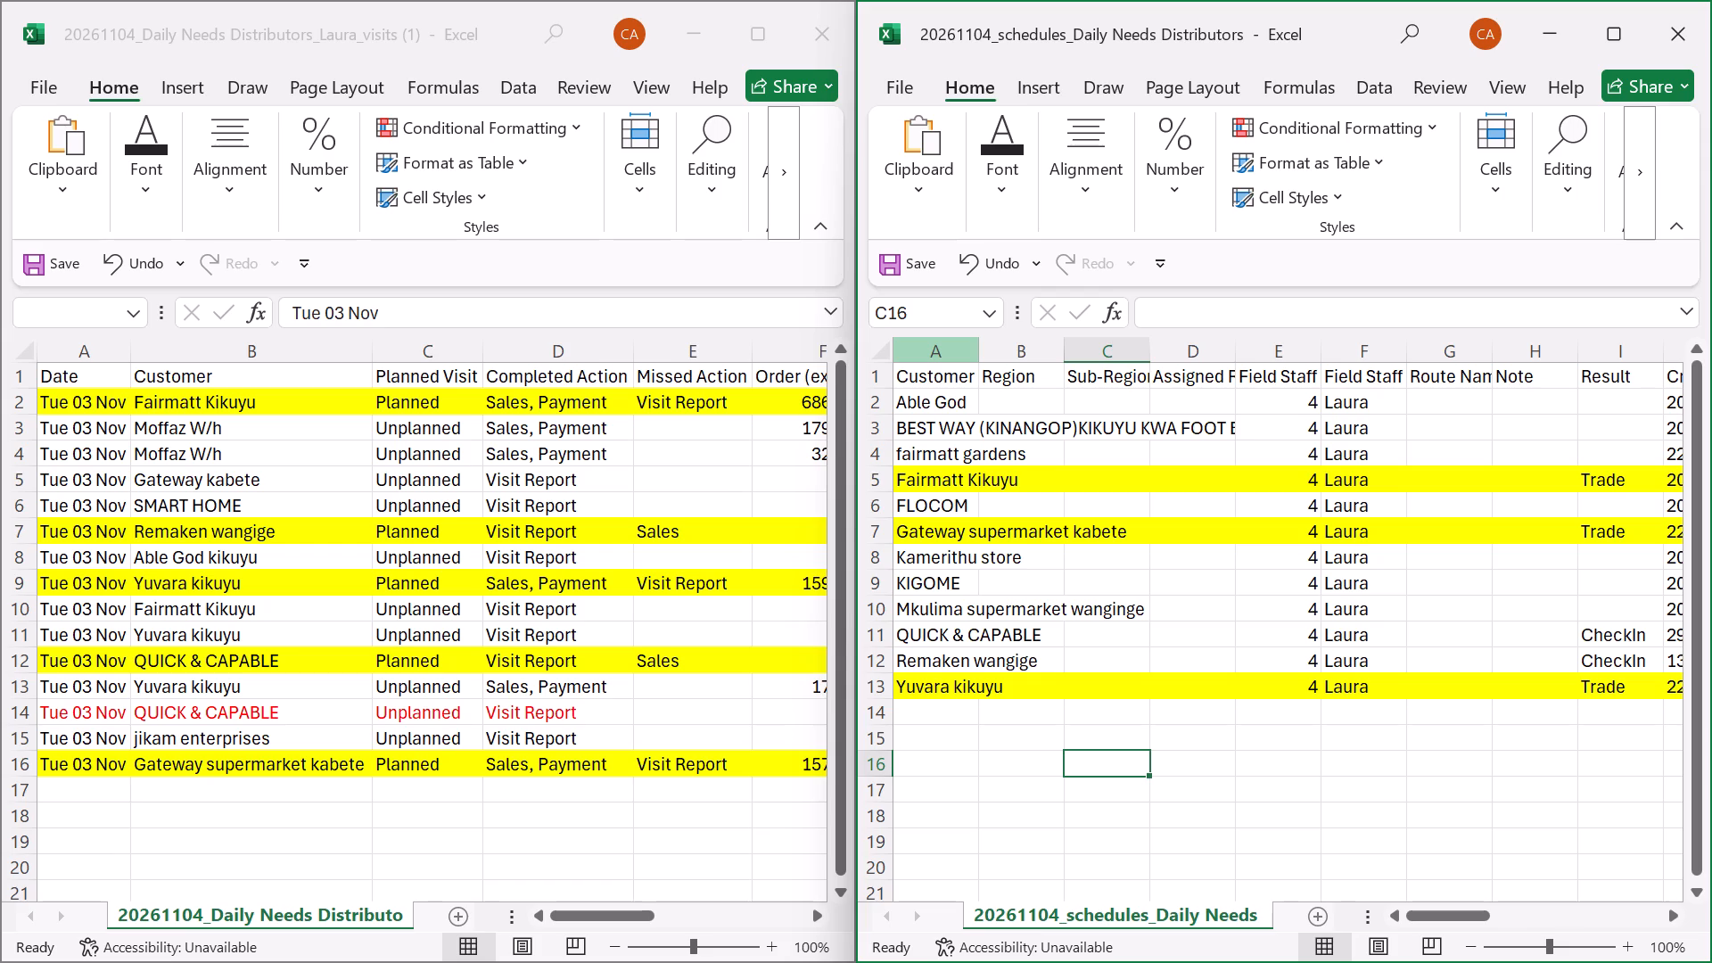
pyautogui.click(997, 825)
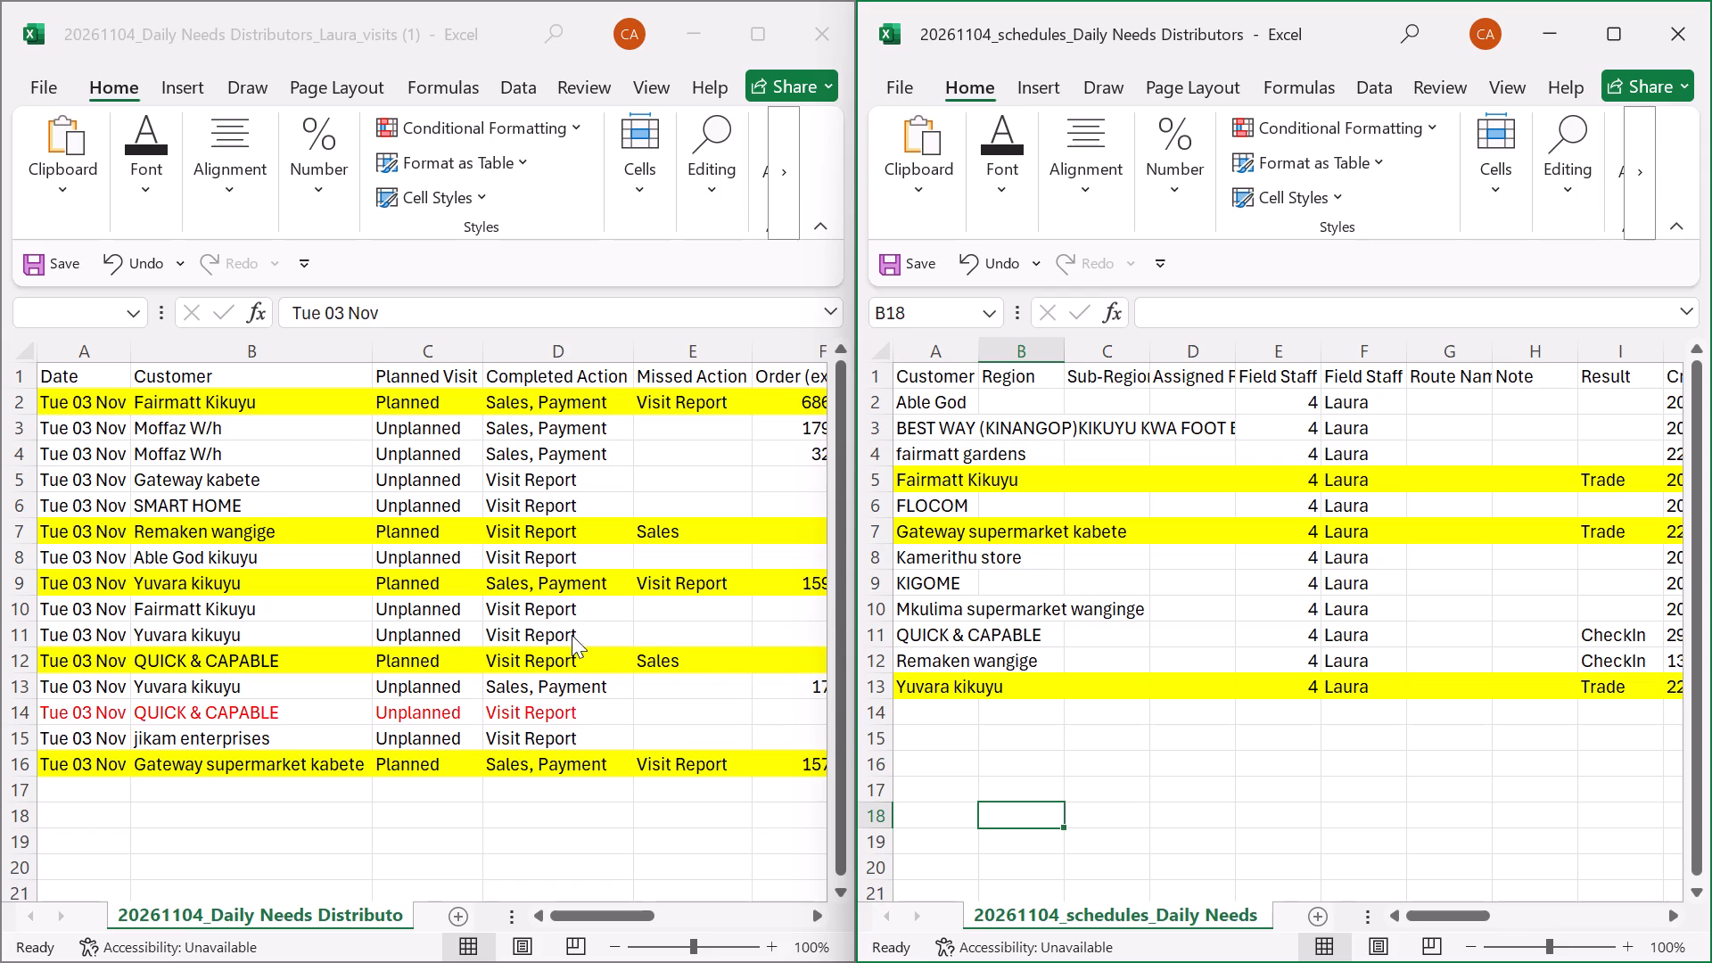
pyautogui.hscroll(-2, 447, 615)
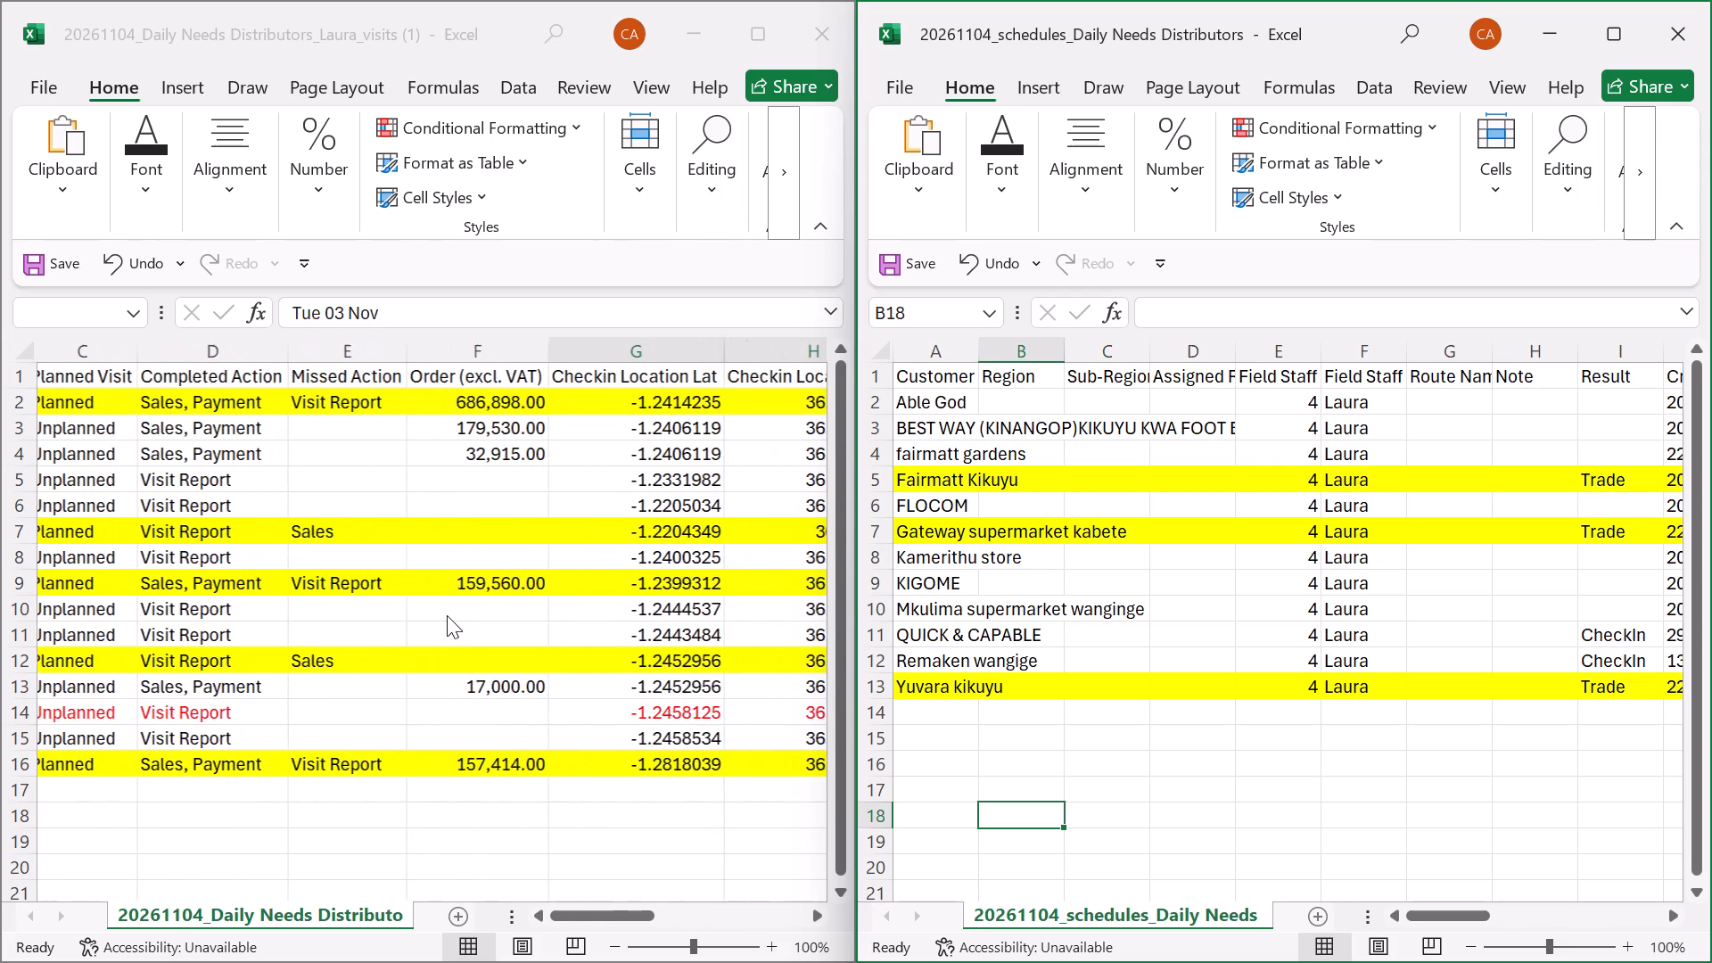
pyautogui.hscroll(-1, 447, 615)
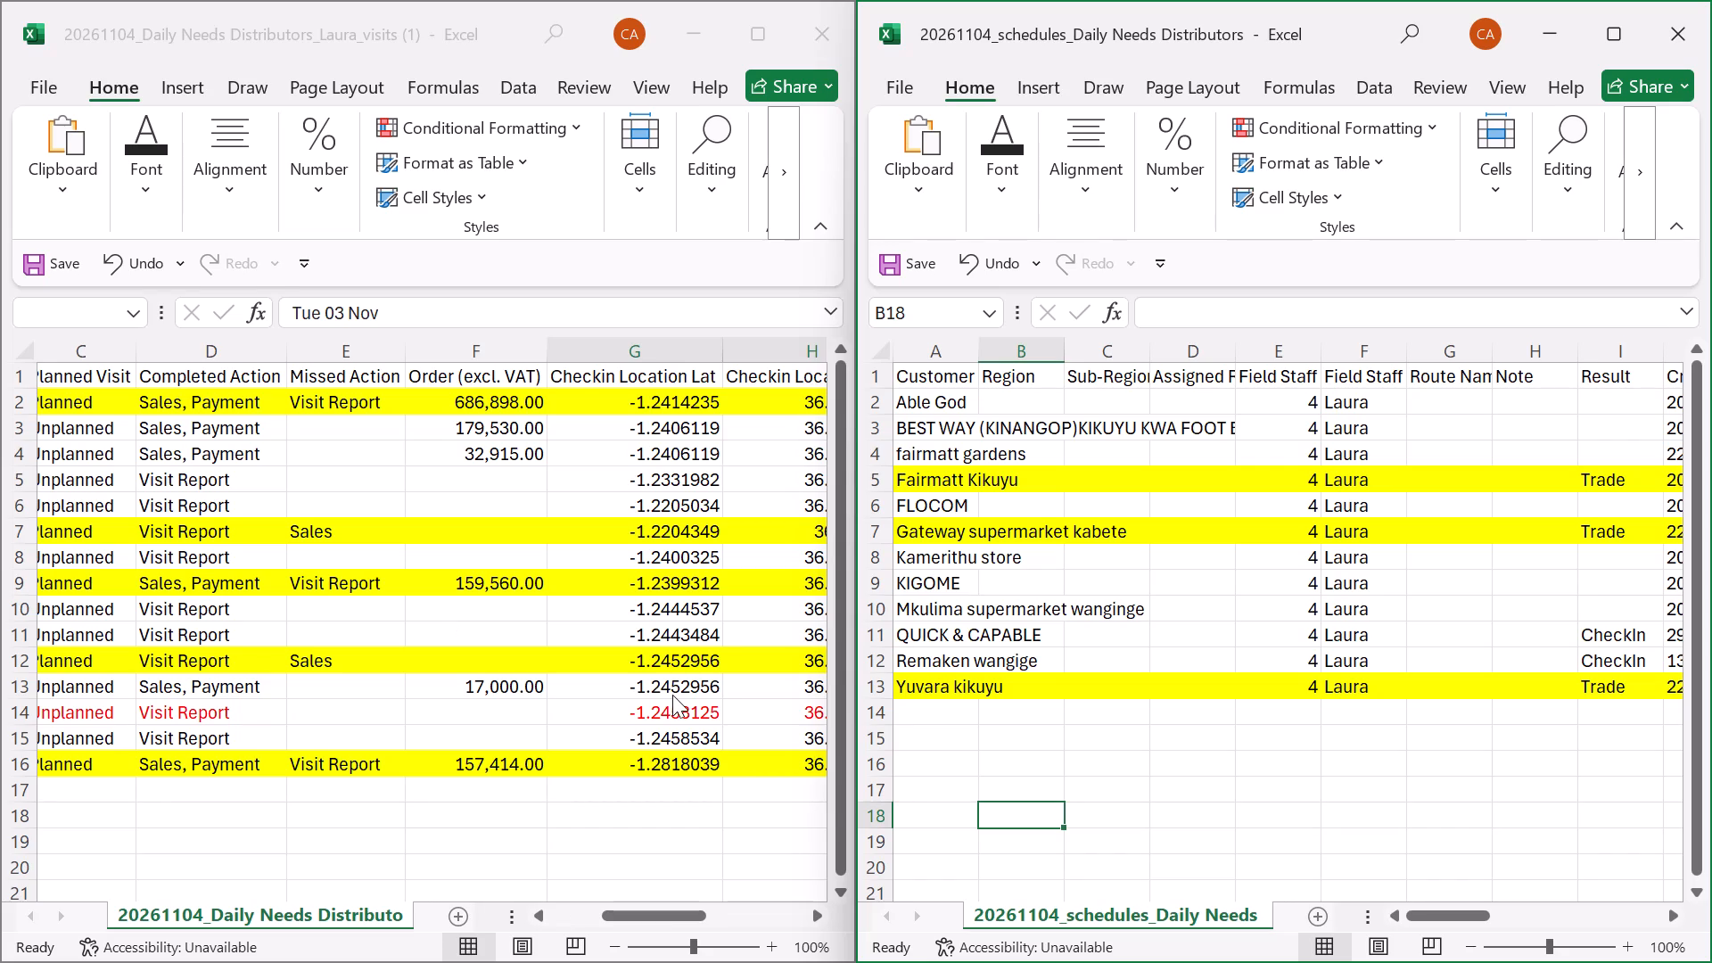
pyautogui.hscroll(-2, 1197, 556)
pyautogui.hscroll(2, 1197, 556)
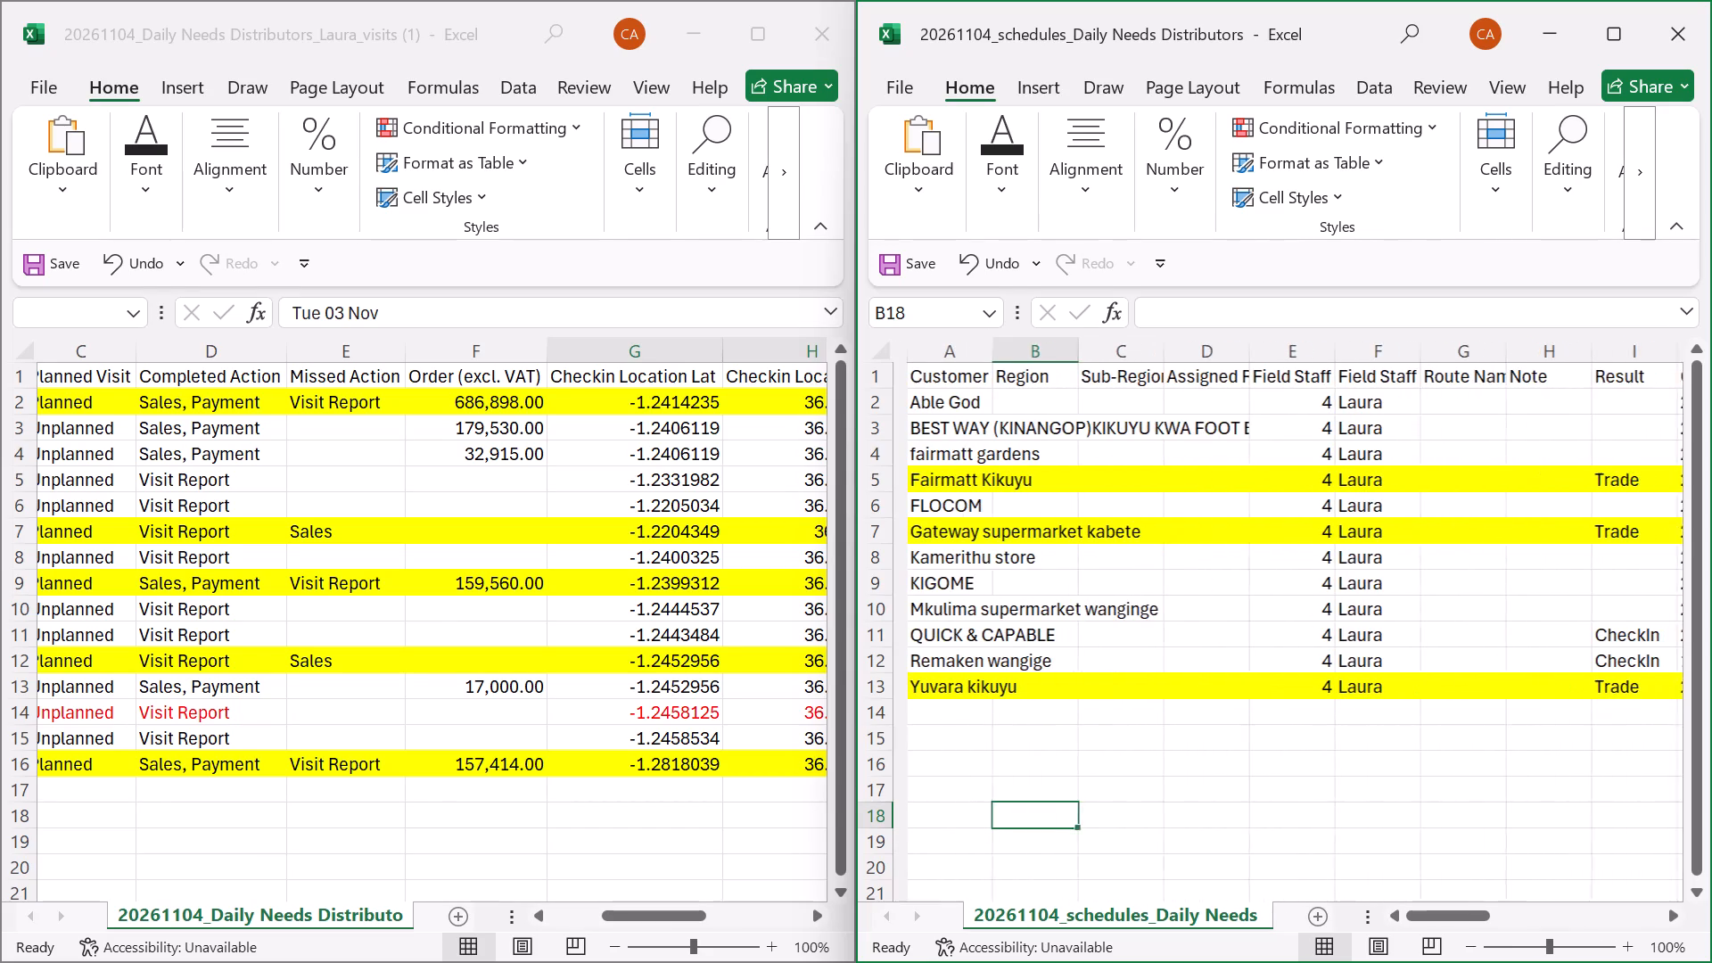
pyautogui.hscroll(2, 576, 700)
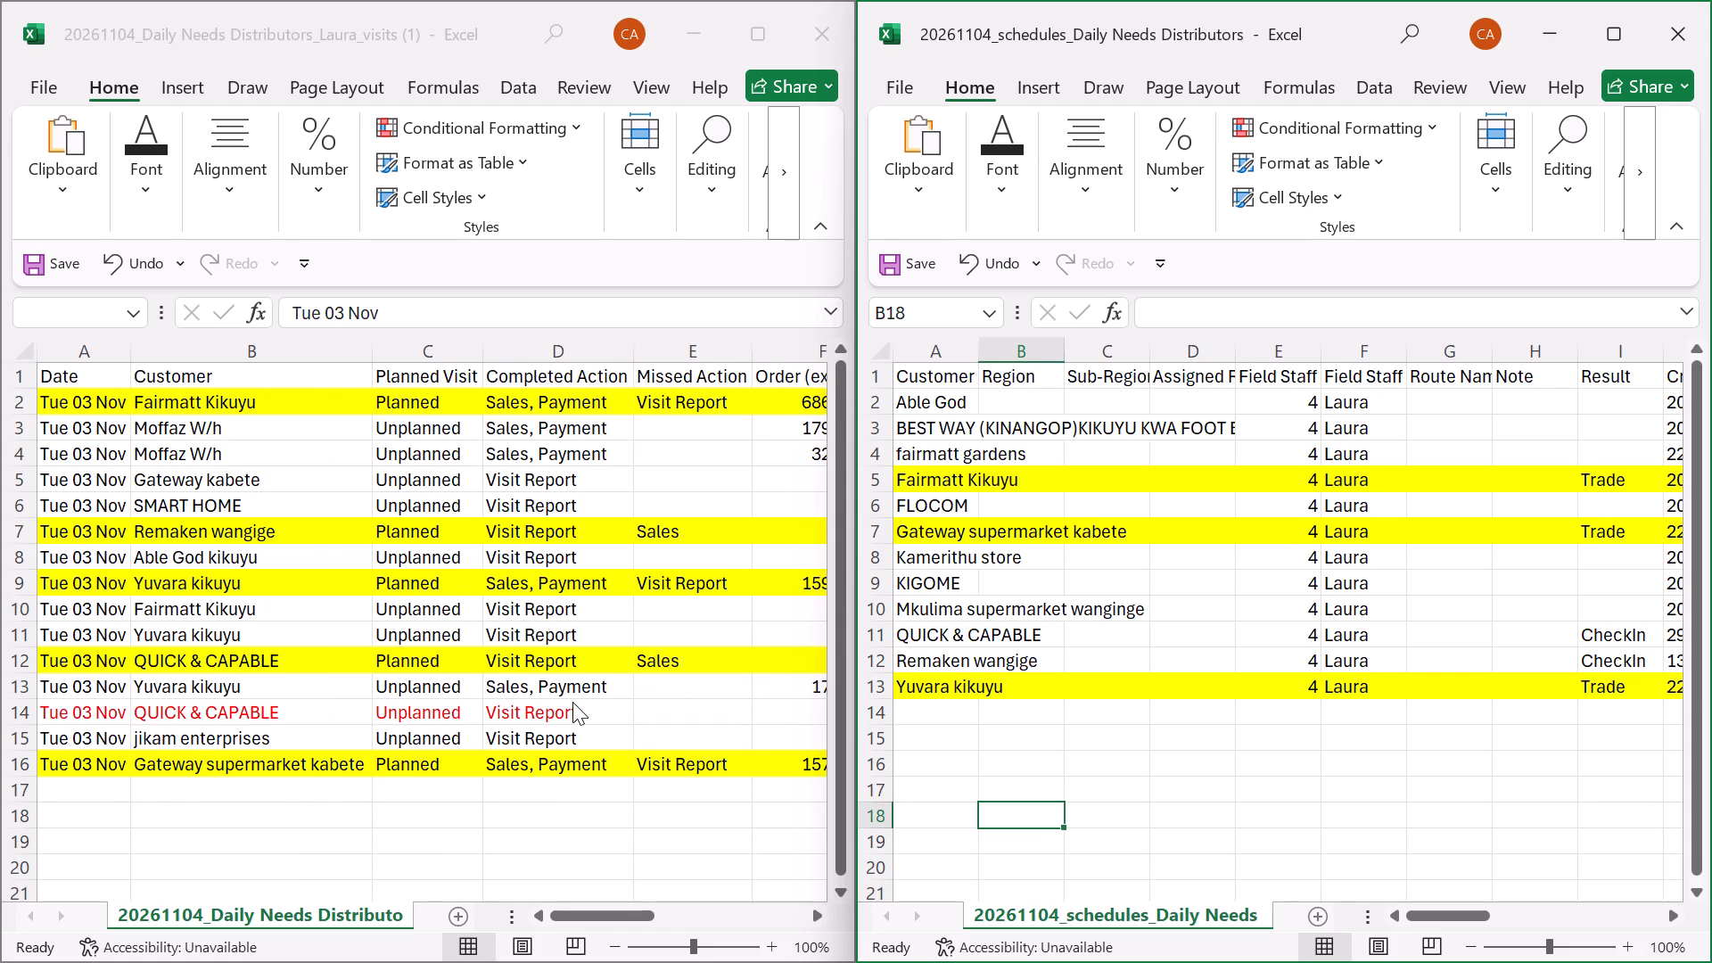
# Examine the unplanned Fairmatt Kikuyu visit and the check-in latitudes and longitudes of Laura's visits.
pyautogui.click(30, 613)
pyautogui.click(30, 613)
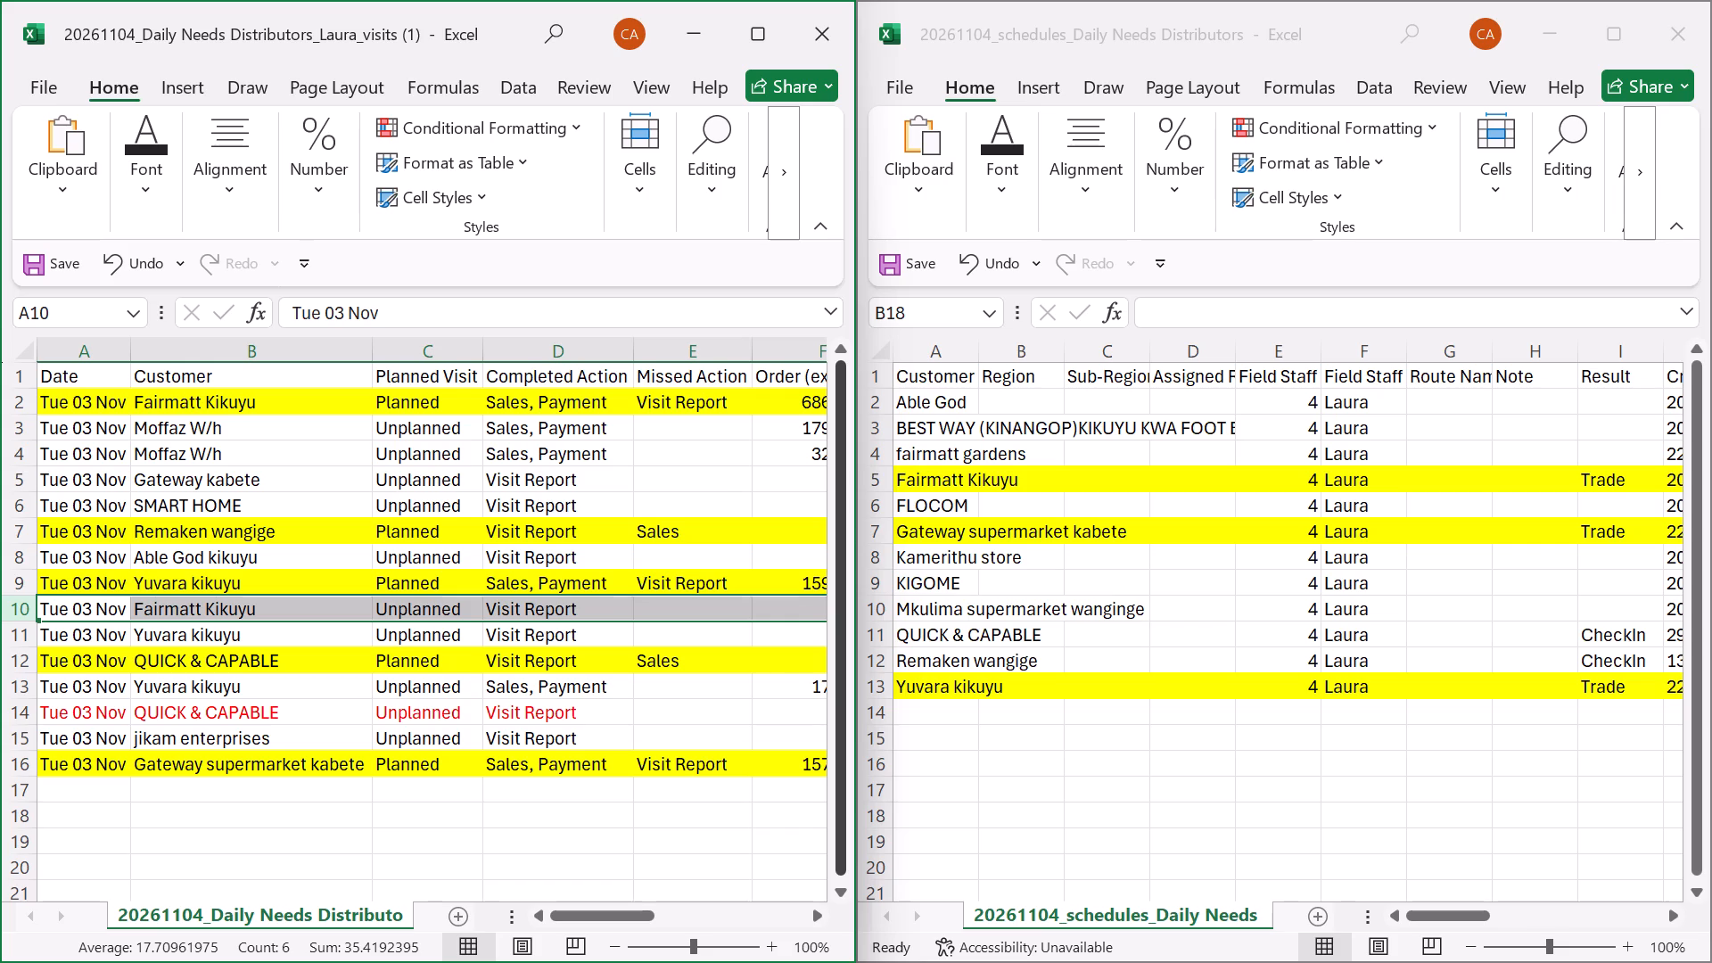
pyautogui.hscroll(-1, 399, 722)
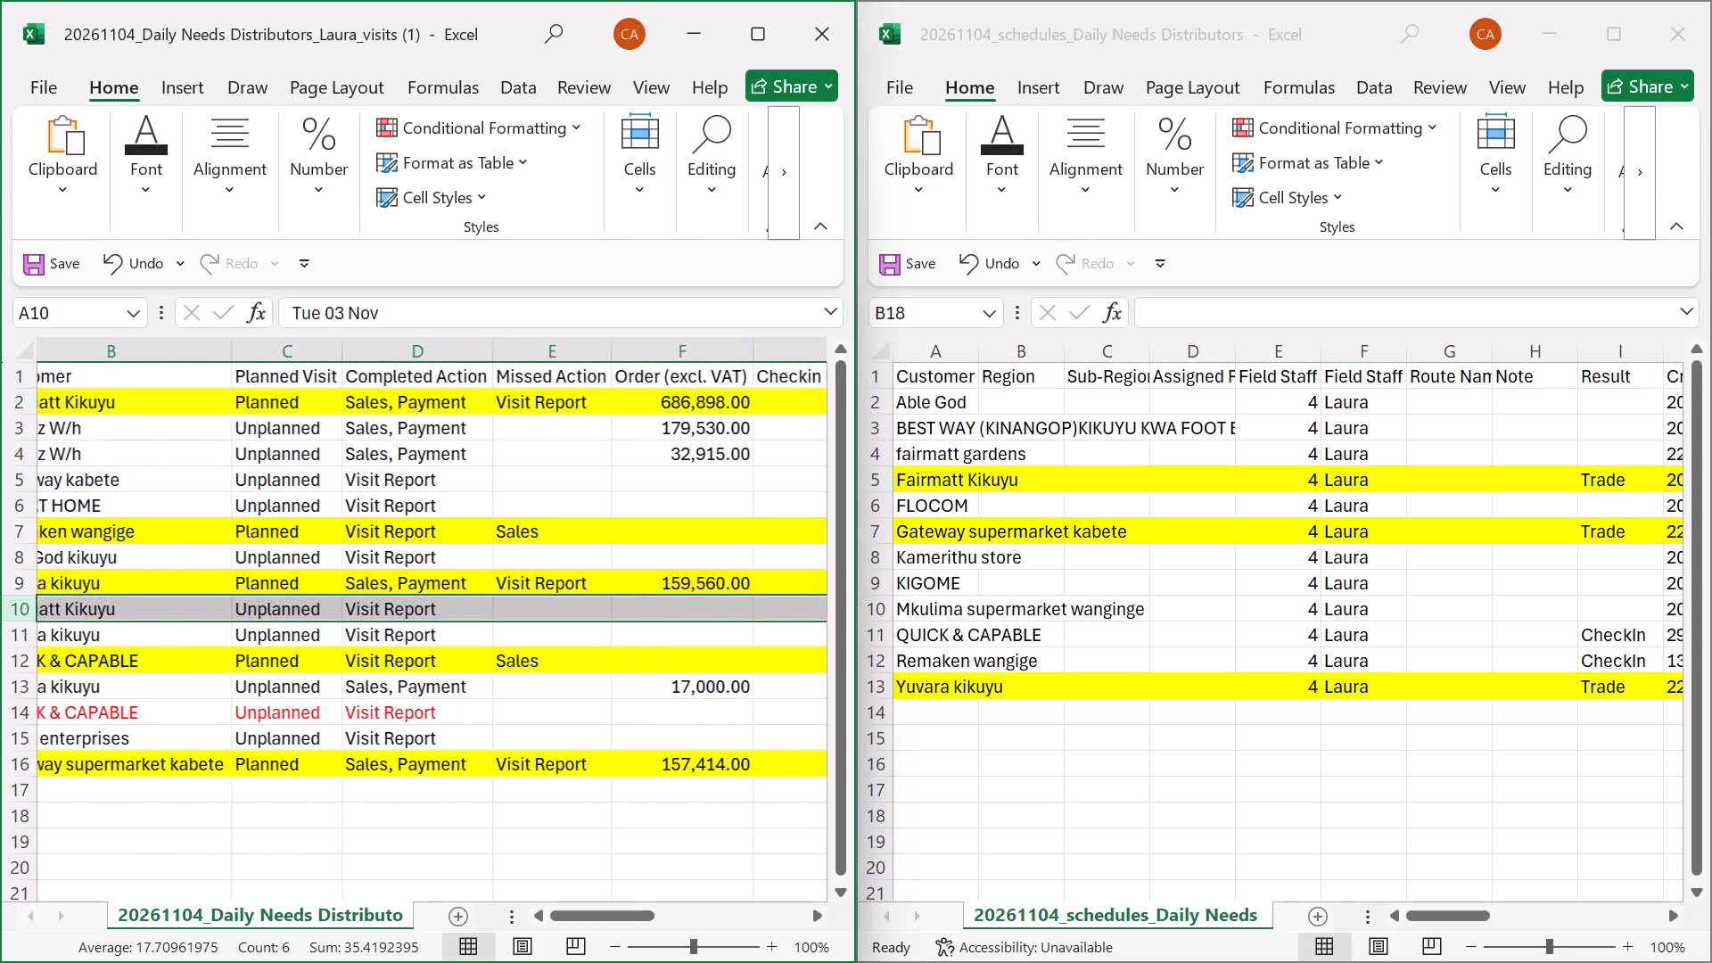
pyautogui.hscroll(1, 399, 722)
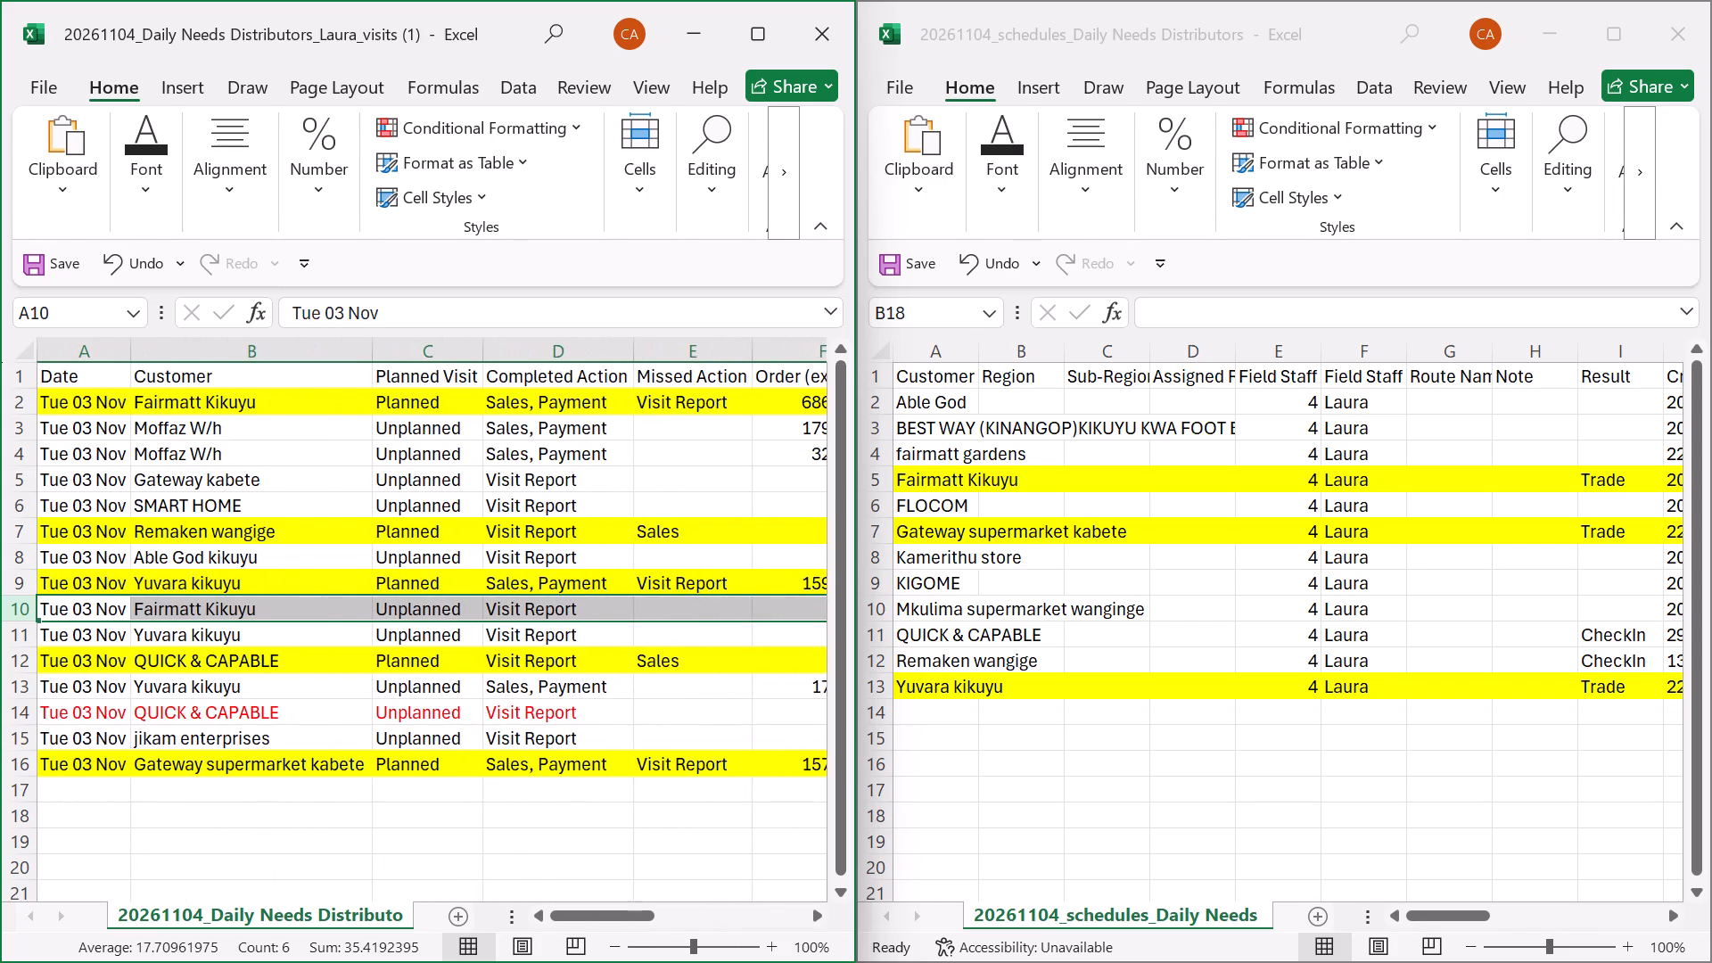
pyautogui.hscroll(-3, 399, 722)
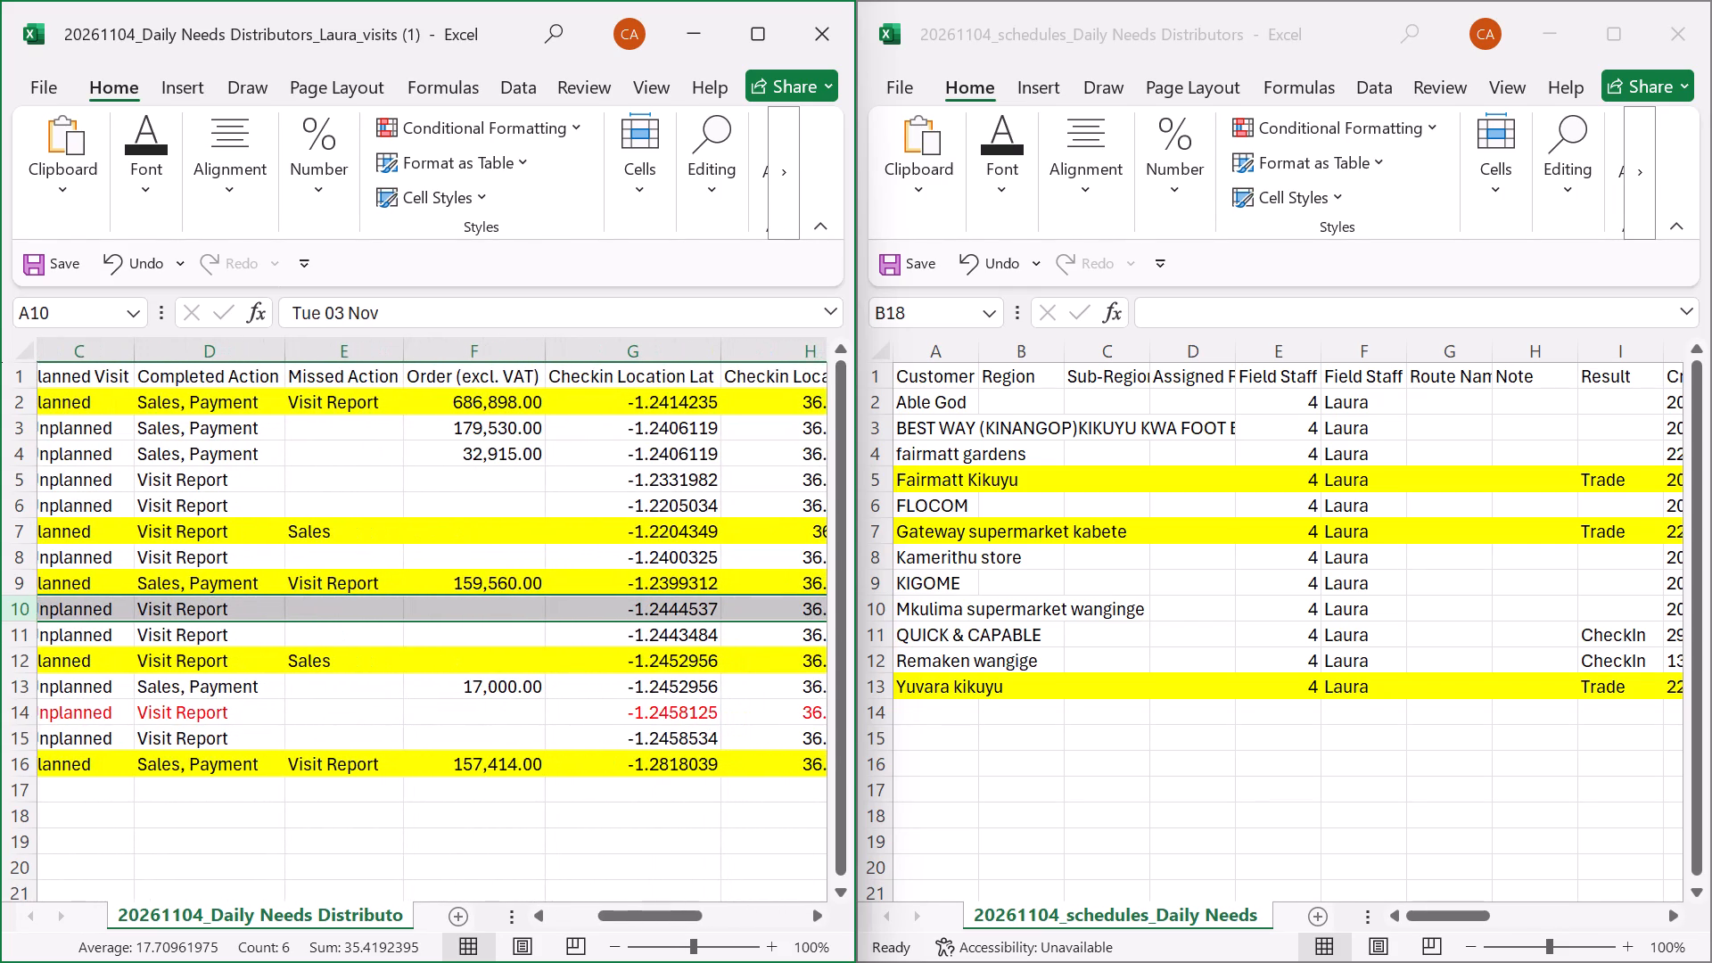
pyautogui.click(718, 660)
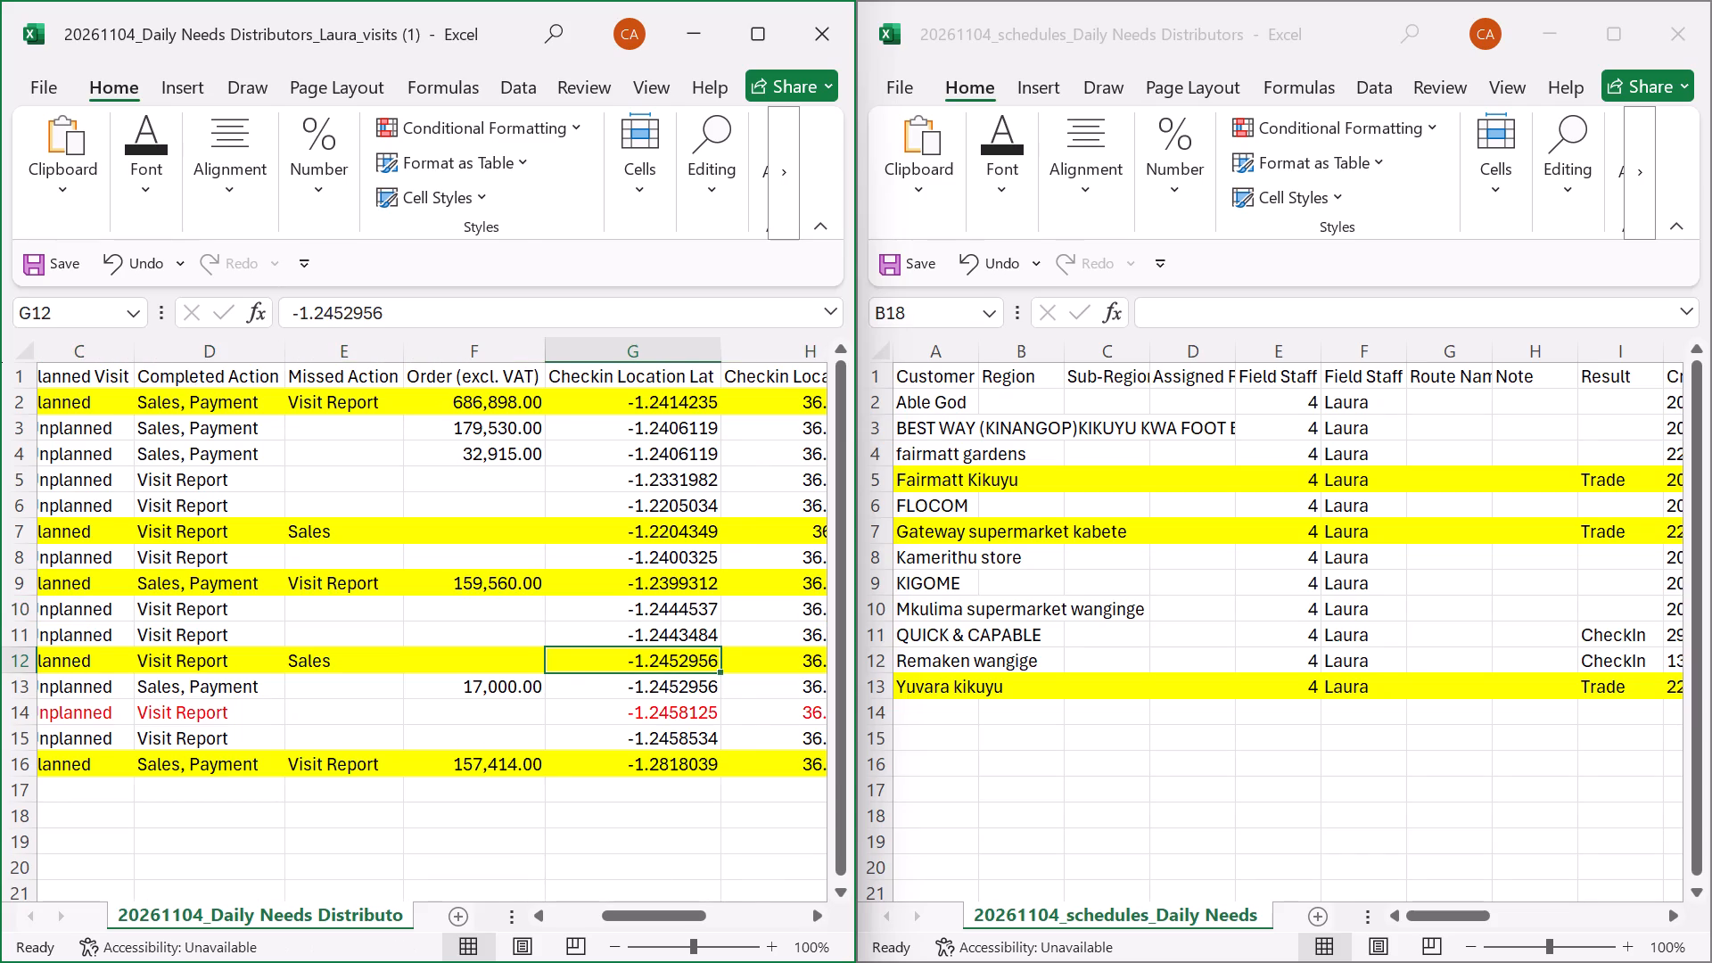
pyautogui.hscroll(4, 446, 664)
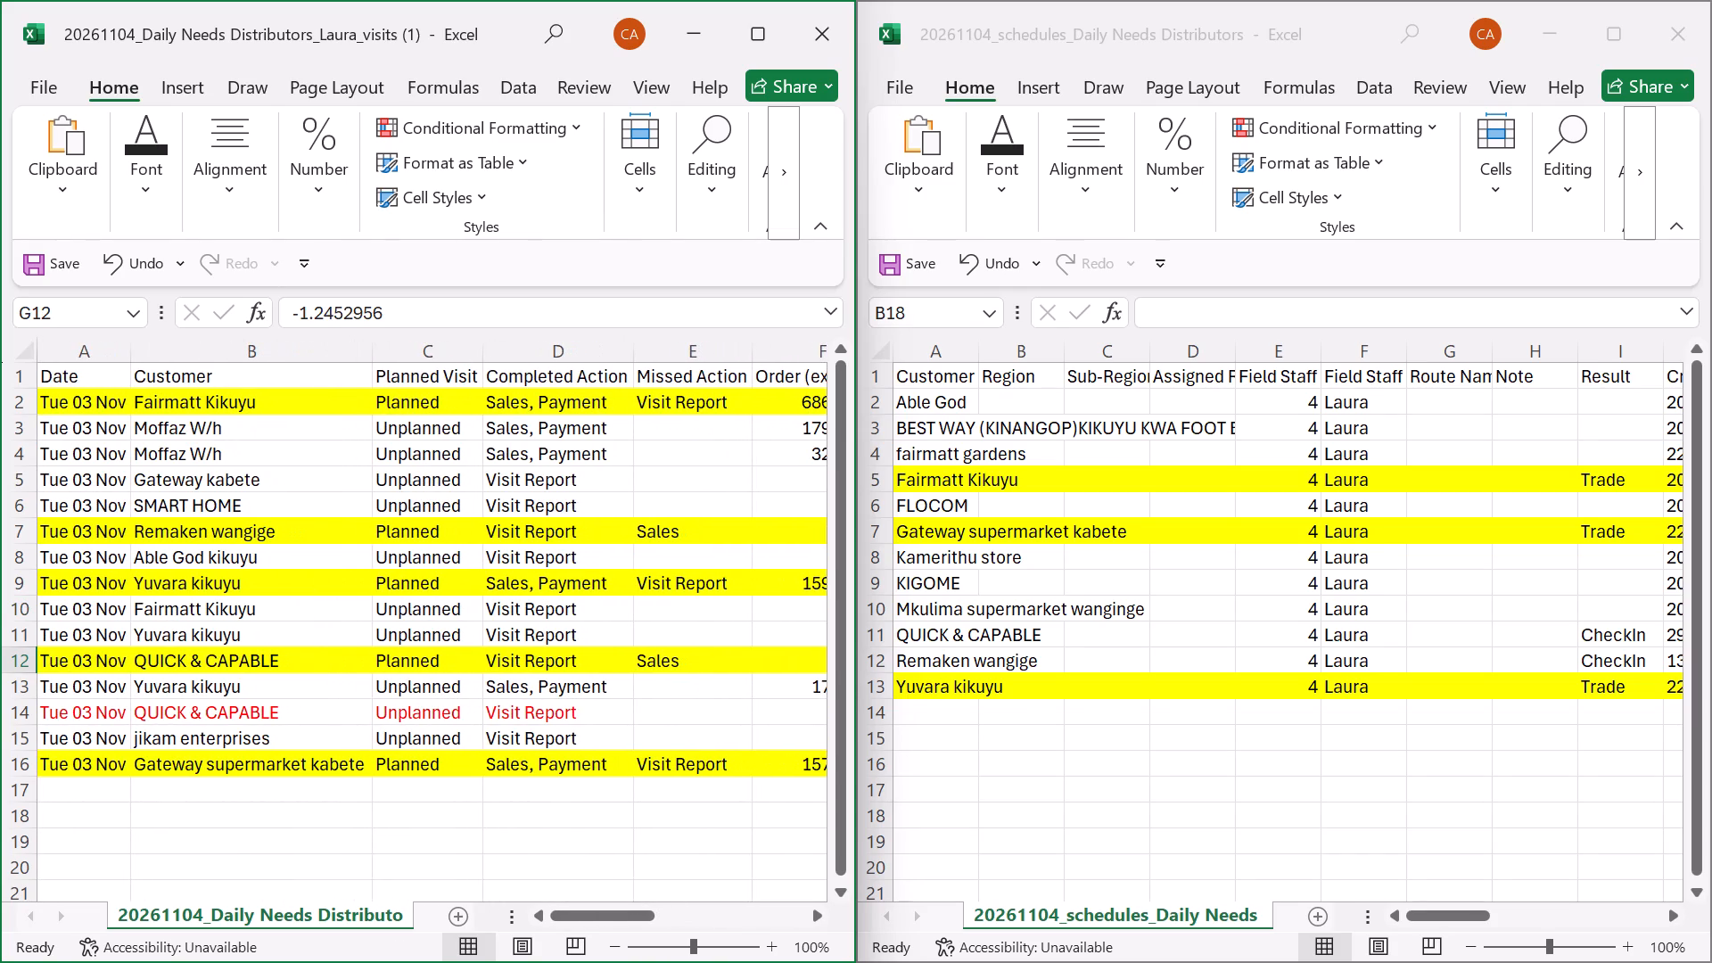
pyautogui.hscroll(-2, 446, 664)
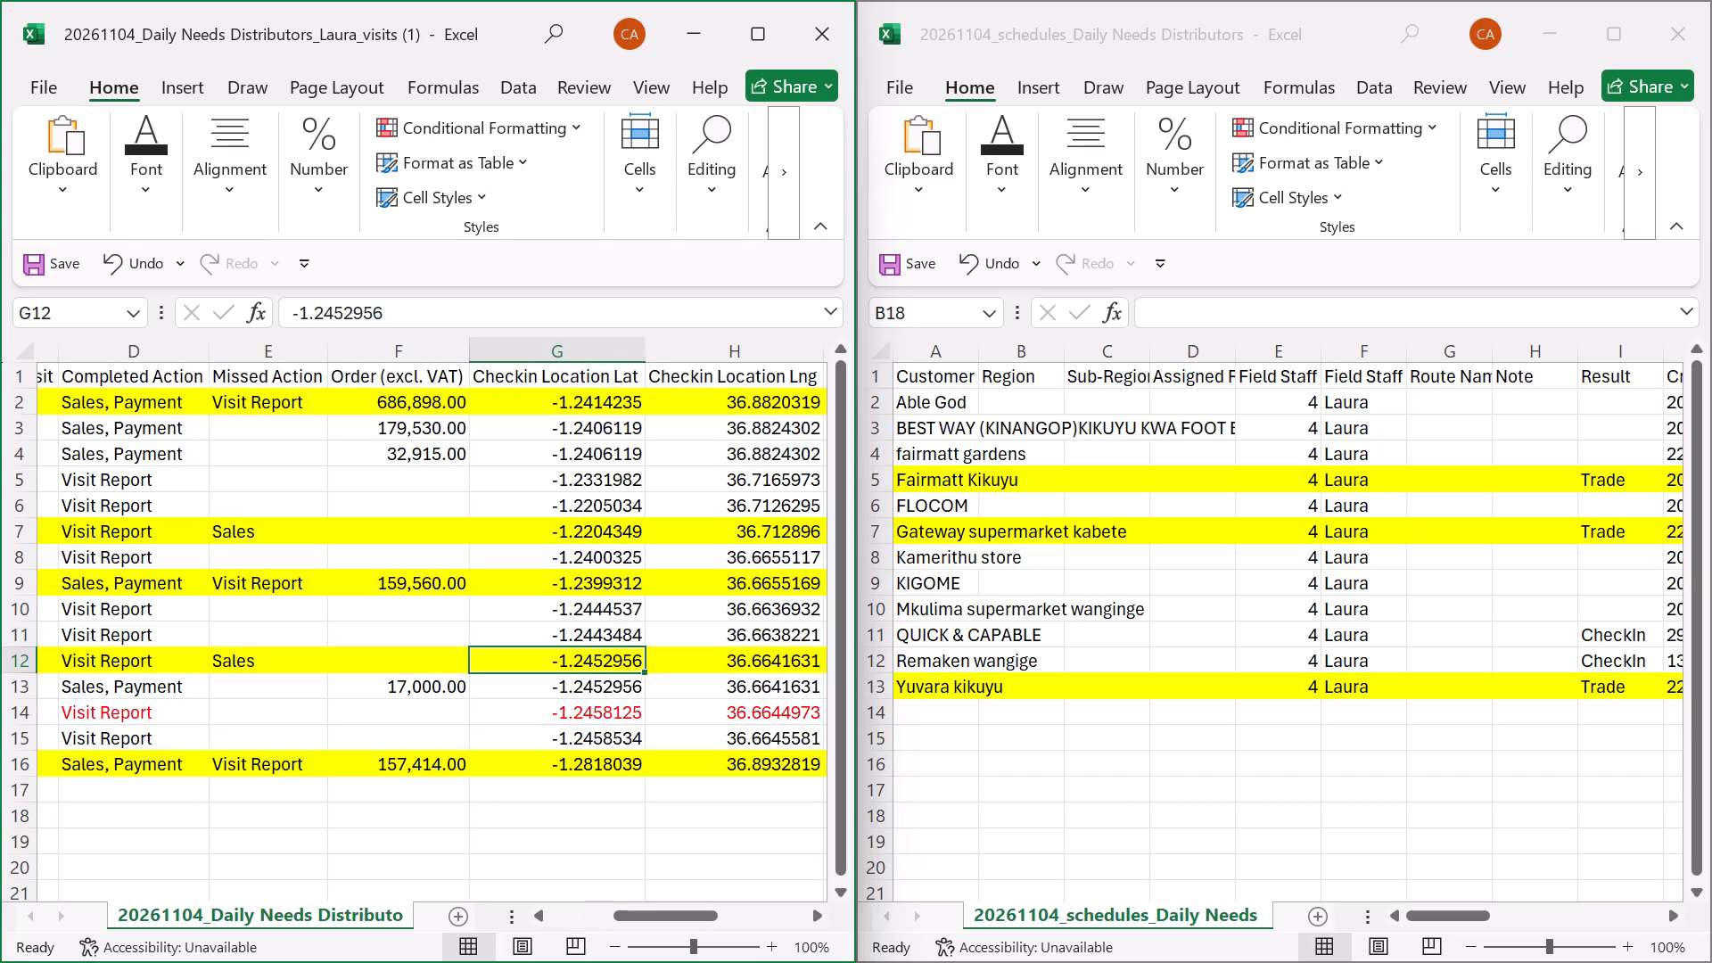
pyautogui.hscroll(3, 446, 664)
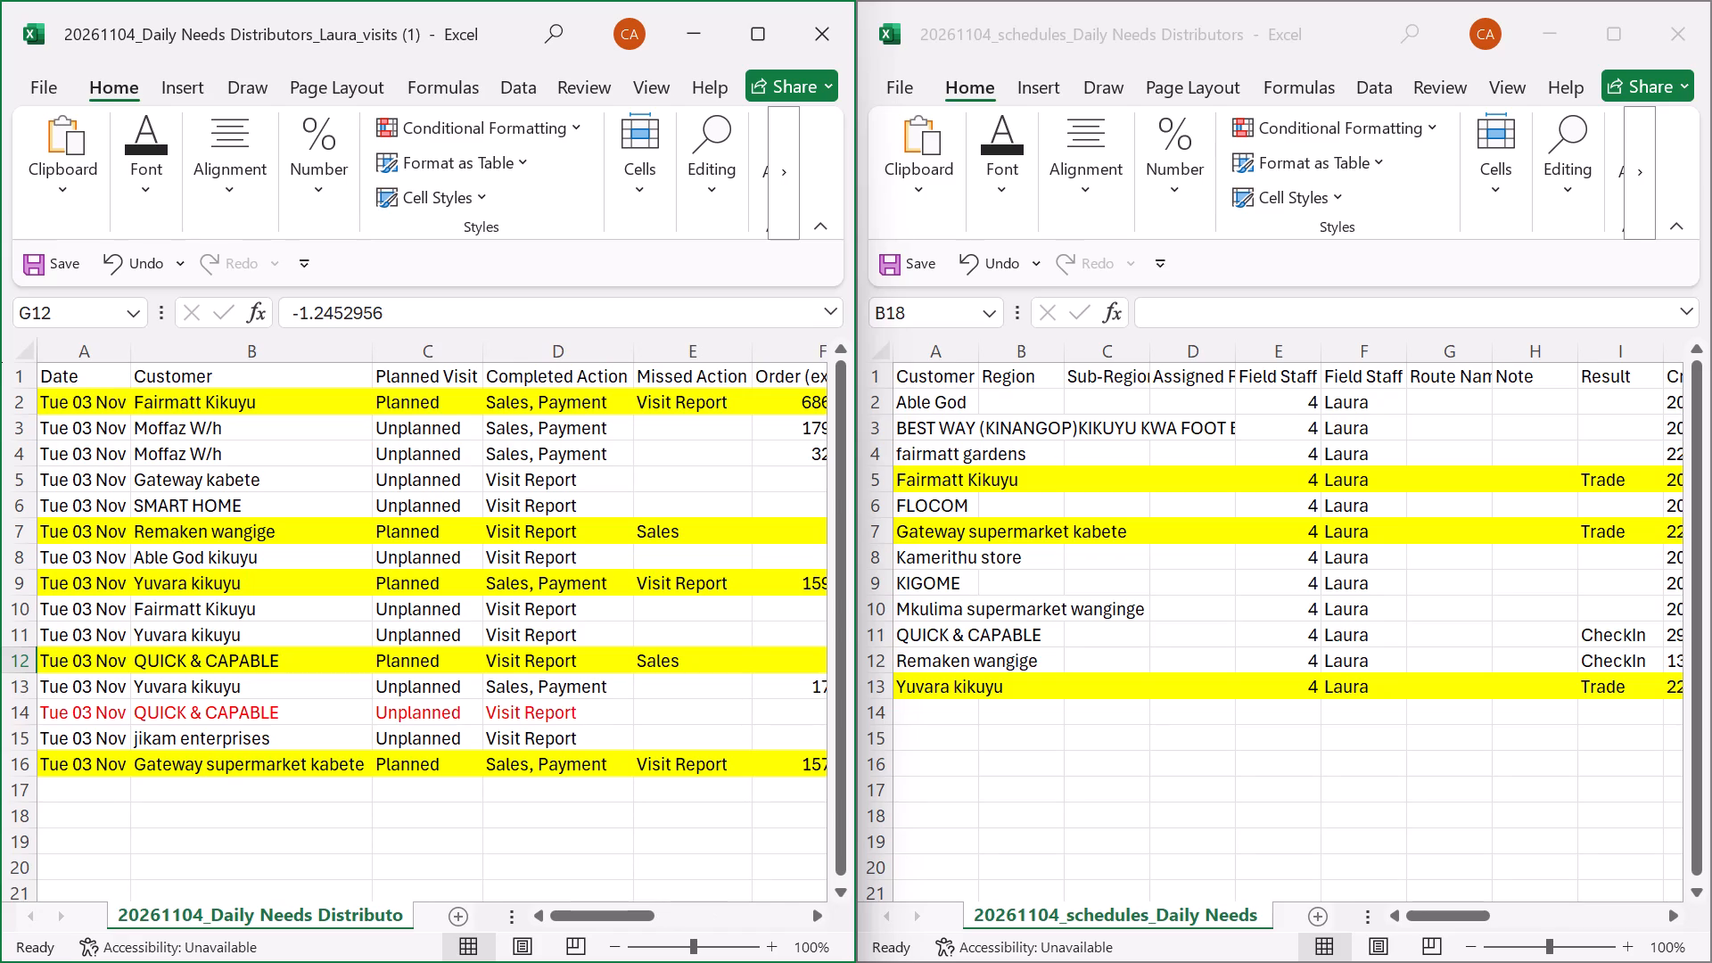
# Fit the widths of all columns in the schedules workbook to their contents.
pyautogui.click(555, 801)
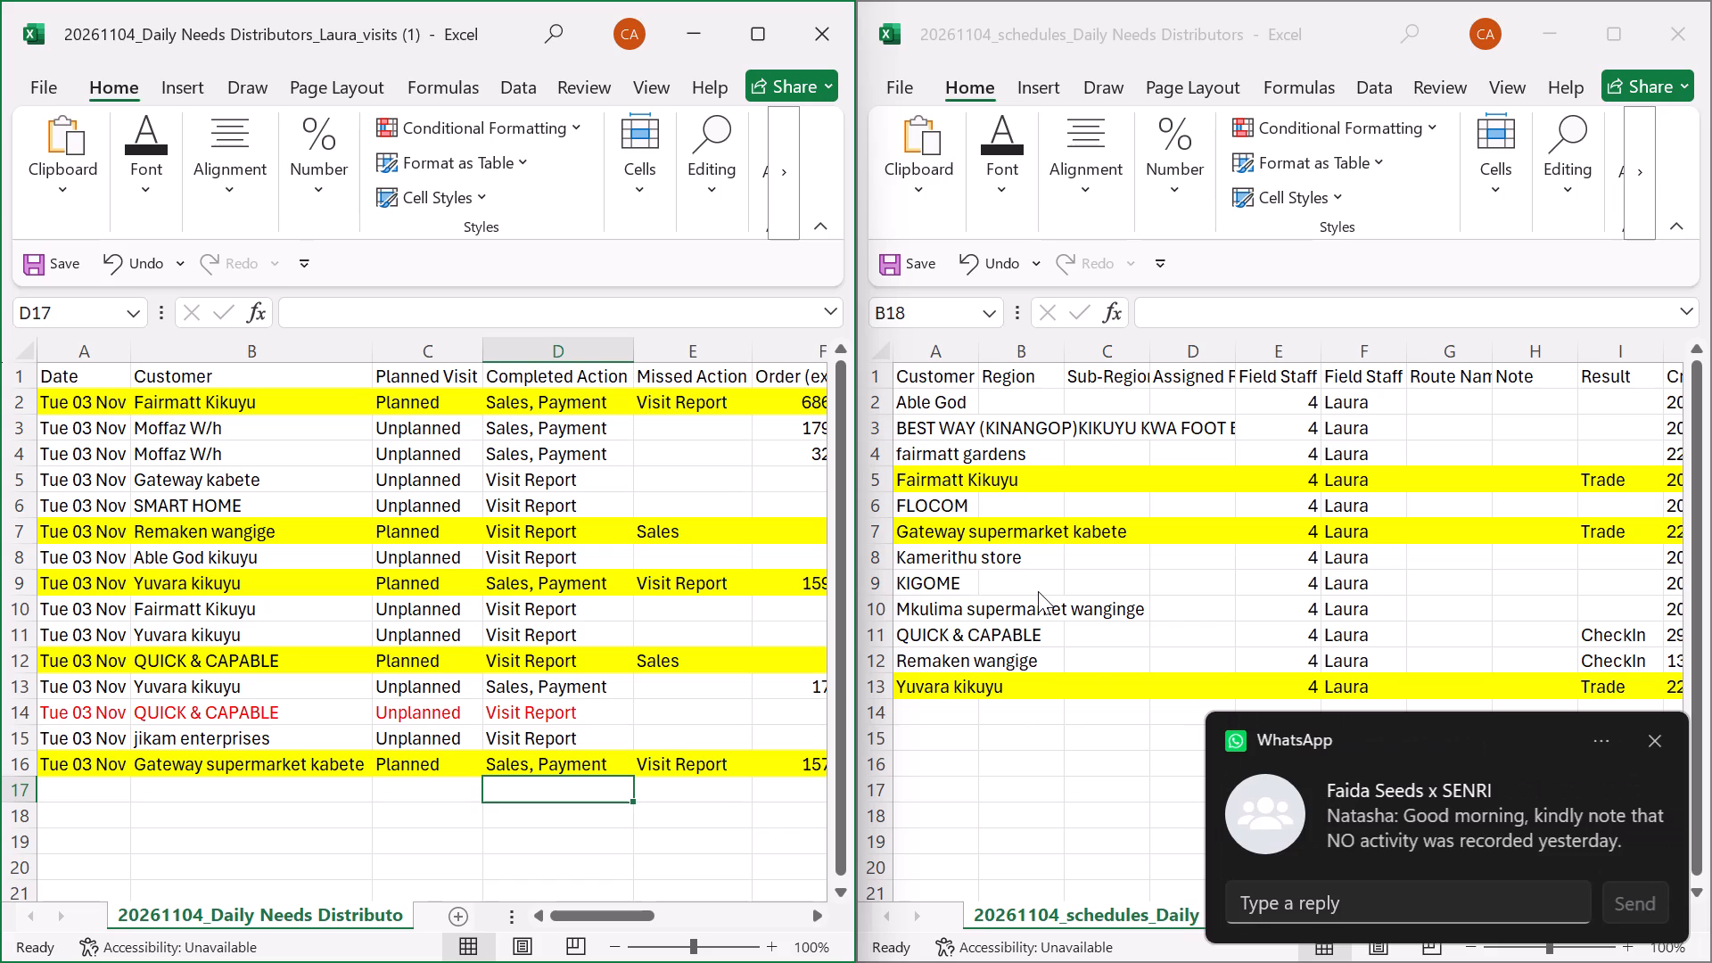
pyautogui.click(1047, 768)
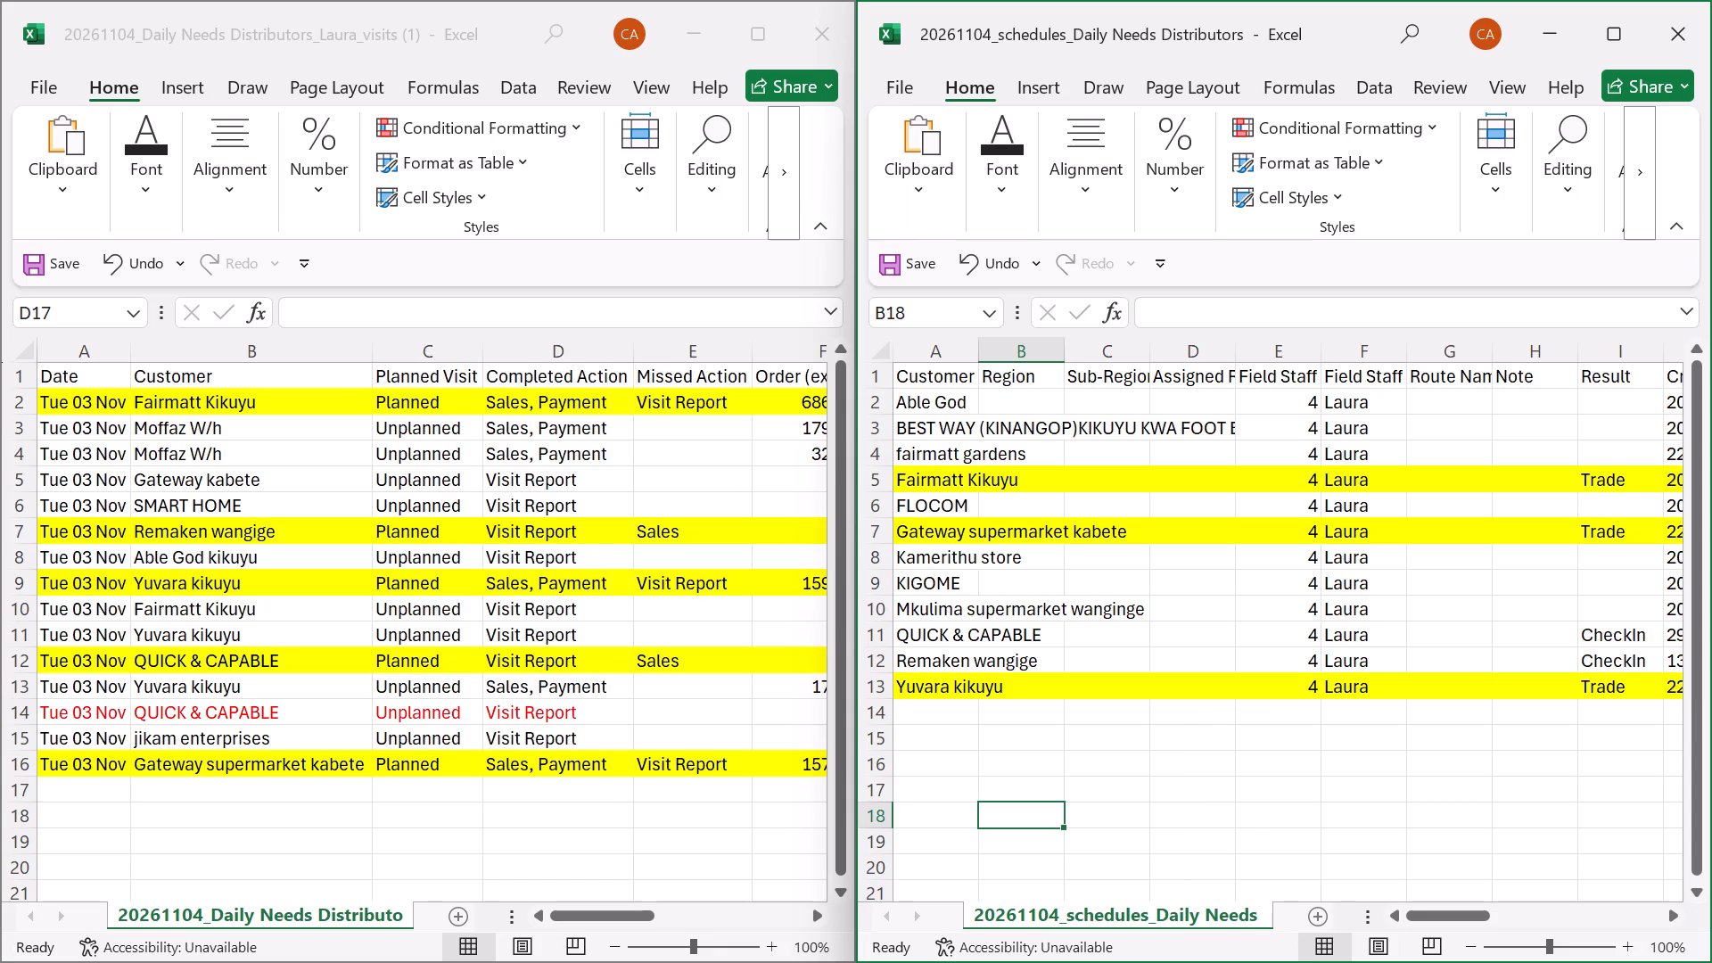
pyautogui.click(883, 348)
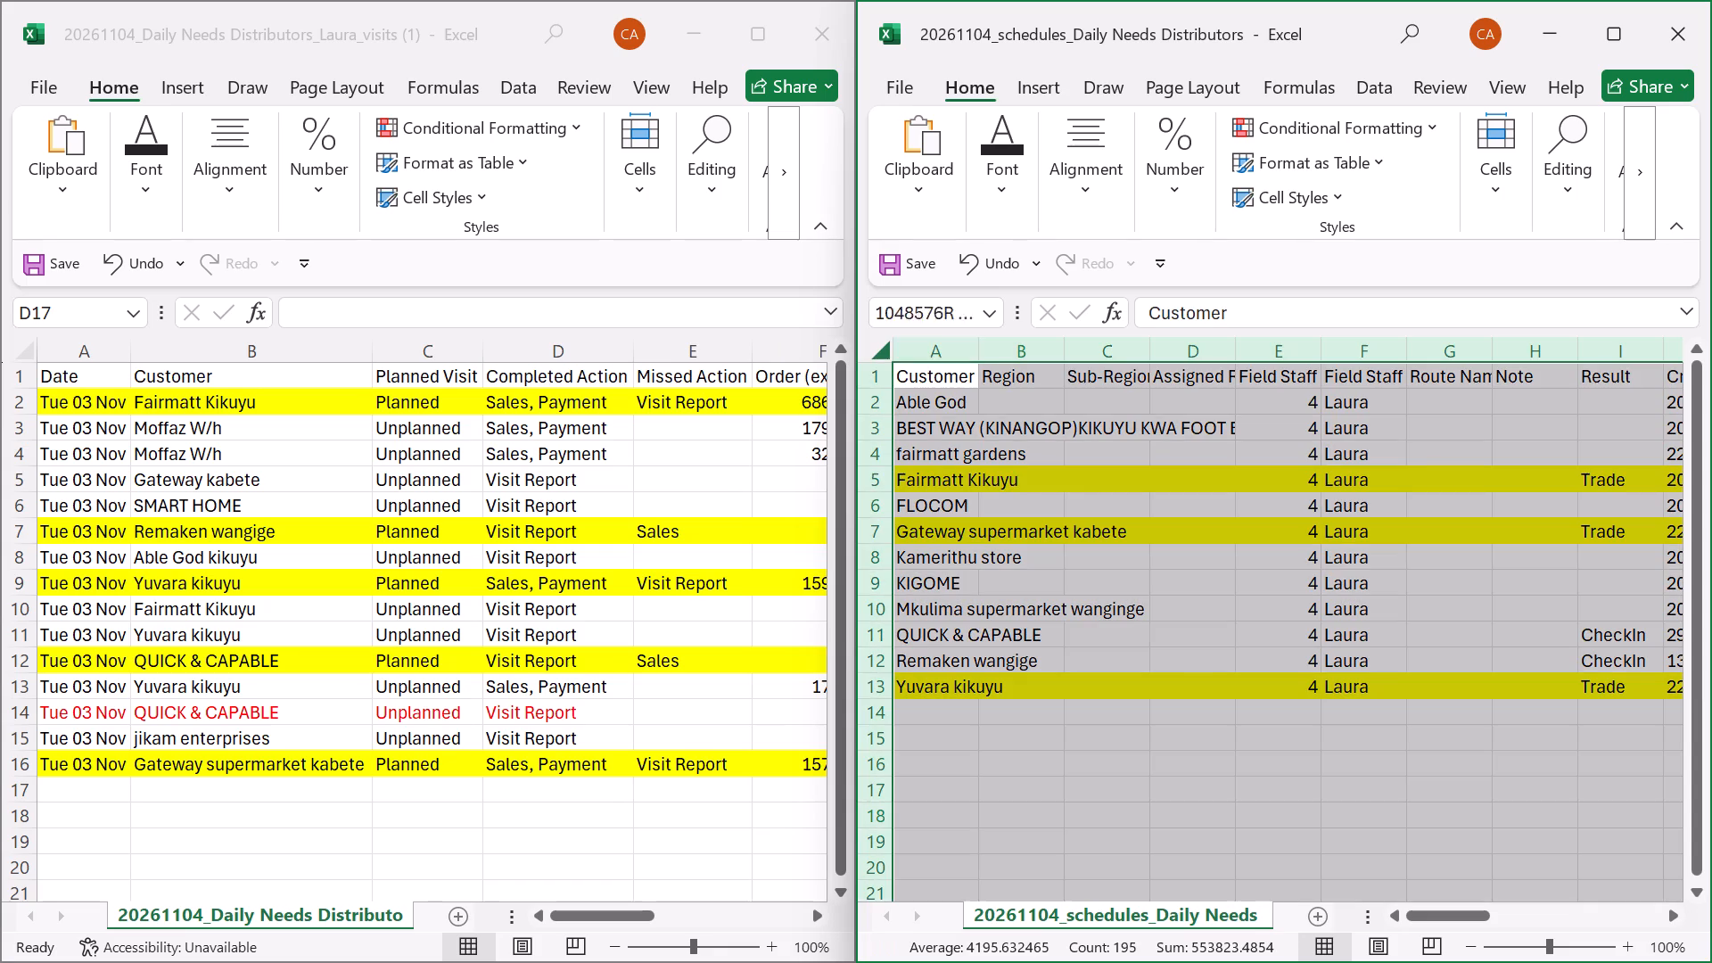
pyautogui.doubleClick(980, 352)
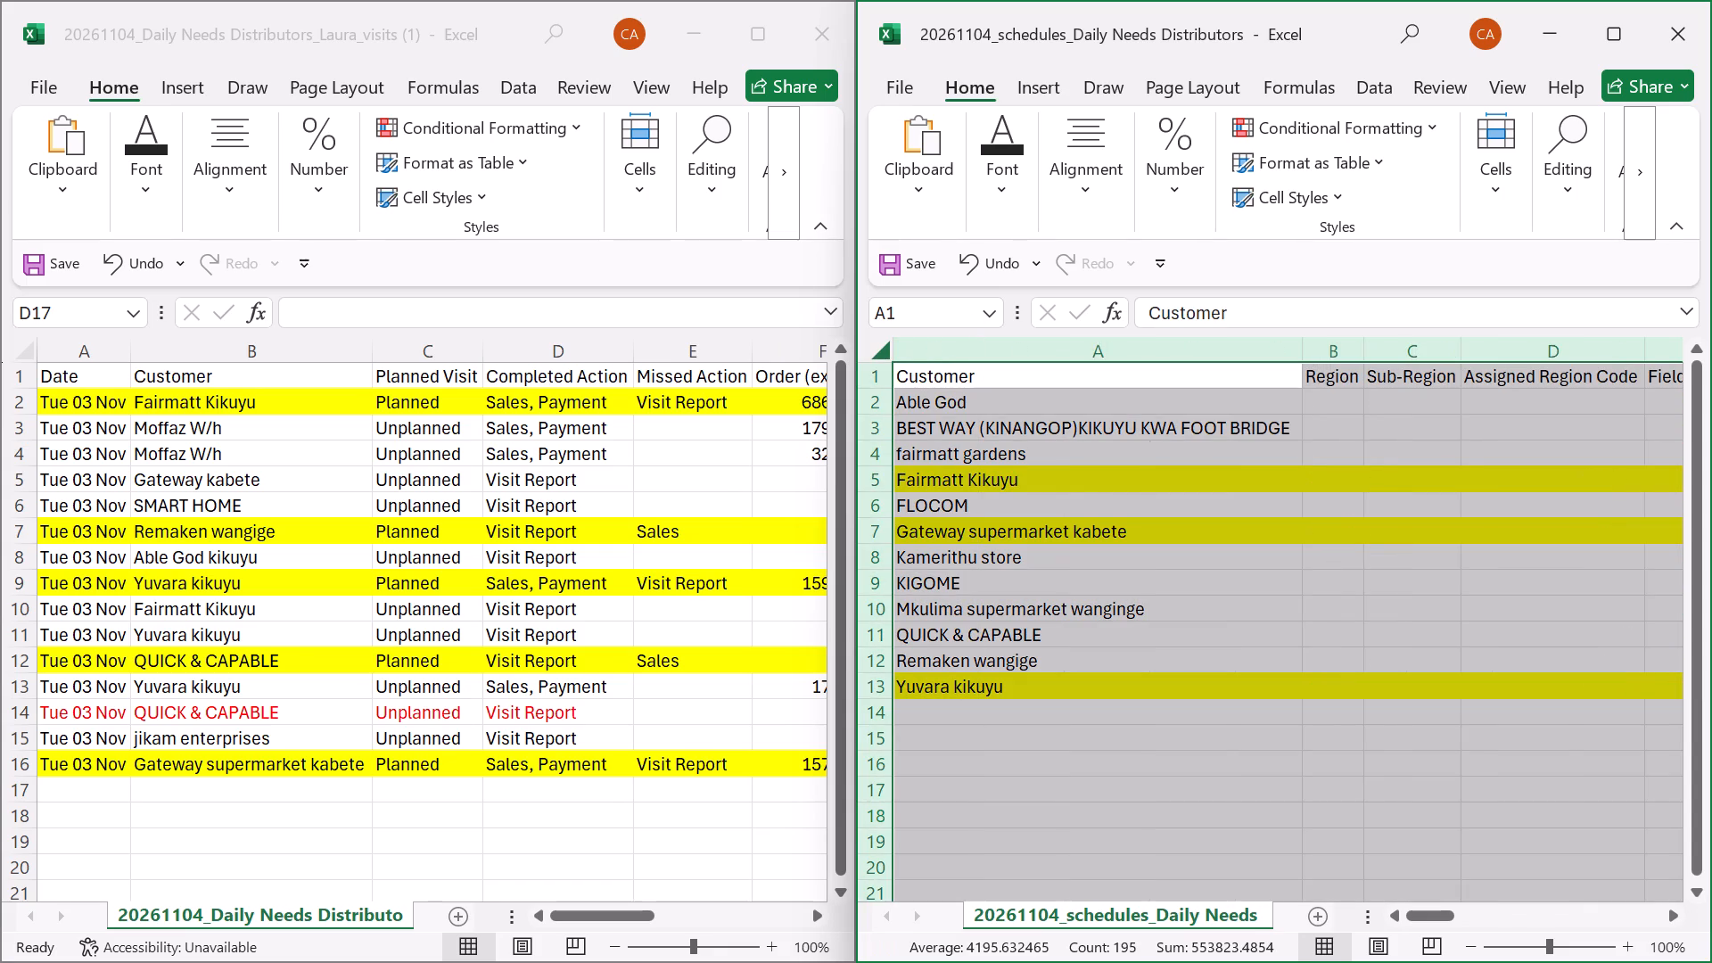
pyautogui.click(1325, 684)
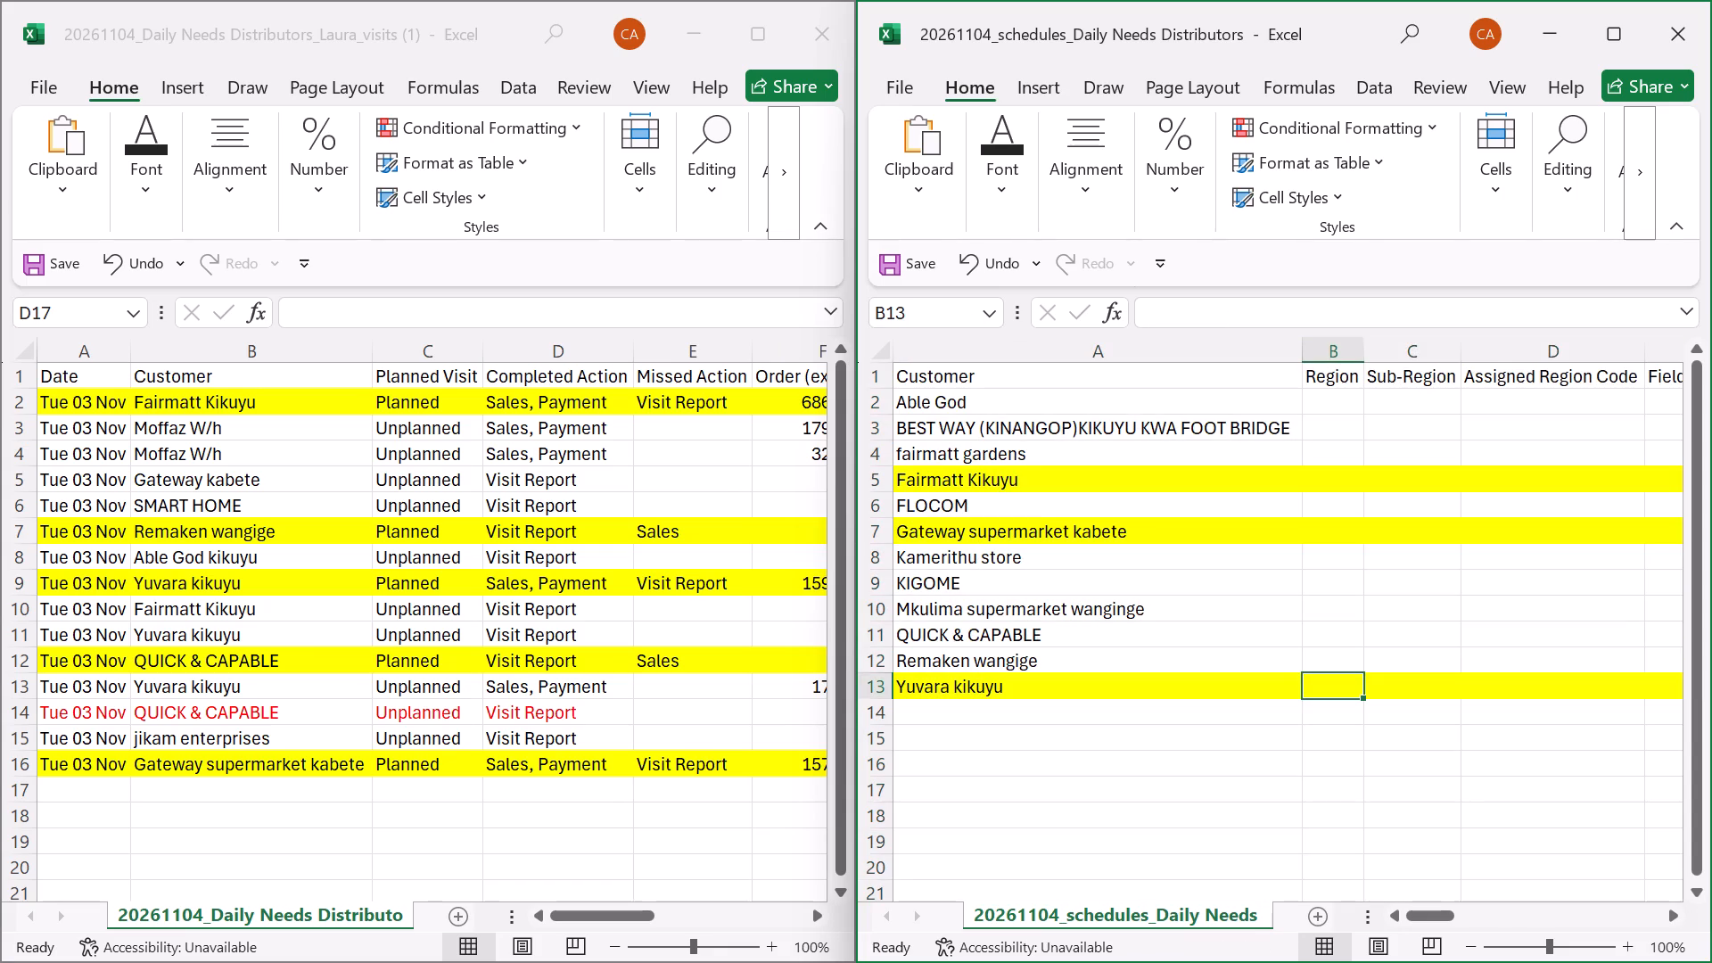
# Examine the schedules' Result and Created at columns against the planned visits in the visits workbook.
pyautogui.hscroll(-1, 1337, 627)
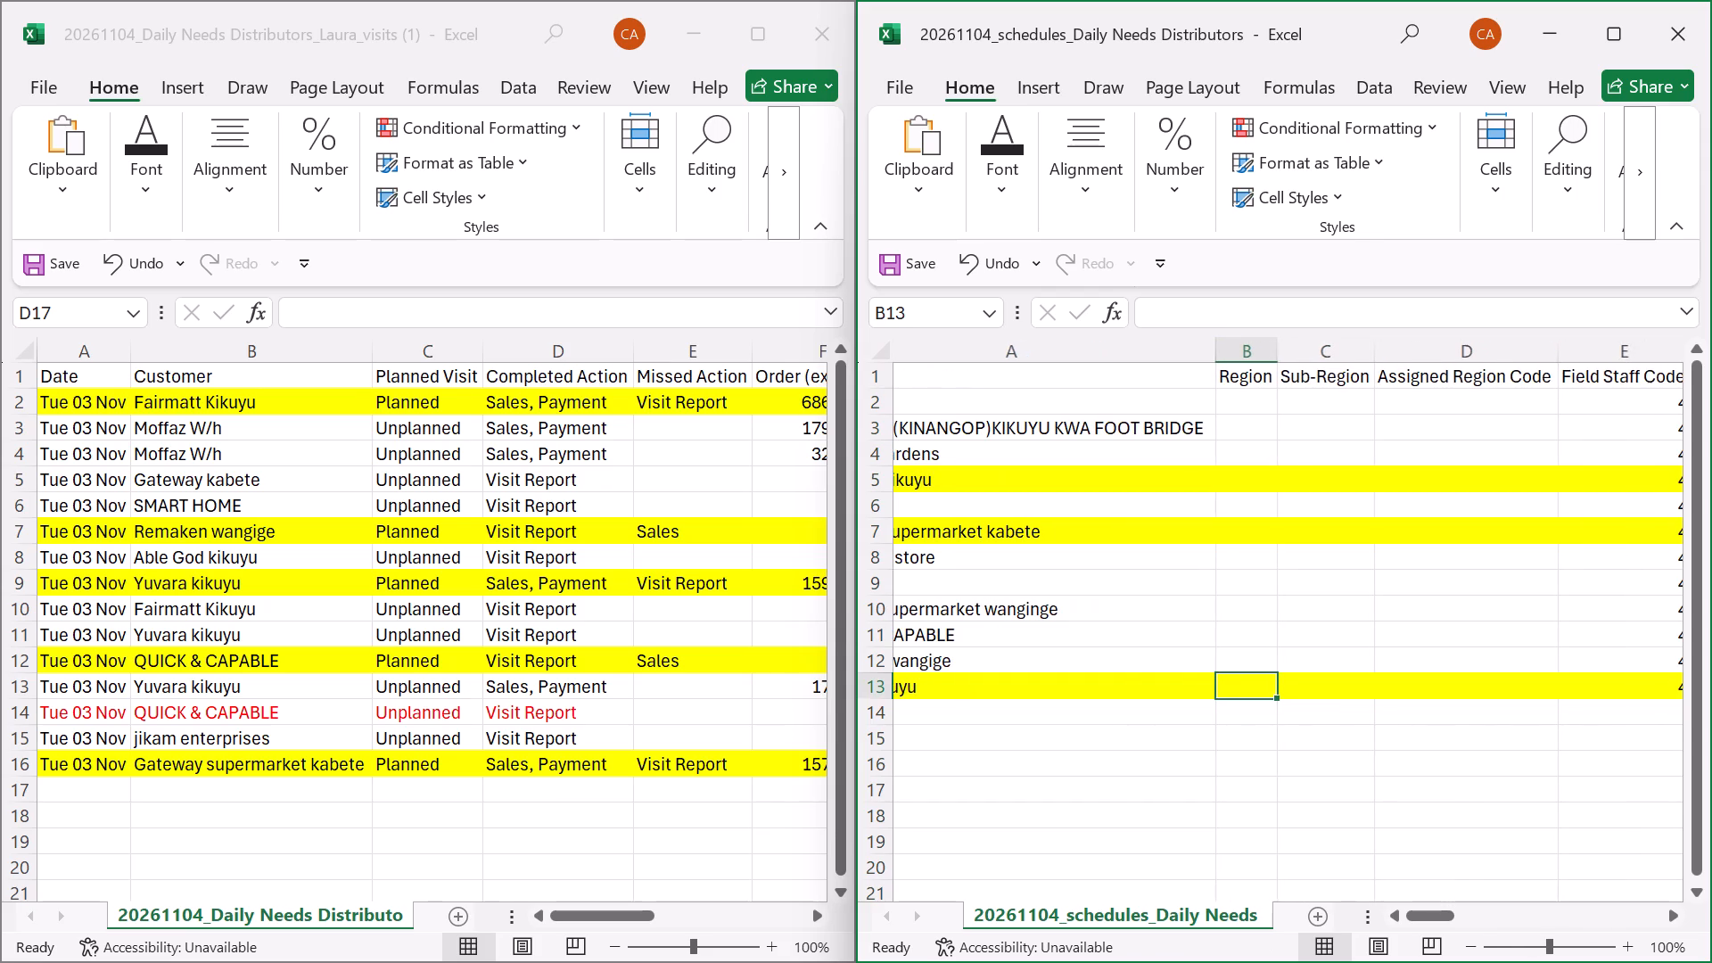
pyautogui.hscroll(-3, 1337, 627)
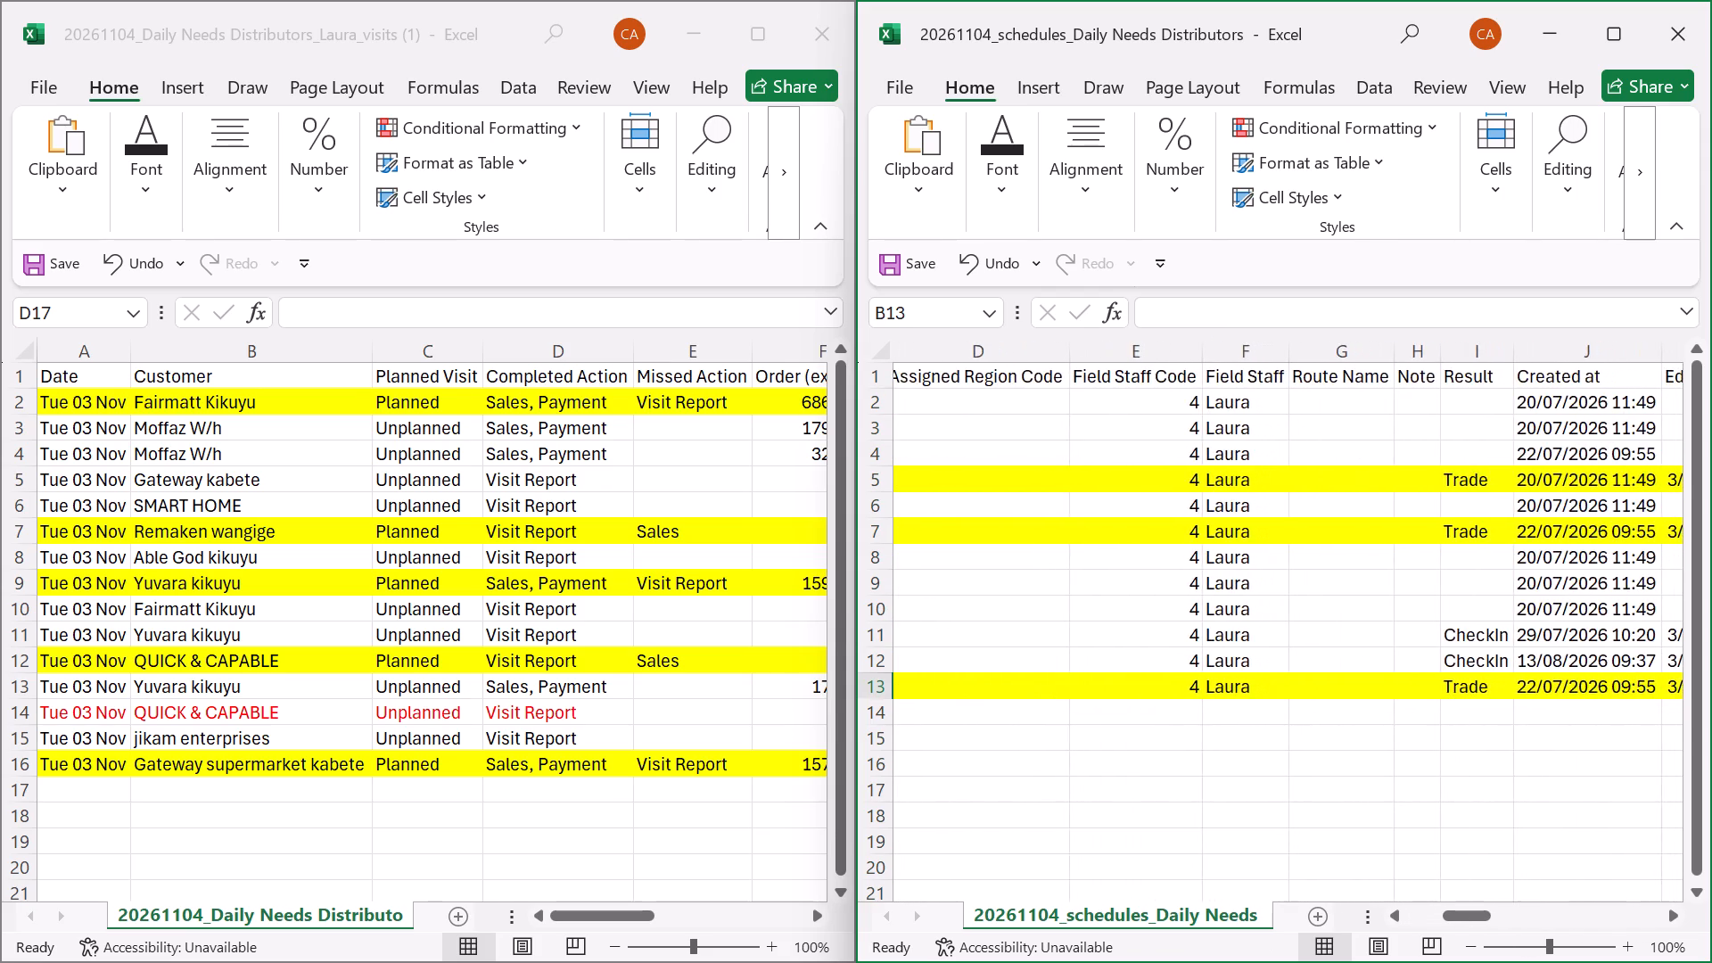
pyautogui.hscroll(1, 1337, 627)
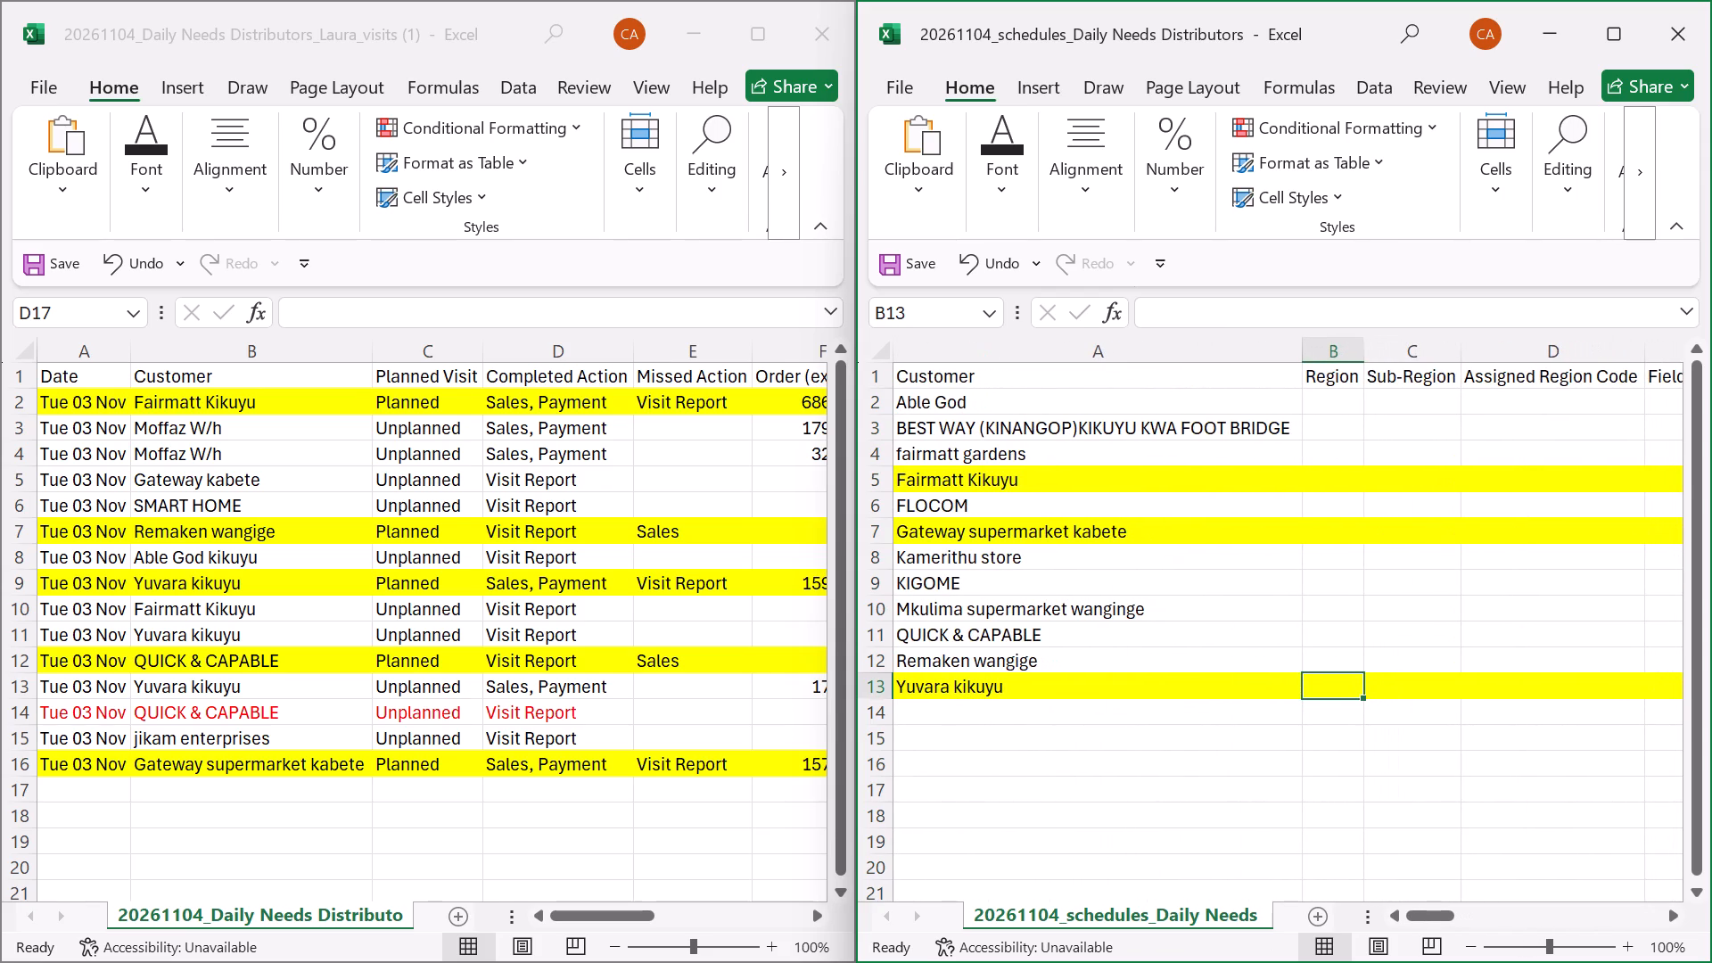
pyautogui.click(699, 630)
pyautogui.click(699, 630)
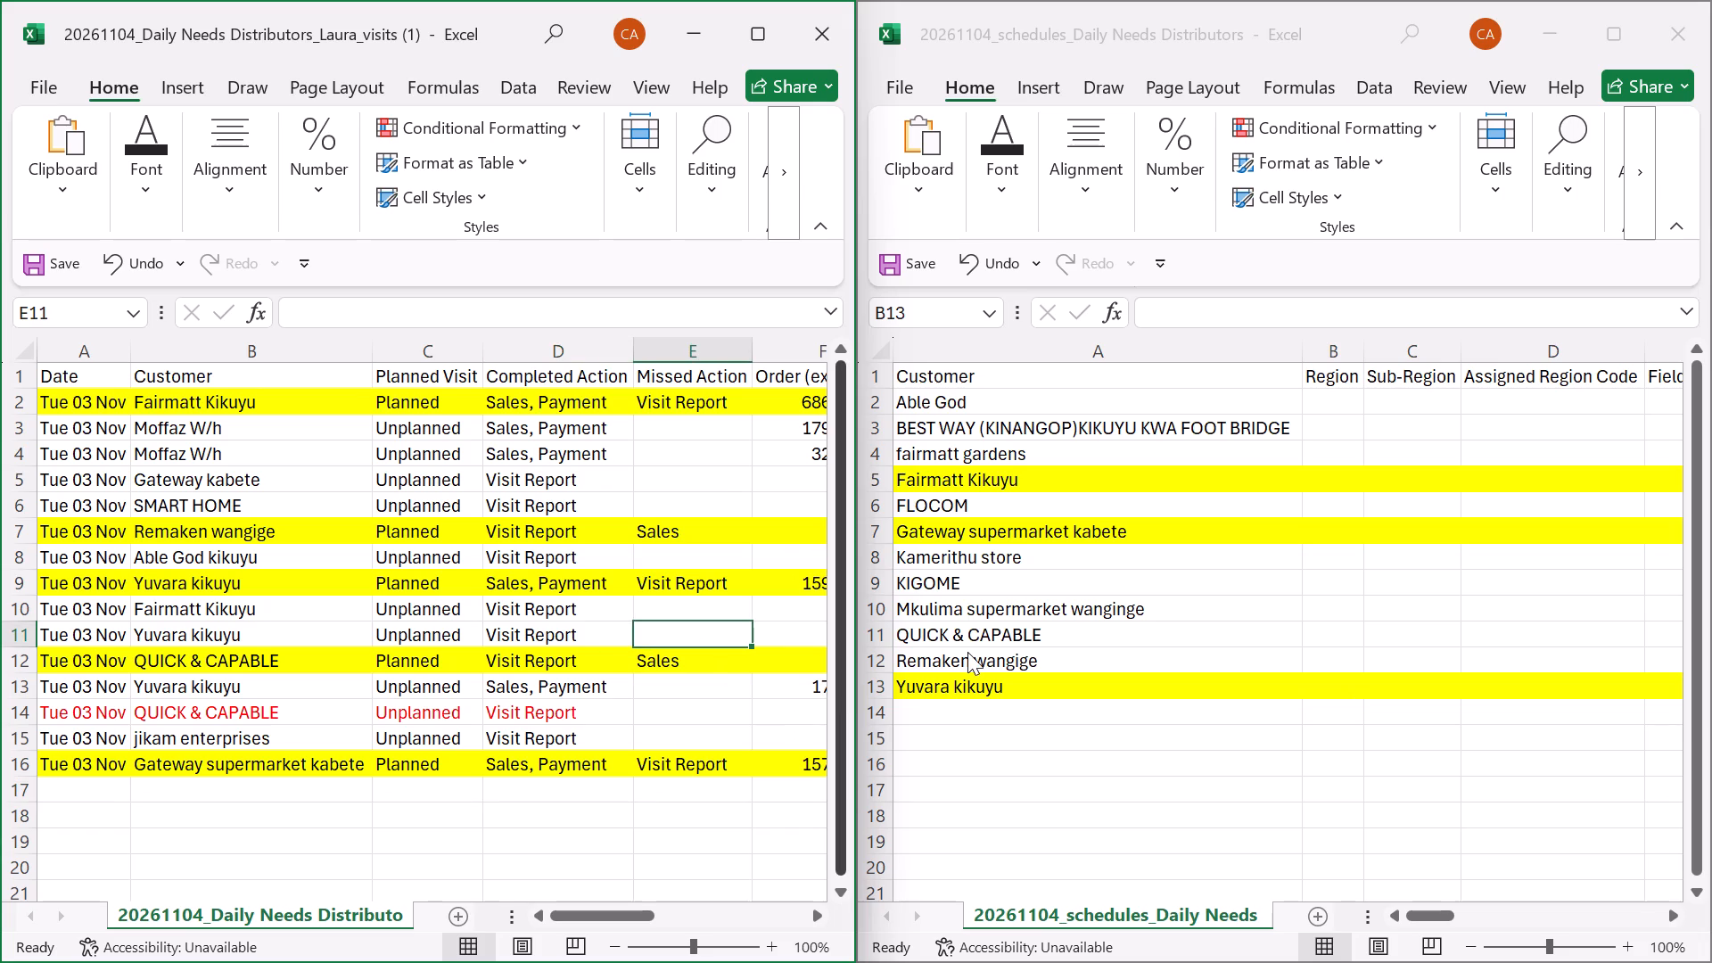
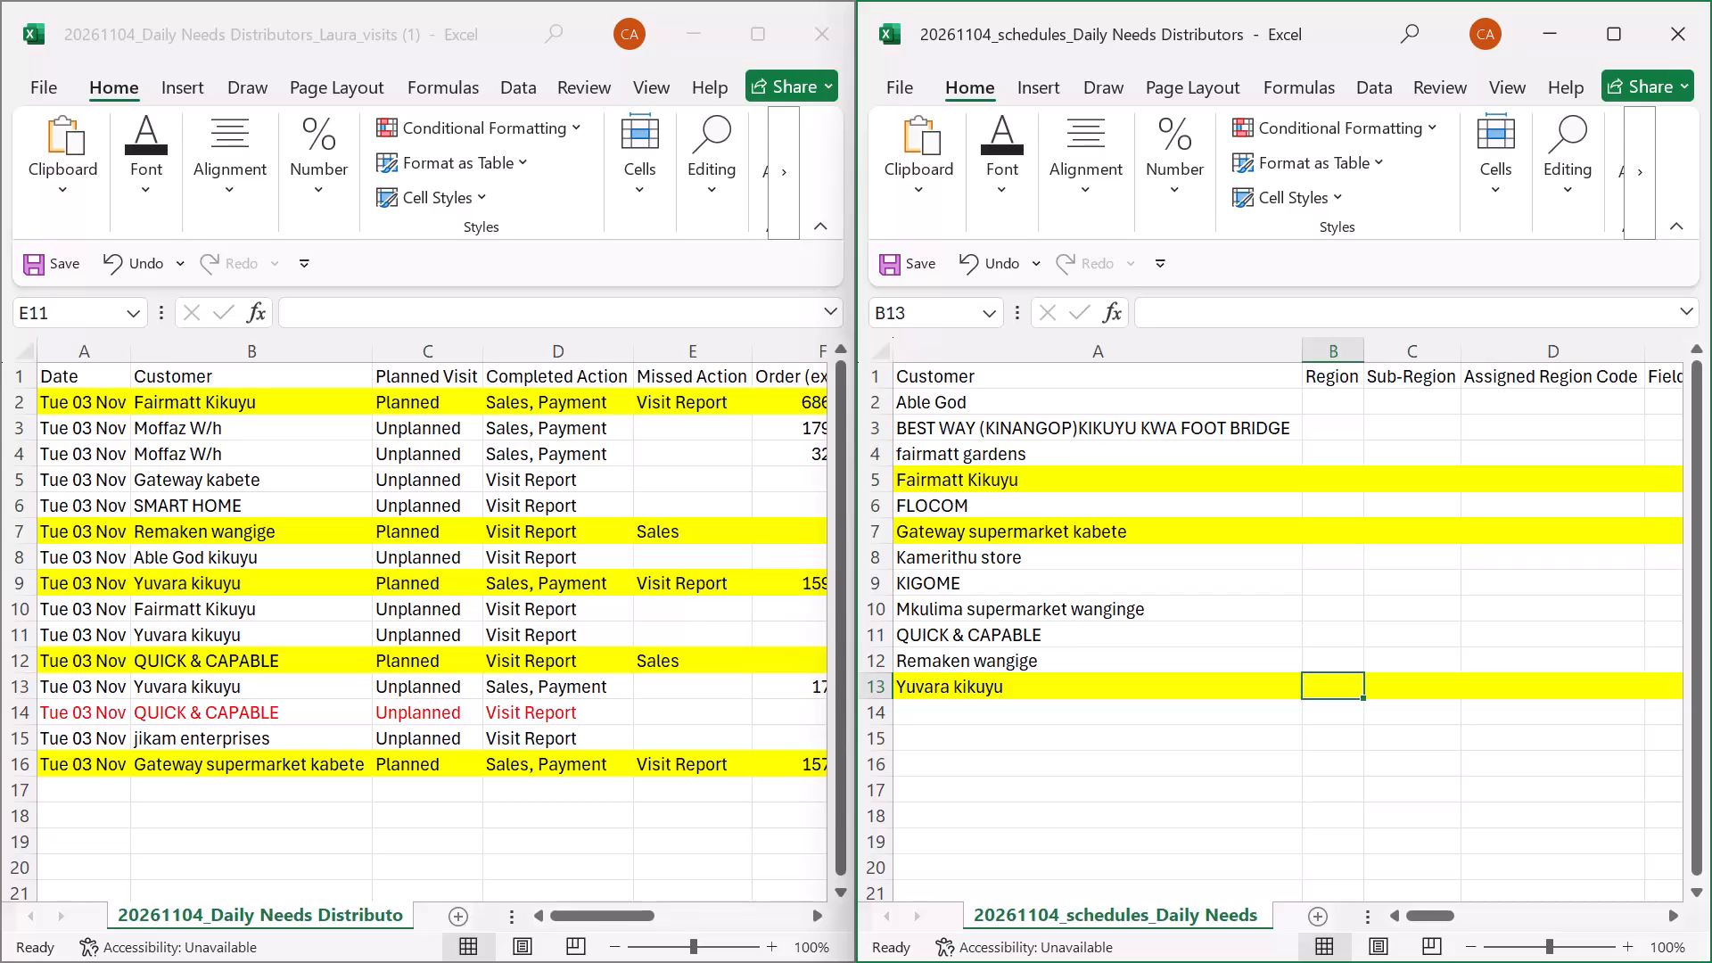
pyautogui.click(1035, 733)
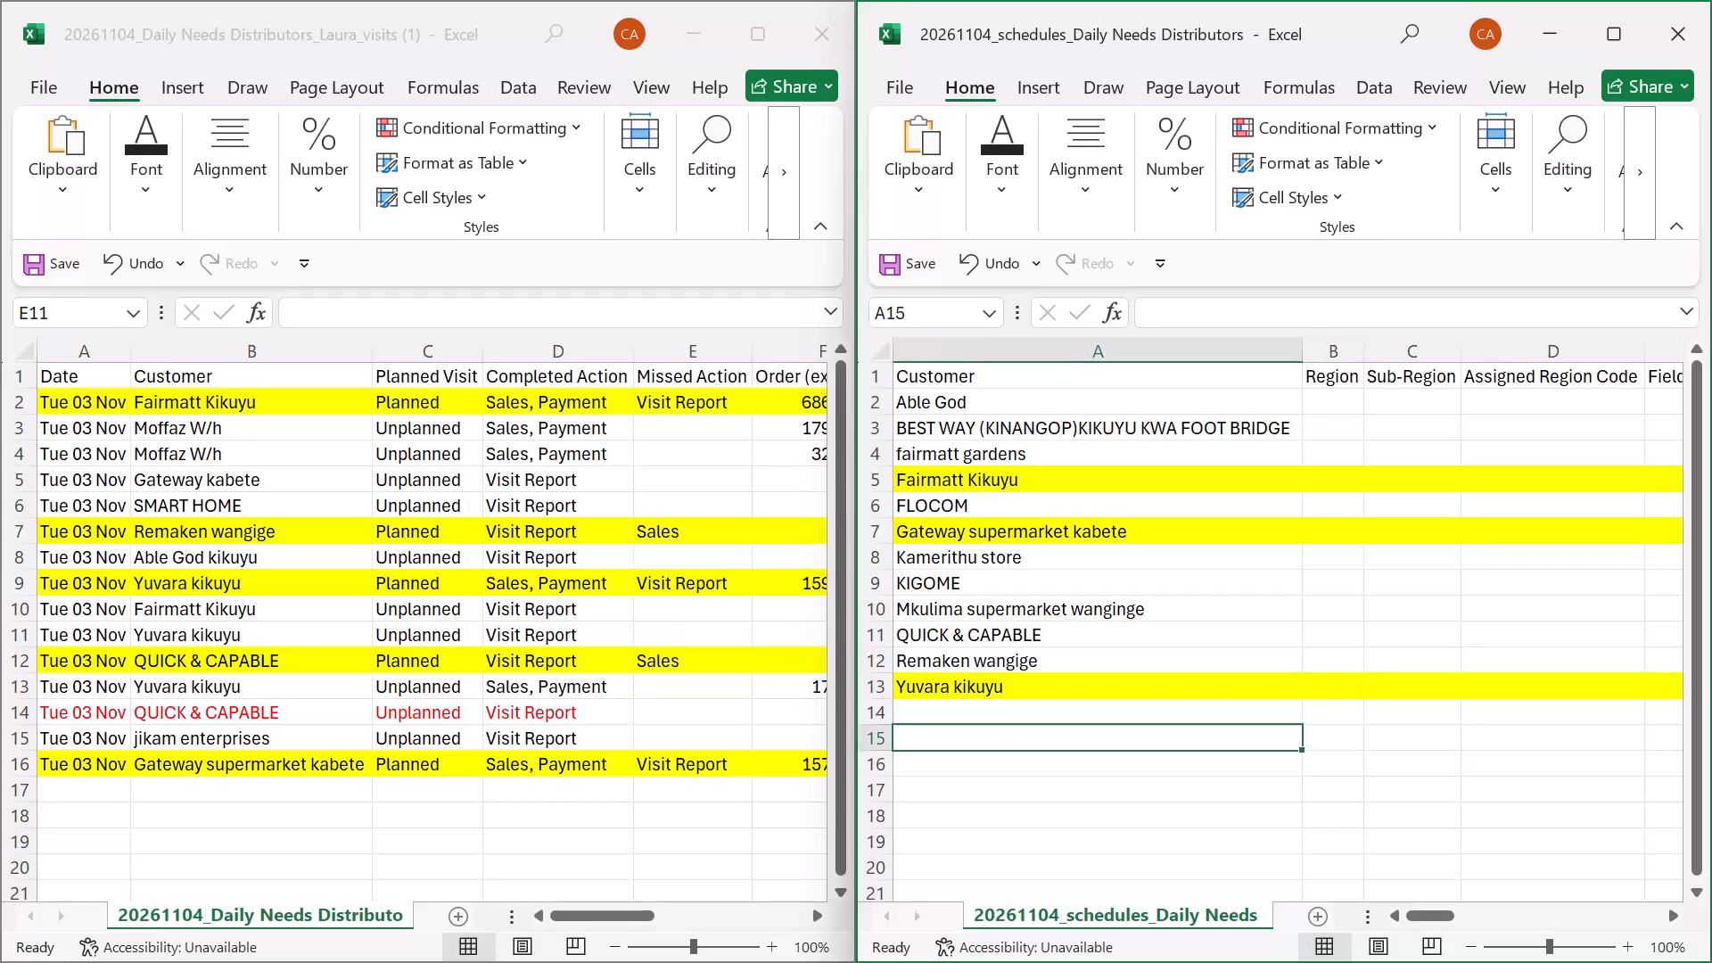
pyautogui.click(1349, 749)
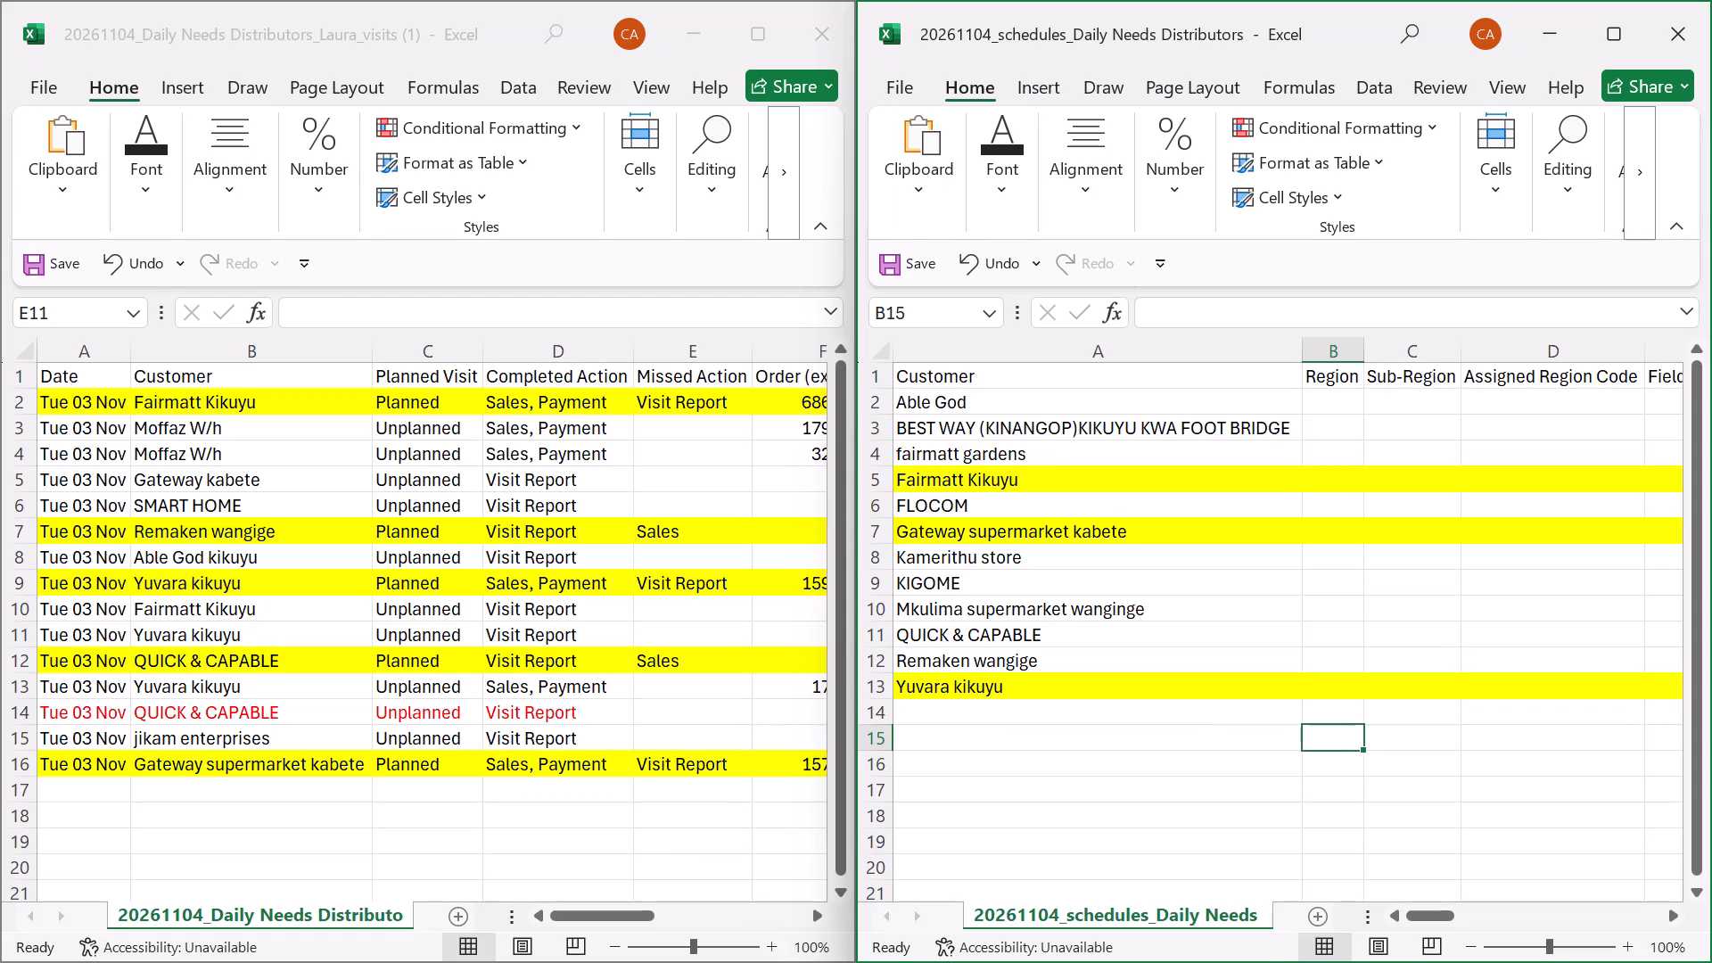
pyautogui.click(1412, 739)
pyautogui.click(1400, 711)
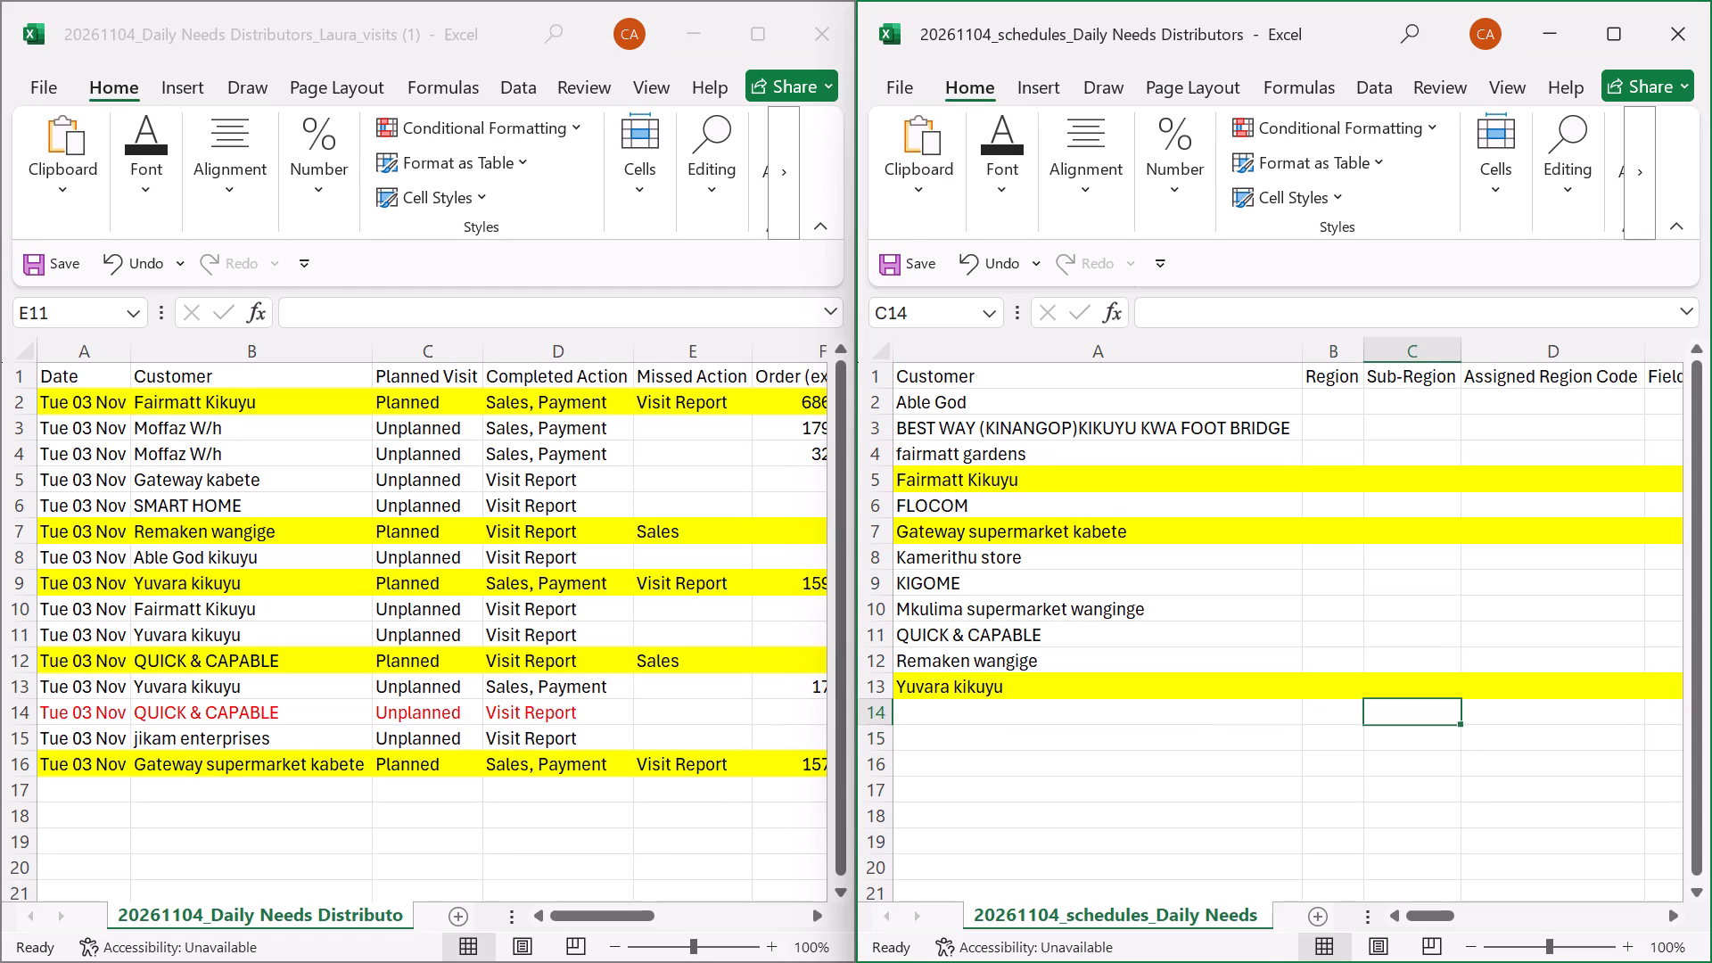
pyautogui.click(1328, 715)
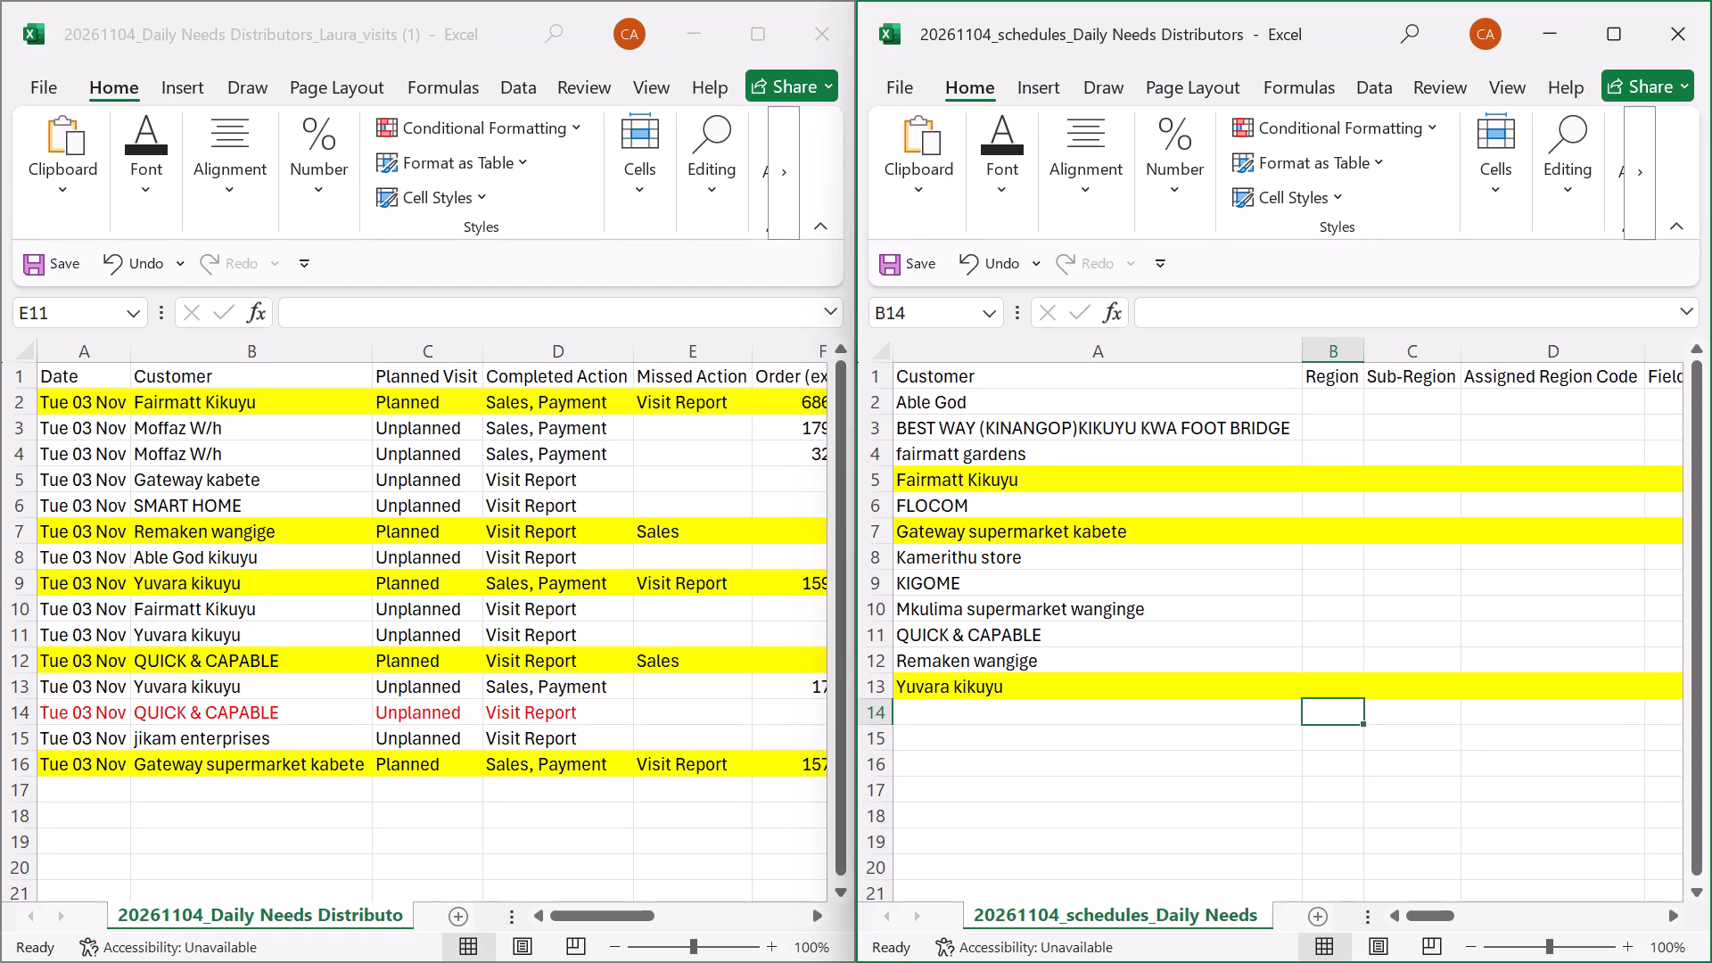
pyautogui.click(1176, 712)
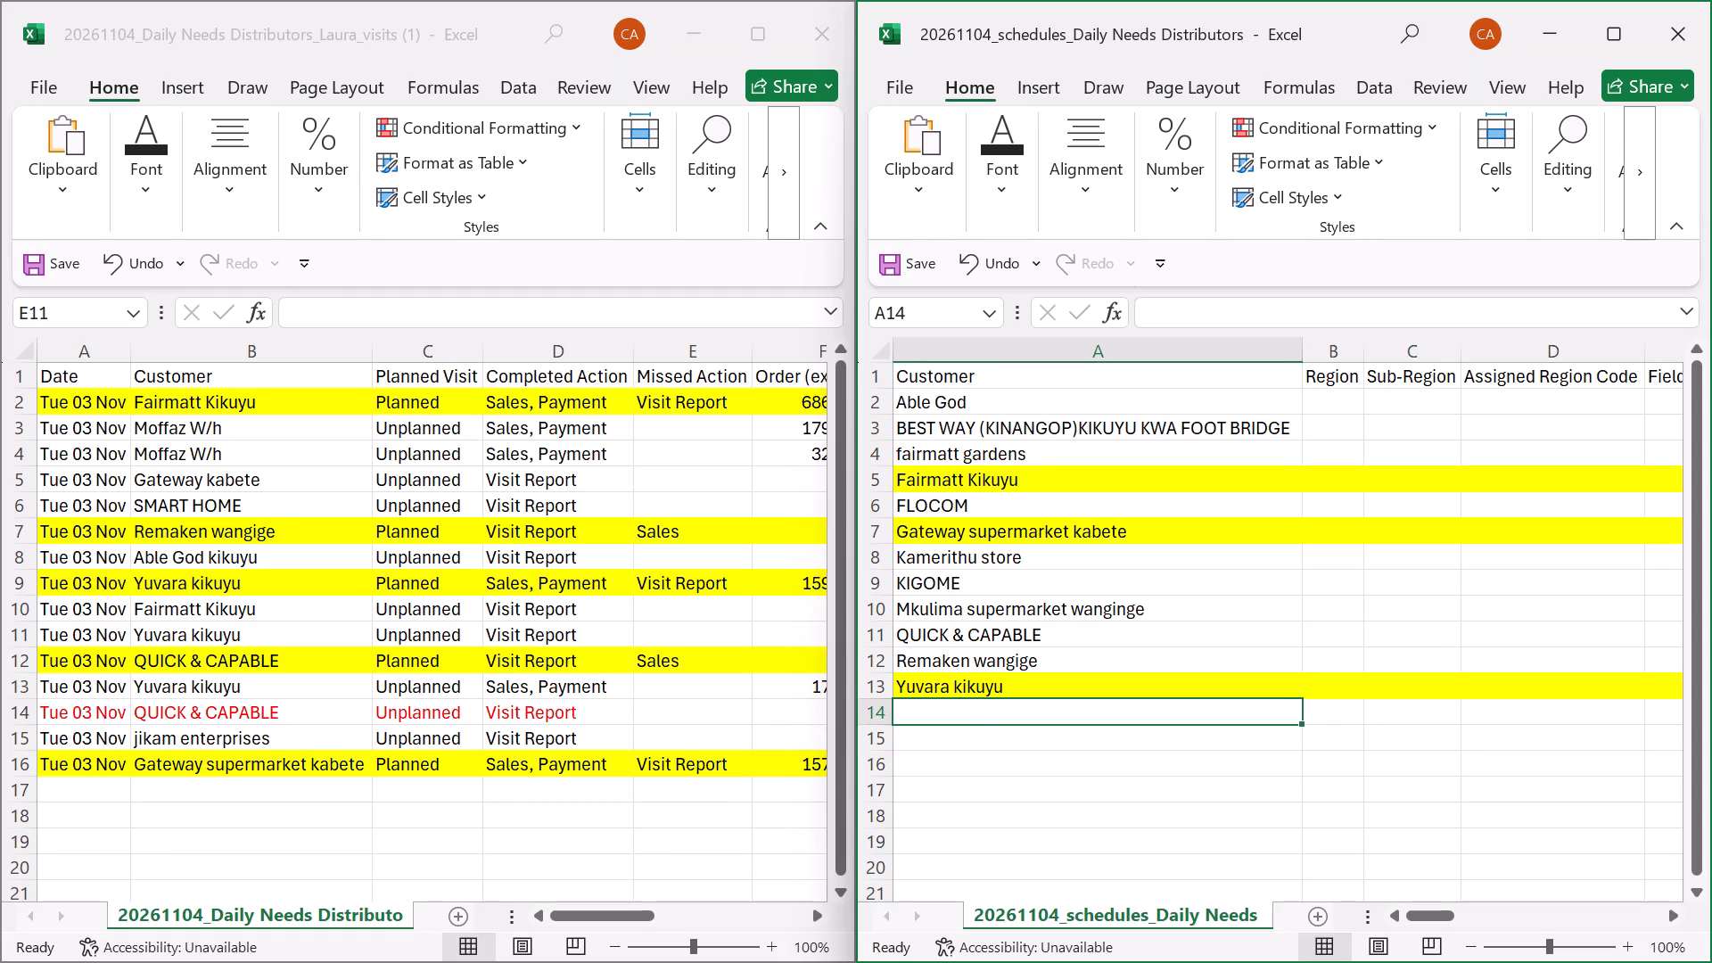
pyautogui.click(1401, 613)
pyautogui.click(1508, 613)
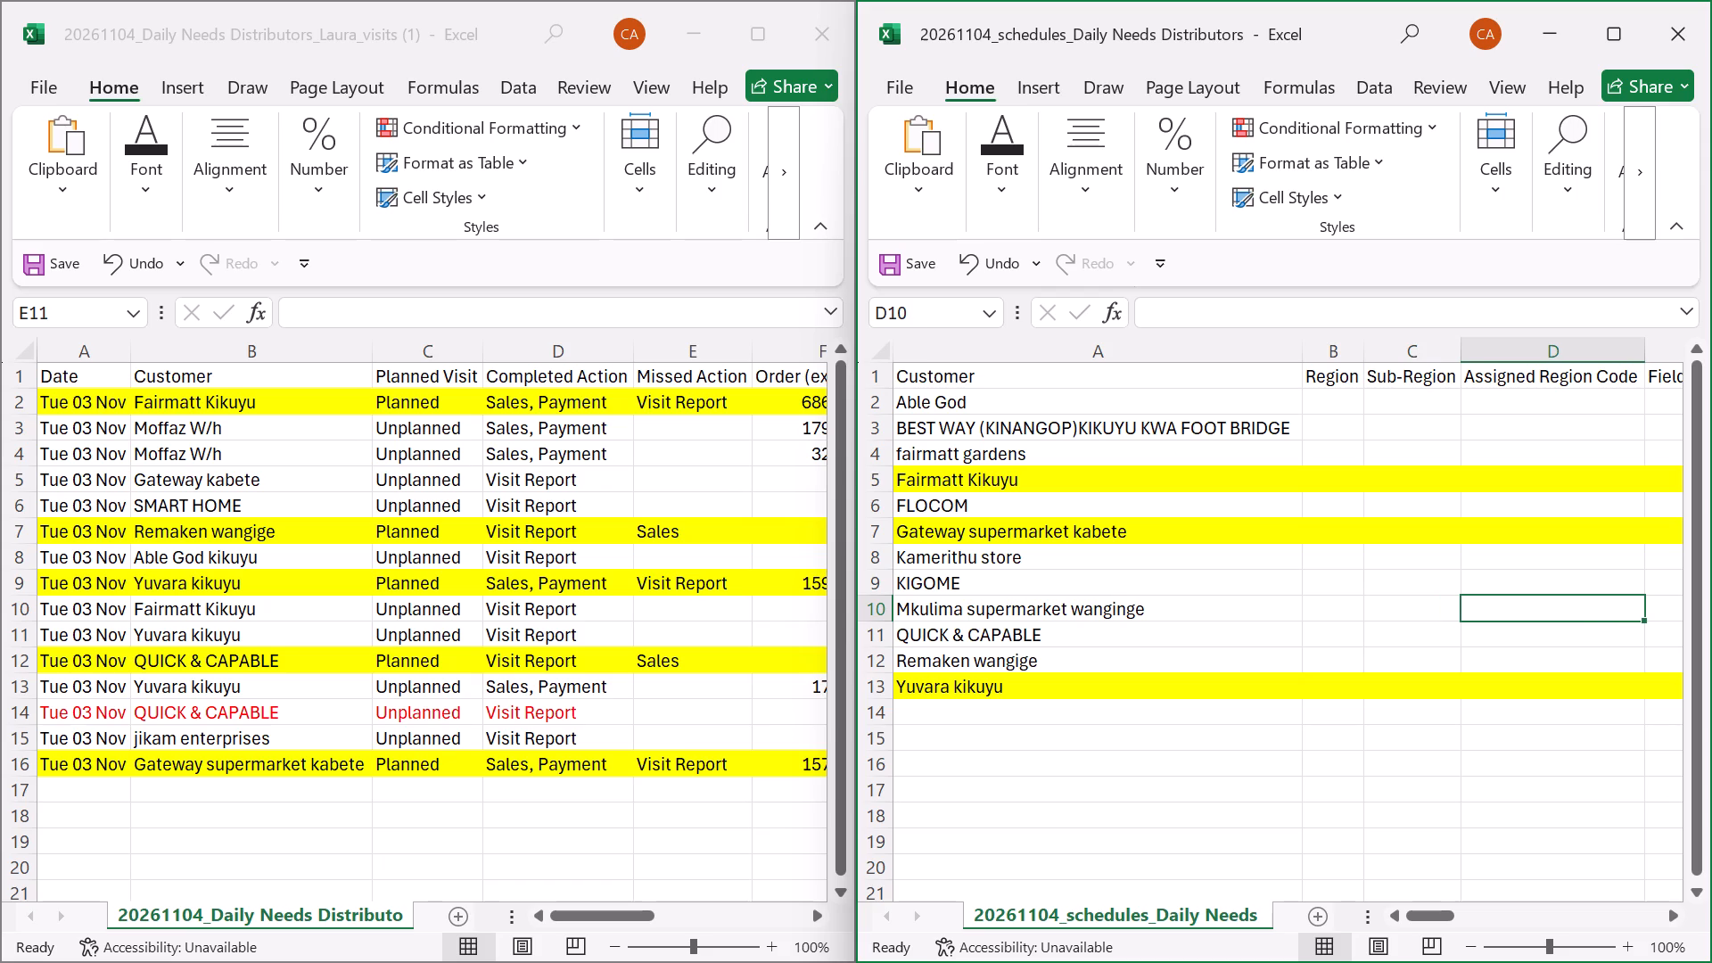
# Compare the unplanned visits in the lower rows of Laura's visits with the unhighlighted customers in the schedules workbook.
pyautogui.doubleClick(702, 611)
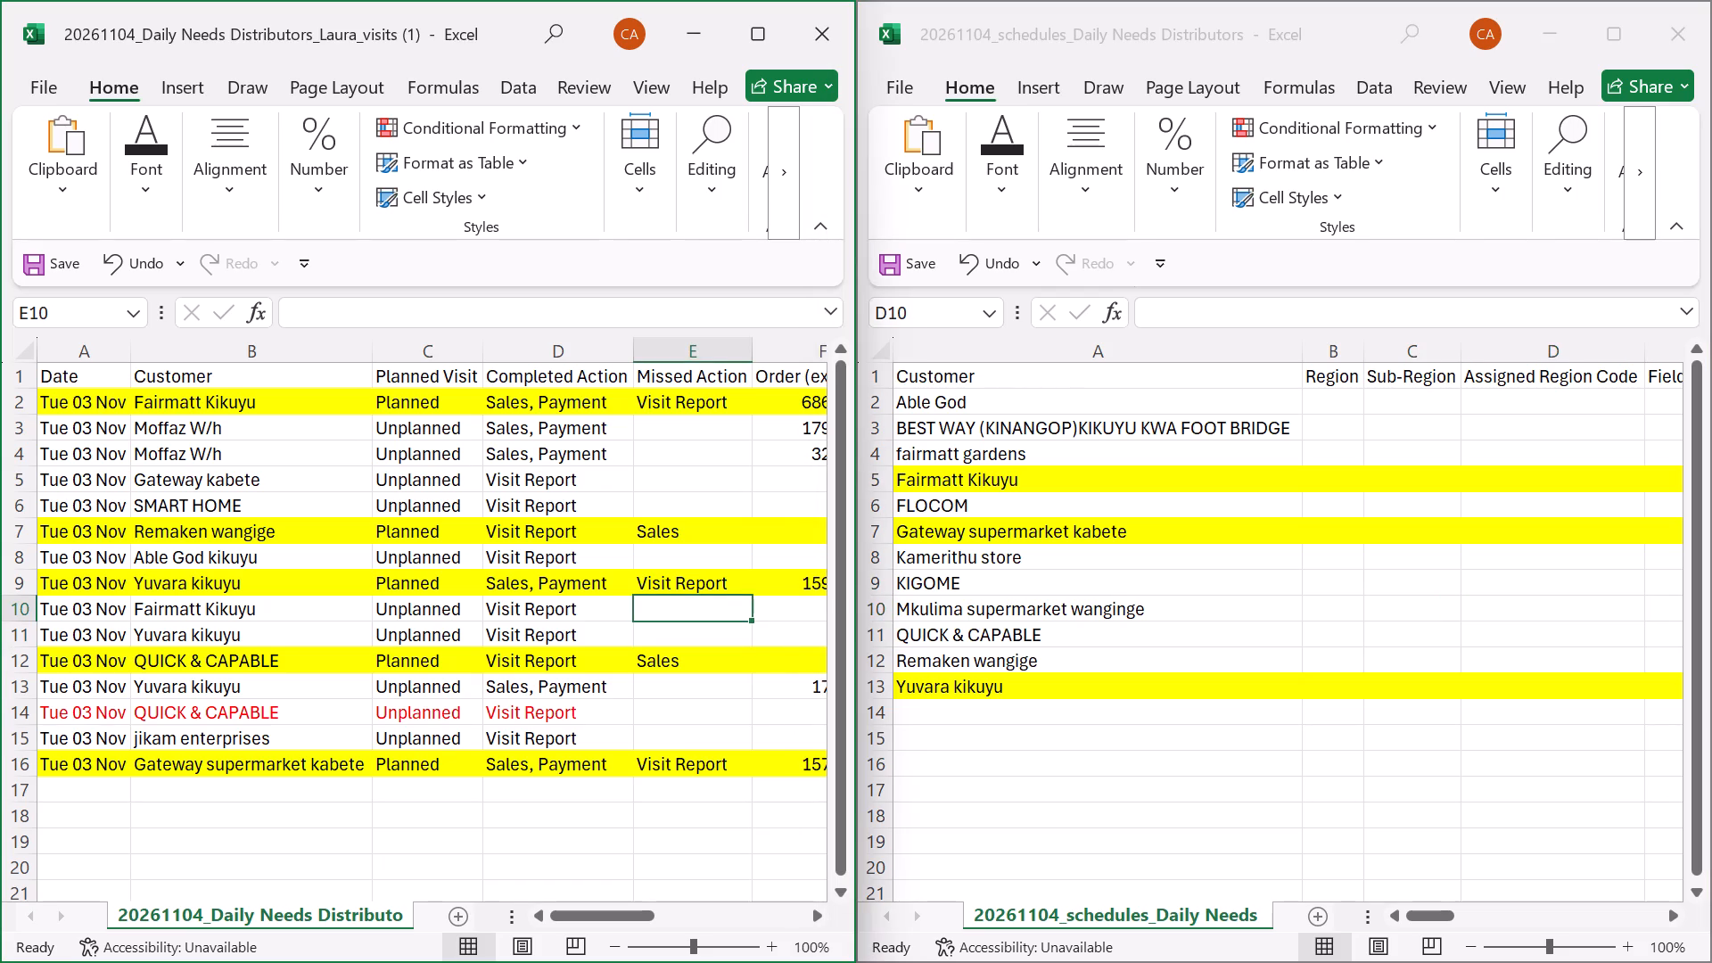
pyautogui.click(700, 638)
pyautogui.click(687, 694)
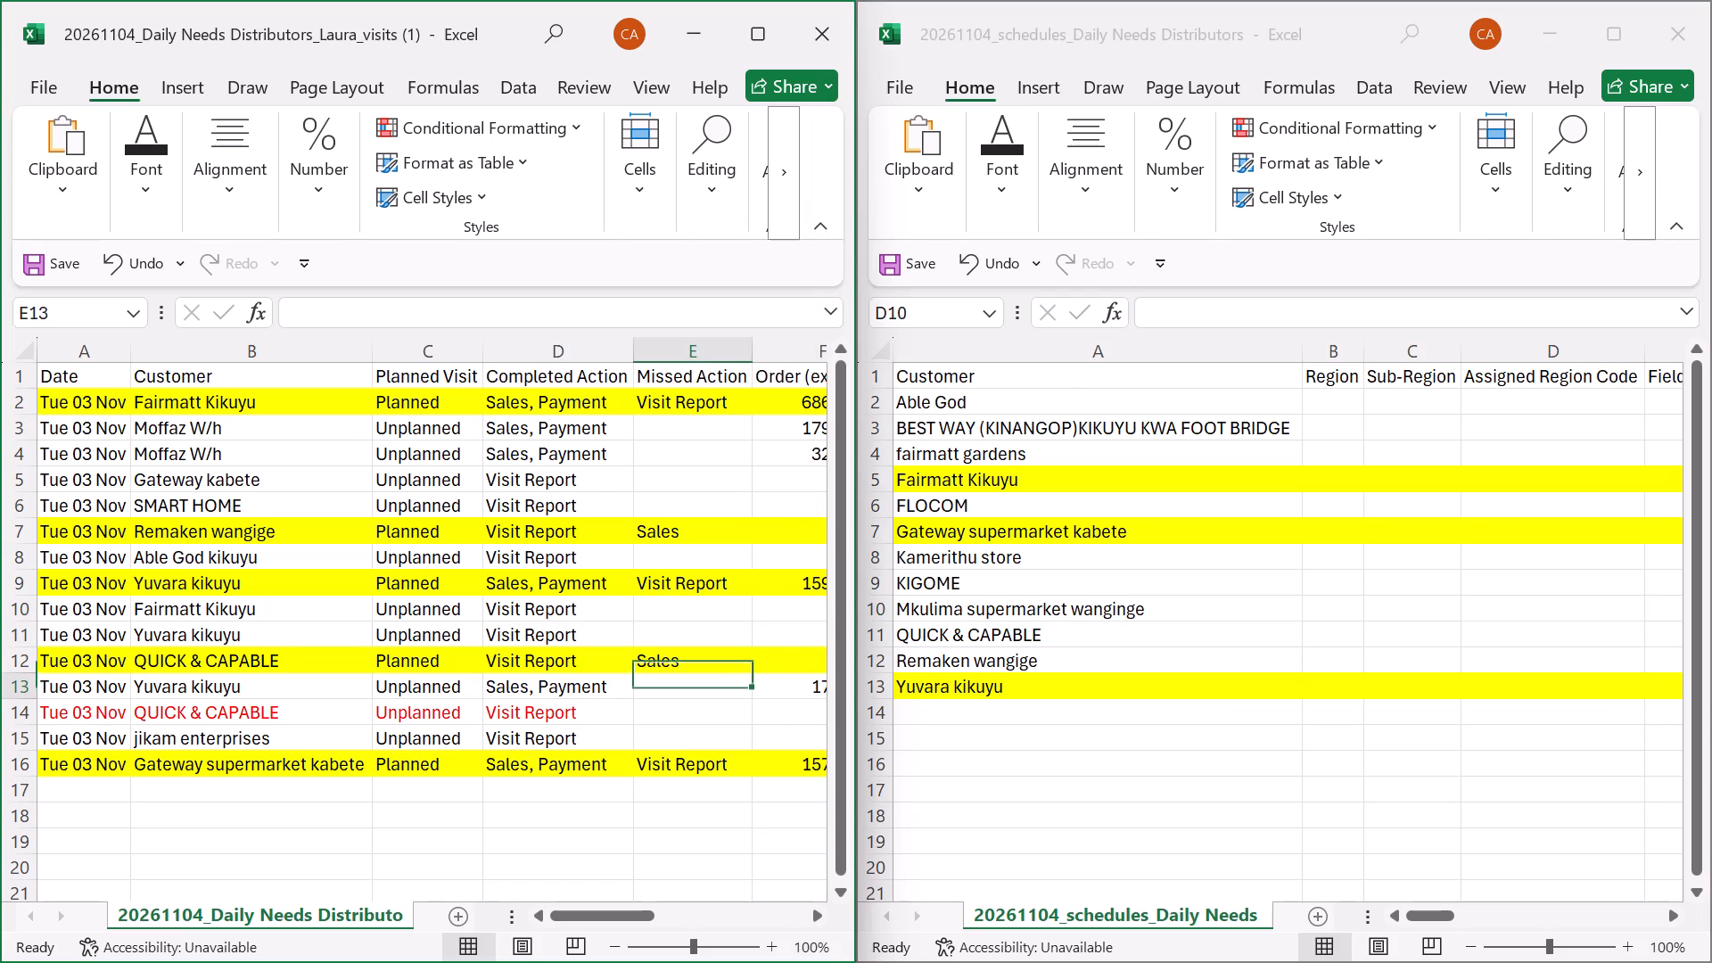
pyautogui.click(683, 712)
pyautogui.click(669, 748)
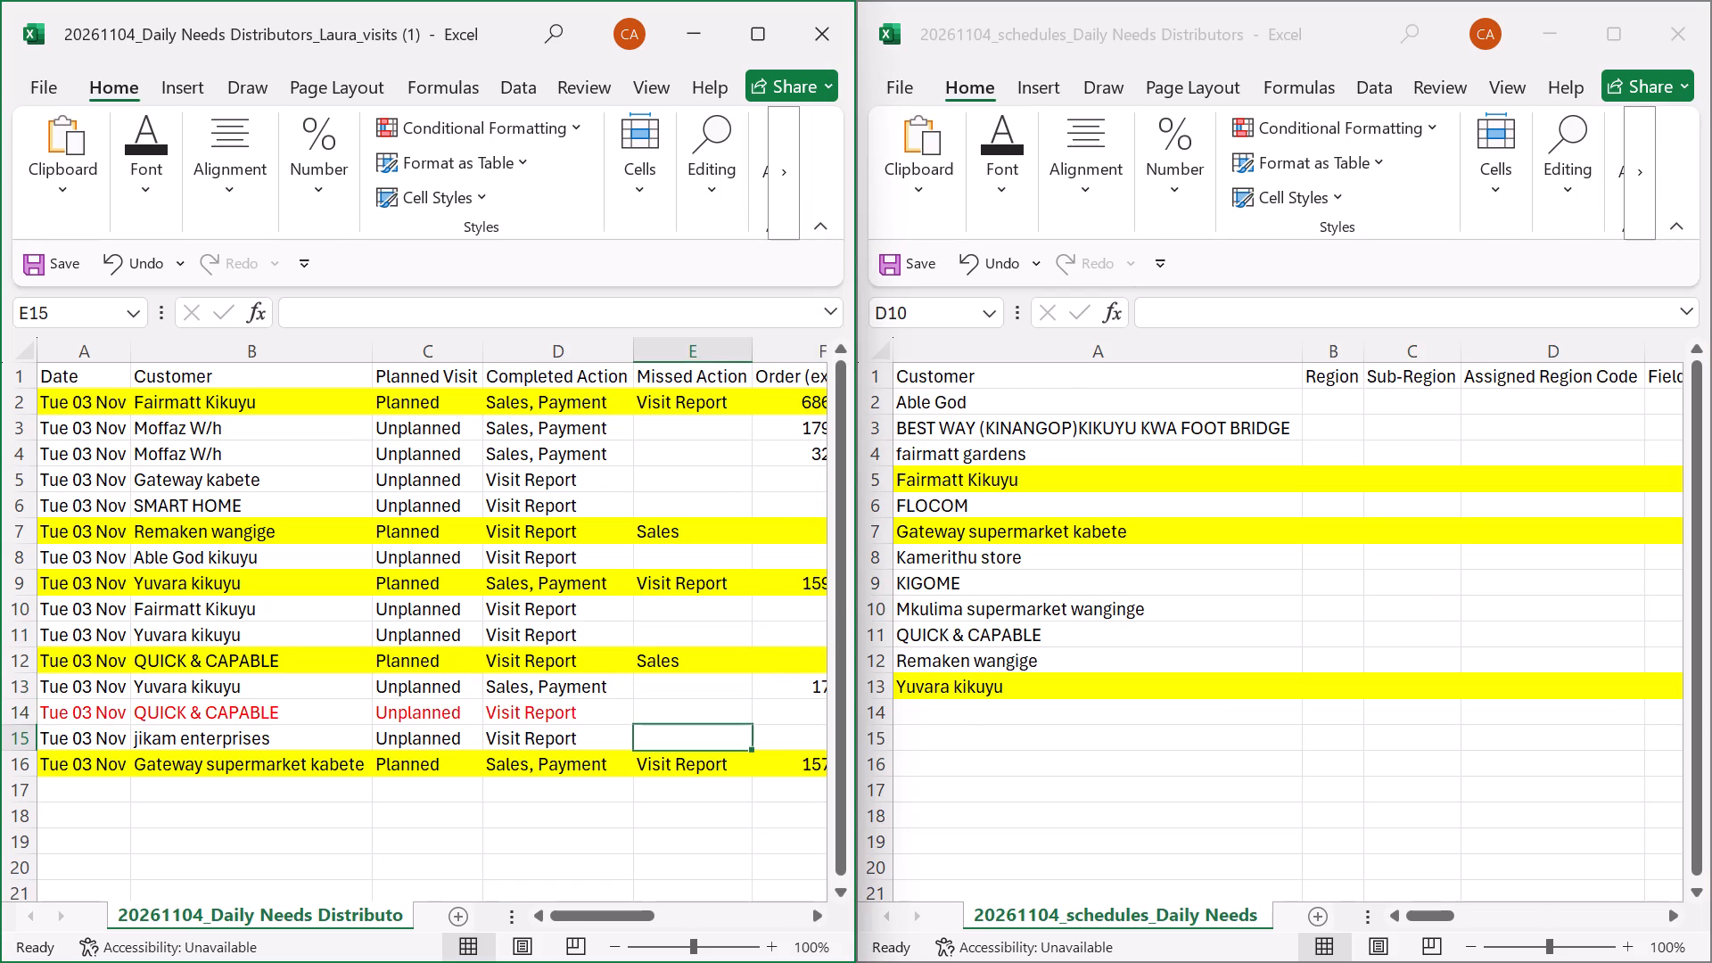
pyautogui.click(1325, 661)
pyautogui.click(1325, 661)
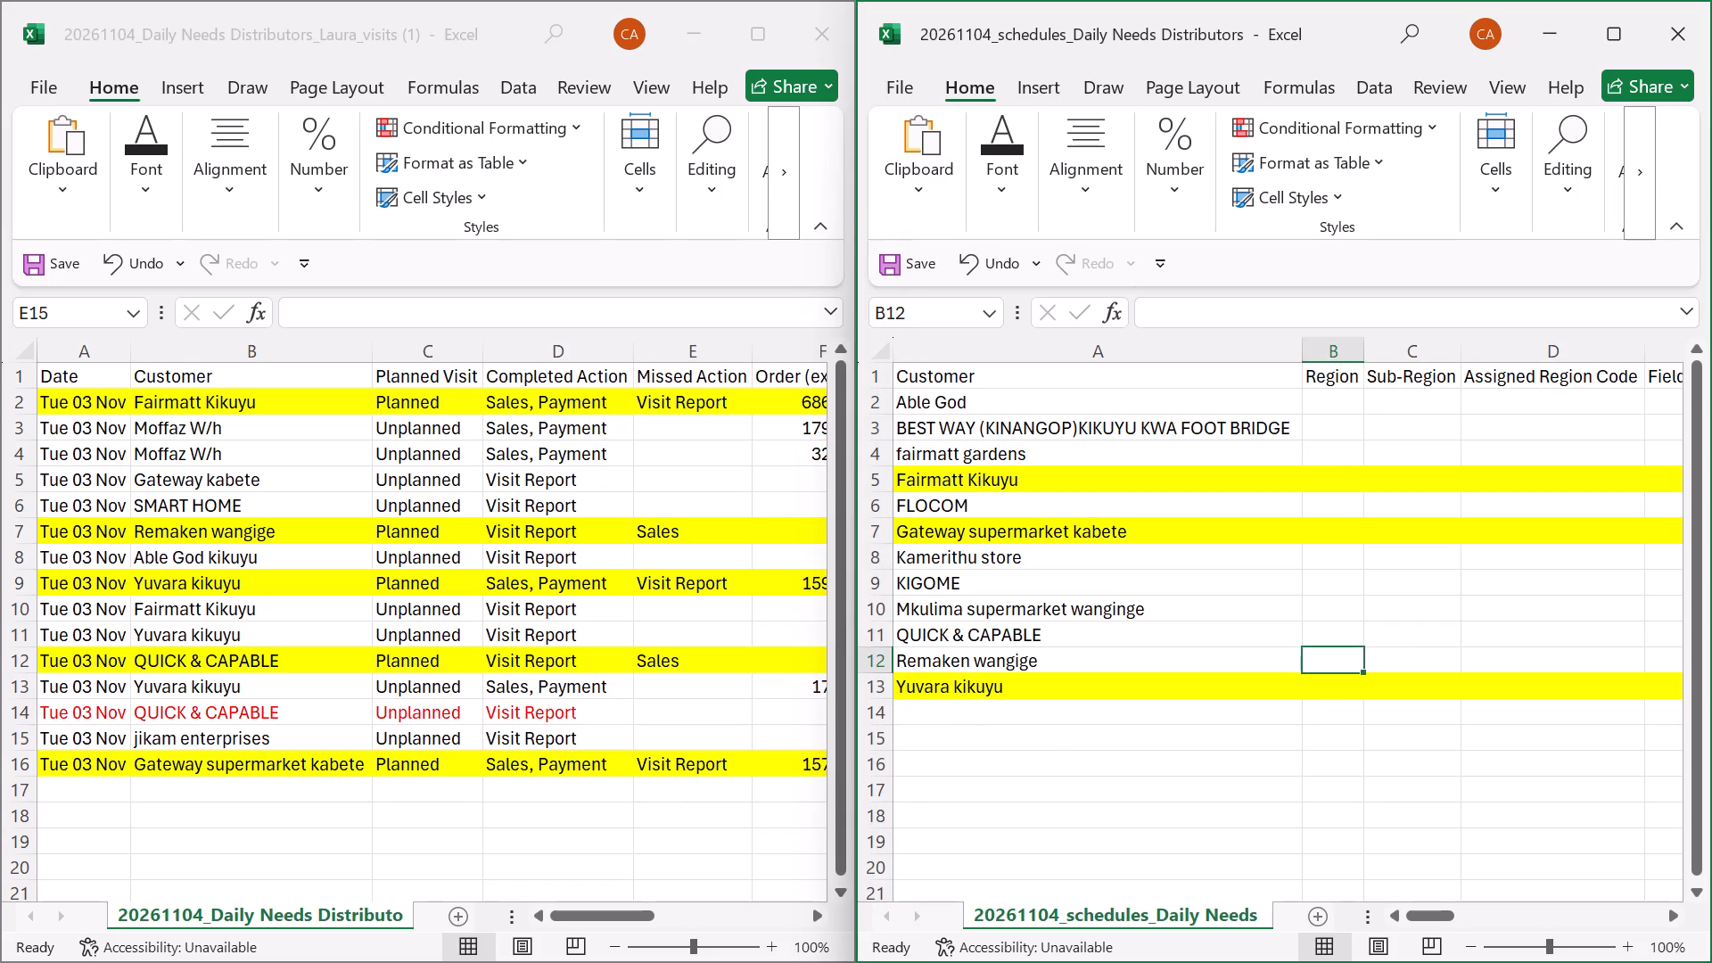
pyautogui.click(1340, 628)
pyautogui.click(1330, 606)
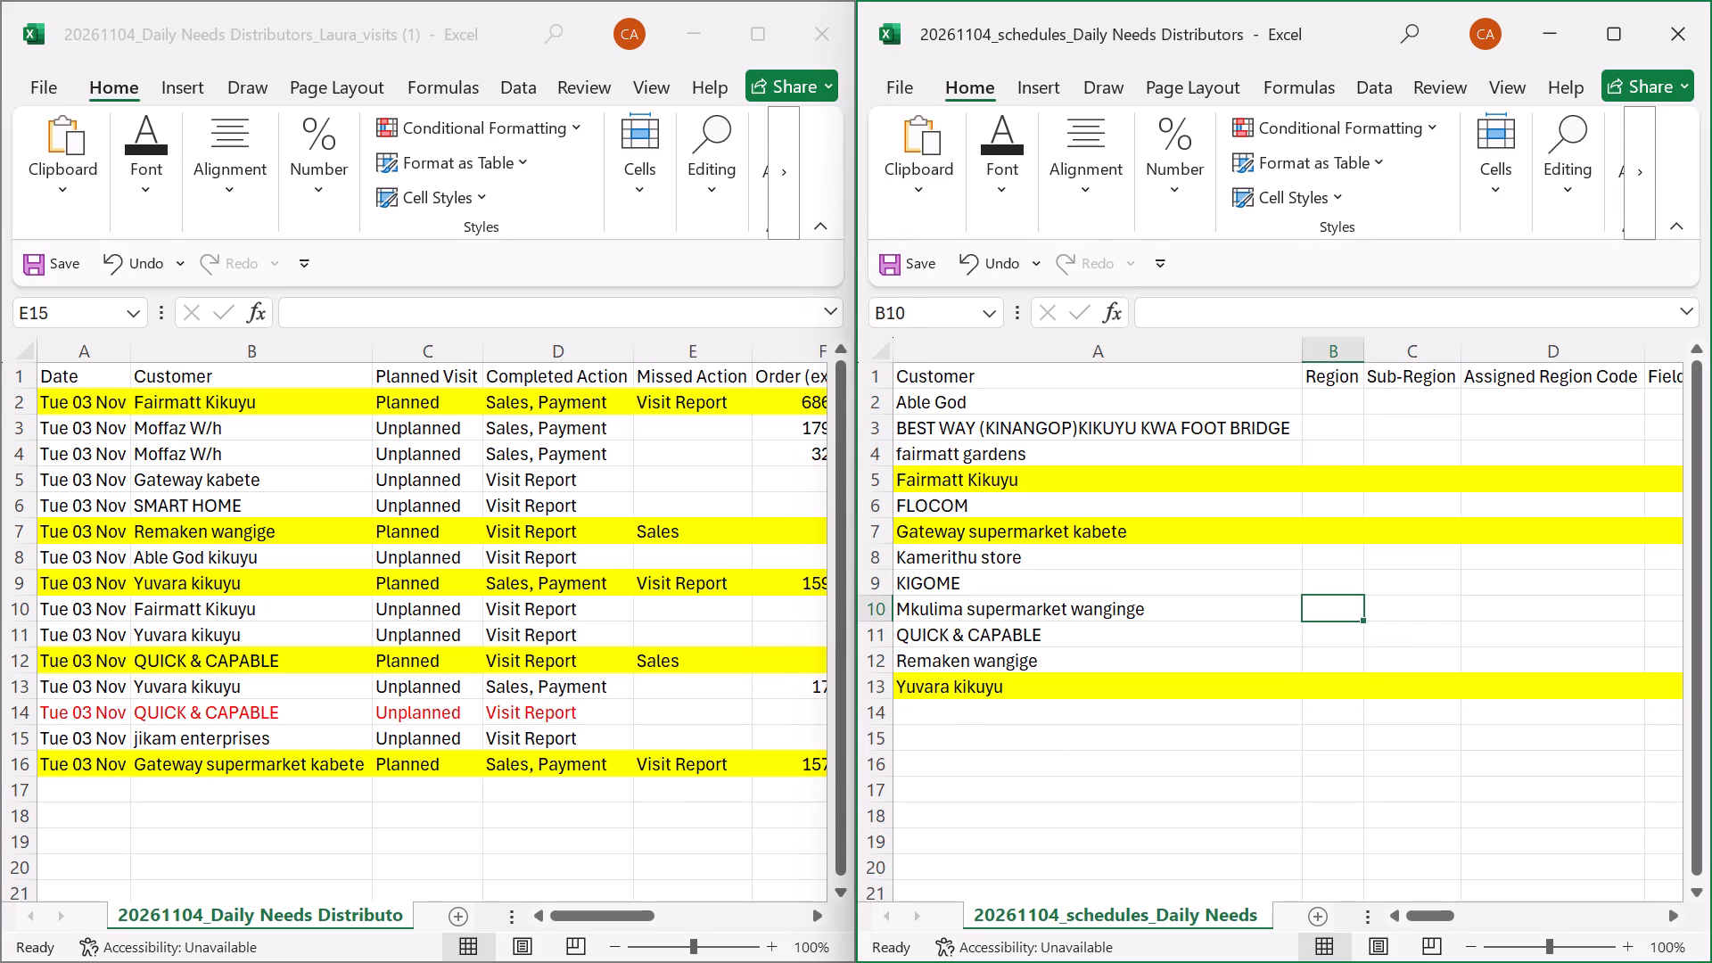
pyautogui.click(1339, 577)
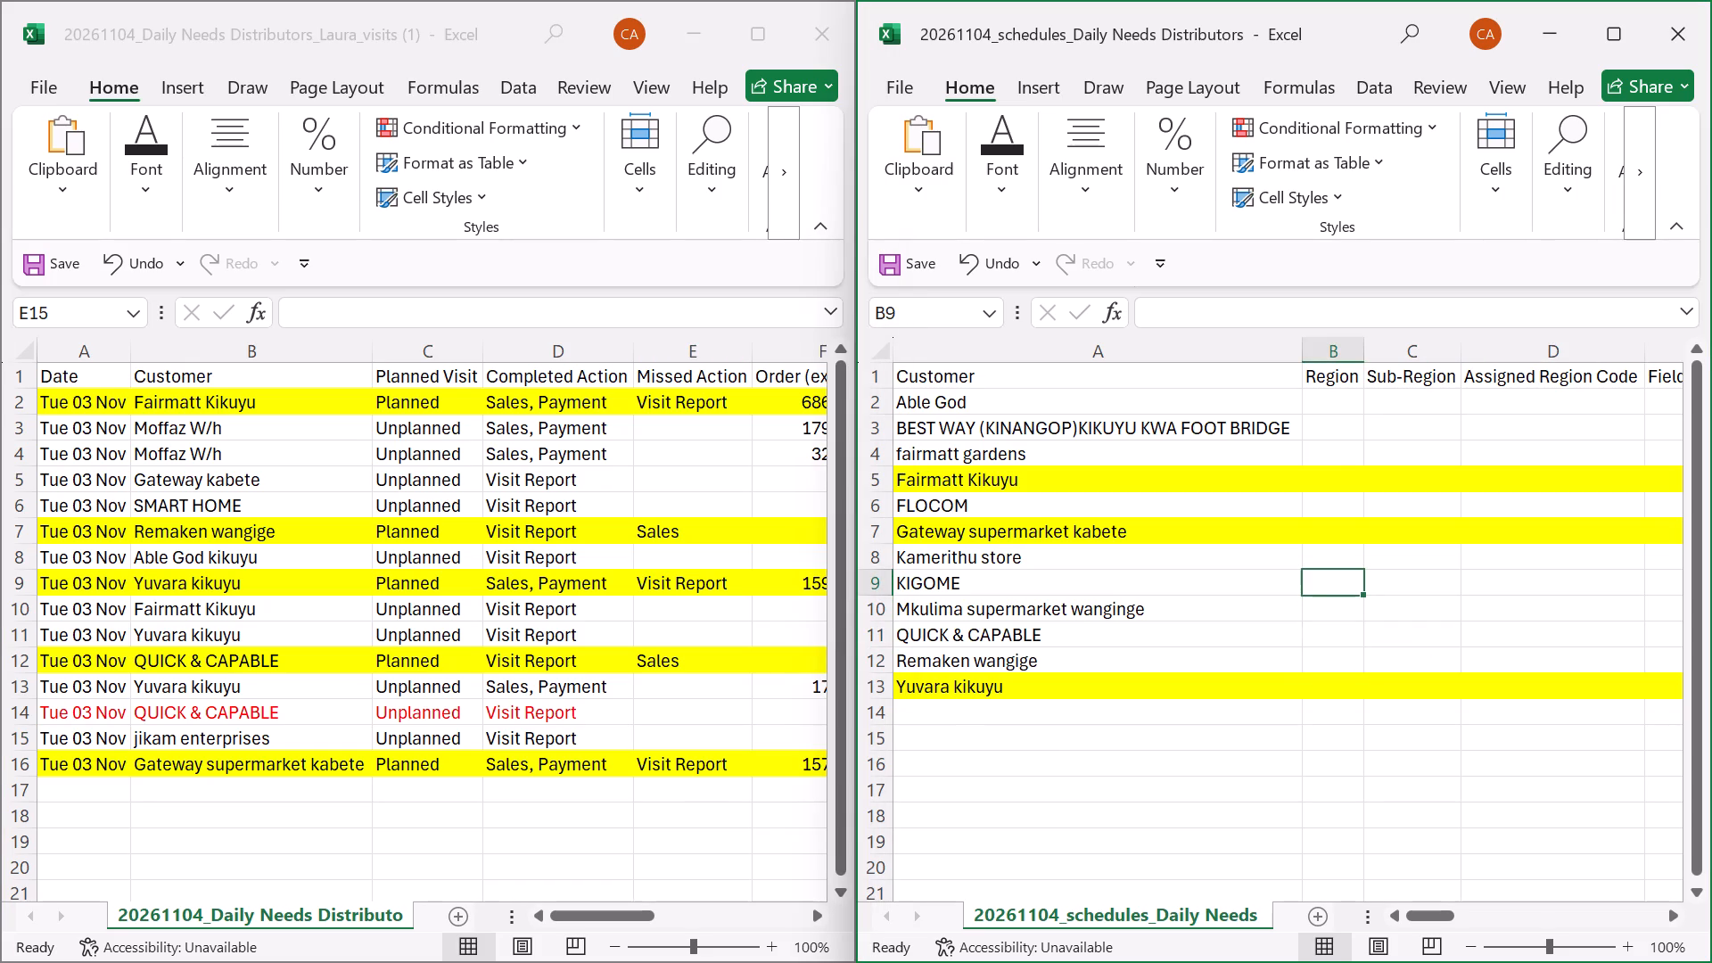
pyautogui.click(1423, 588)
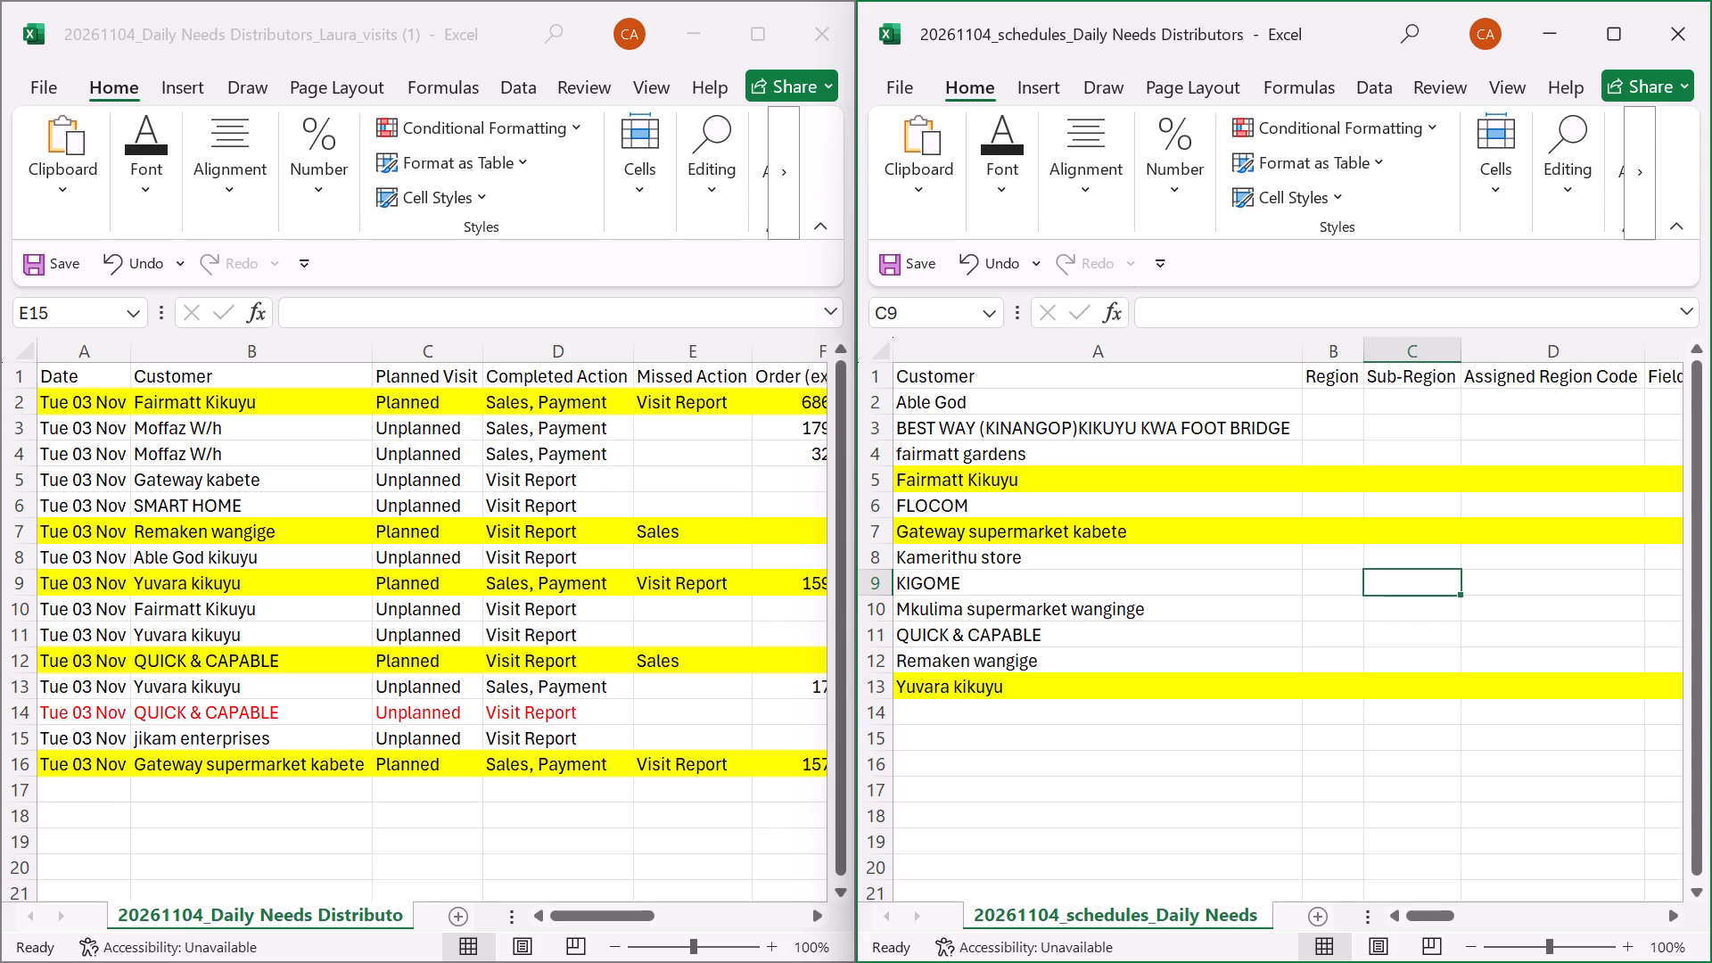
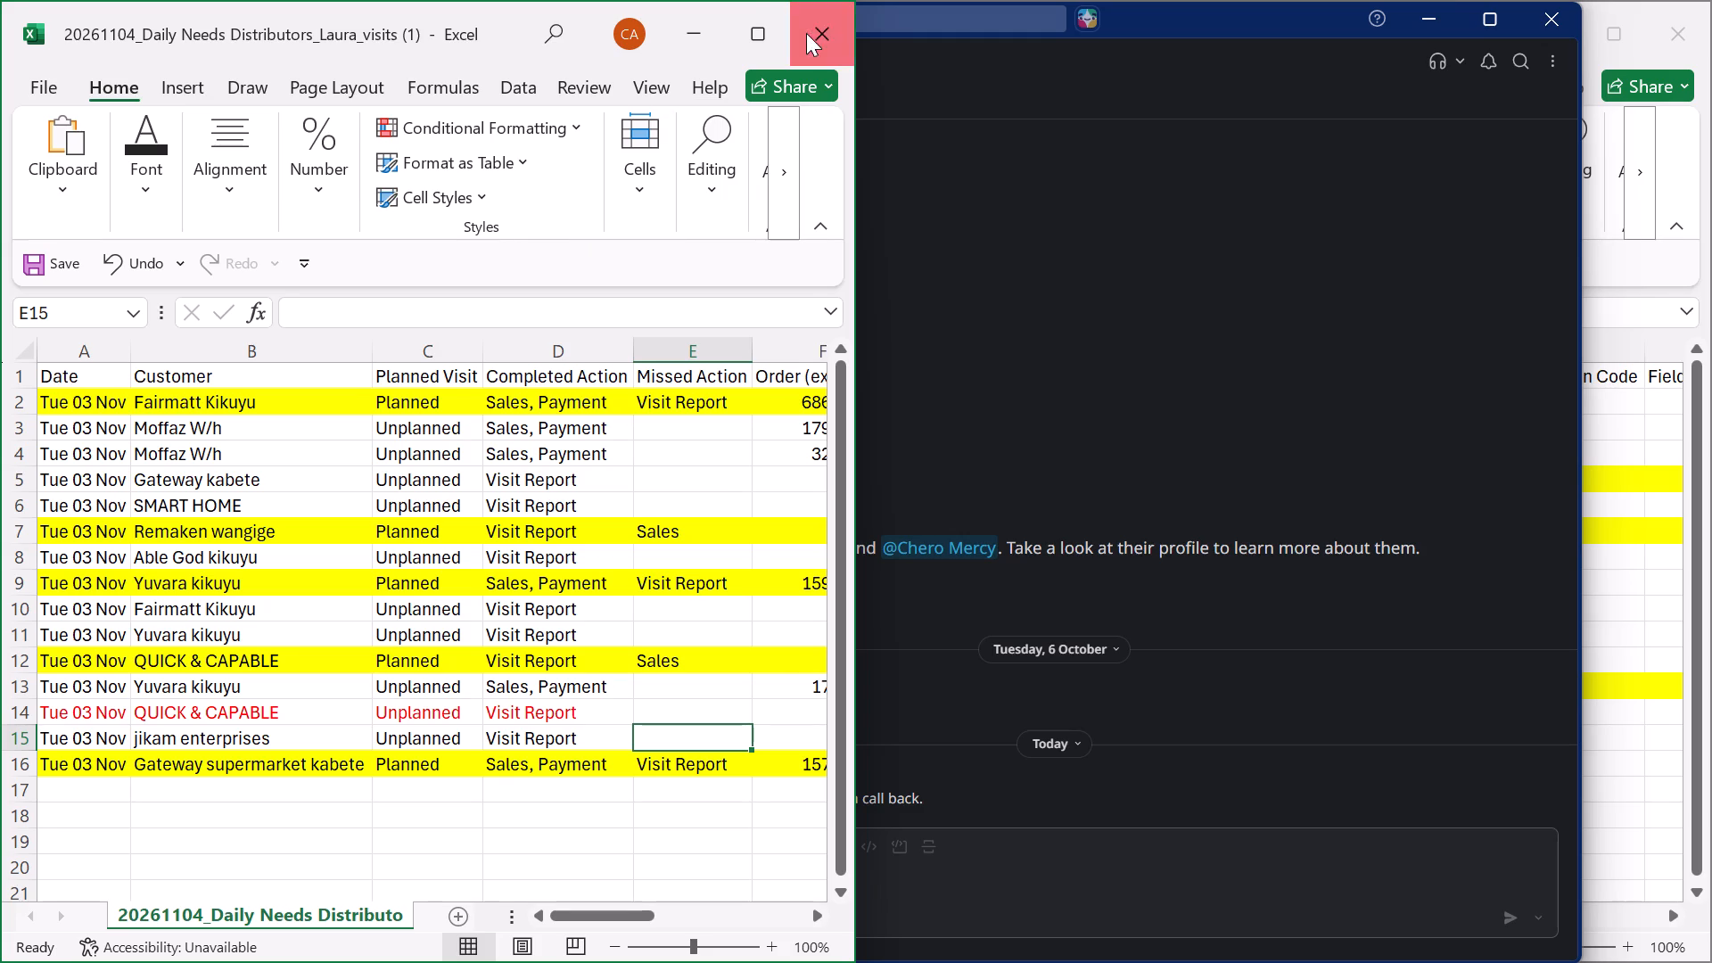
# Close Laura's visits workbook and the Daily Needs Distributors schedules workbook without saving the changes.
pyautogui.click(984, 554)
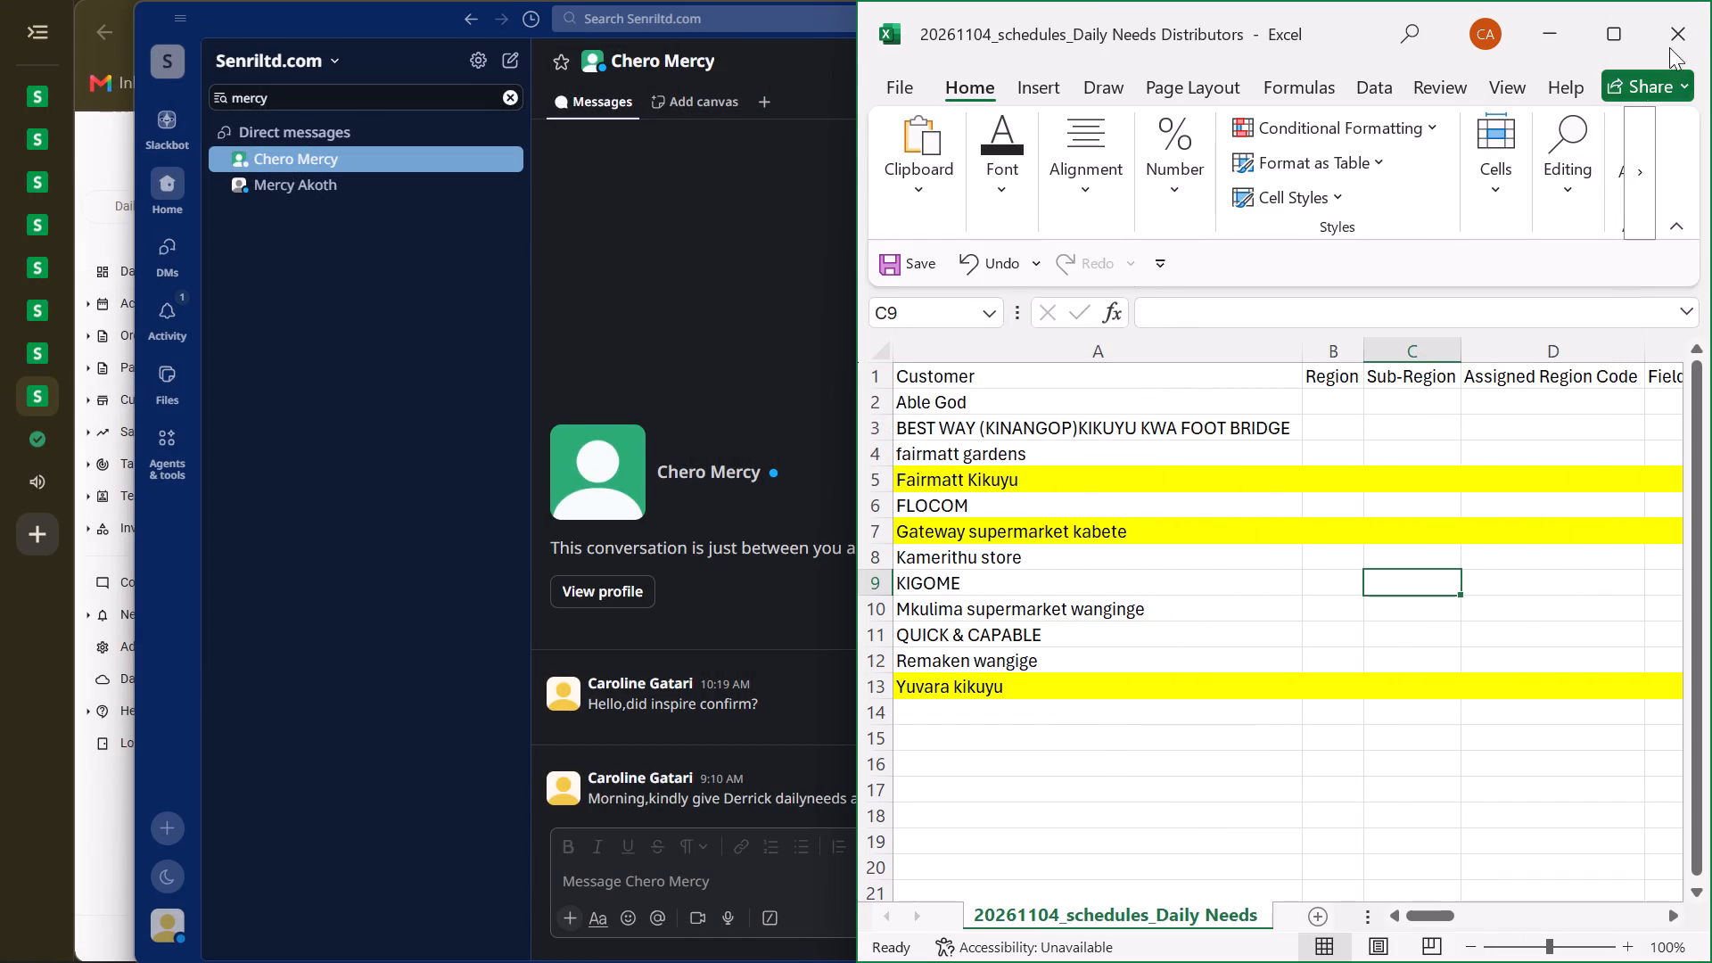
pyautogui.click(1699, 10)
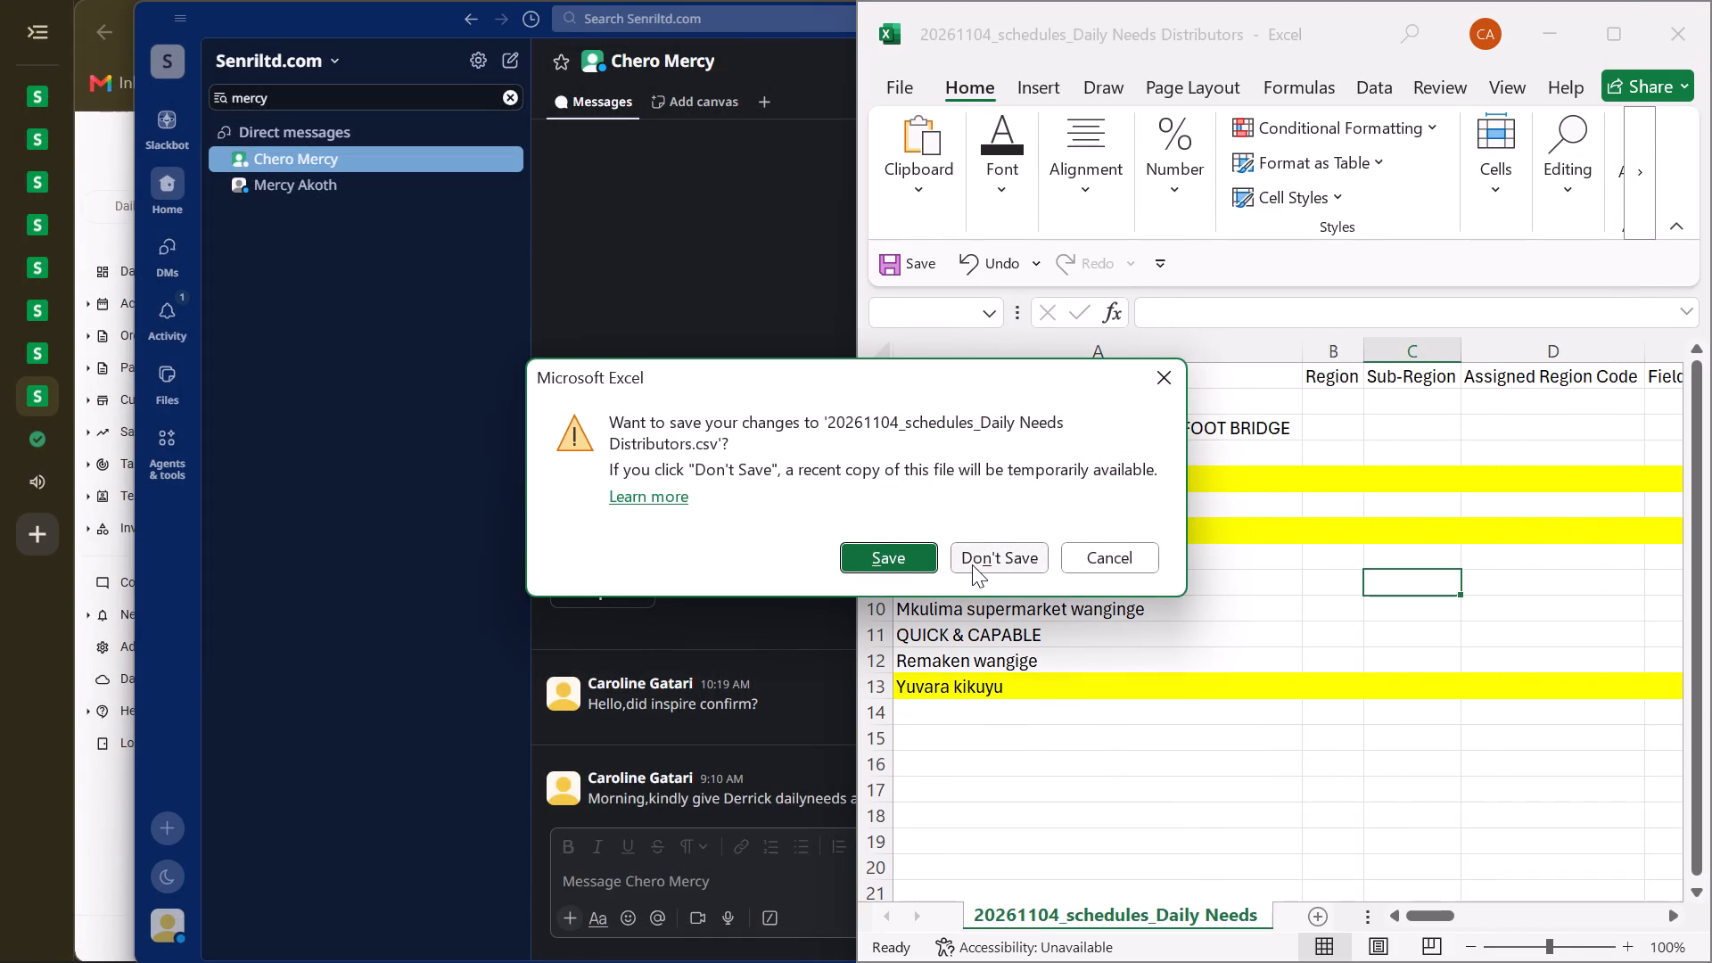
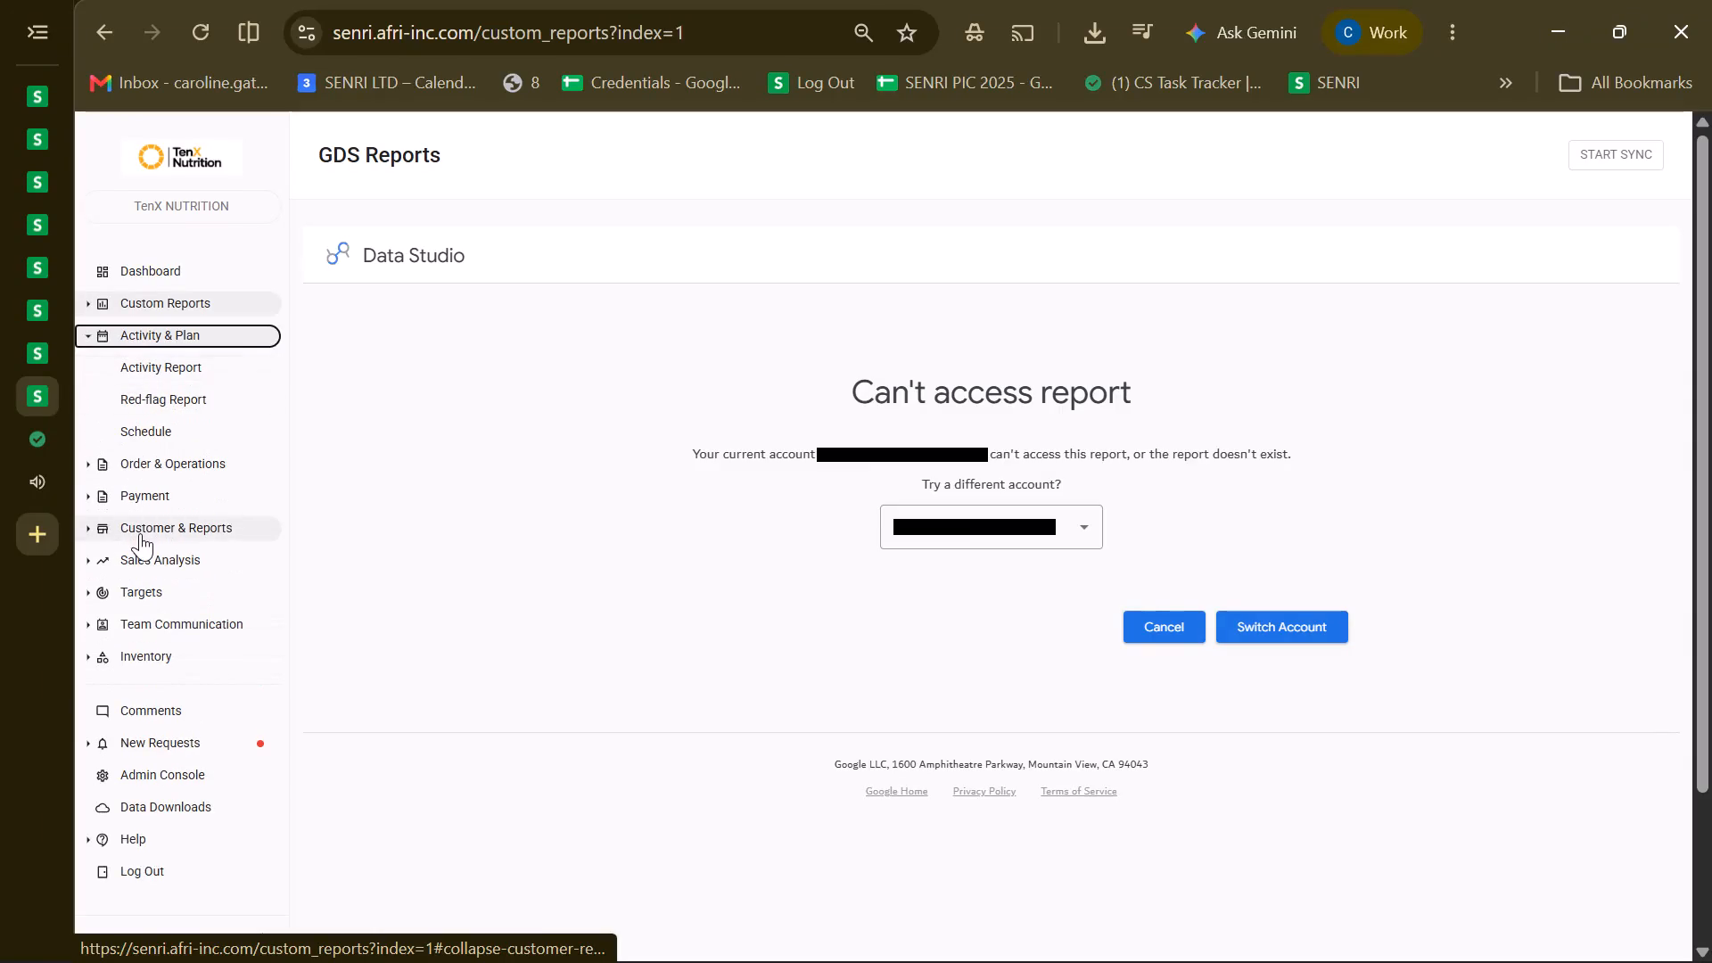
# Export TenX Nutrition's full customer list from the SENRI Customers page and refresh the export status.
pyautogui.click(140, 533)
pyautogui.click(140, 468)
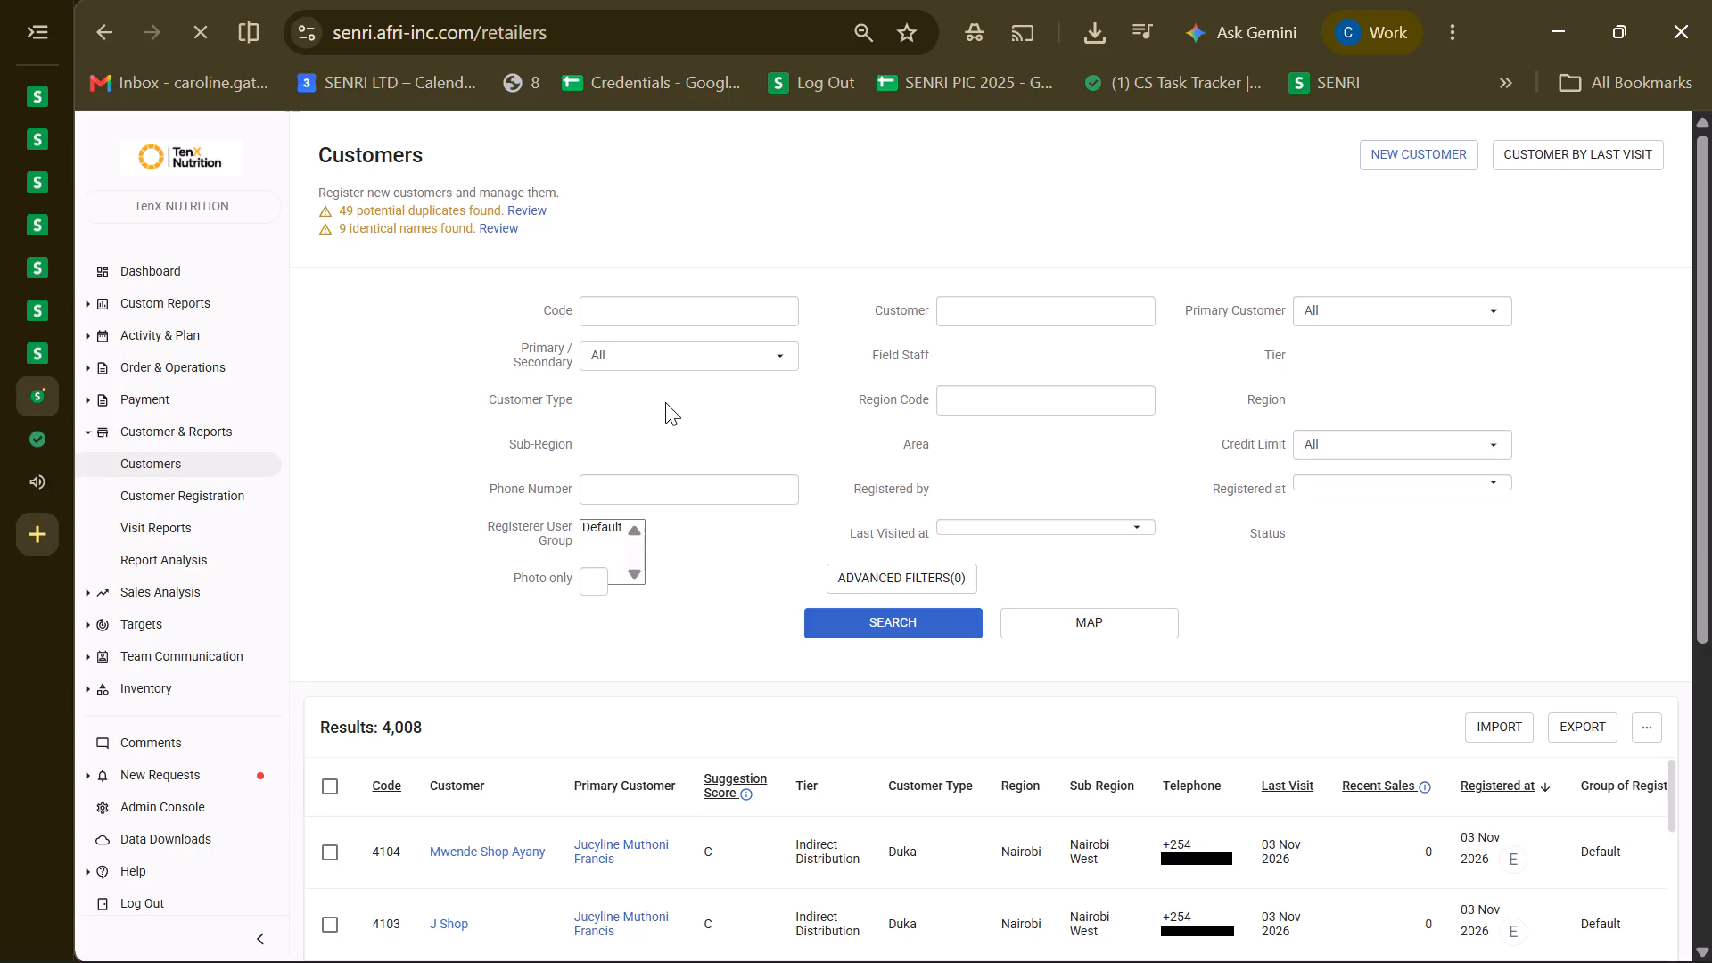
pyautogui.click(1577, 733)
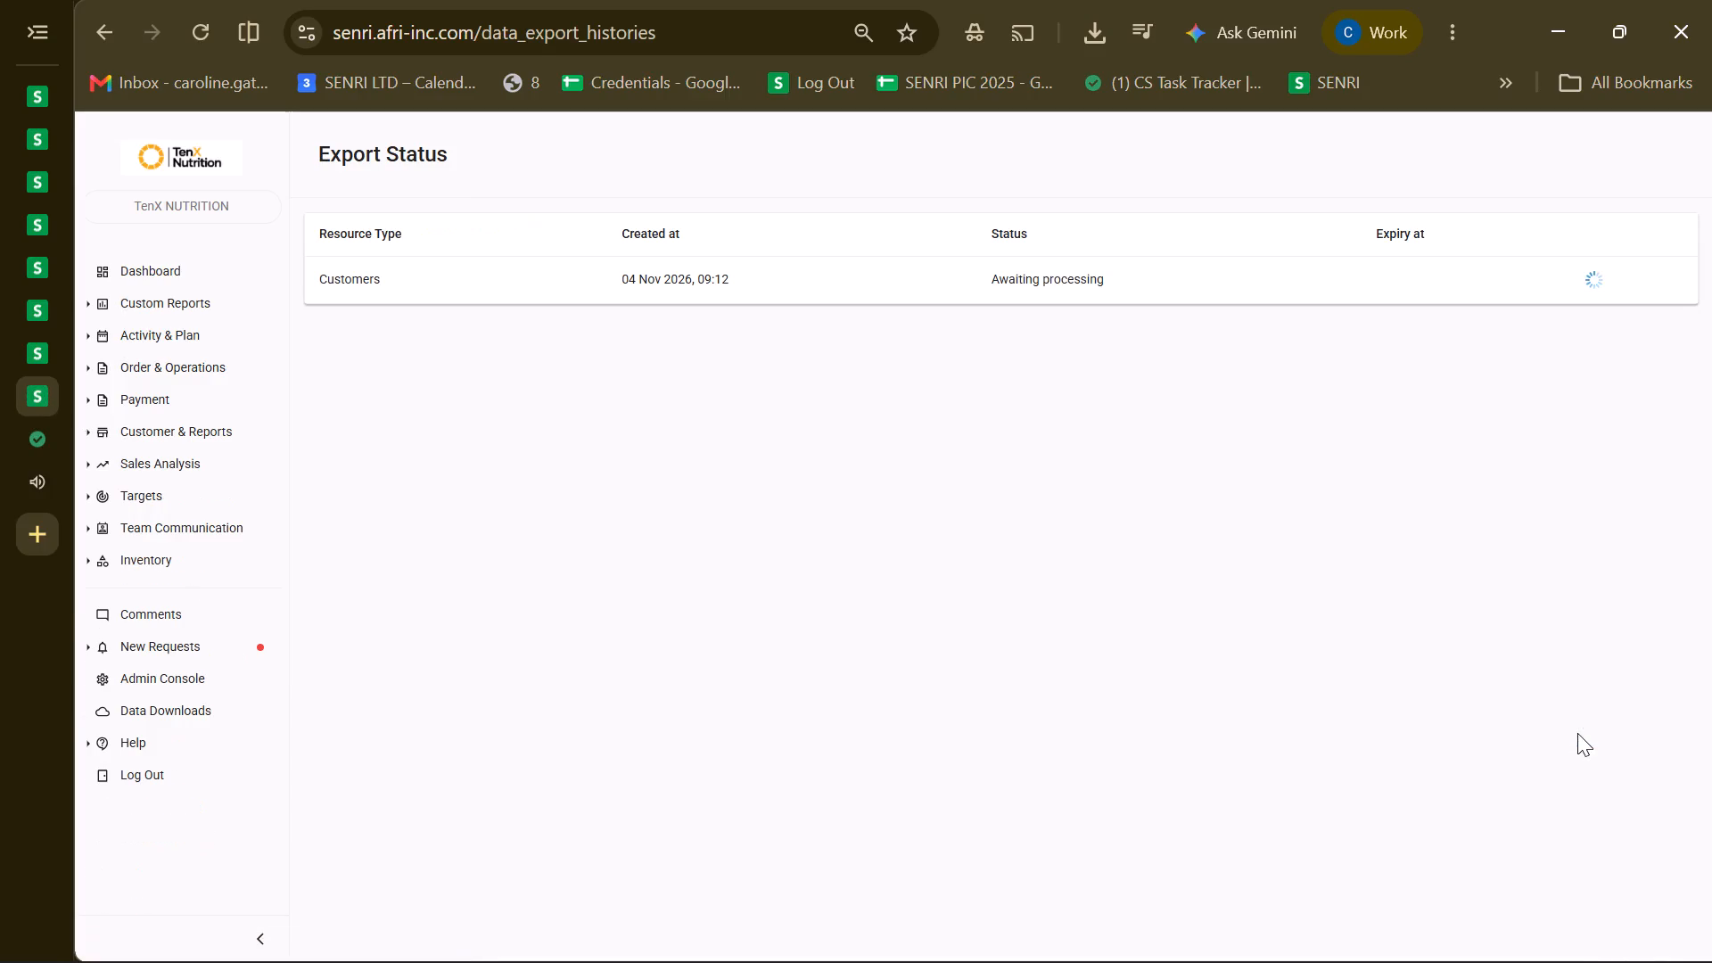
pyautogui.click(205, 27)
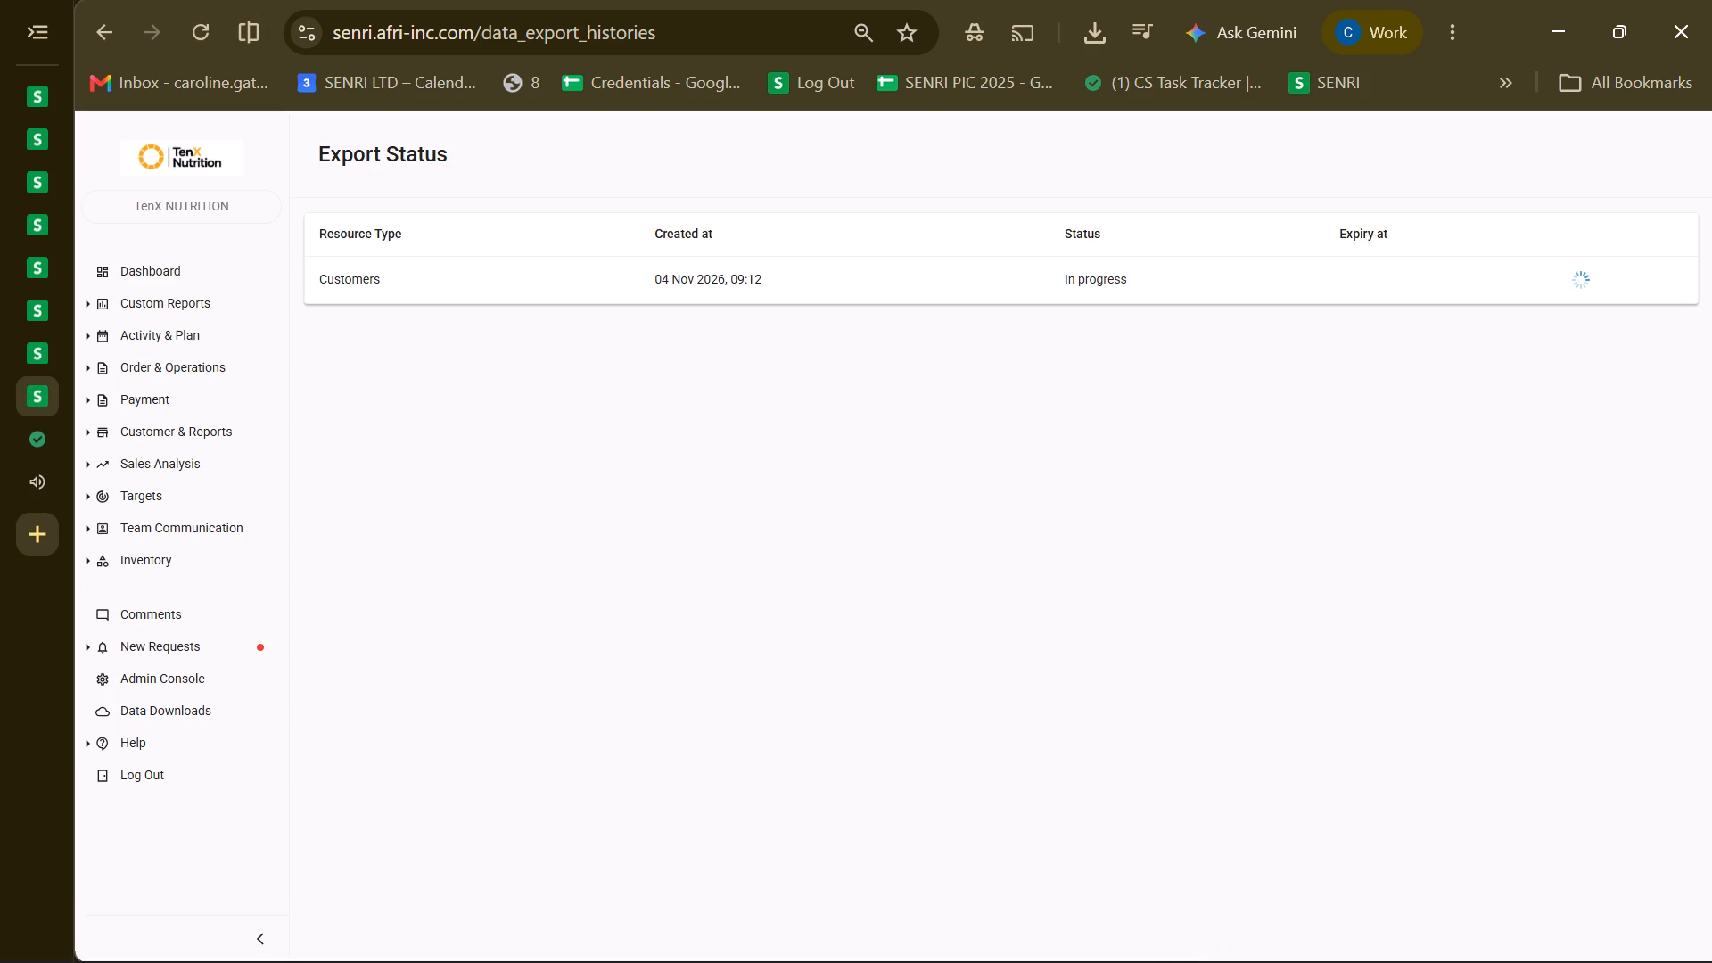
# Switch to the Dawa Life Sciences (Ethiopia) retailers workbook in Excel and examine its primary customer code and name columns.
pyautogui.click(1099, 829)
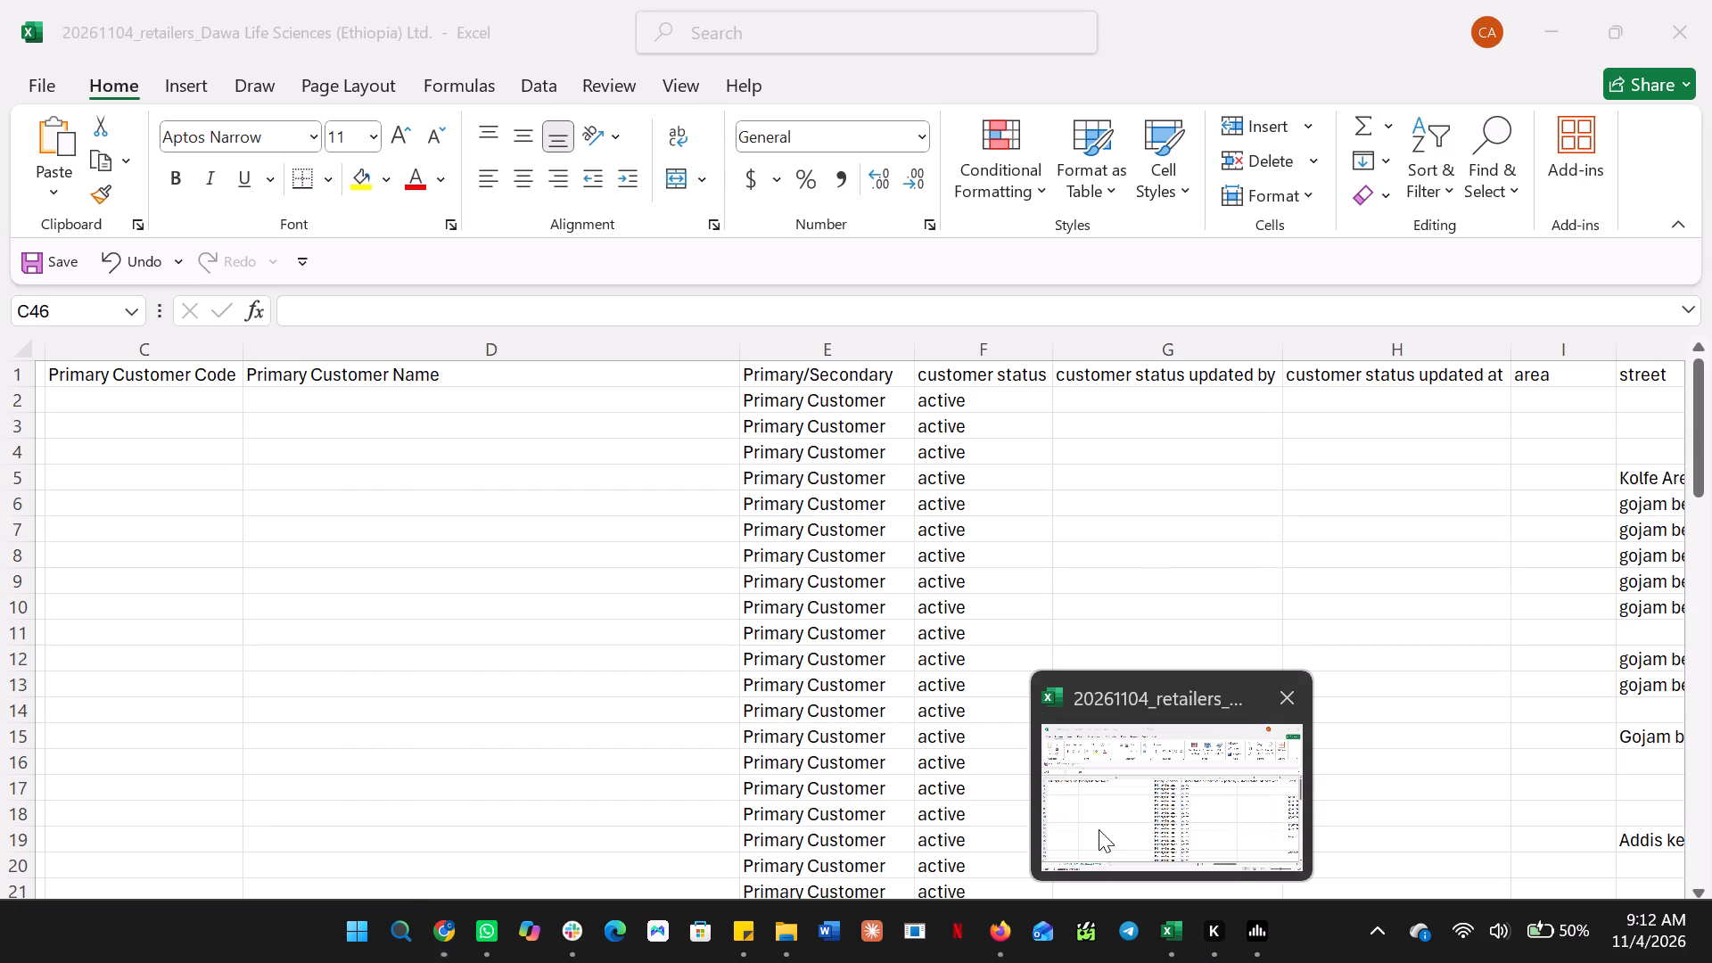
pyautogui.hscroll(2, 538, 668)
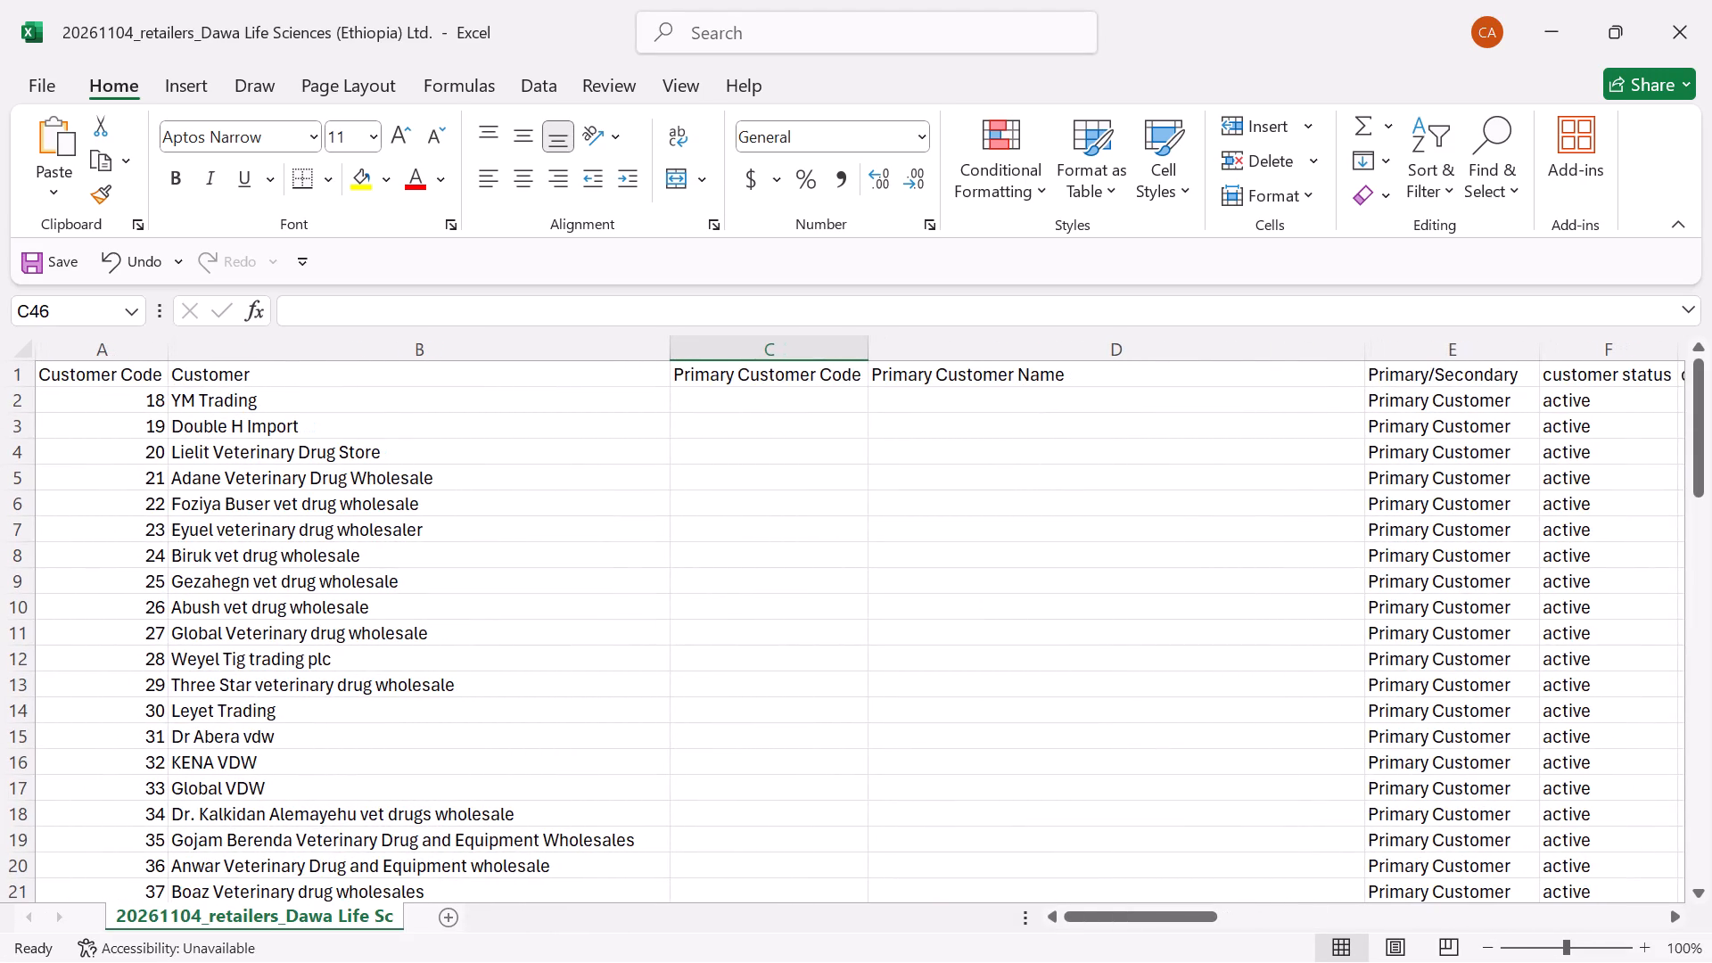
pyautogui.scroll(-4, 1031, 679)
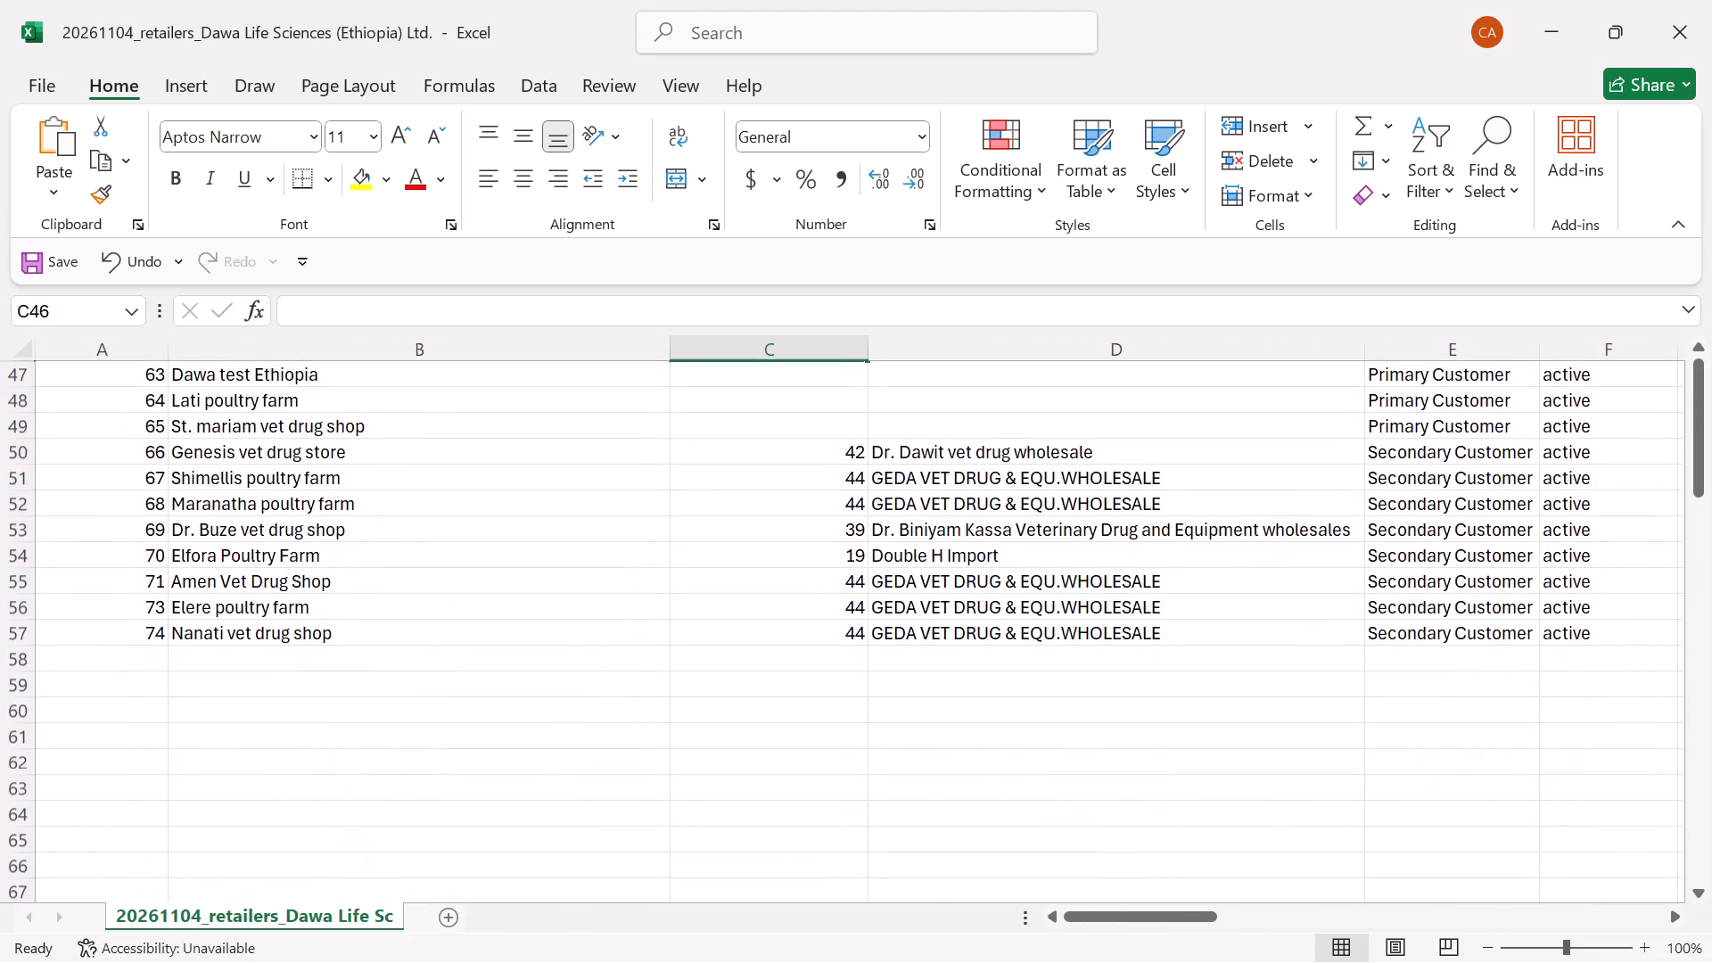
pyautogui.scroll(3, 1031, 679)
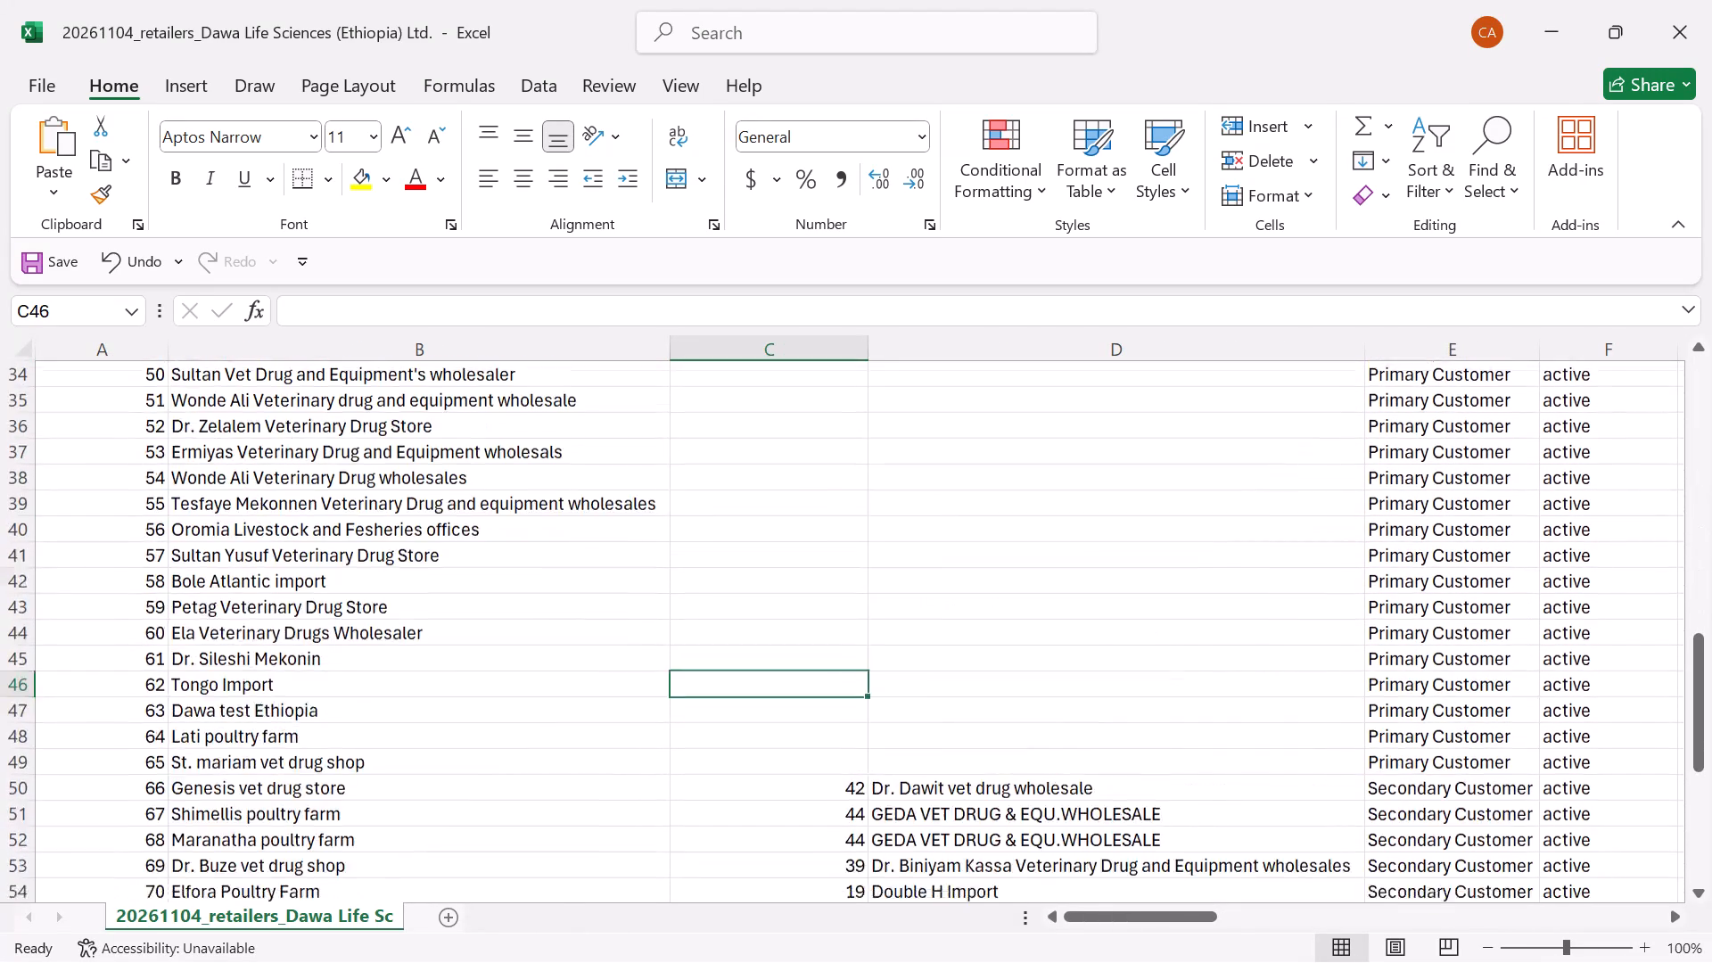
pyautogui.scroll(2, 1031, 679)
# Copy the primary customer name GEDA VET DRUG & EQU.WHOLESALE from cell D51 and select cell D2.
pyautogui.scroll(-1, 1031, 679)
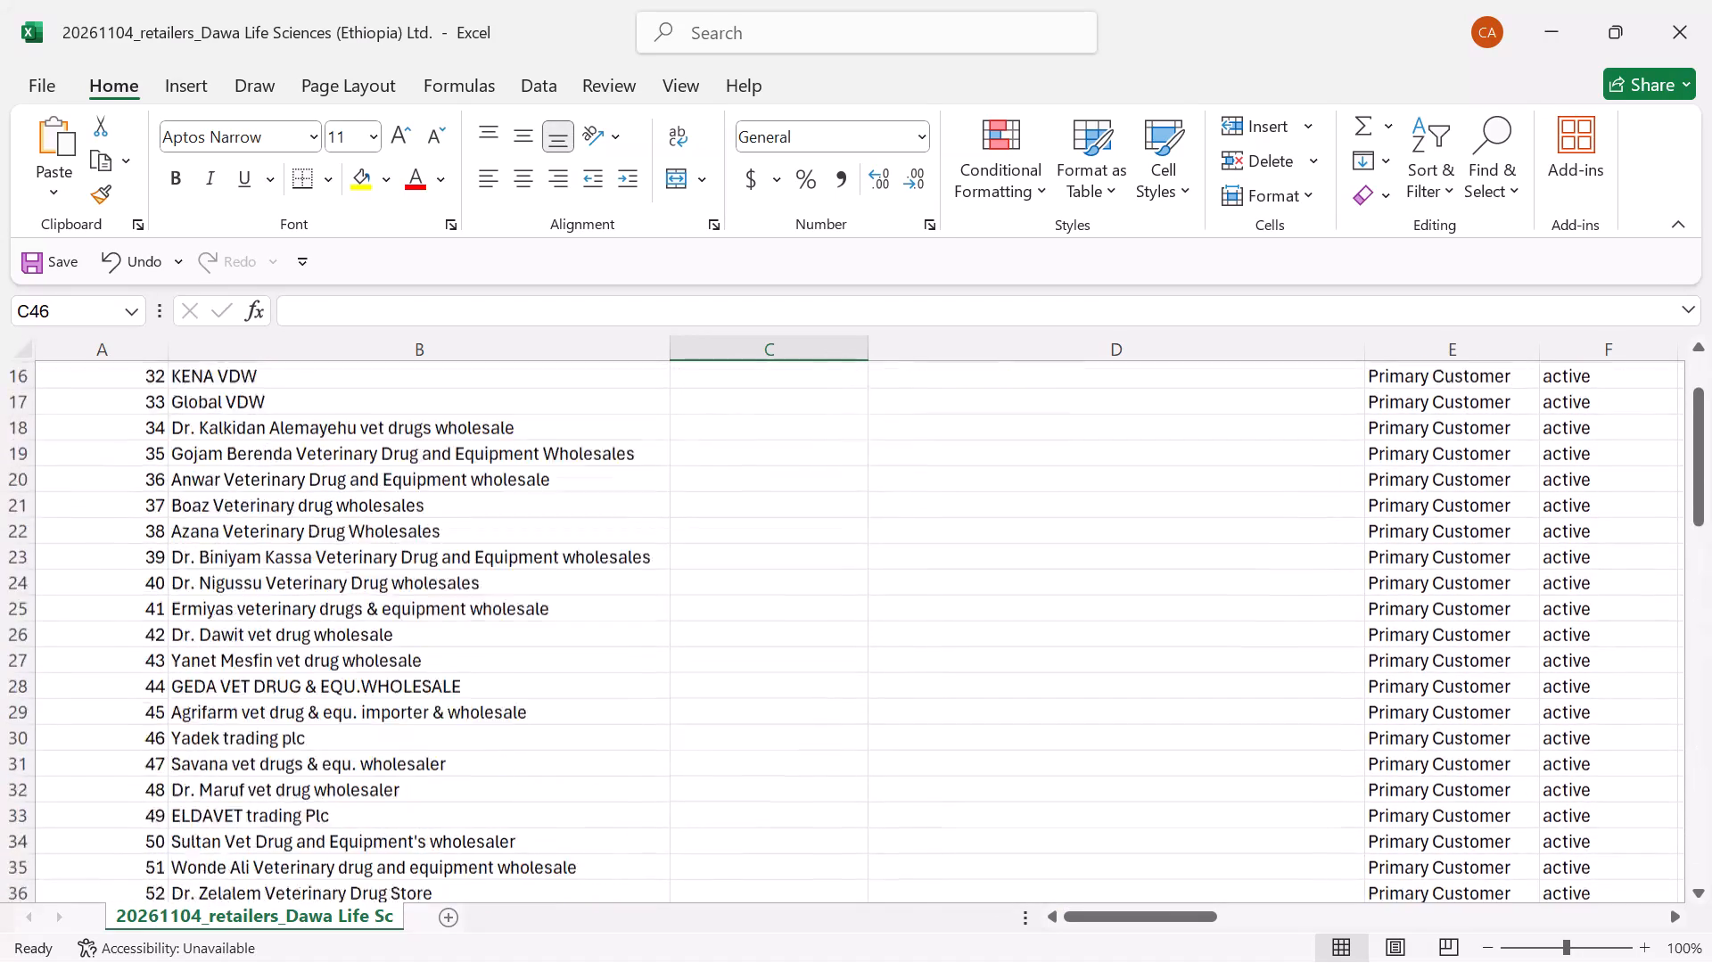
pyautogui.scroll(-3, 1031, 679)
pyautogui.click(988, 688)
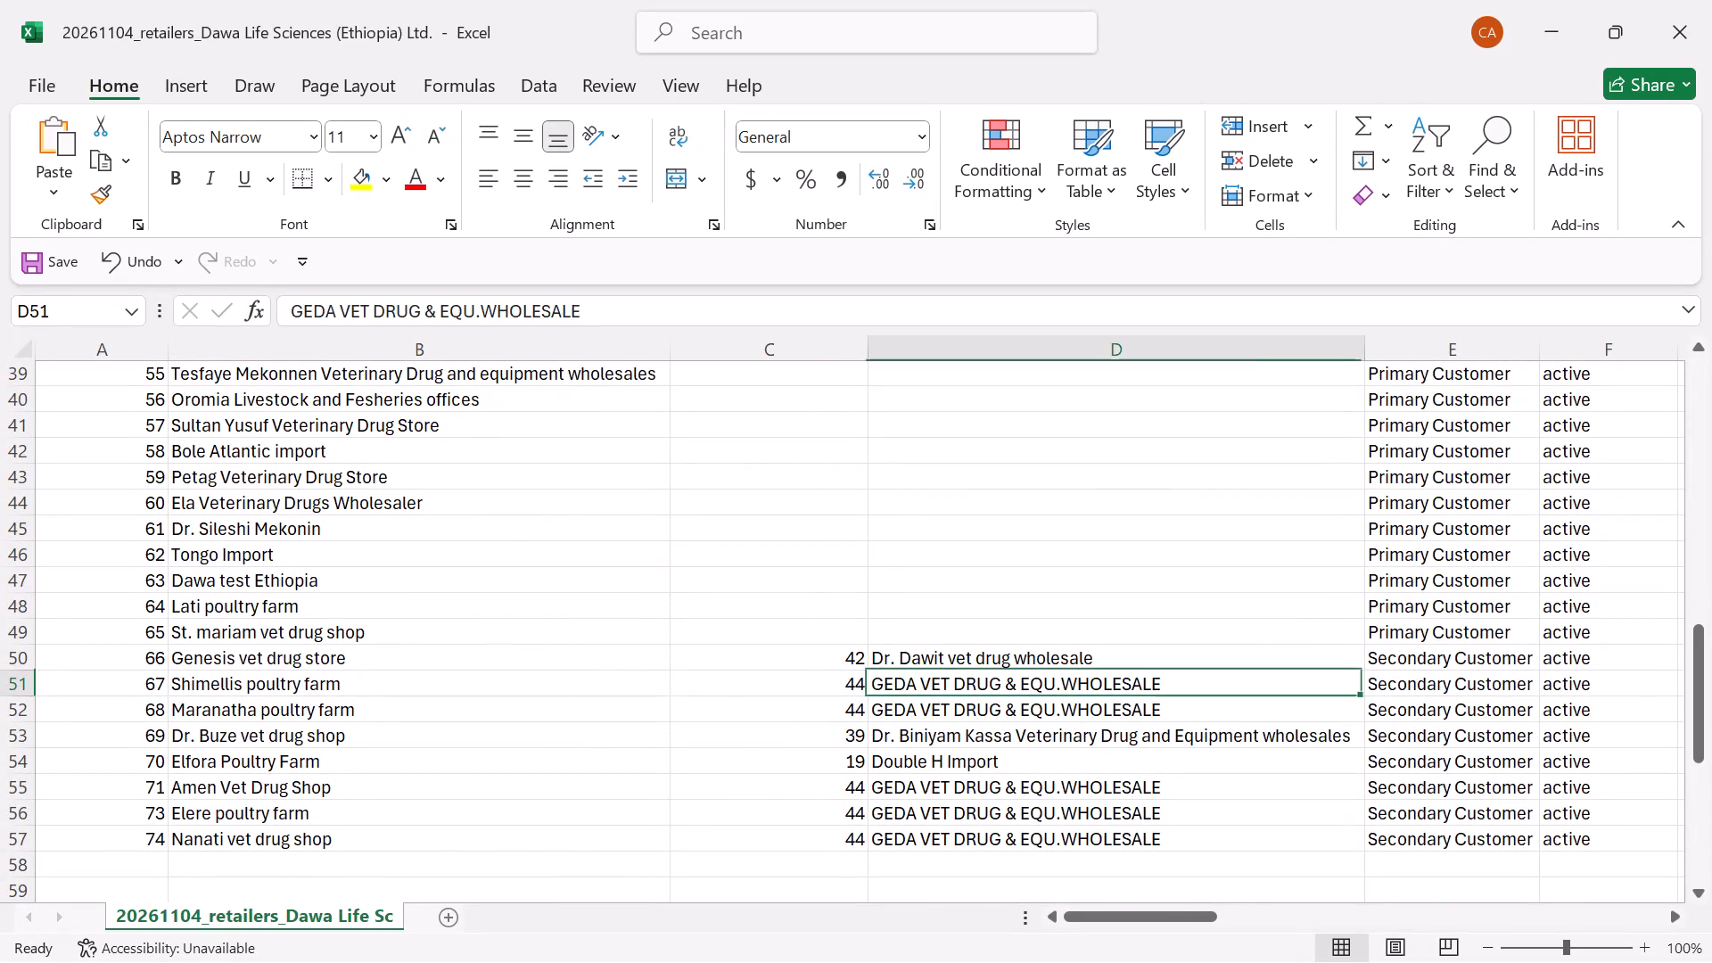
pyautogui.hotkey('ctrl', 'c')
pyautogui.scroll(4, 1043, 571)
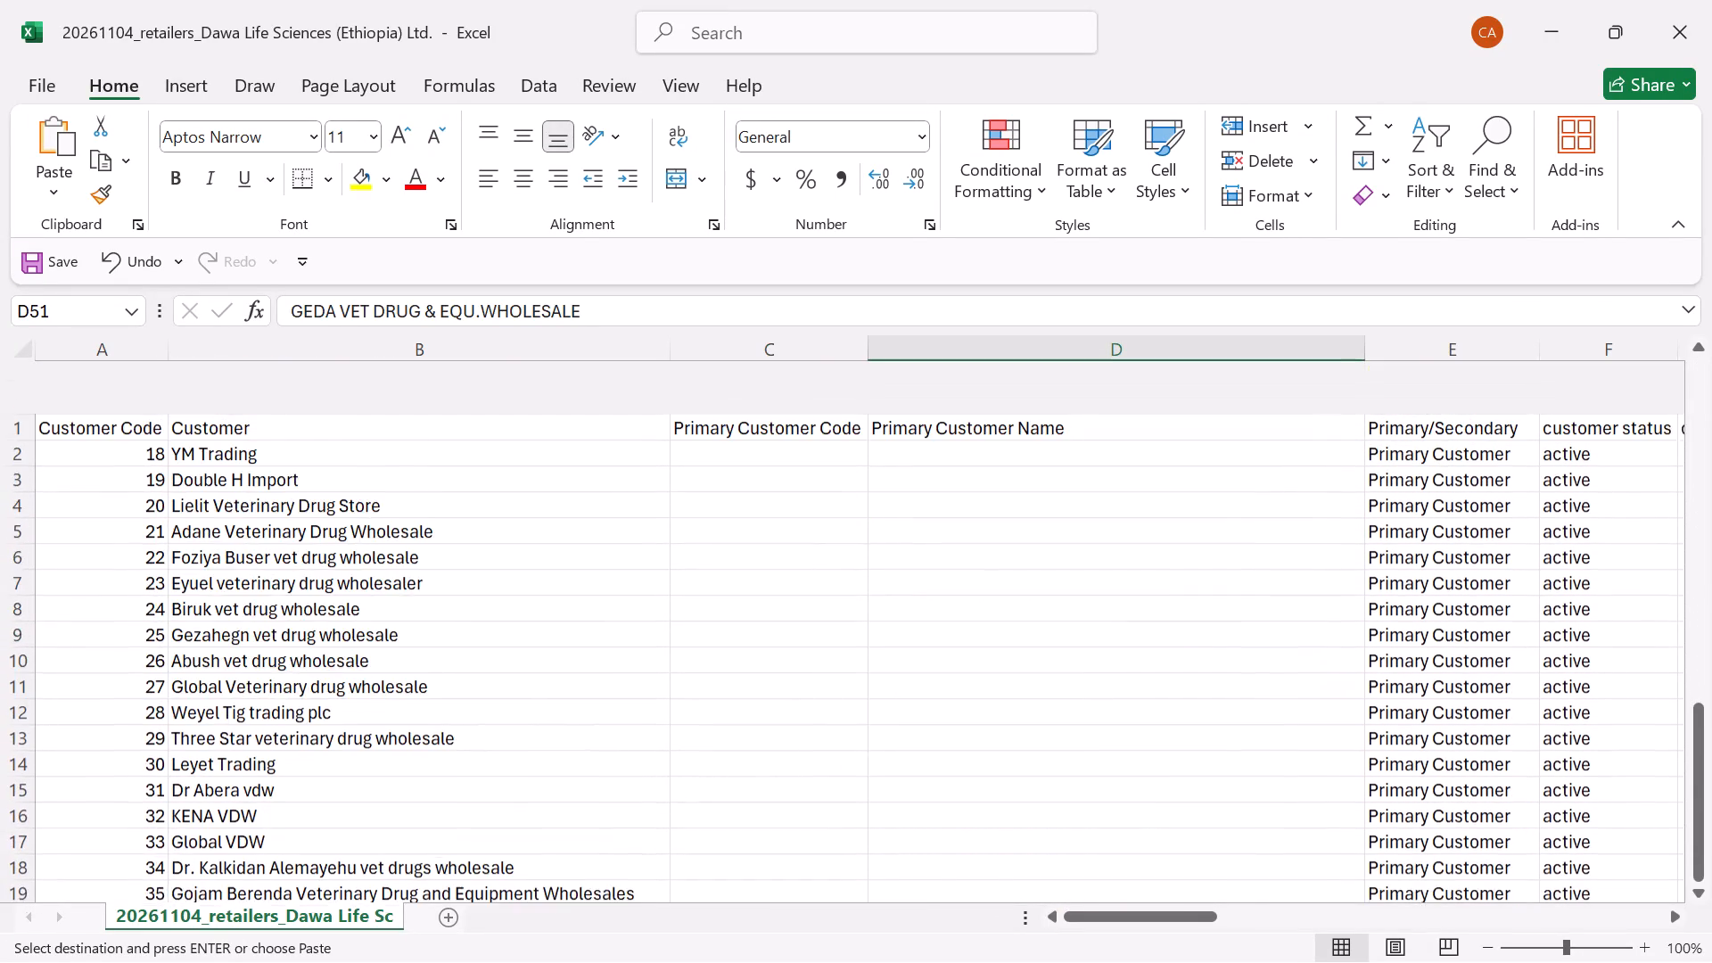
pyautogui.click(975, 399)
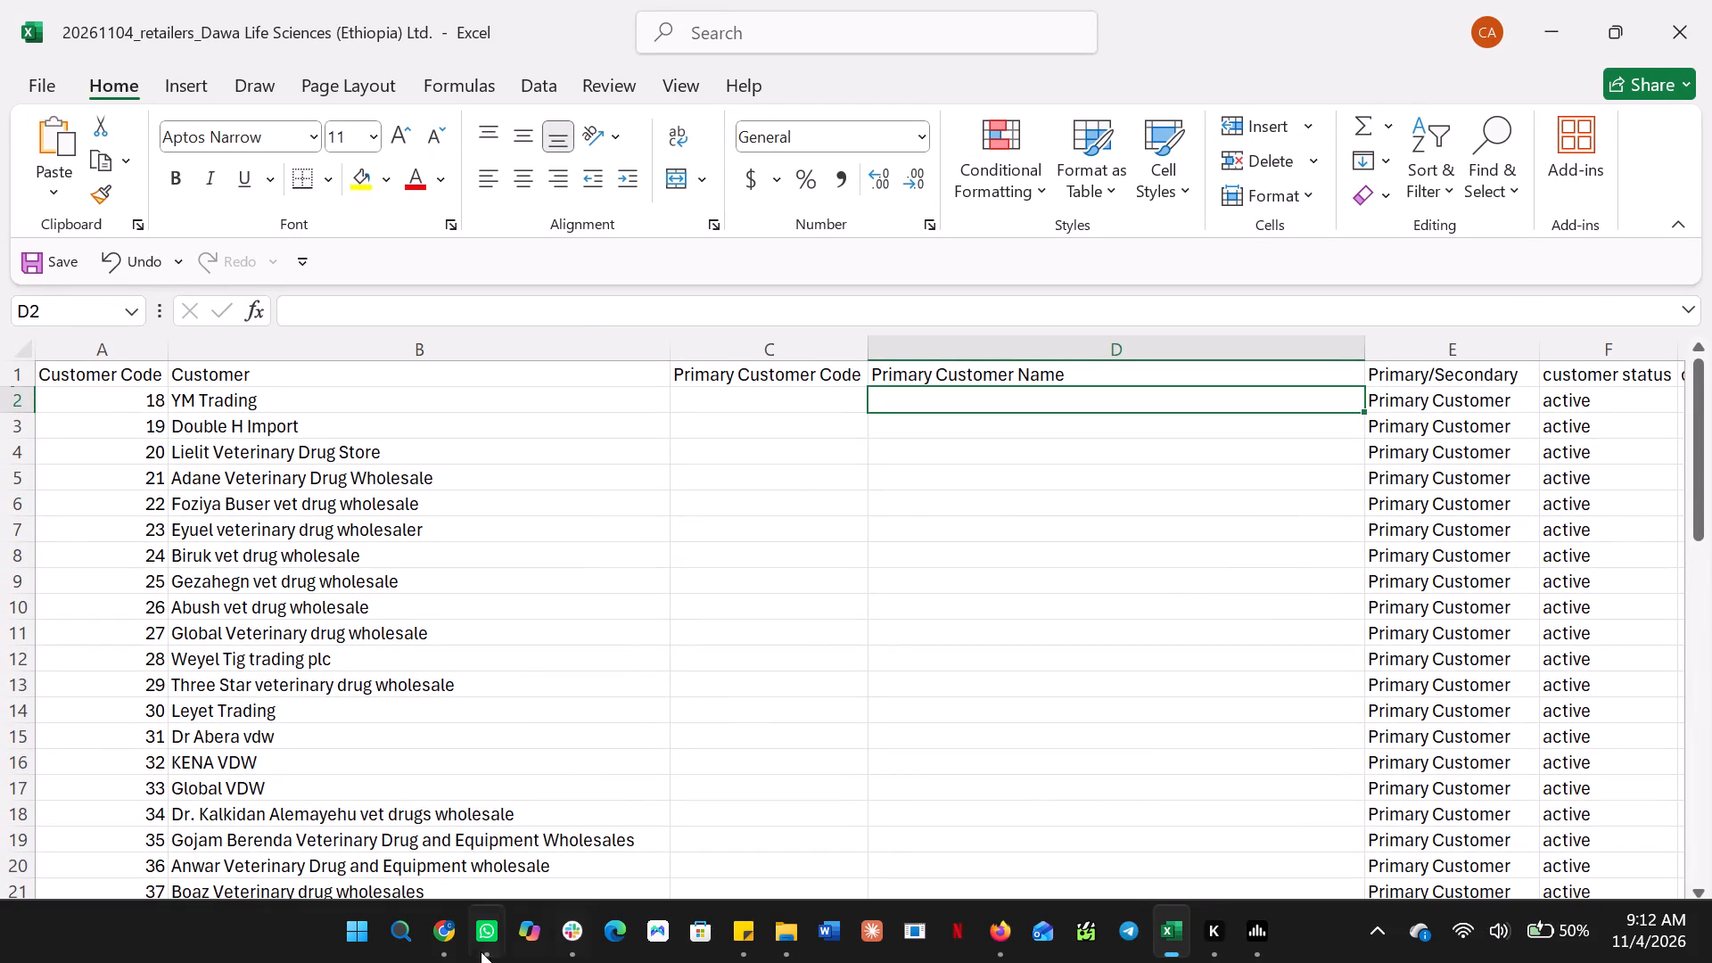
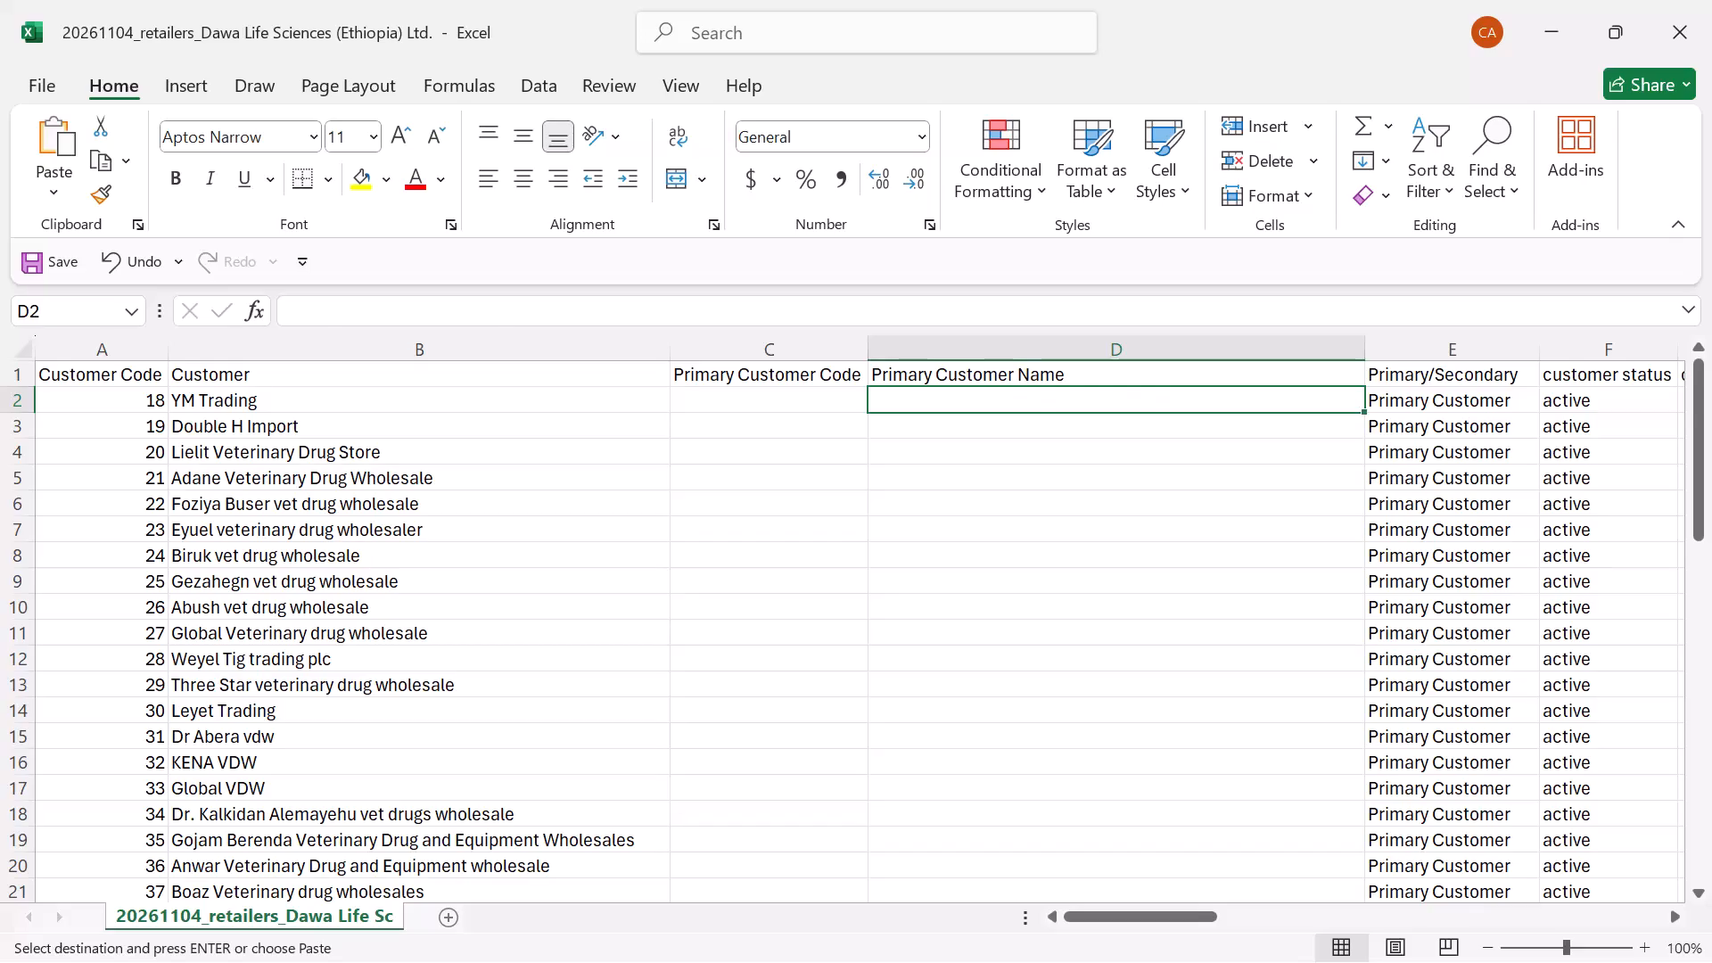
# Paste GEDA VET DRUG & EQU.WHOLESALE into D2 and fill it down the Primary Customer Name column through row 49.
pyautogui.hotkey('ctrl', 'v')
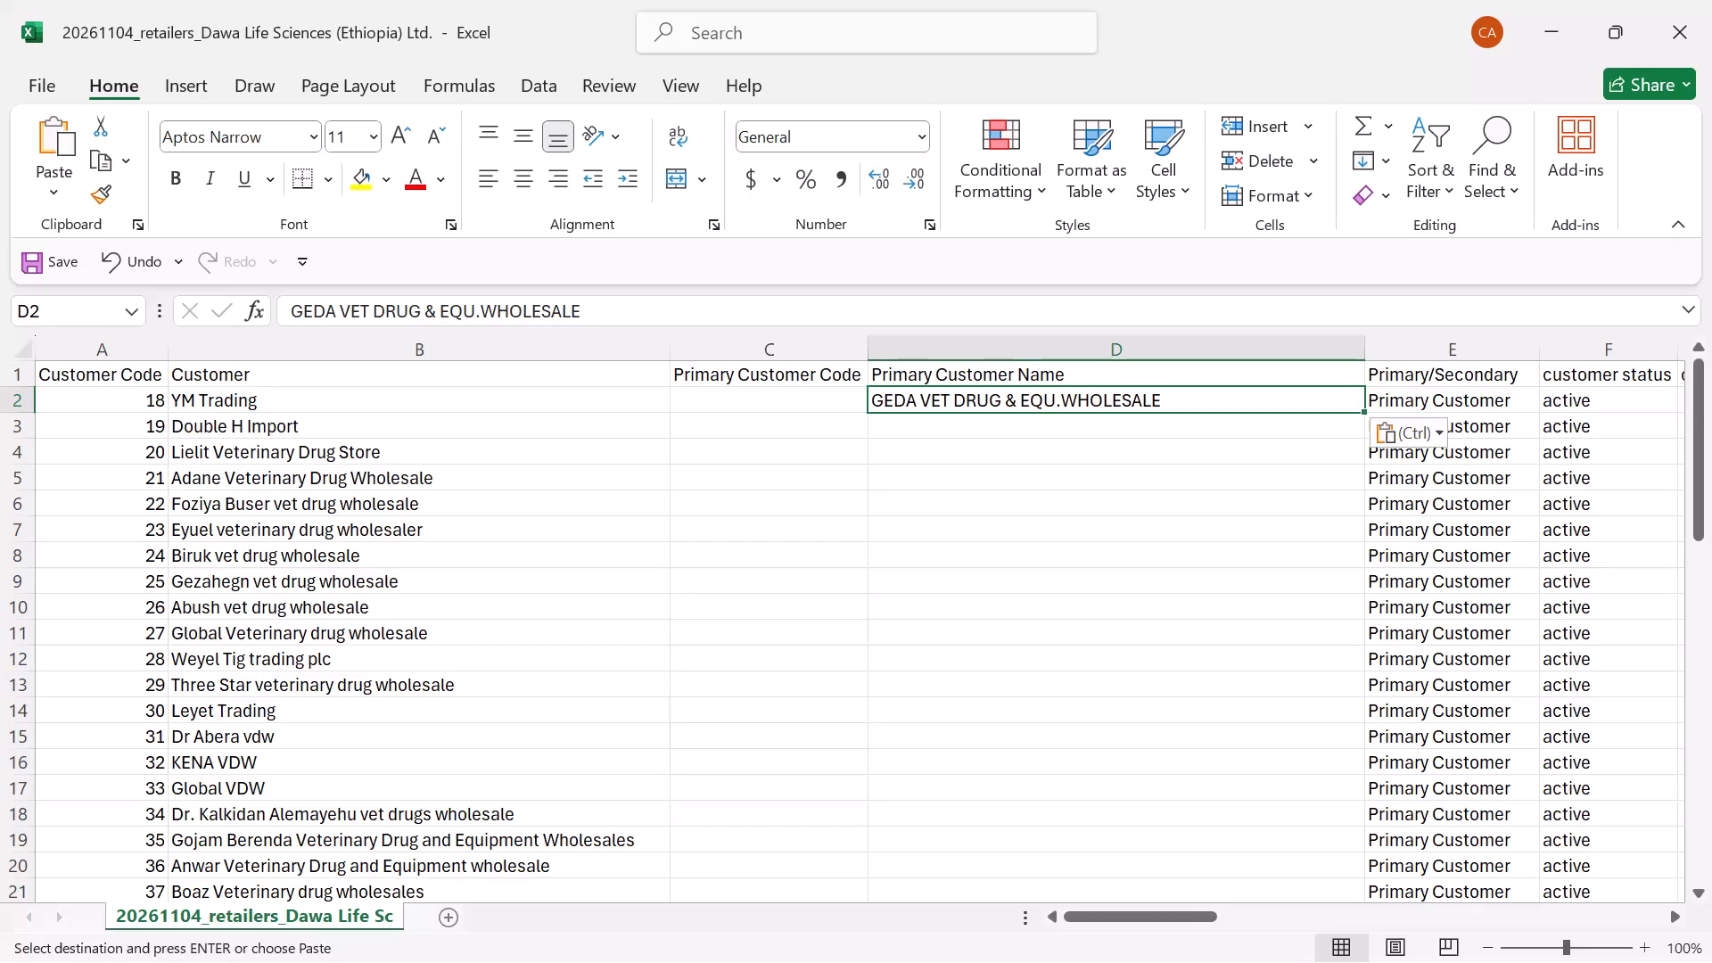
pyautogui.click(957, 502)
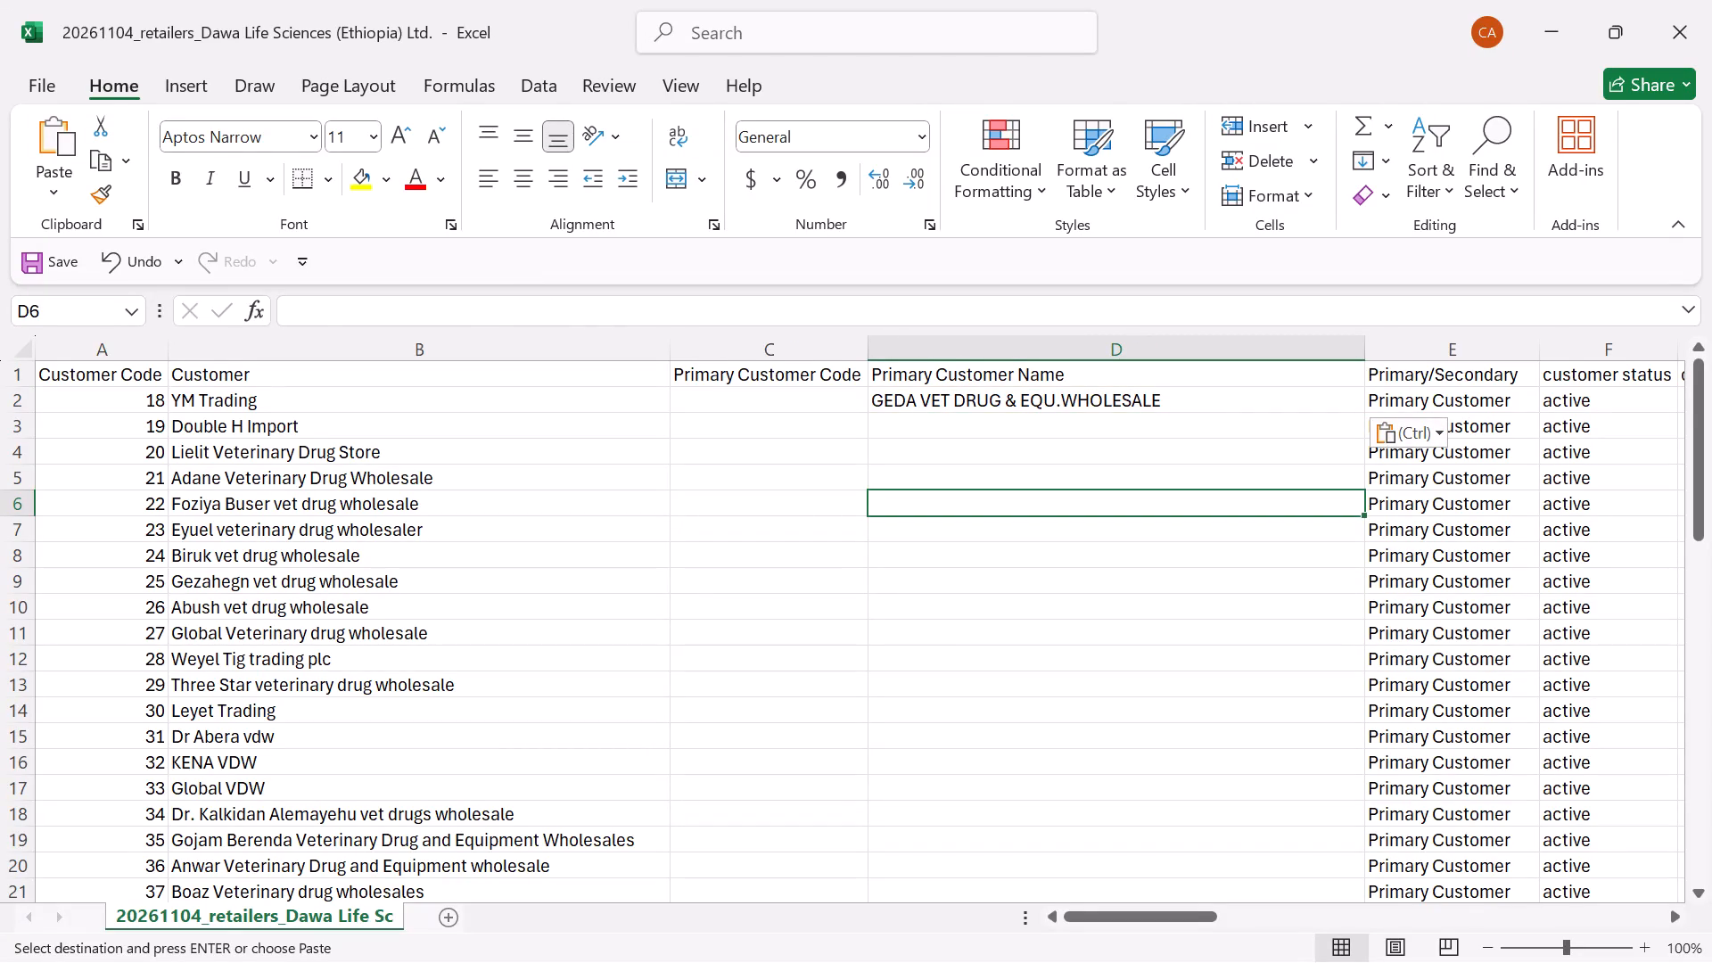
pyautogui.click(1026, 407)
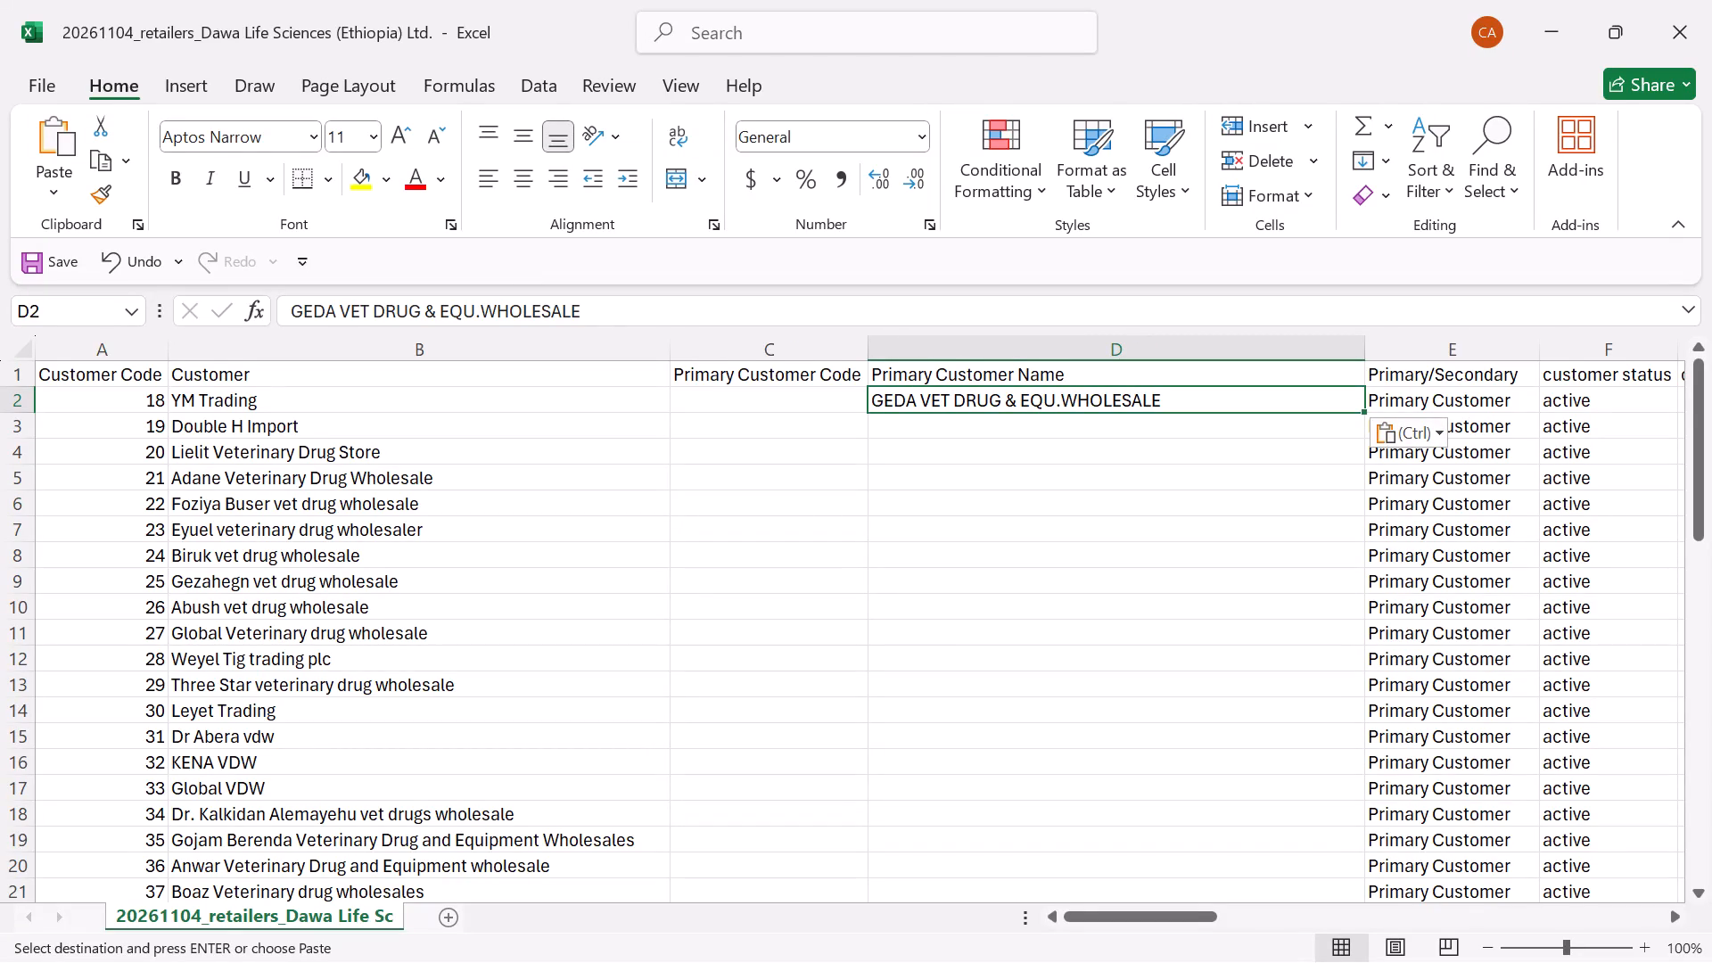
pyautogui.moveTo(1362, 410); pyautogui.dragTo(1271, 962)
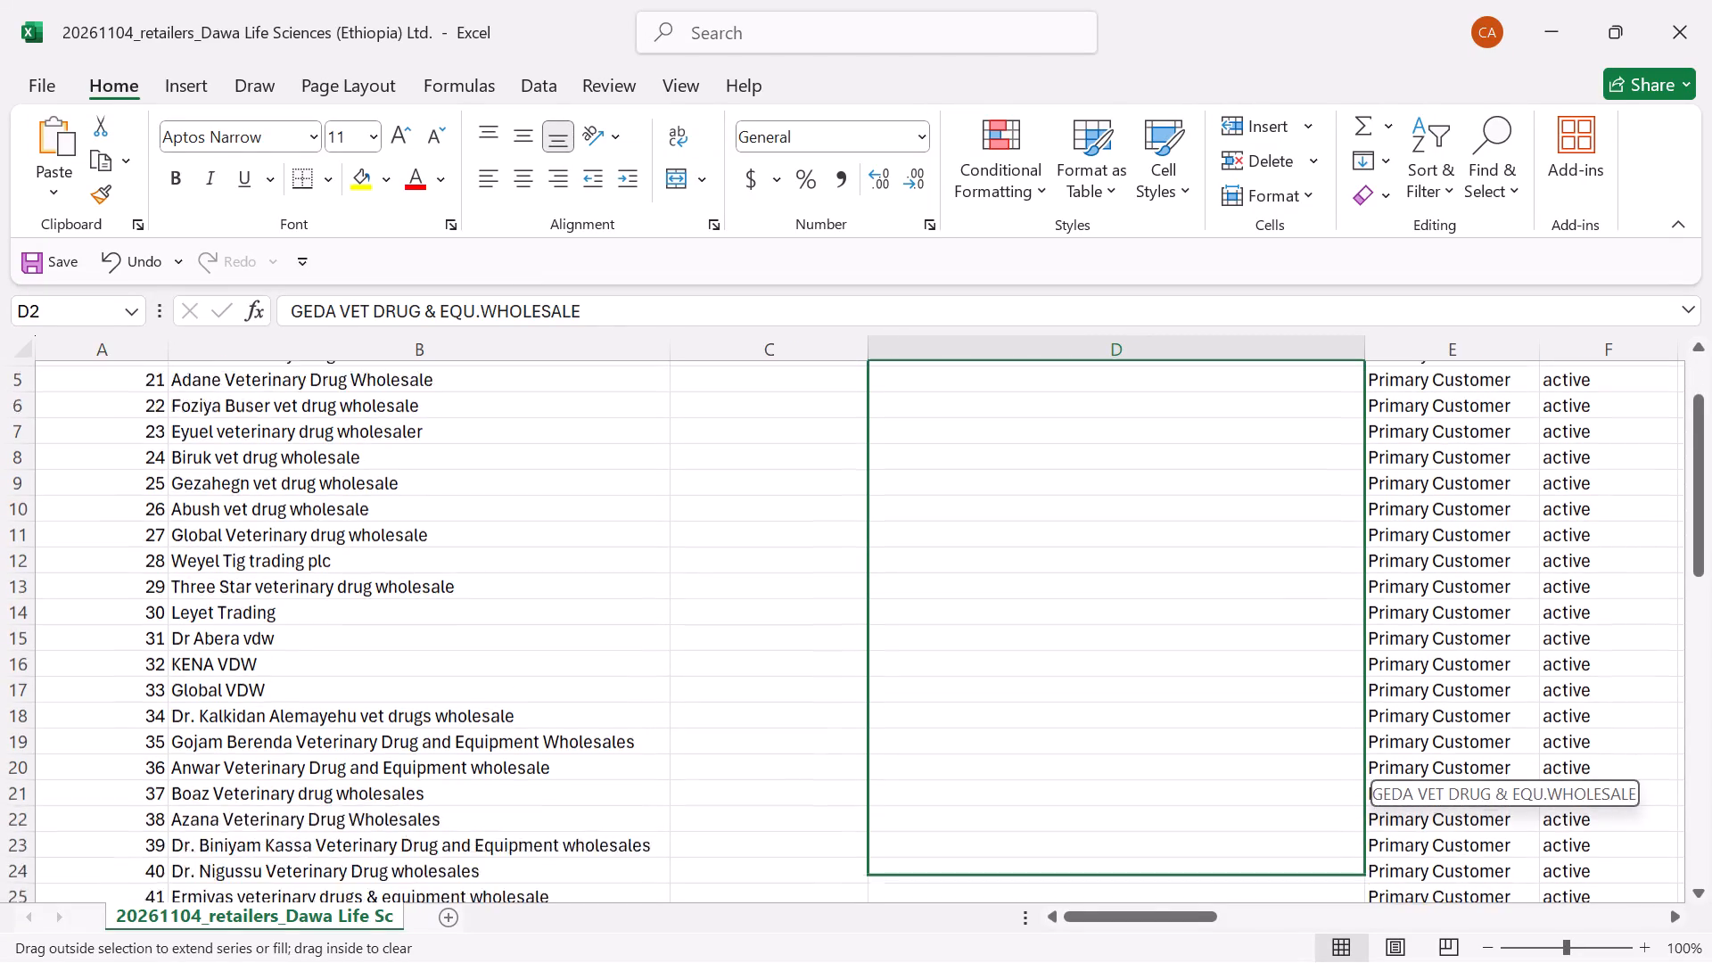
pyautogui.moveTo(1271, 962); pyautogui.dragTo(1227, 739)
pyautogui.click(1252, 780)
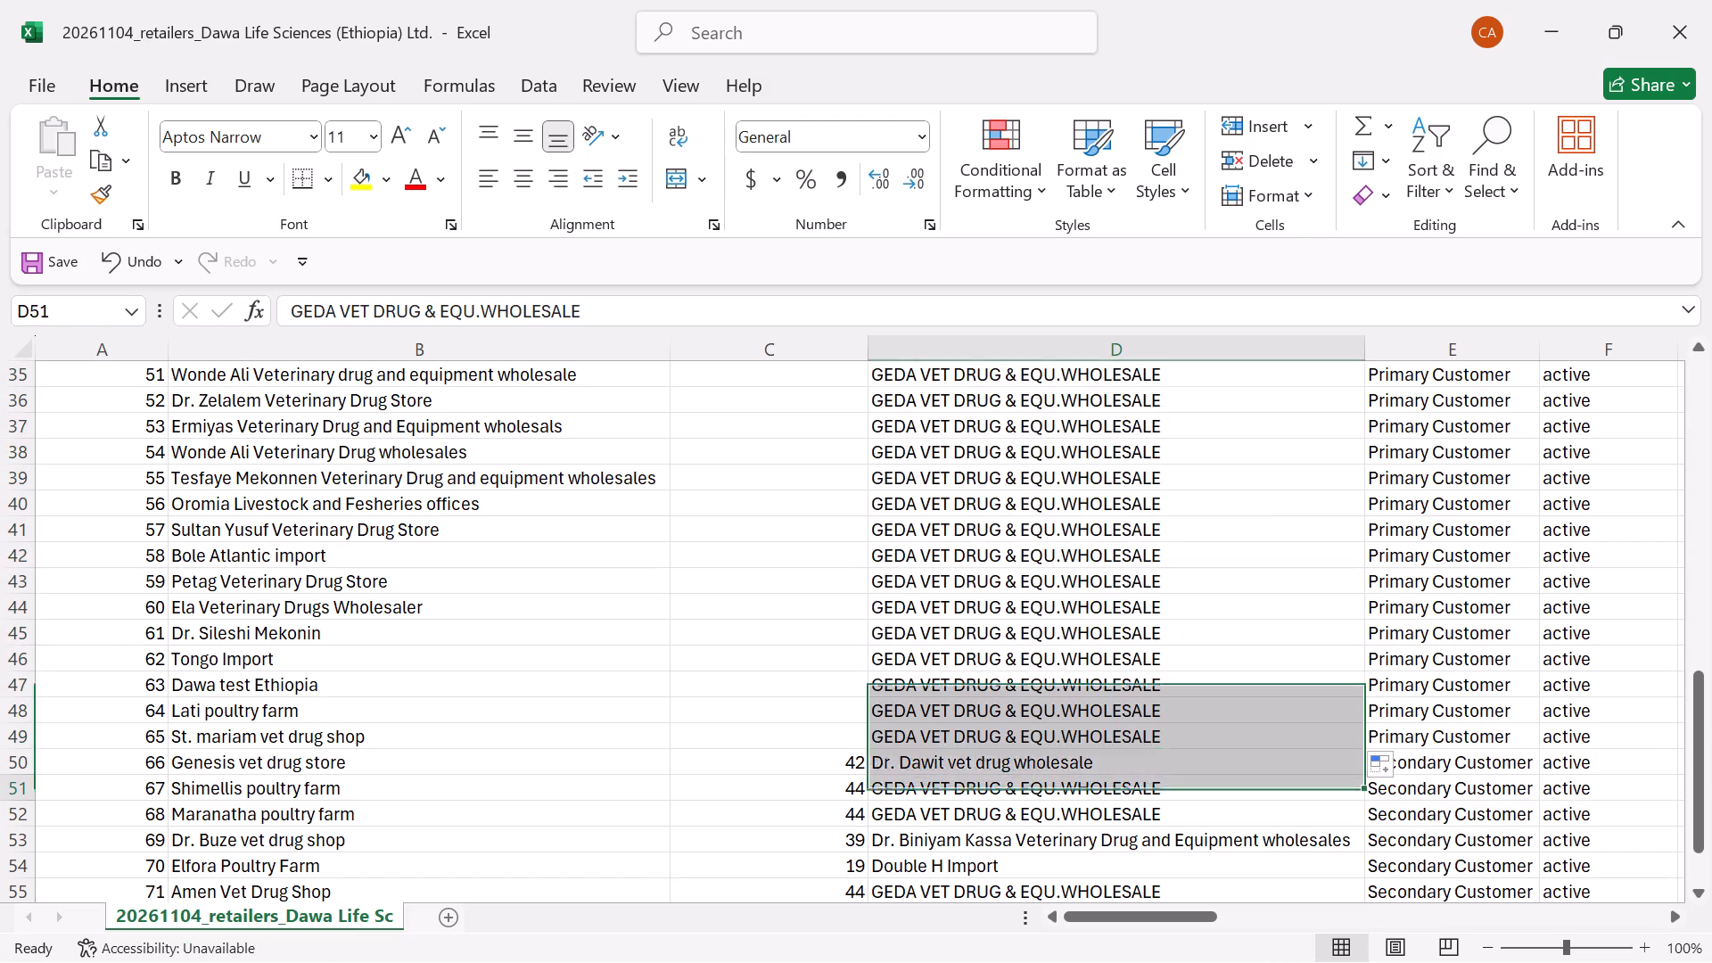
# Copy primary customer code 44 from C51 into C2 and C3, and fill it down the Primary Customer Code column through row 50.
pyautogui.click(860, 794)
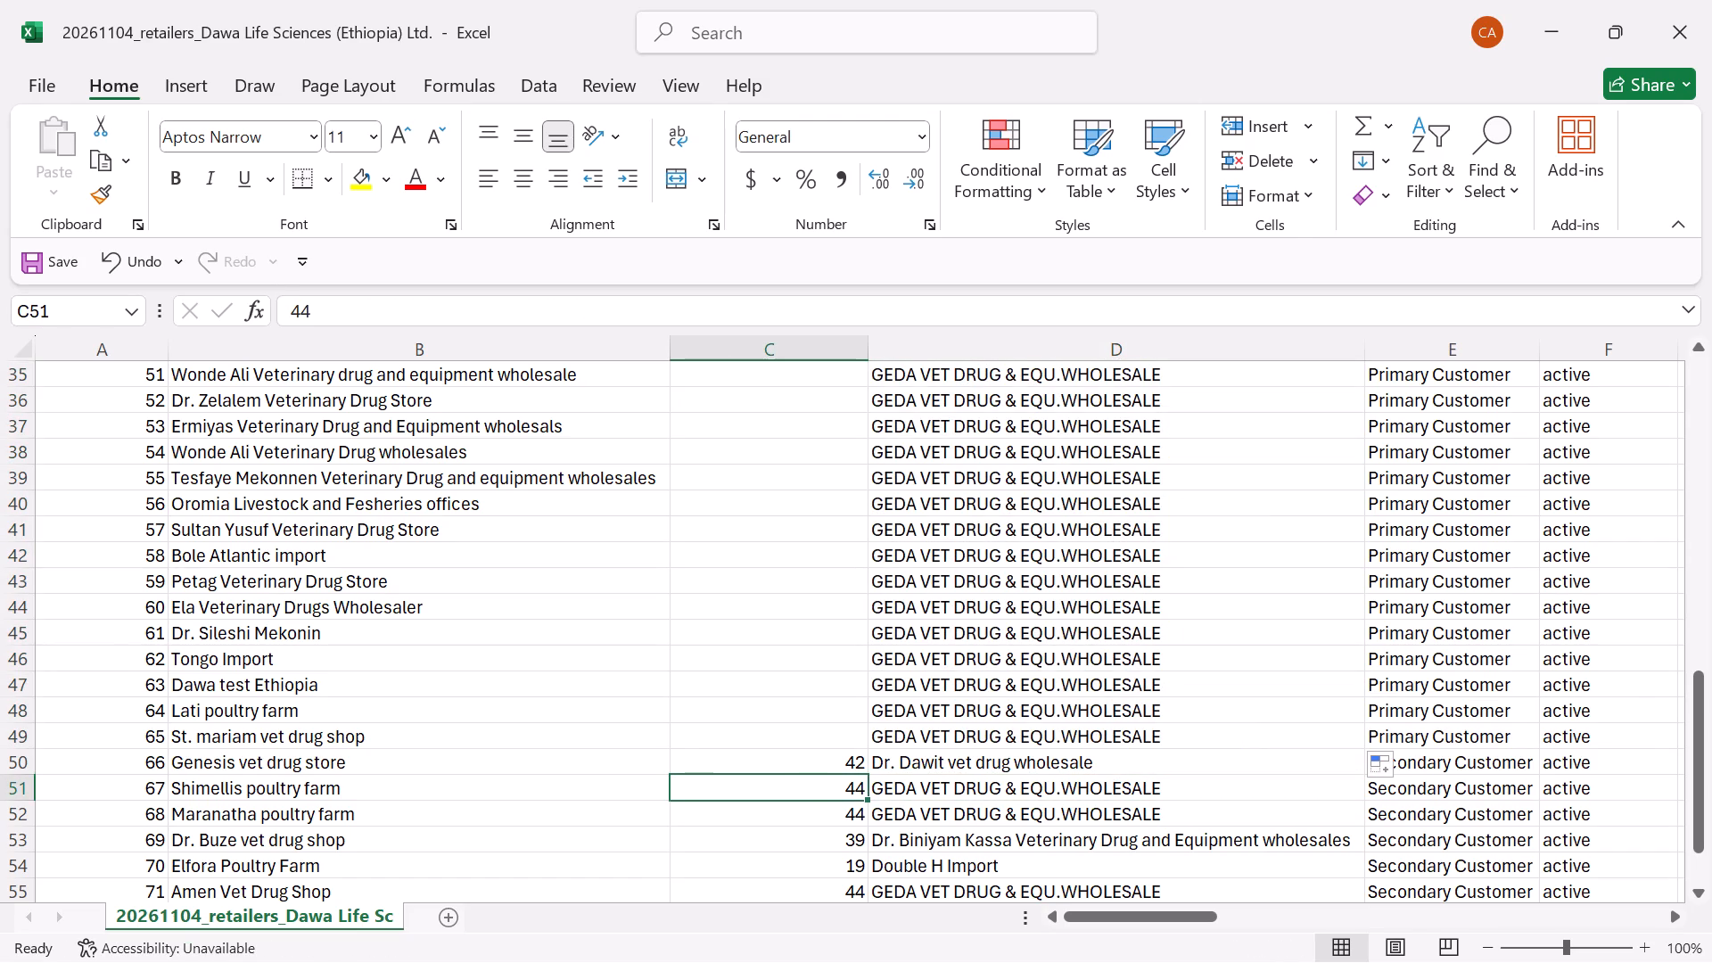
pyautogui.hotkey('ctrl', 'c')
pyautogui.scroll(3, 803, 543)
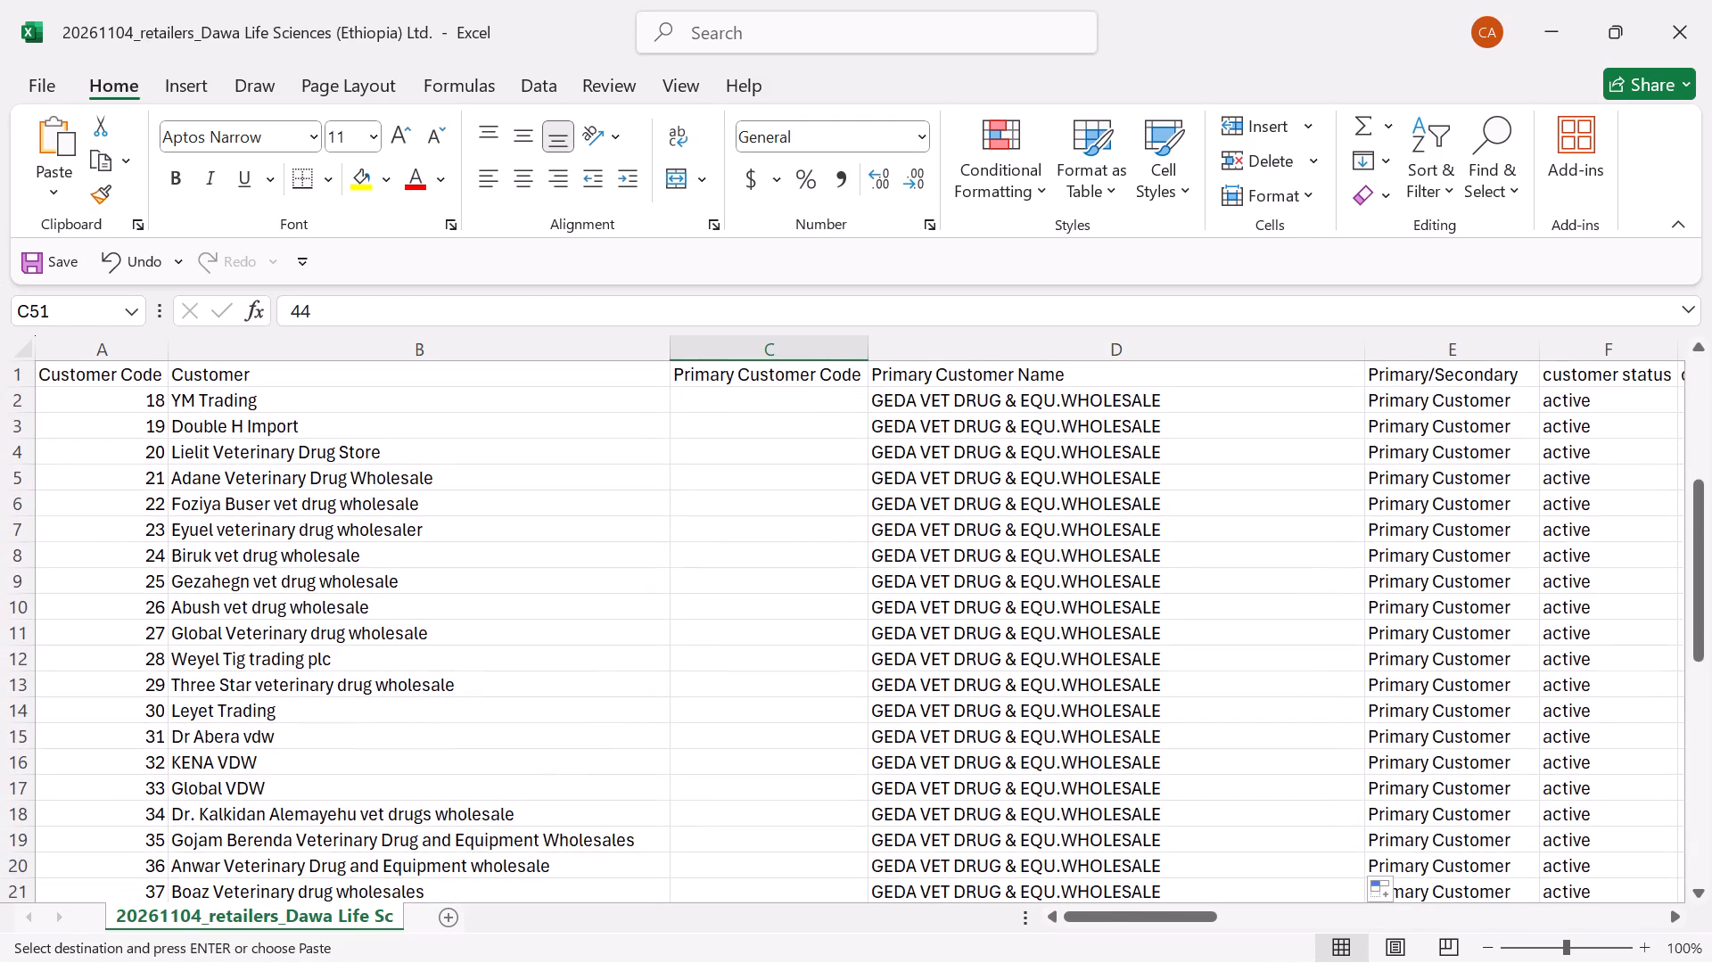
pyautogui.click(749, 394)
pyautogui.hotkey('ctrl', 'v')
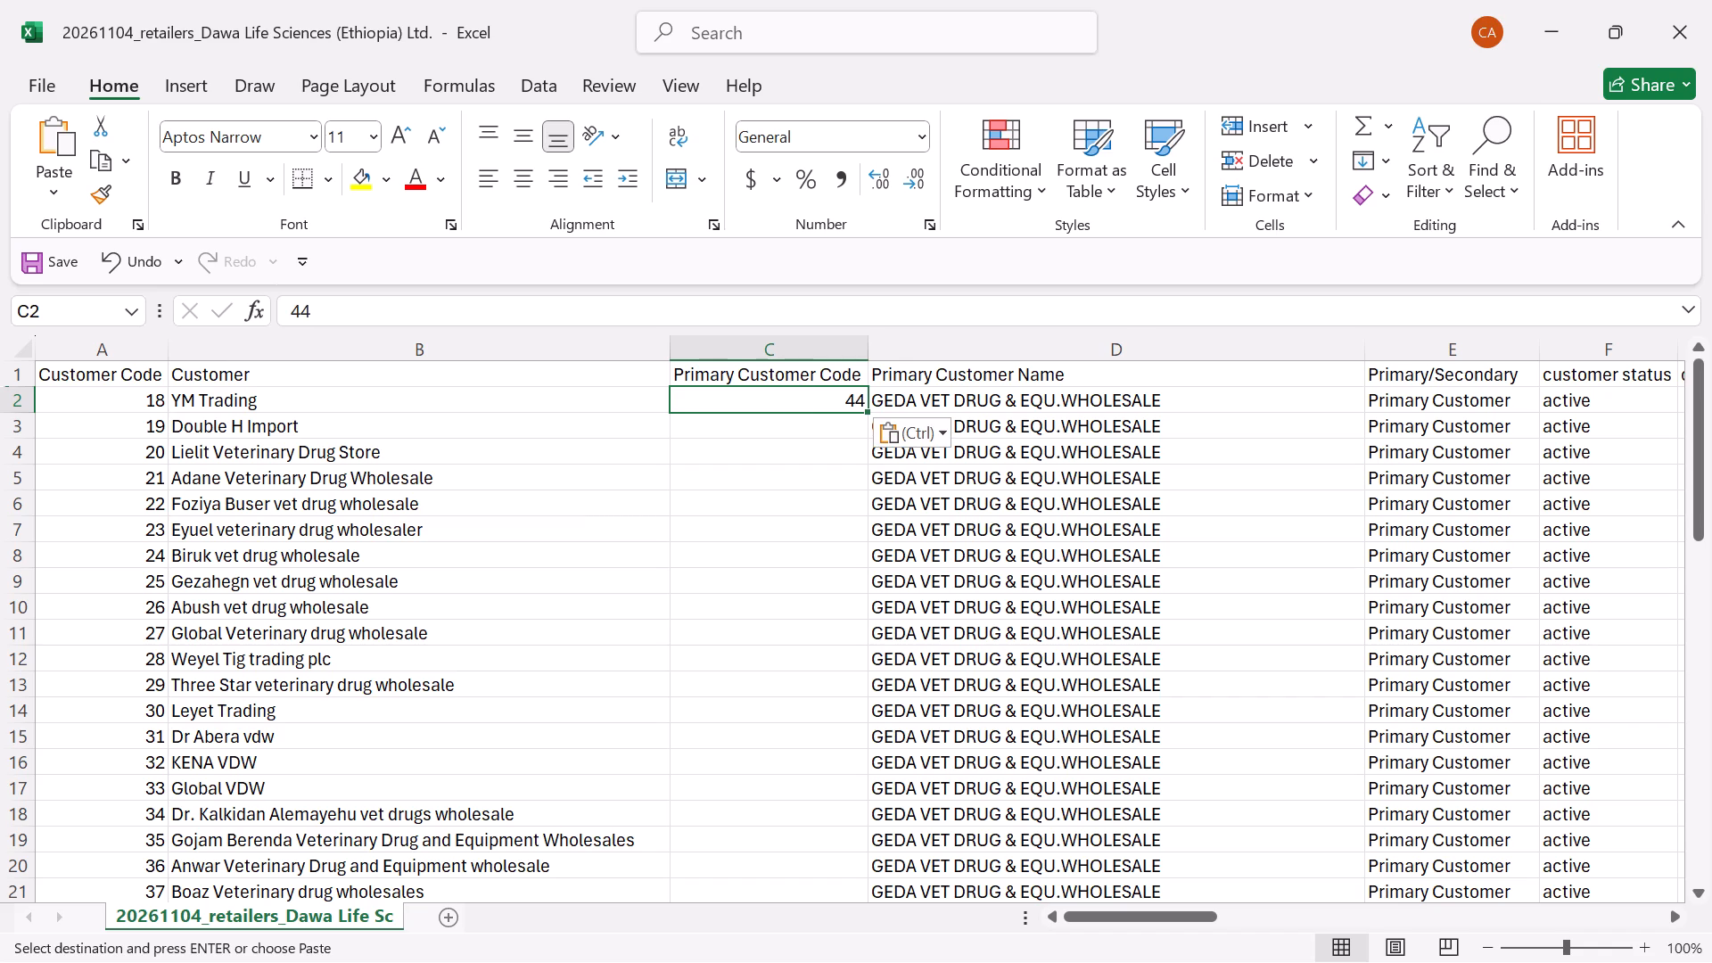
pyautogui.click(825, 428)
pyautogui.hotkey('ctrl', 'v')
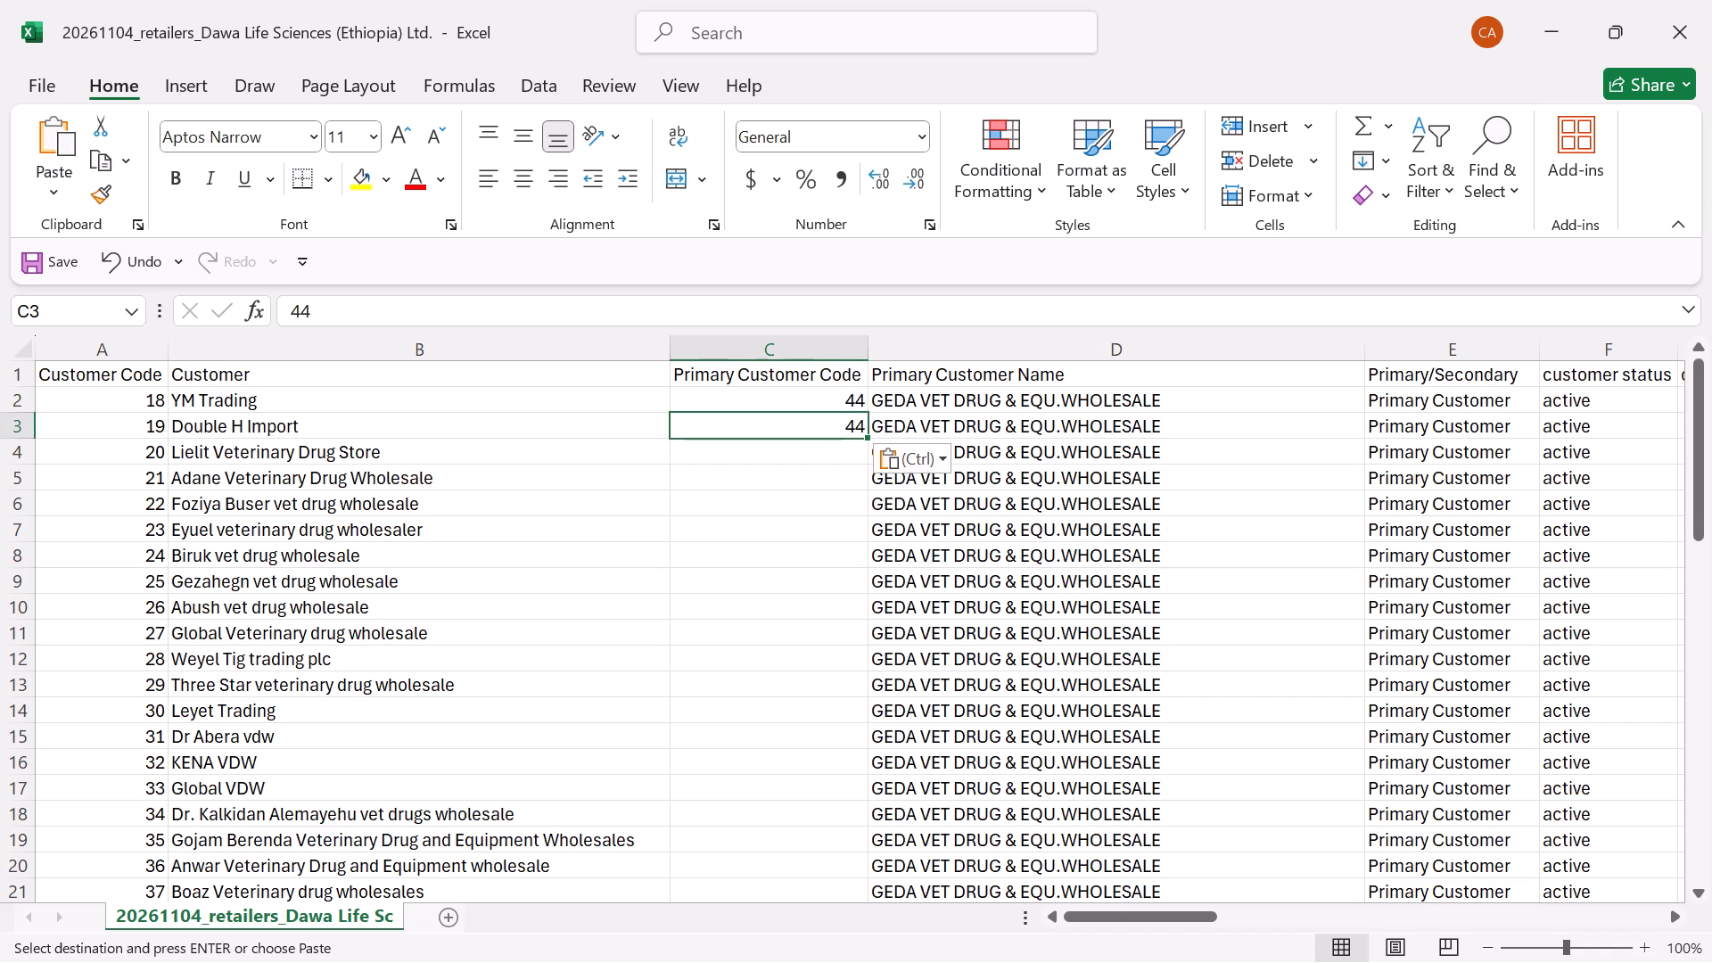
pyautogui.click(830, 392)
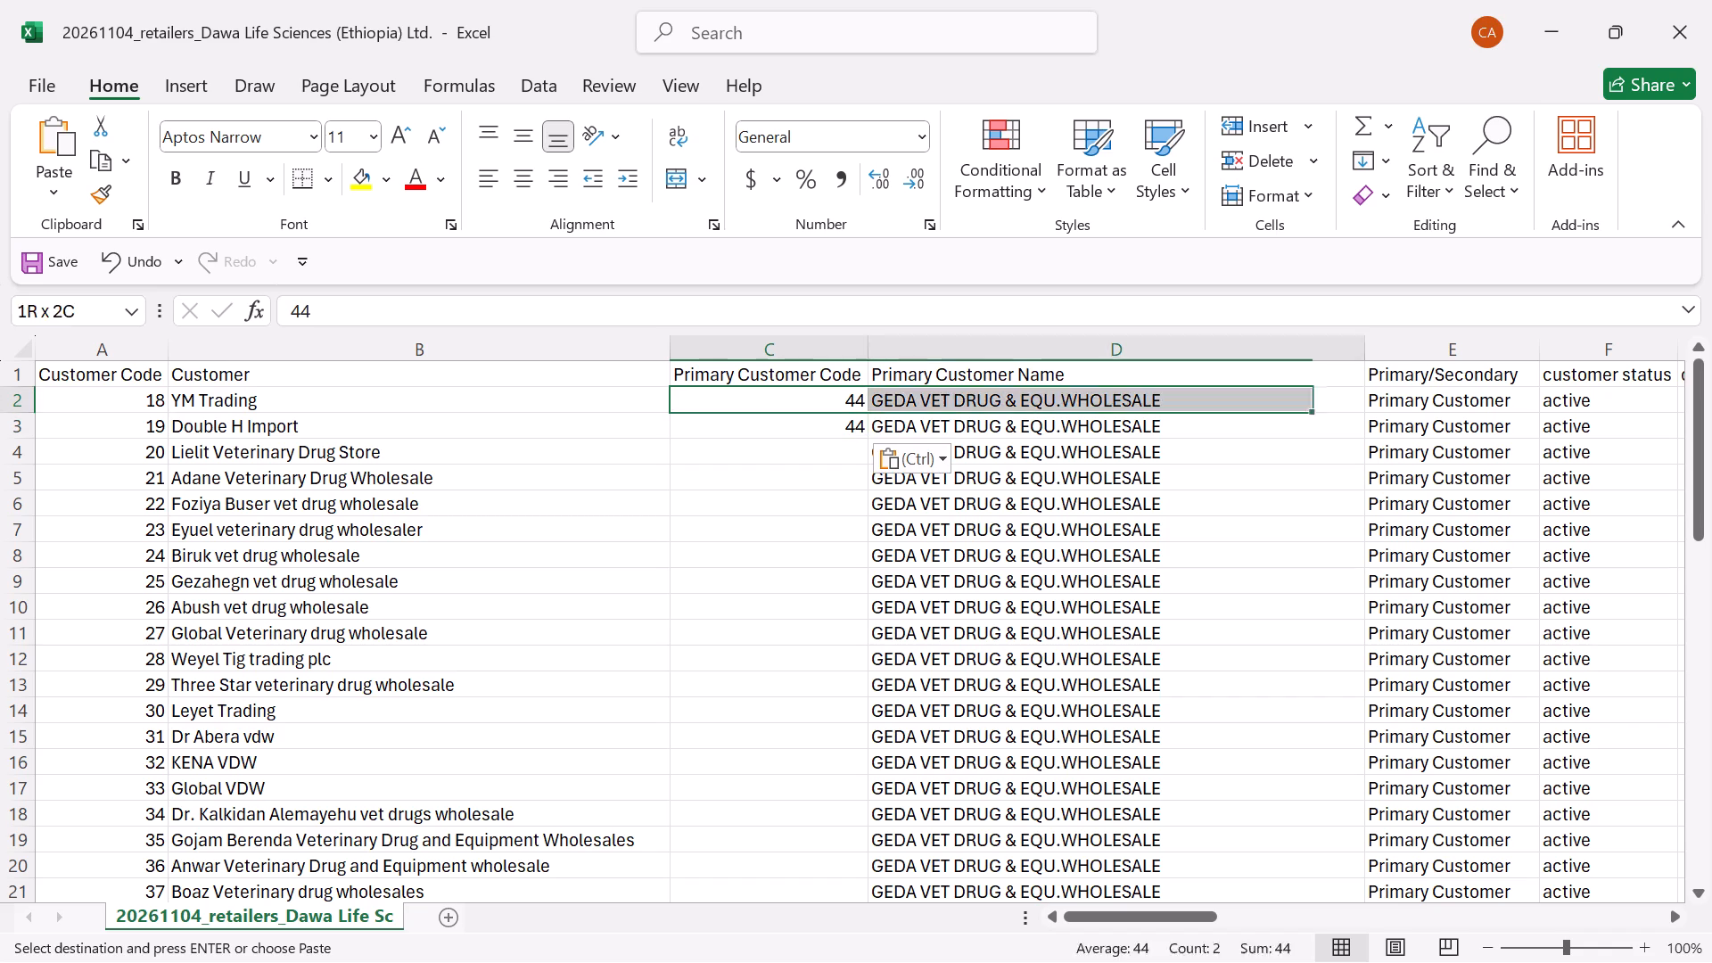
pyautogui.moveTo(831, 399); pyautogui.dragTo(834, 439)
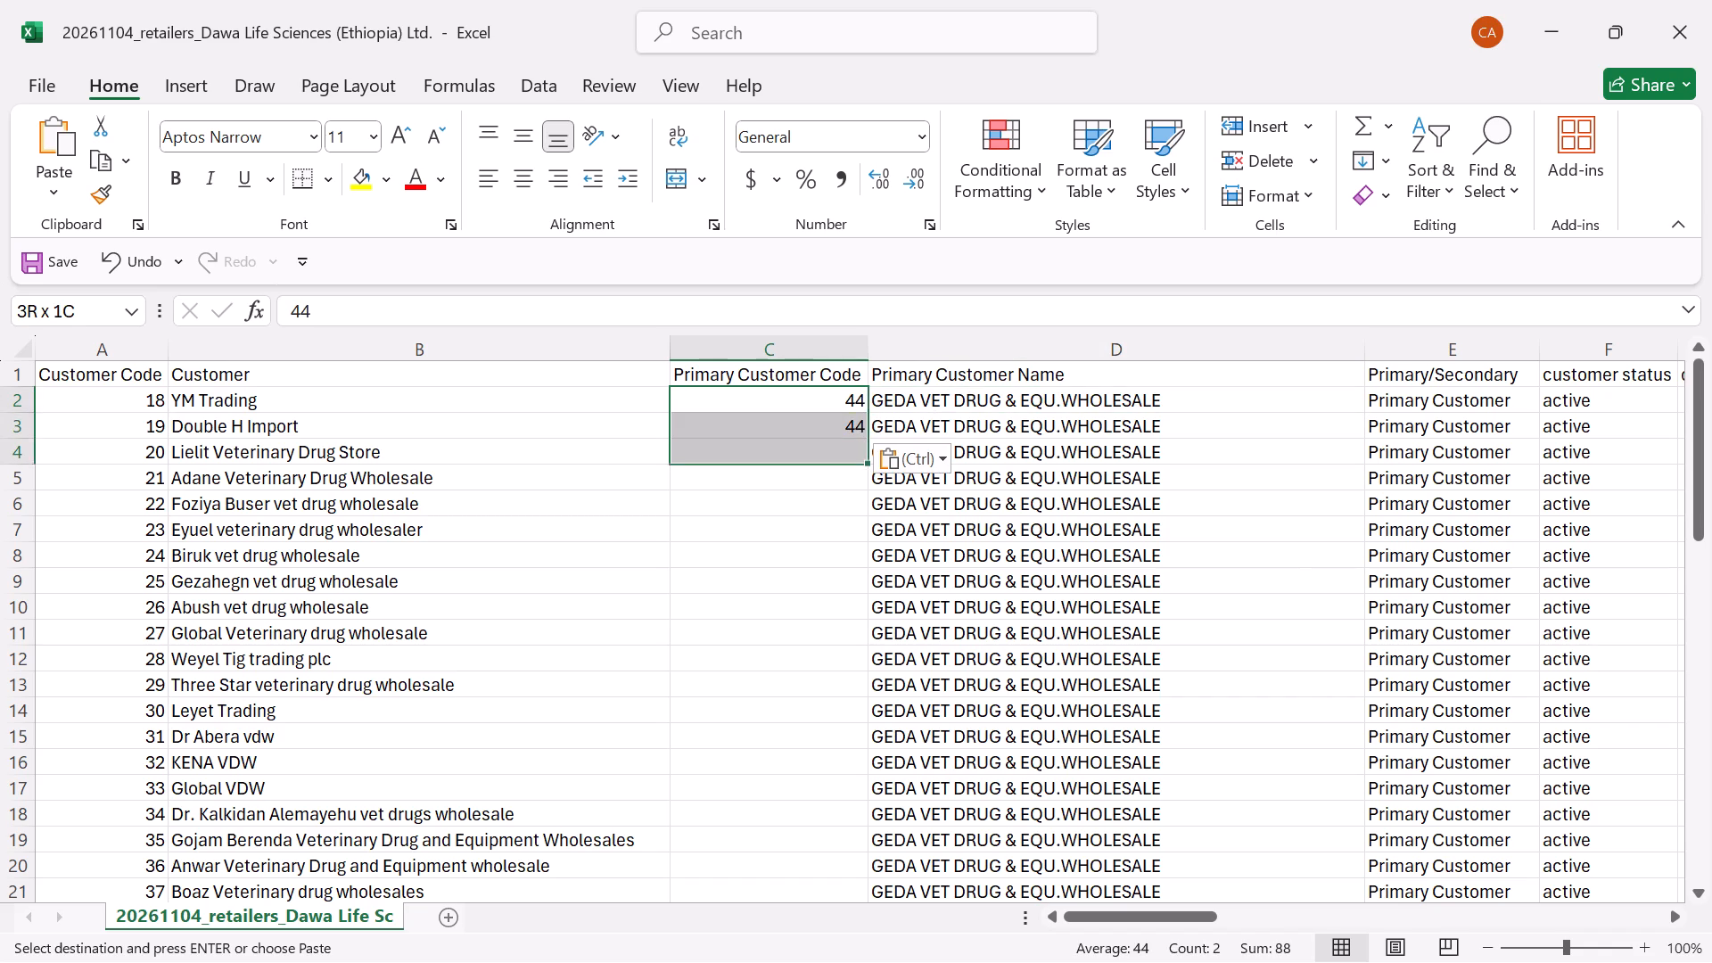
pyautogui.moveTo(834, 439); pyautogui.dragTo(836, 417)
pyautogui.moveTo(864, 433); pyautogui.dragTo(838, 867)
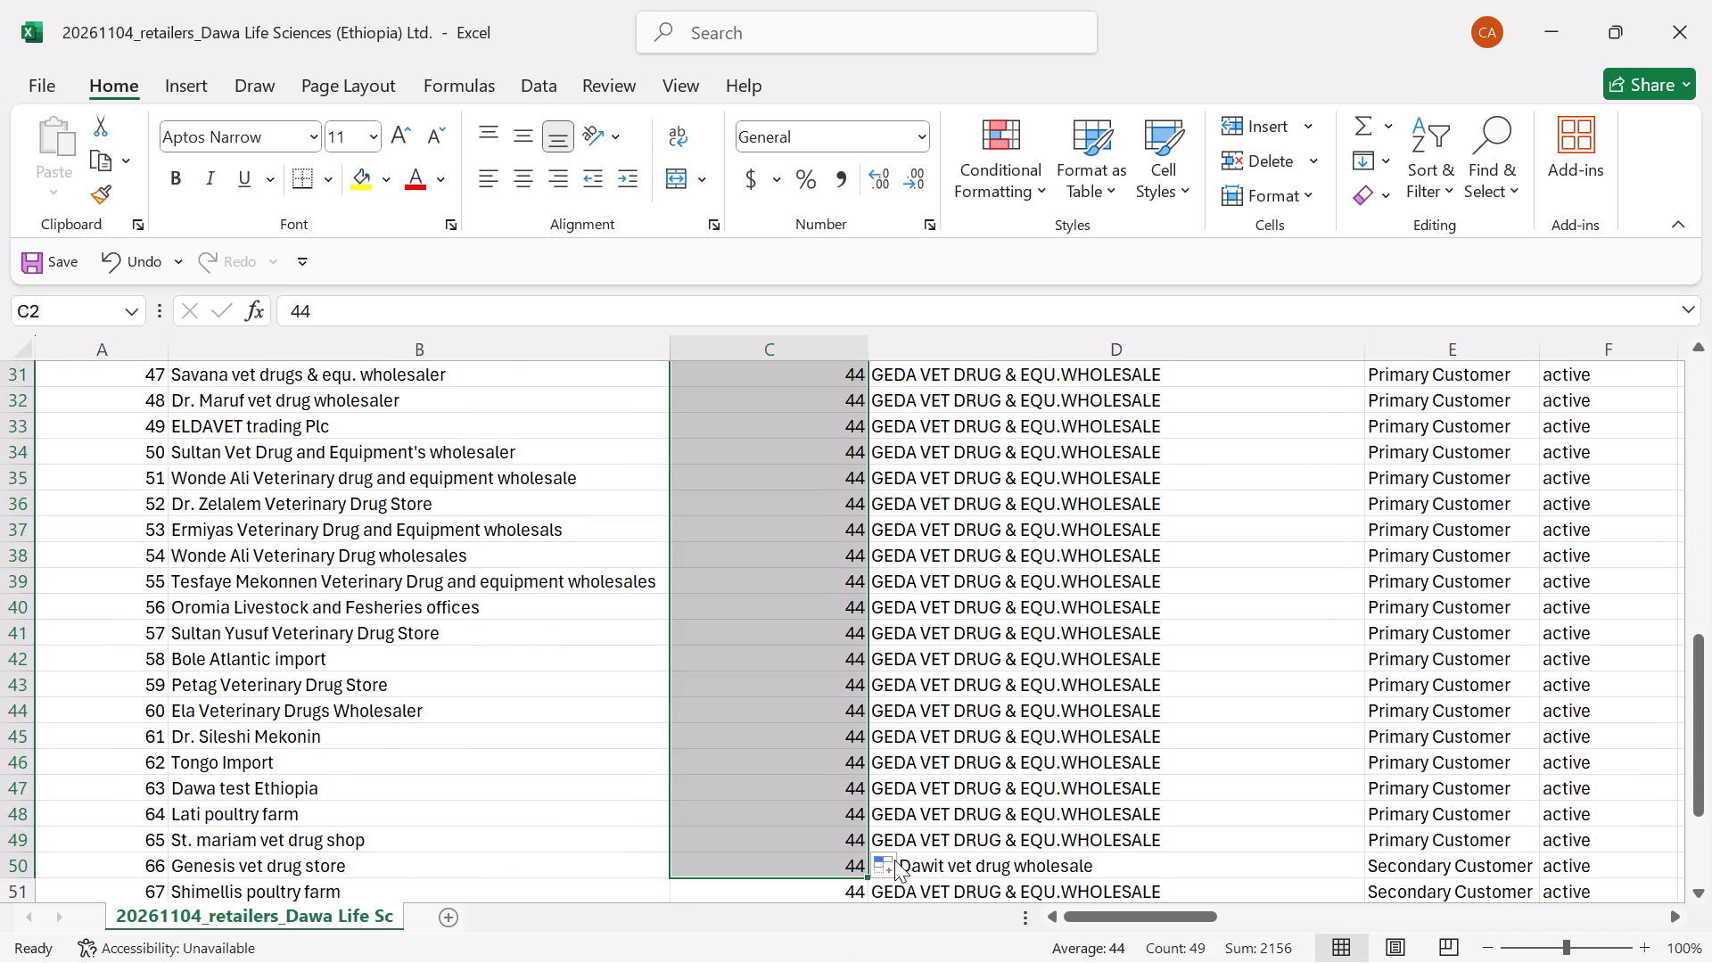
# Set the primary customer code for Genesis vet drug store in C50 to 42.
pyautogui.click(851, 868)
pyautogui.write('42')
pyautogui.click(1277, 733)
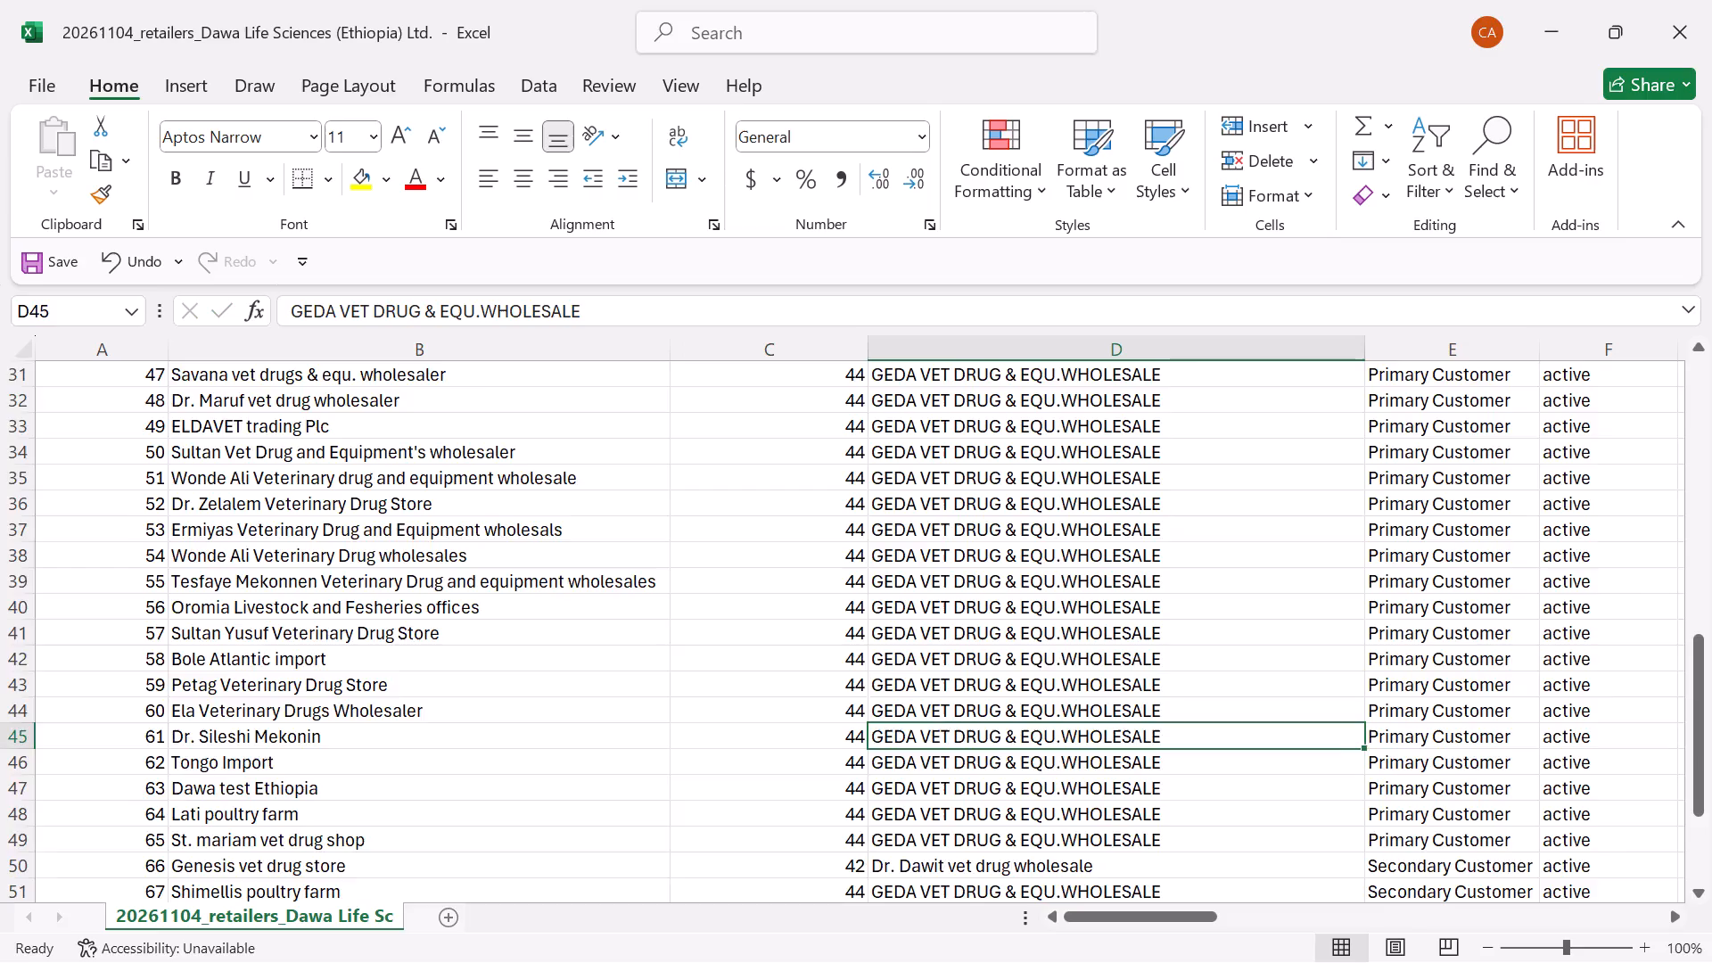
# Examine the remaining columns and rows of the retailers sheet, including street, coordinates, memo, customer type and region, back to the primary customer columns.
pyautogui.scroll(-1, 921, 687)
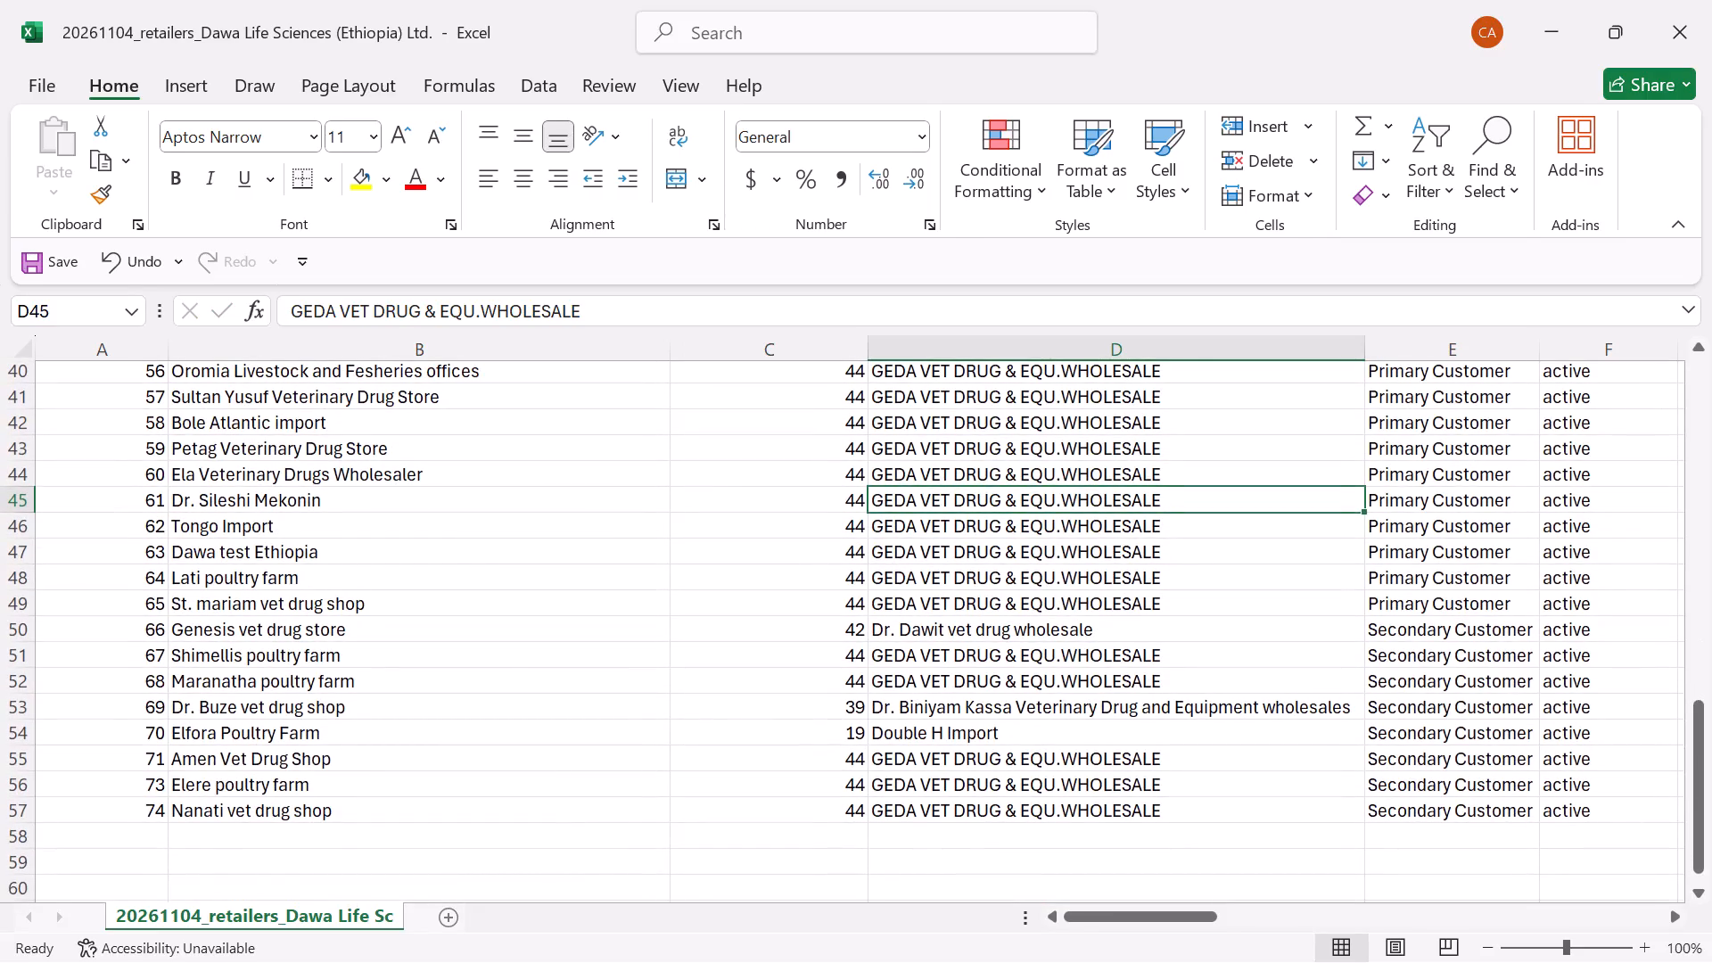
pyautogui.hscroll(-4, 1189, 696)
pyautogui.scroll(1, 1189, 696)
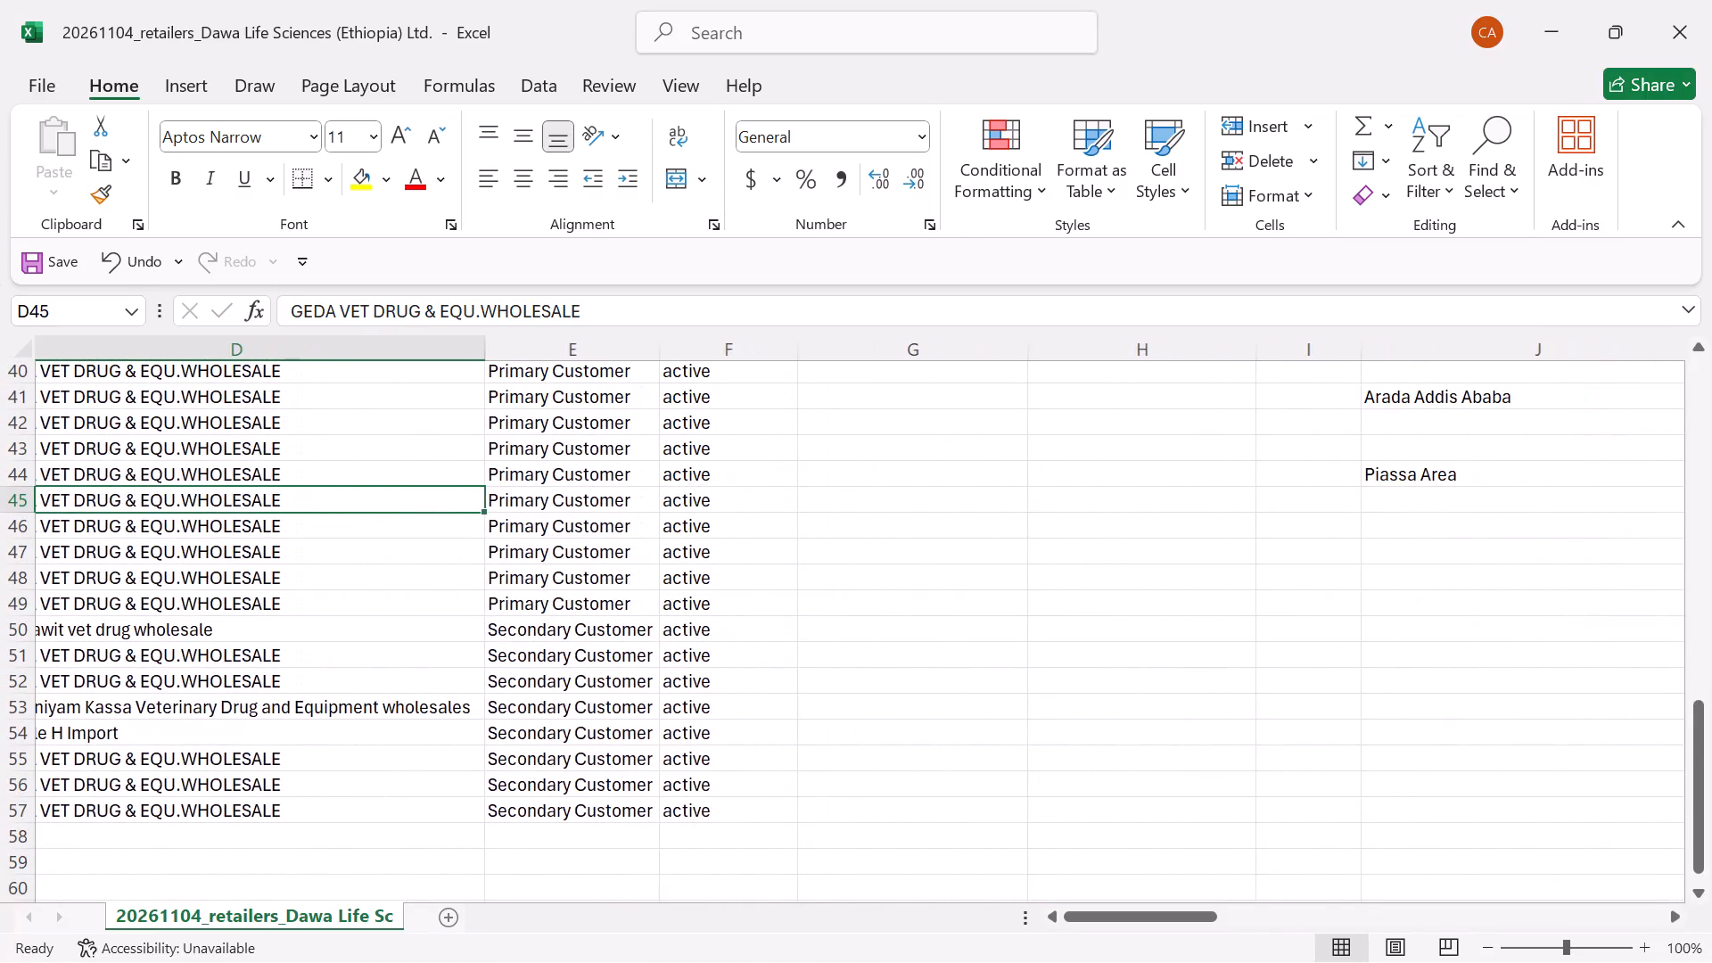
pyautogui.scroll(2, 1189, 696)
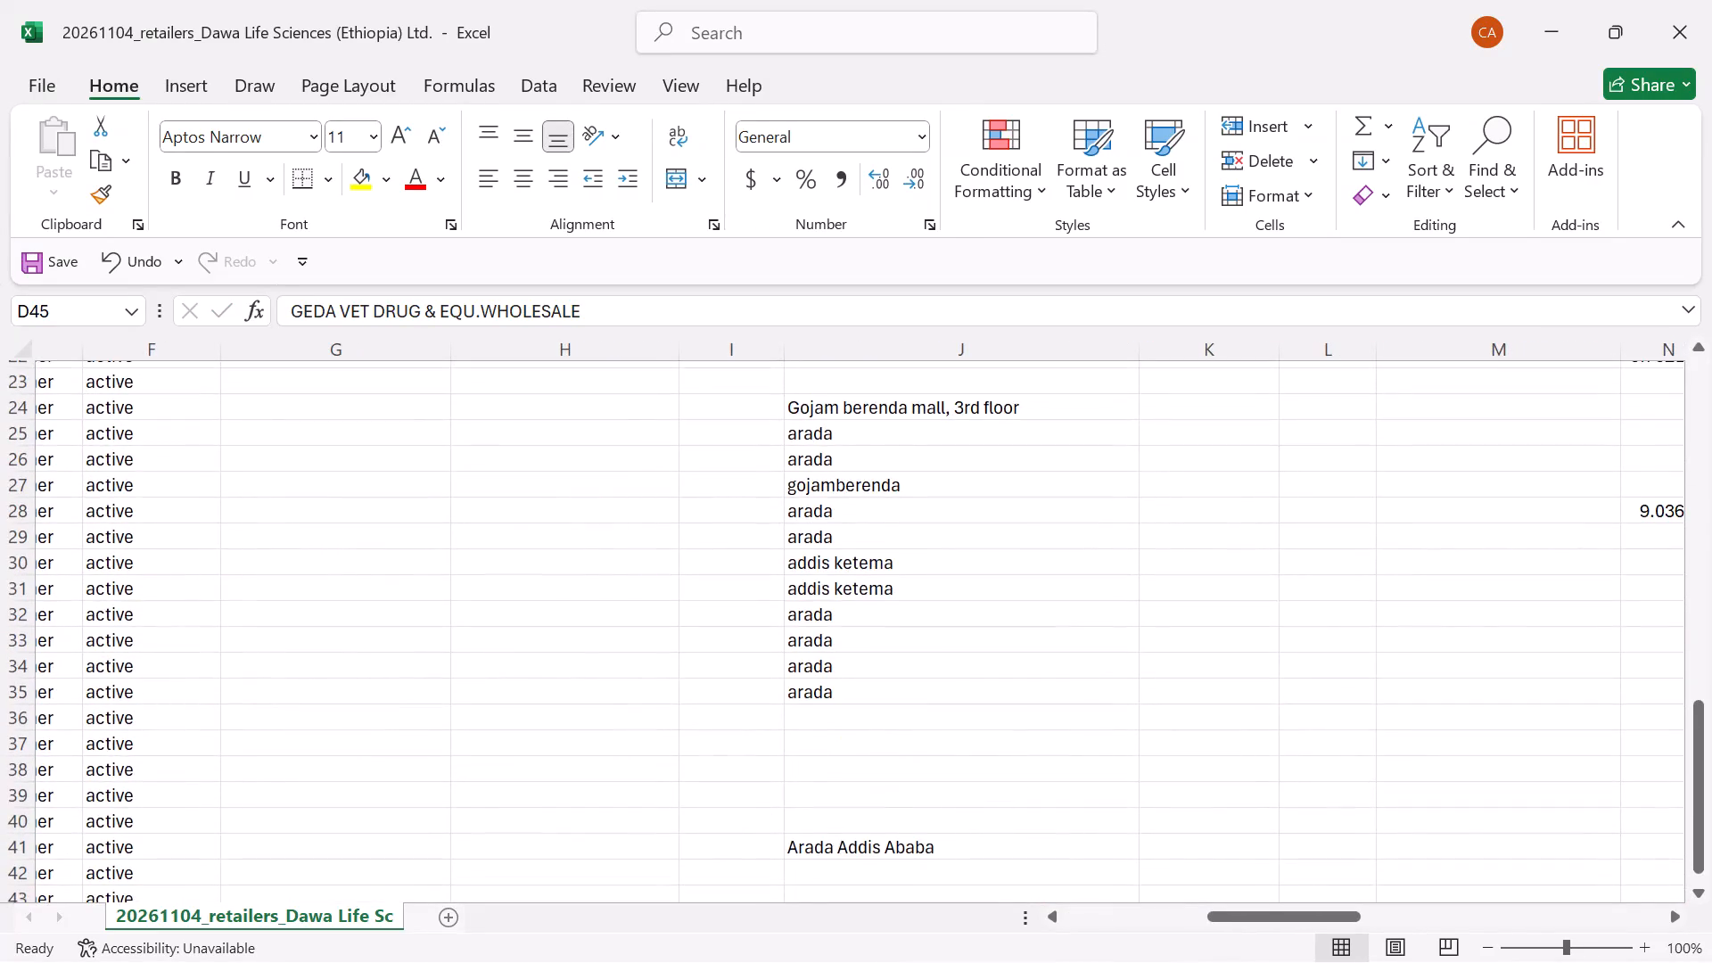
pyautogui.scroll(1, 1189, 696)
pyautogui.hscroll(-2, 1189, 696)
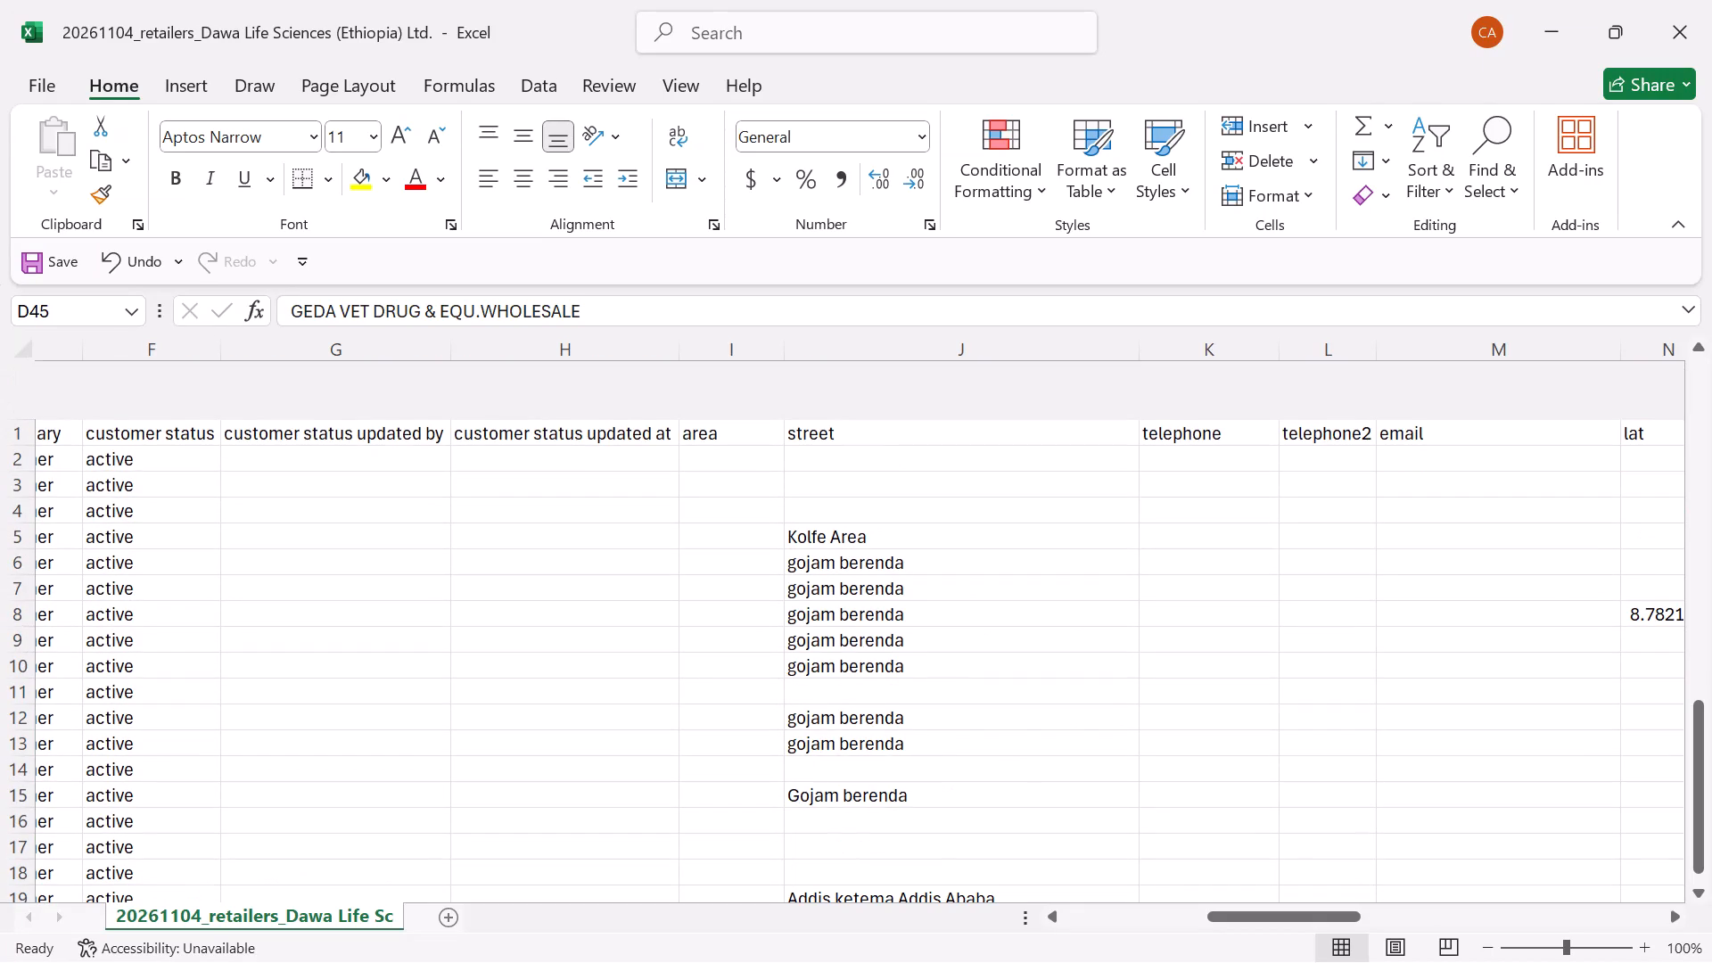
pyautogui.hscroll(-2, 1189, 696)
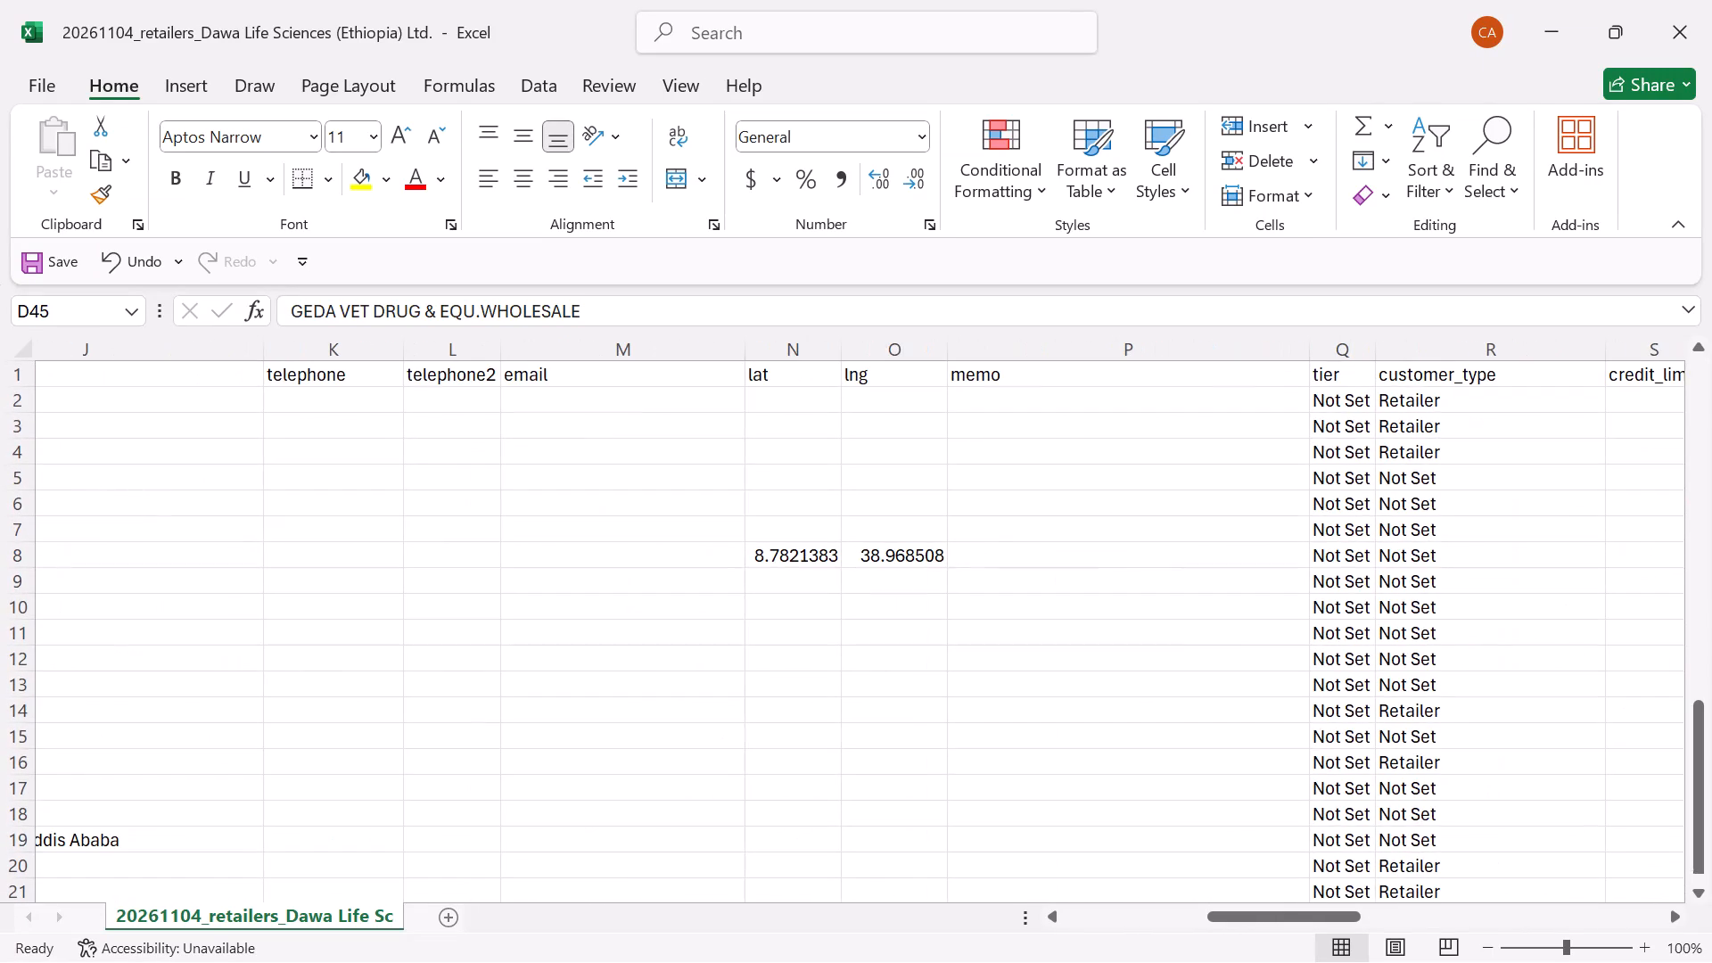
pyautogui.hscroll(-1, 1189, 696)
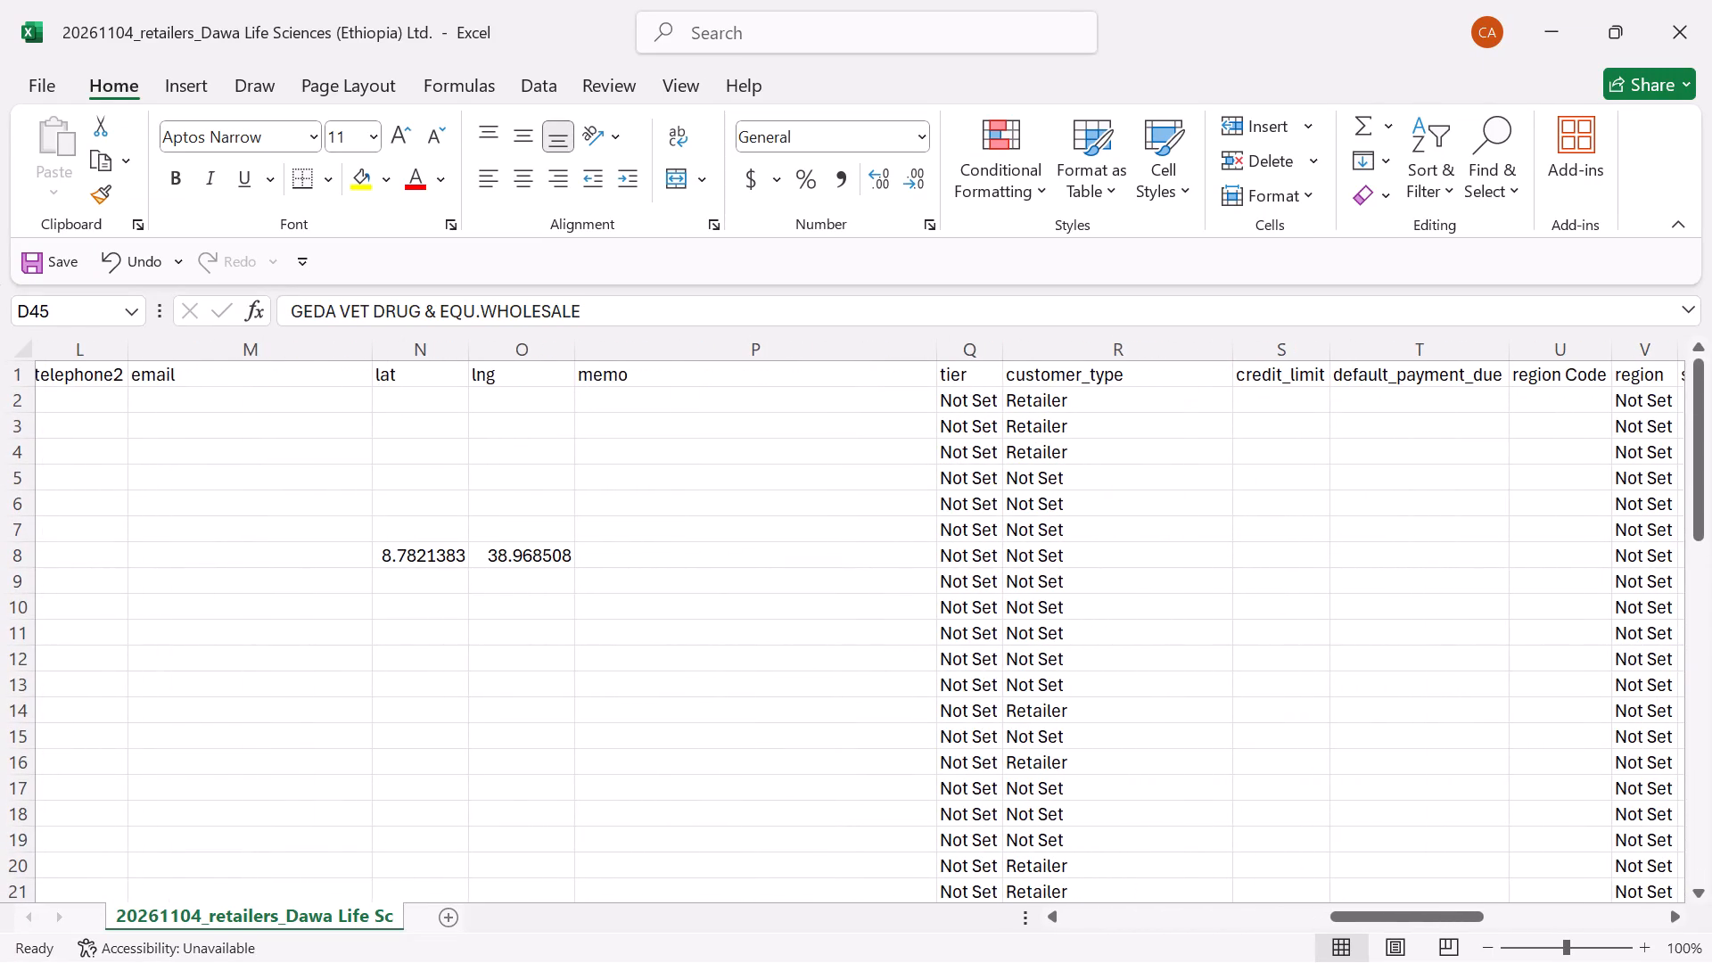
pyautogui.scroll(-3, 1189, 696)
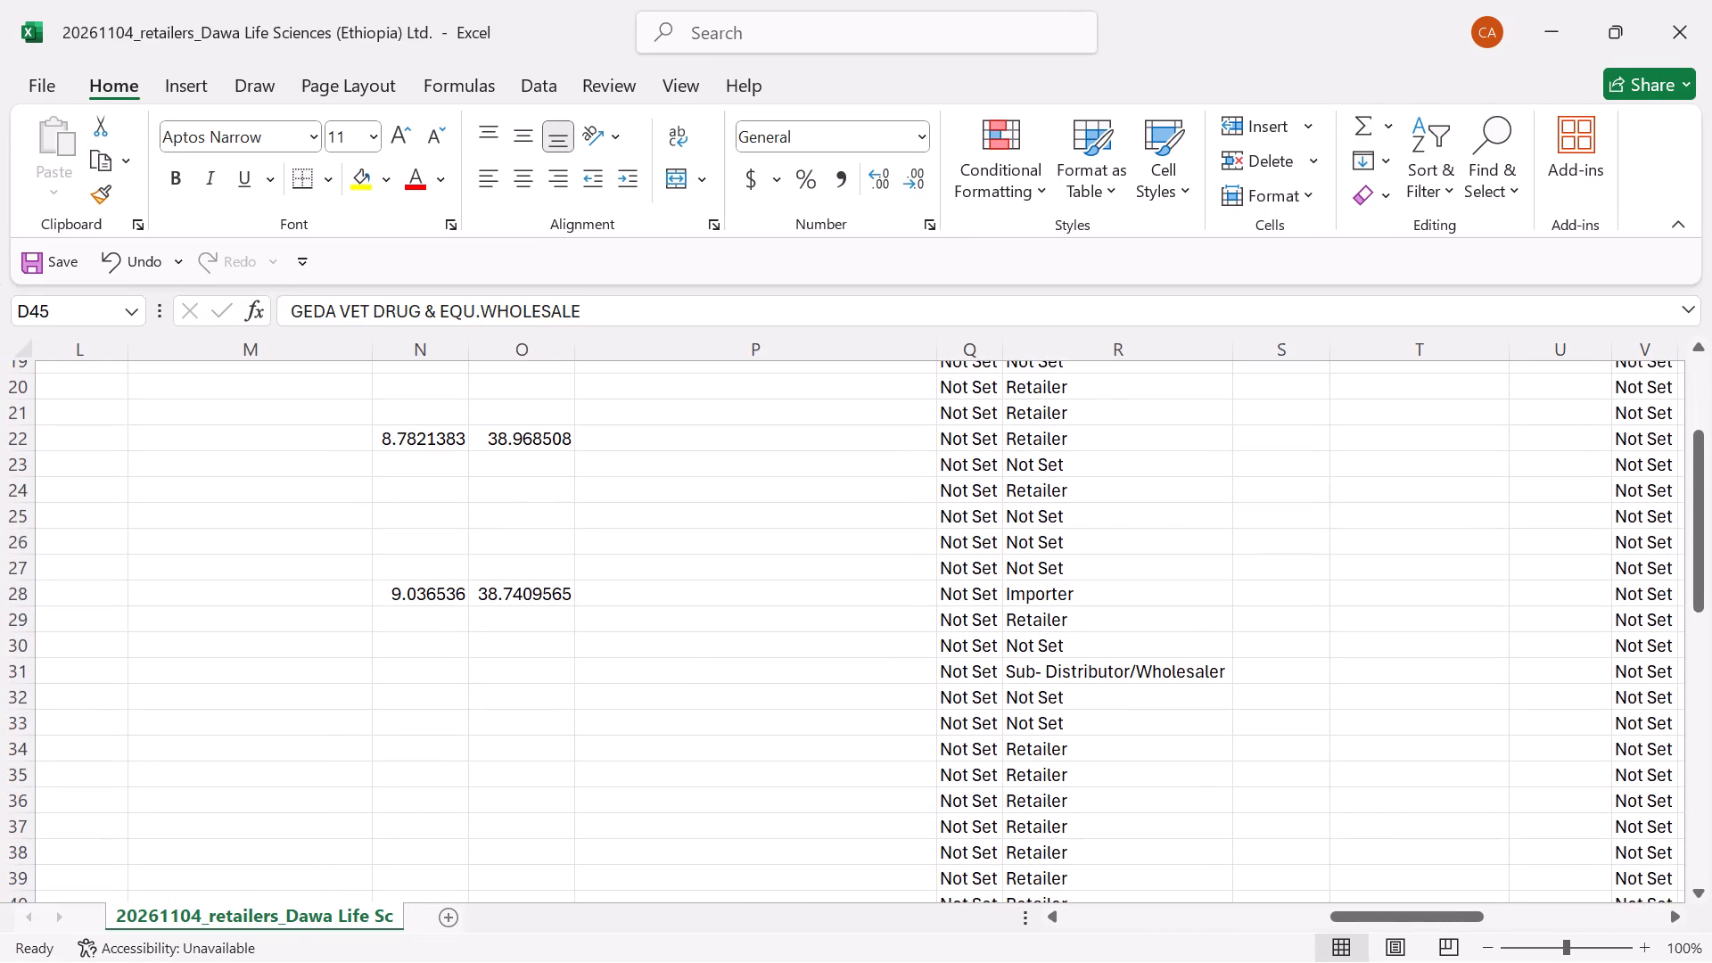
pyautogui.scroll(-2, 1189, 696)
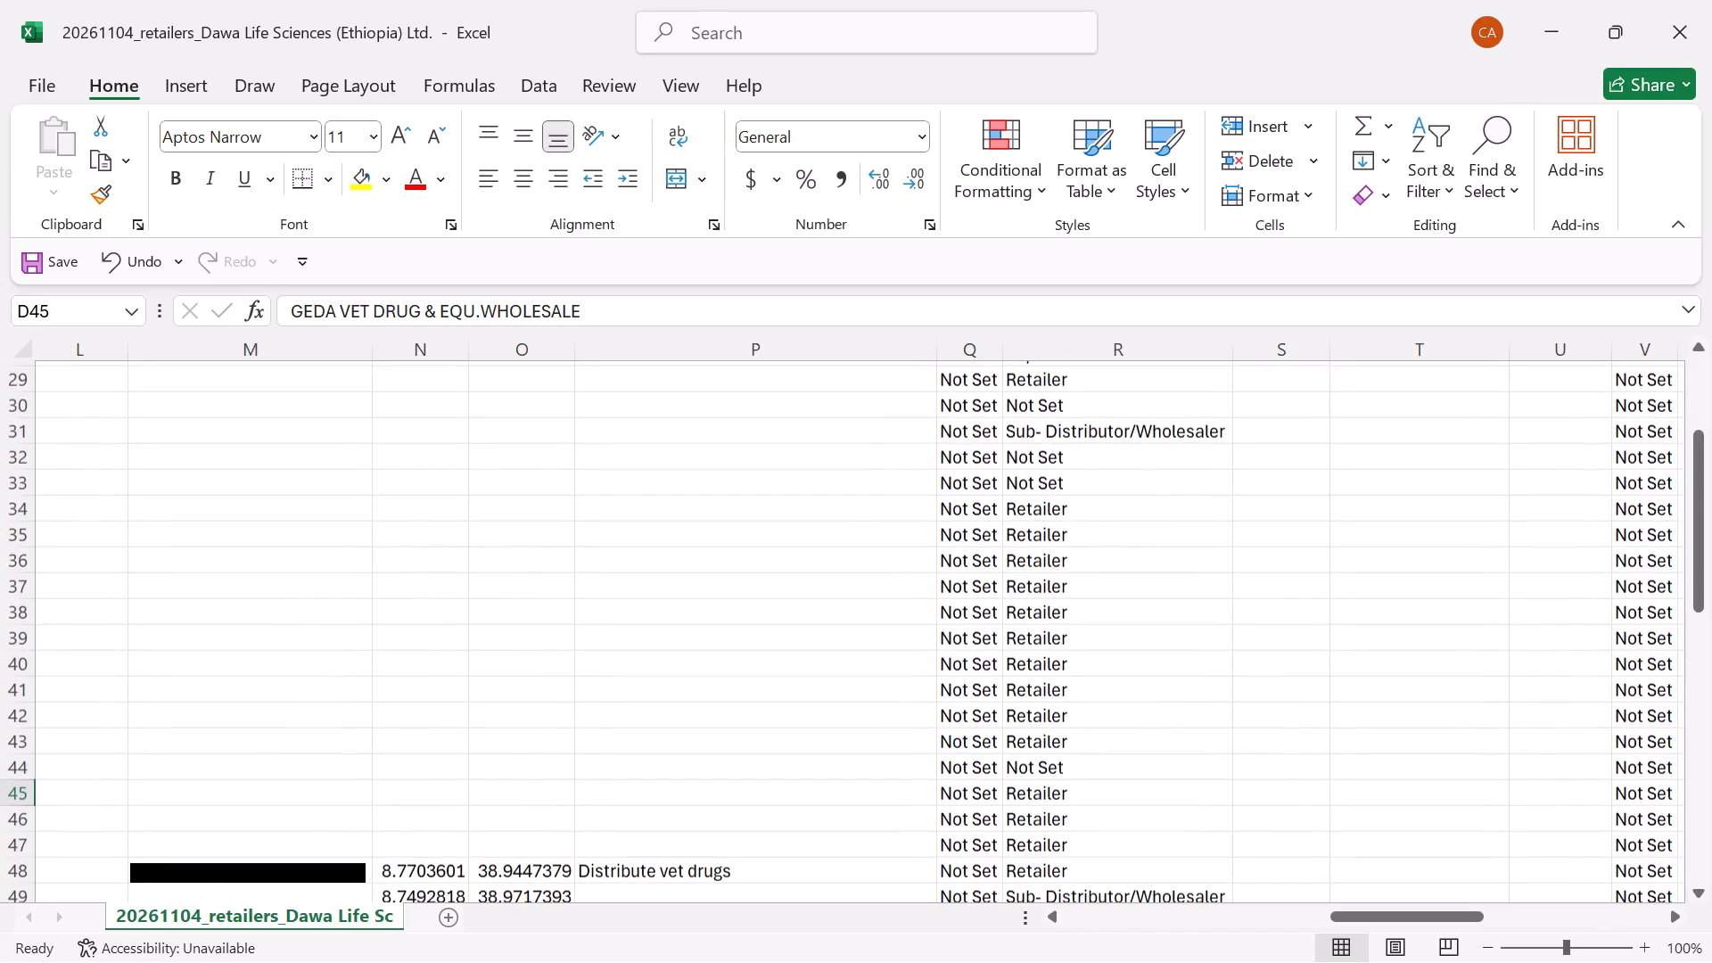
pyautogui.scroll(-1, 1189, 696)
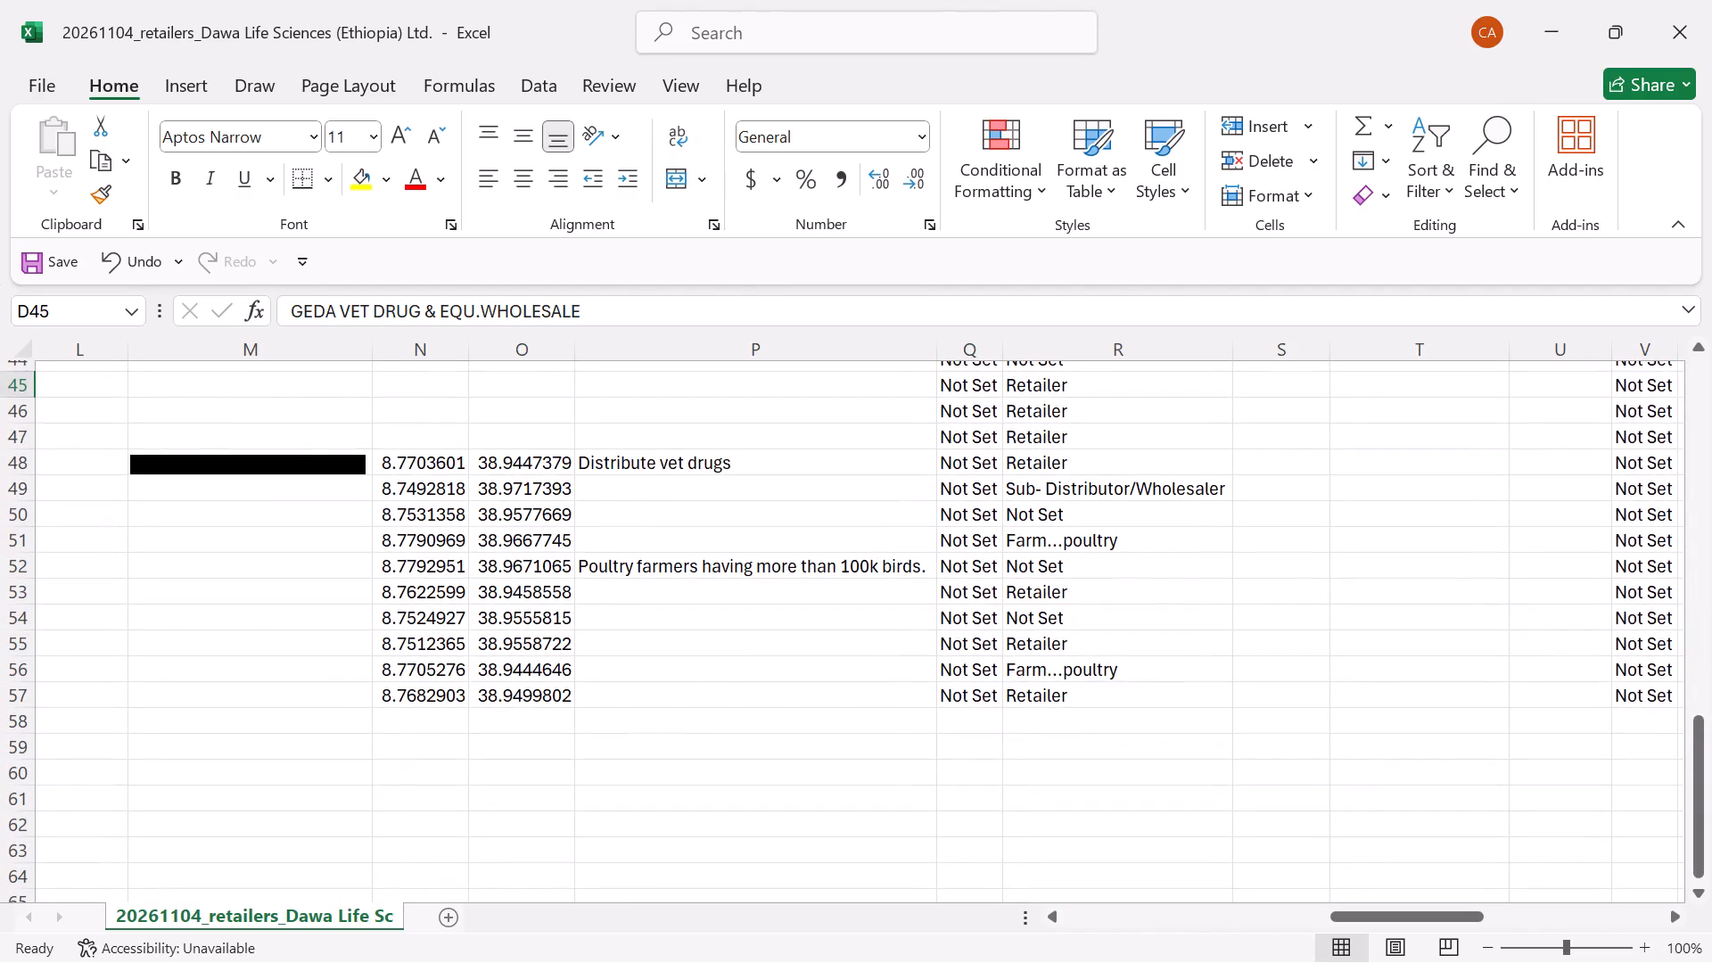
pyautogui.hscroll(6, 1189, 696)
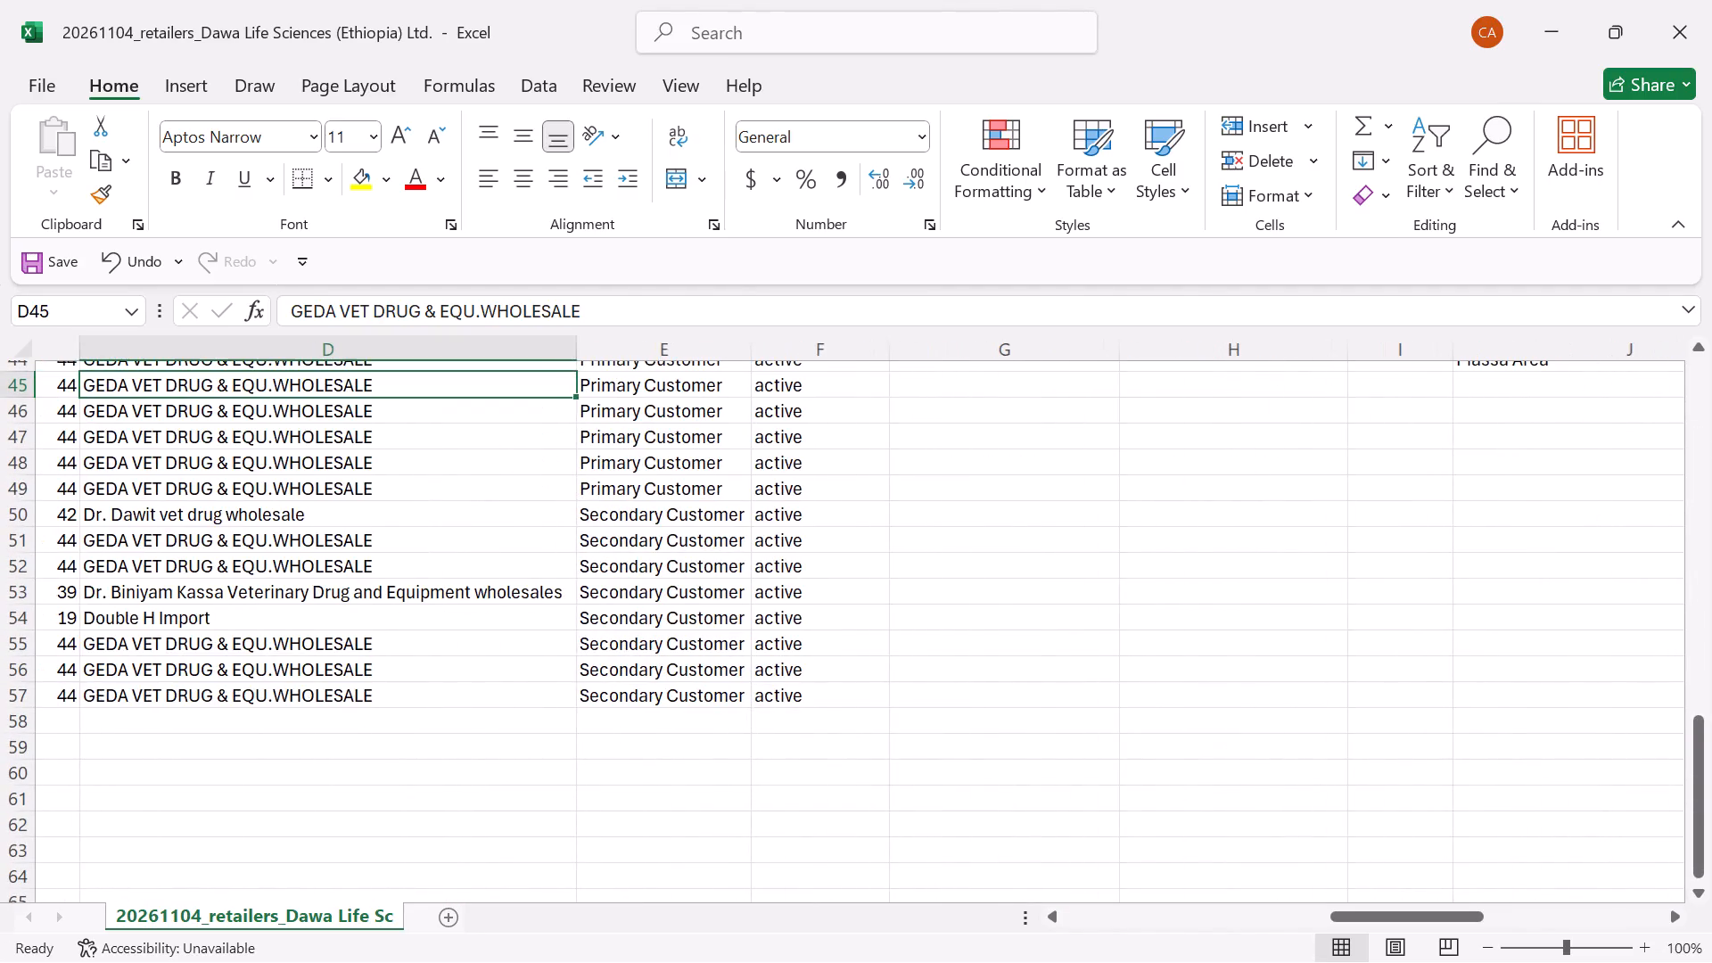
pyautogui.hscroll(2, 1189, 696)
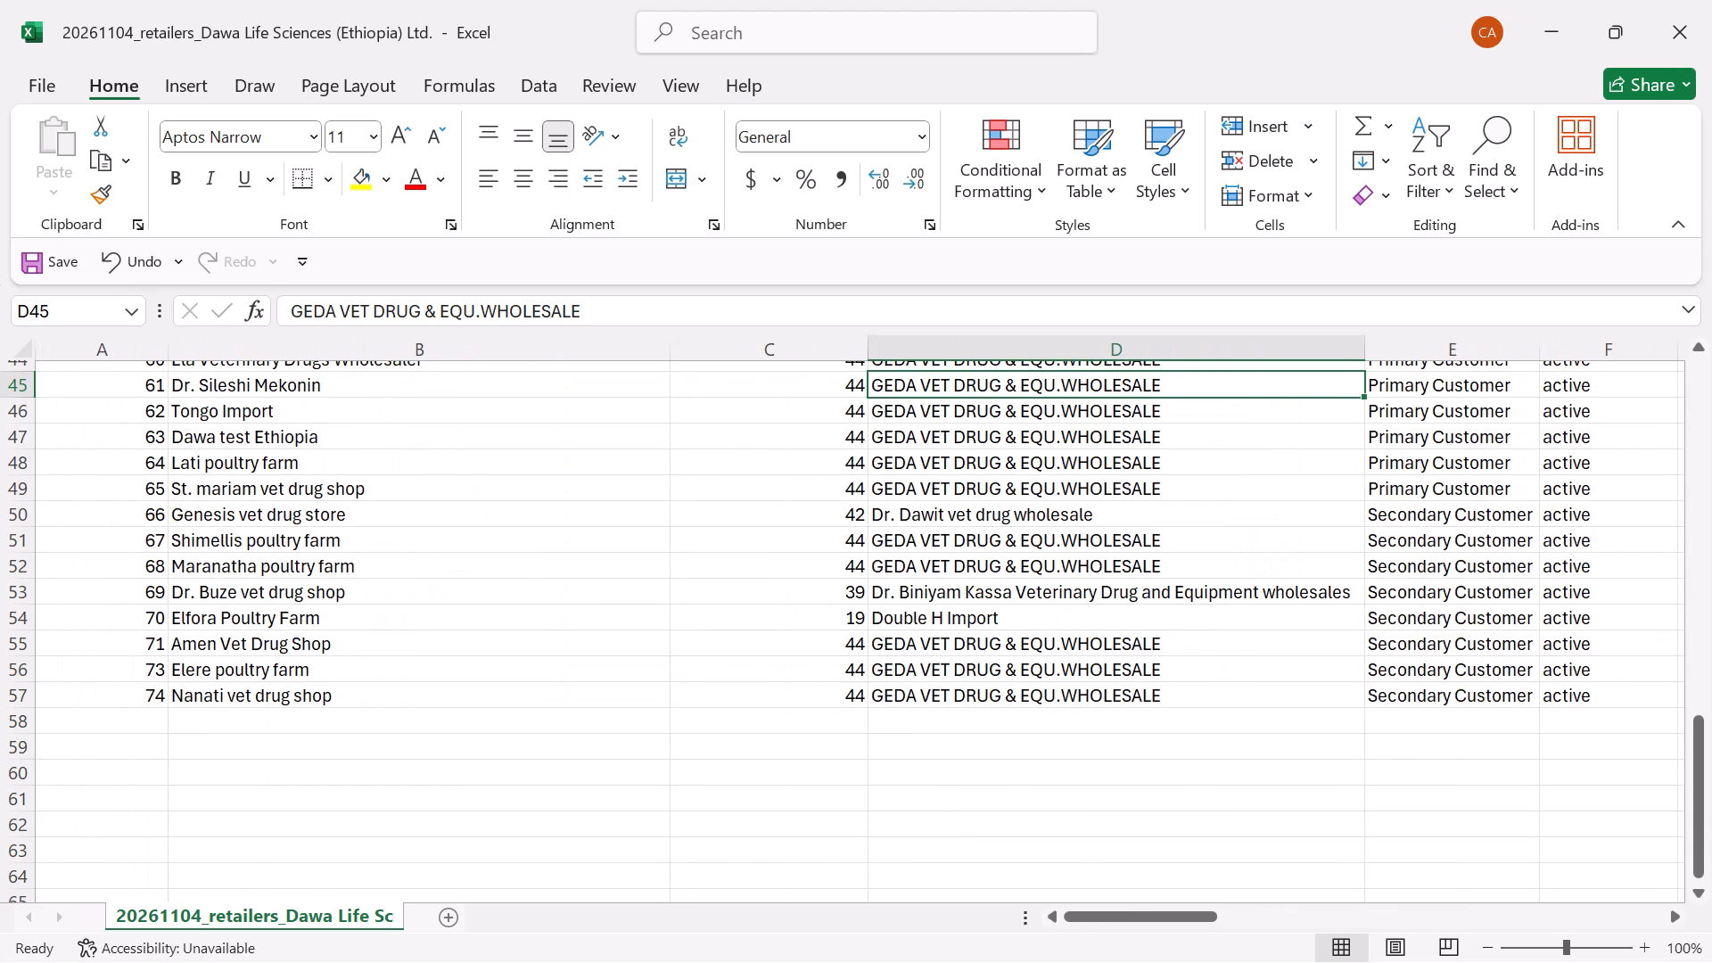
# Save the Dawa Life Sciences (Ethiopia) retailers workbook.
pyautogui.click(34, 269)
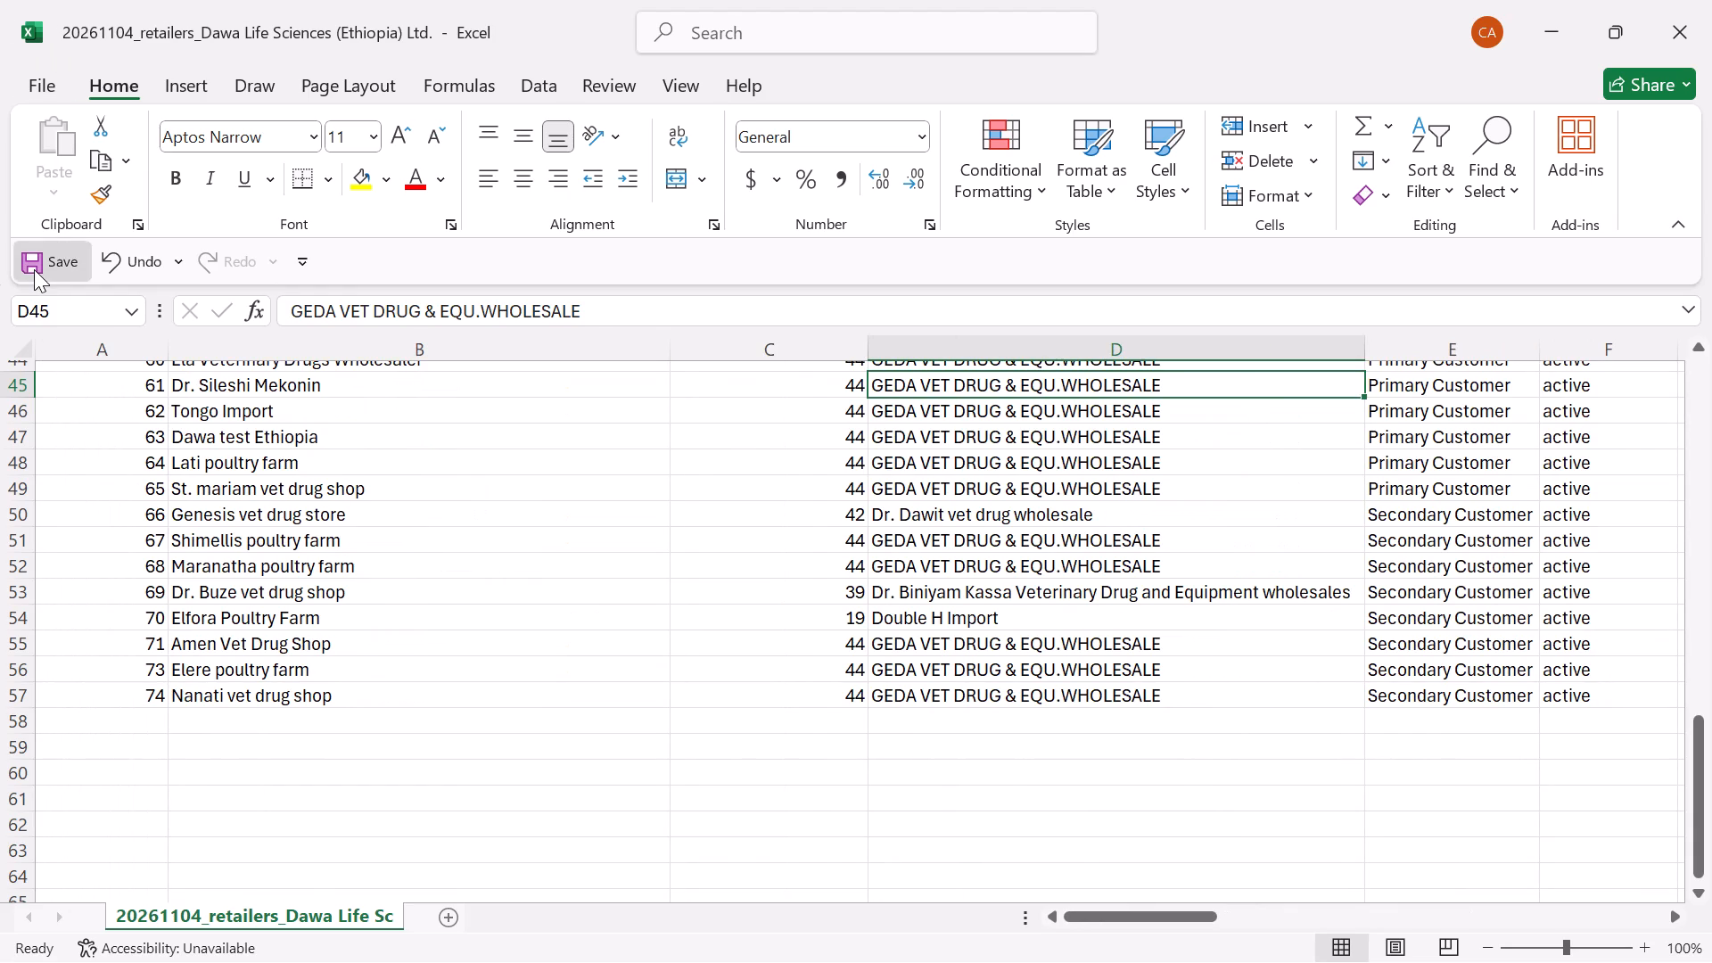
pyautogui.tripleClick(34, 269)
pyautogui.tripleClick(34, 269)
pyautogui.tripleClick(34, 269)
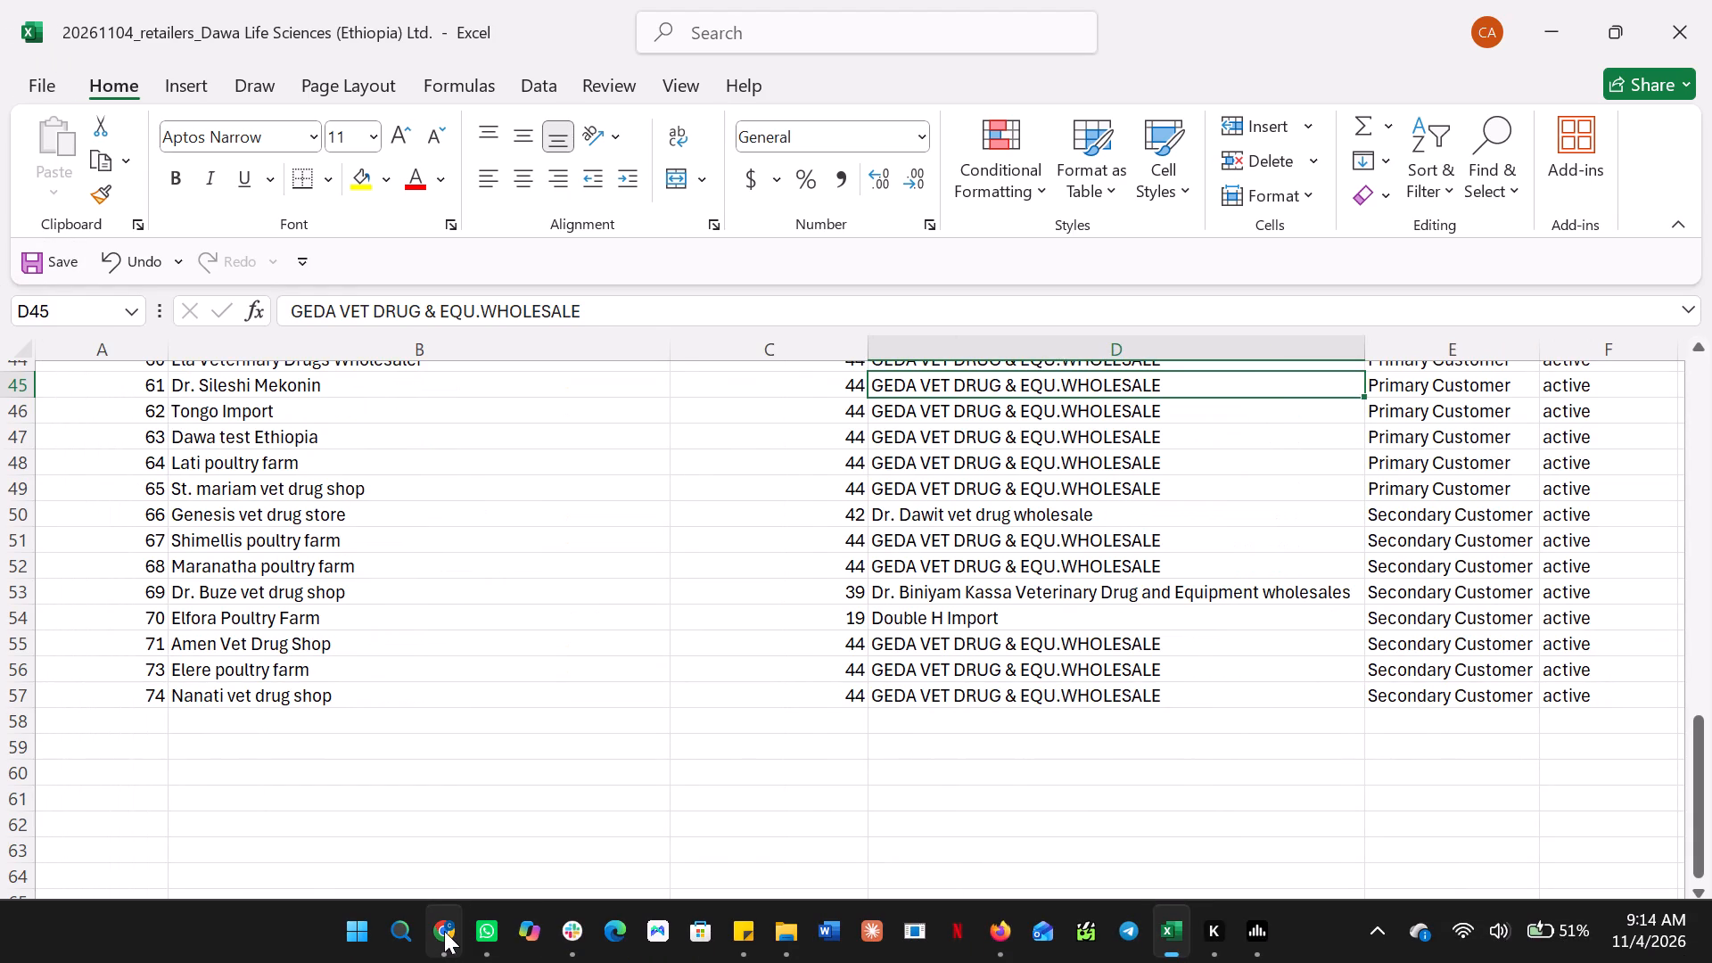
# Switch to SENRI in Chrome and import the file 20261104_retailers_Dawa Life Sciences (Ethiopia) Ltd. on the Customers page.
pyautogui.click(402, 830)
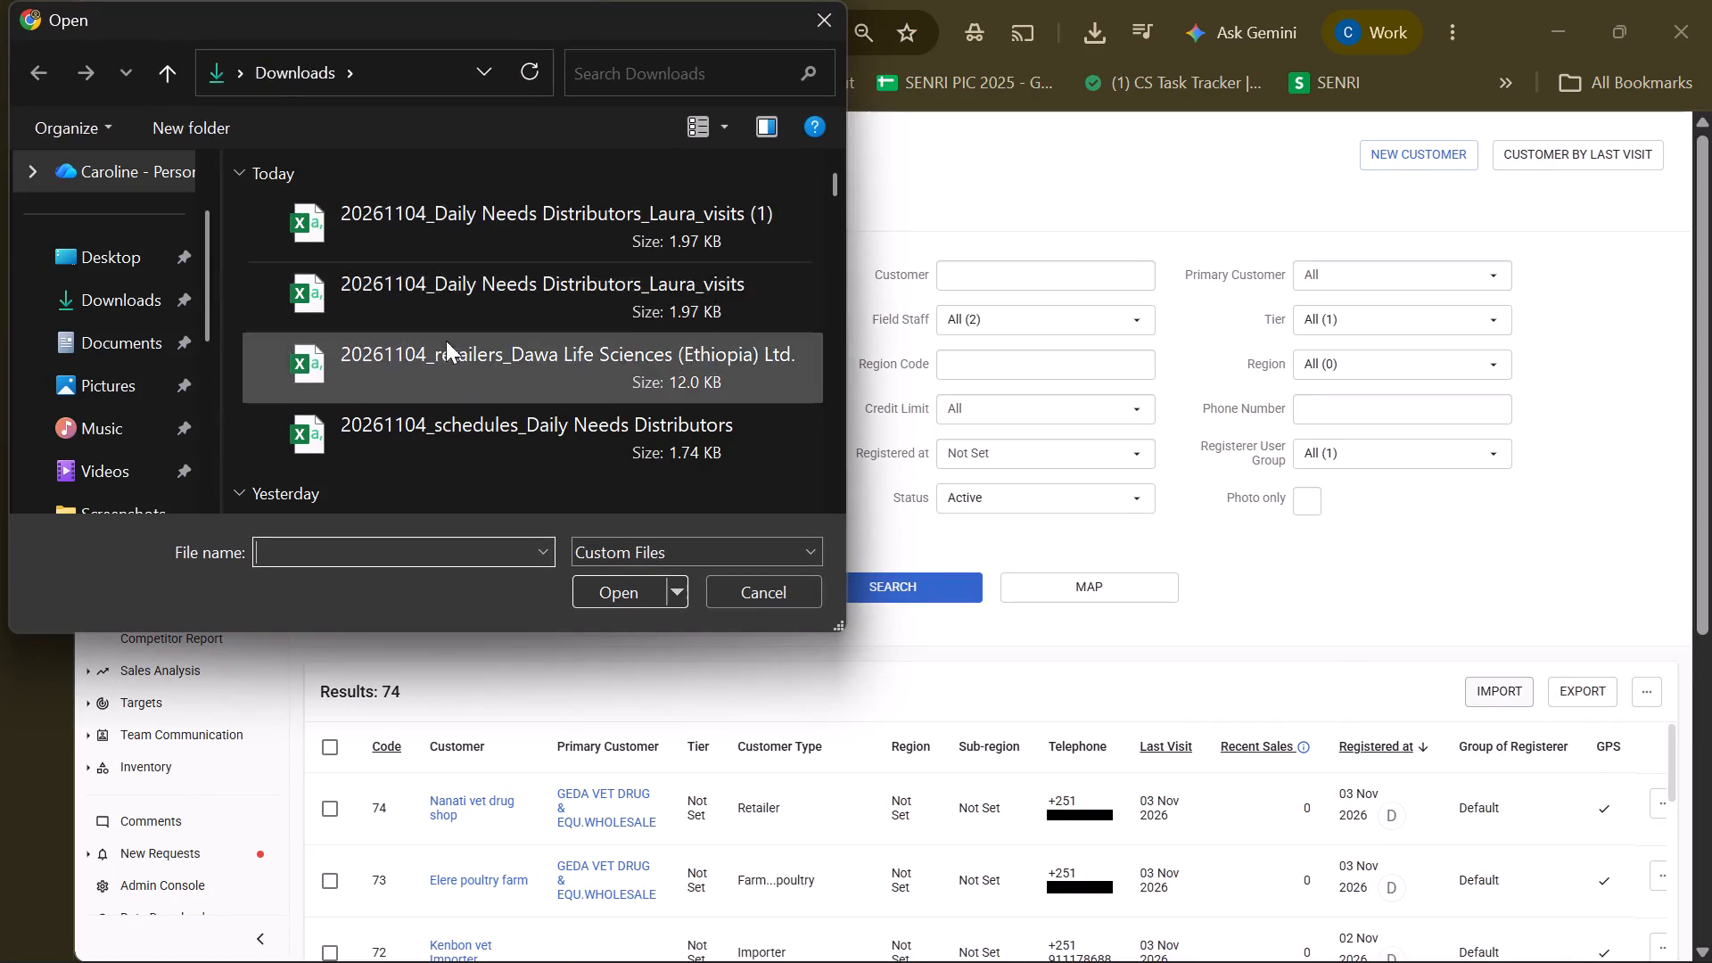
pyautogui.click(446, 346)
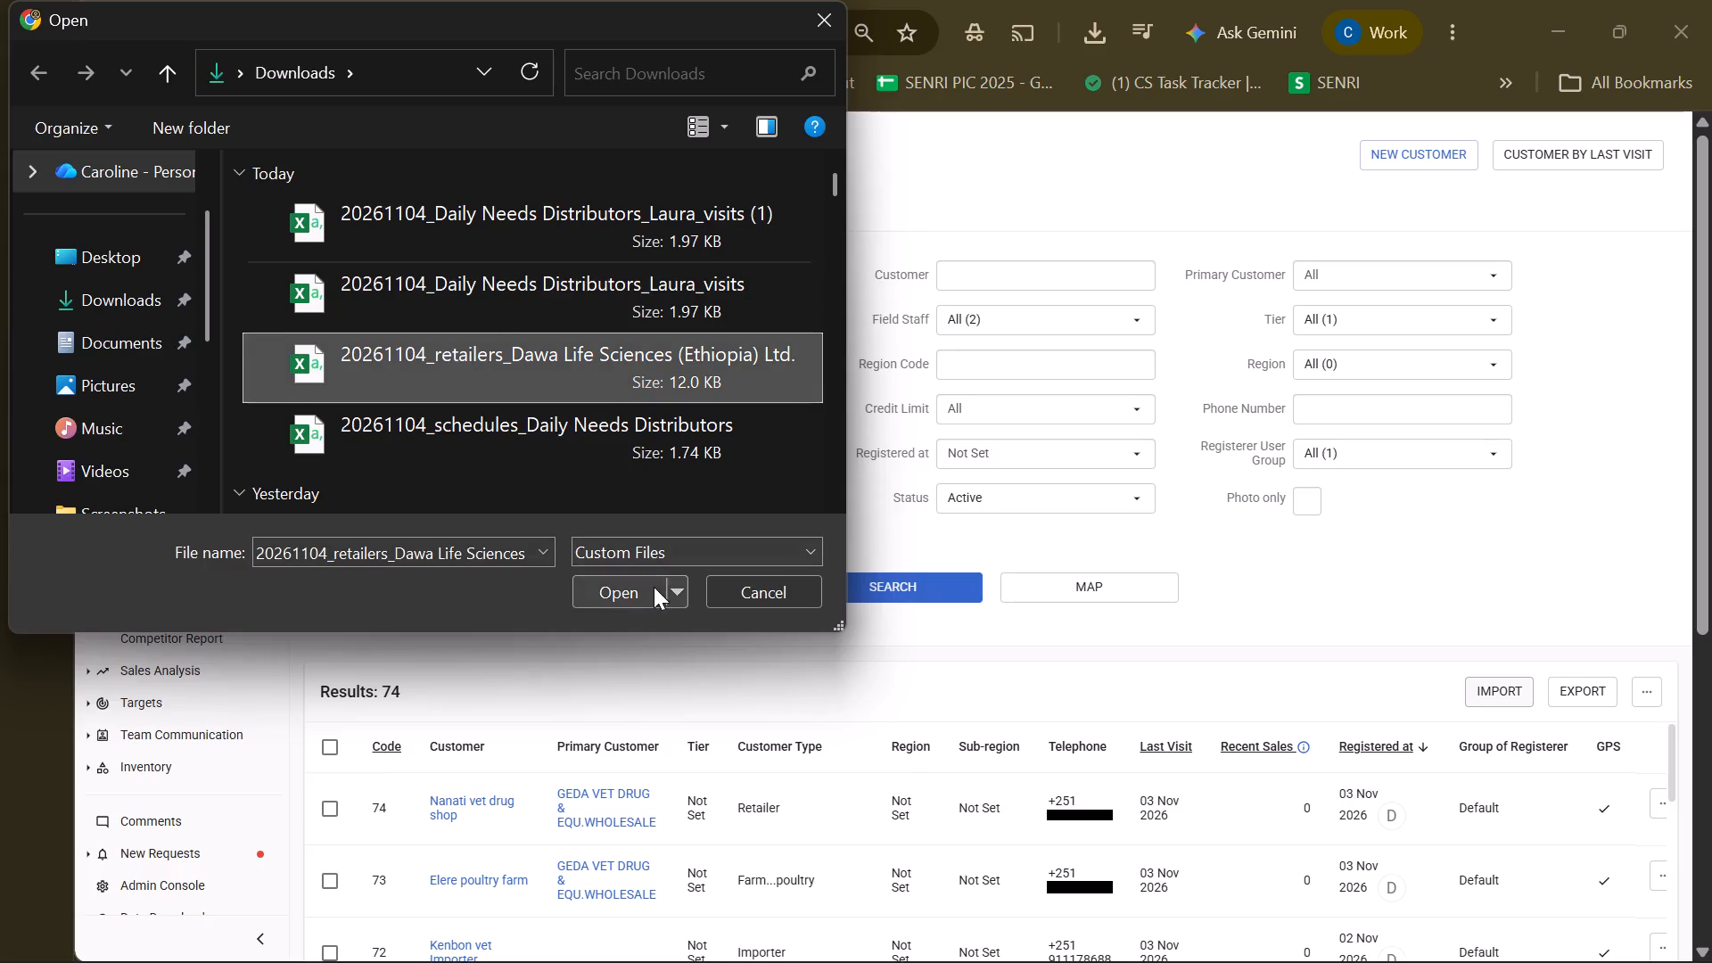
pyautogui.click(654, 587)
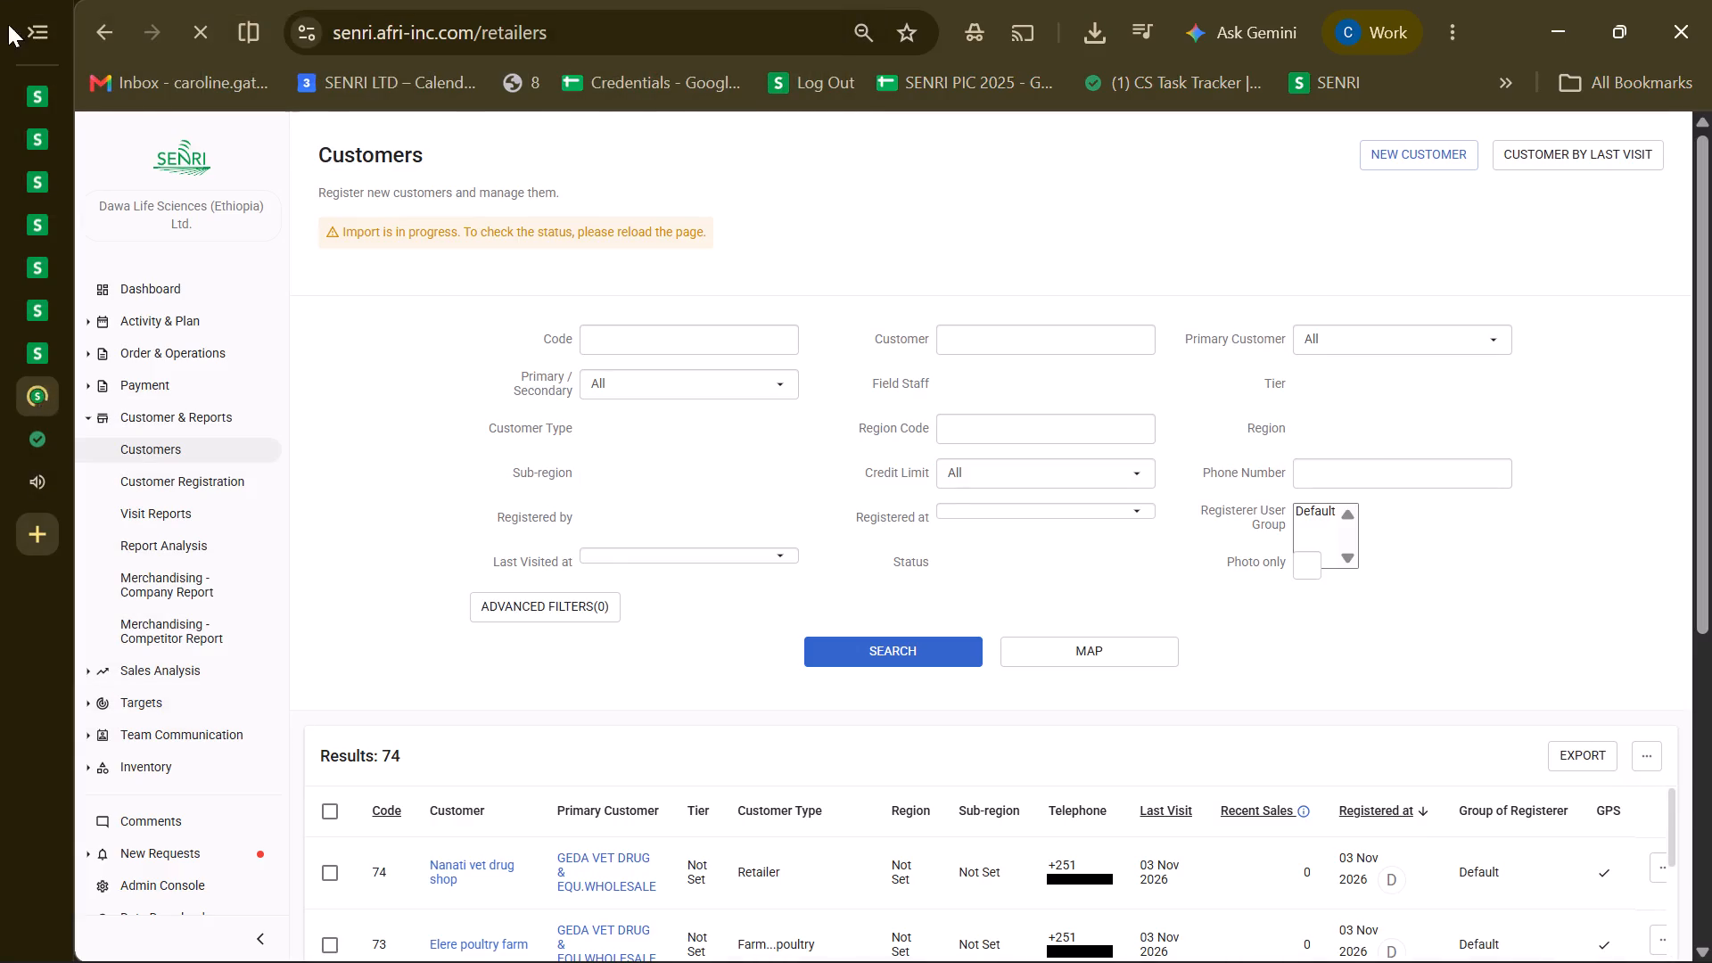
# Reload the Customers page until the status of the retailers import is updated.
pyautogui.click(187, 23)
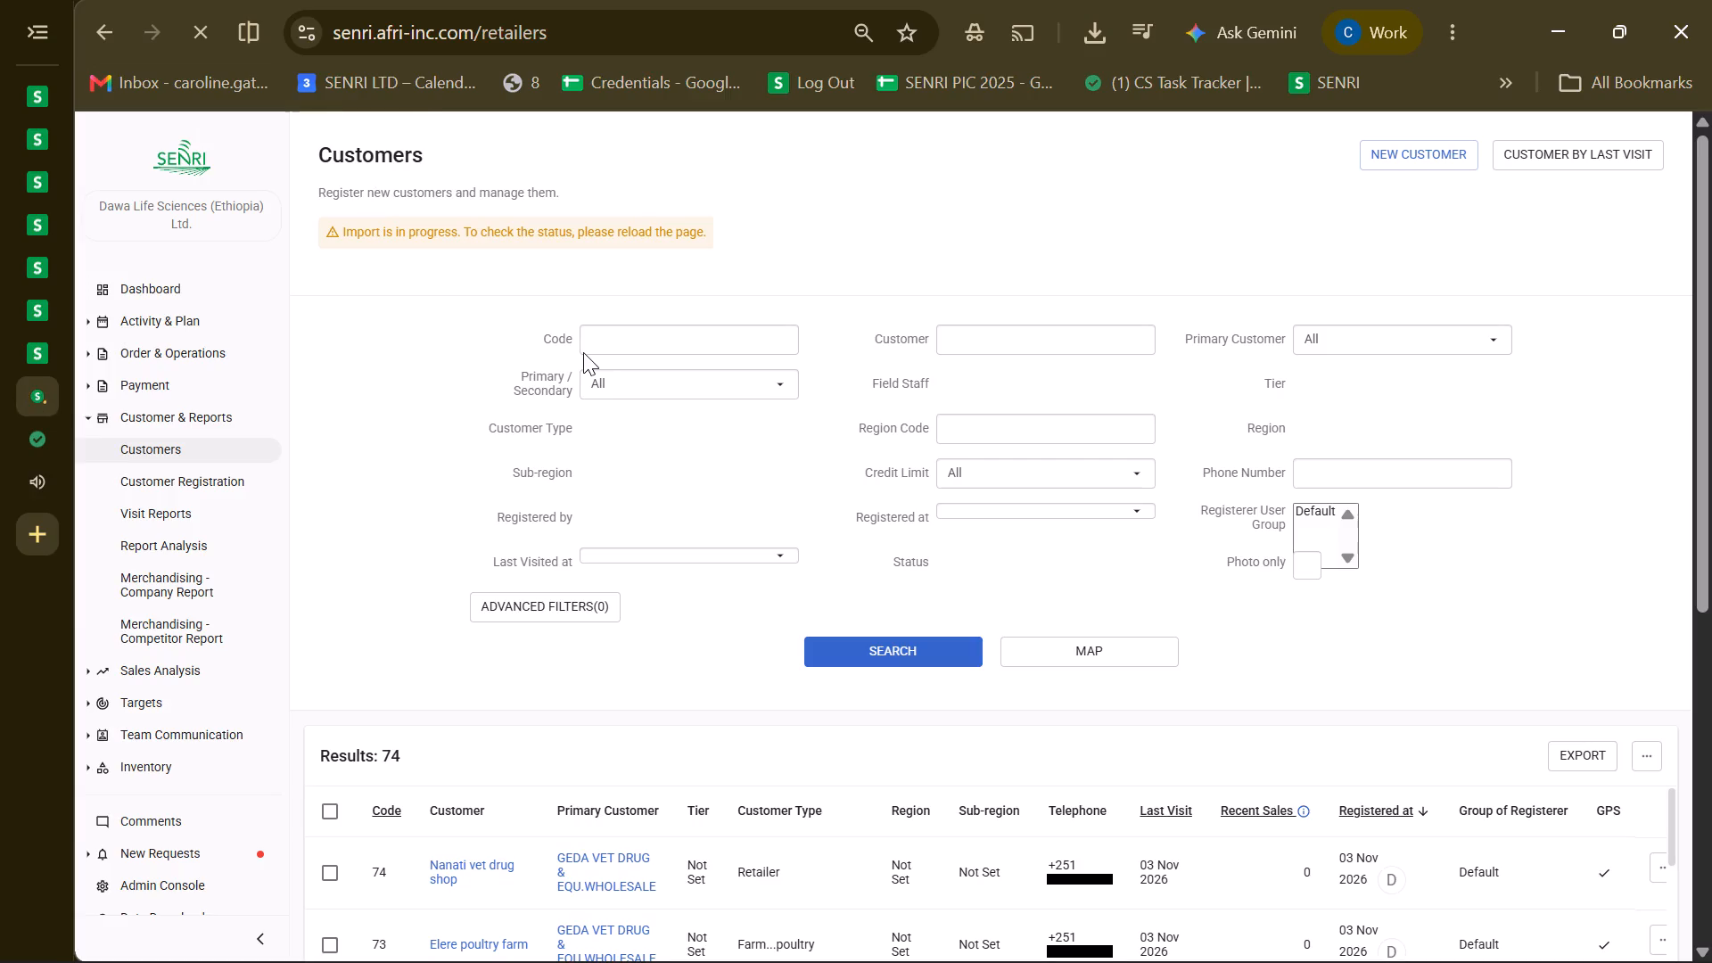
pyautogui.click(197, 39)
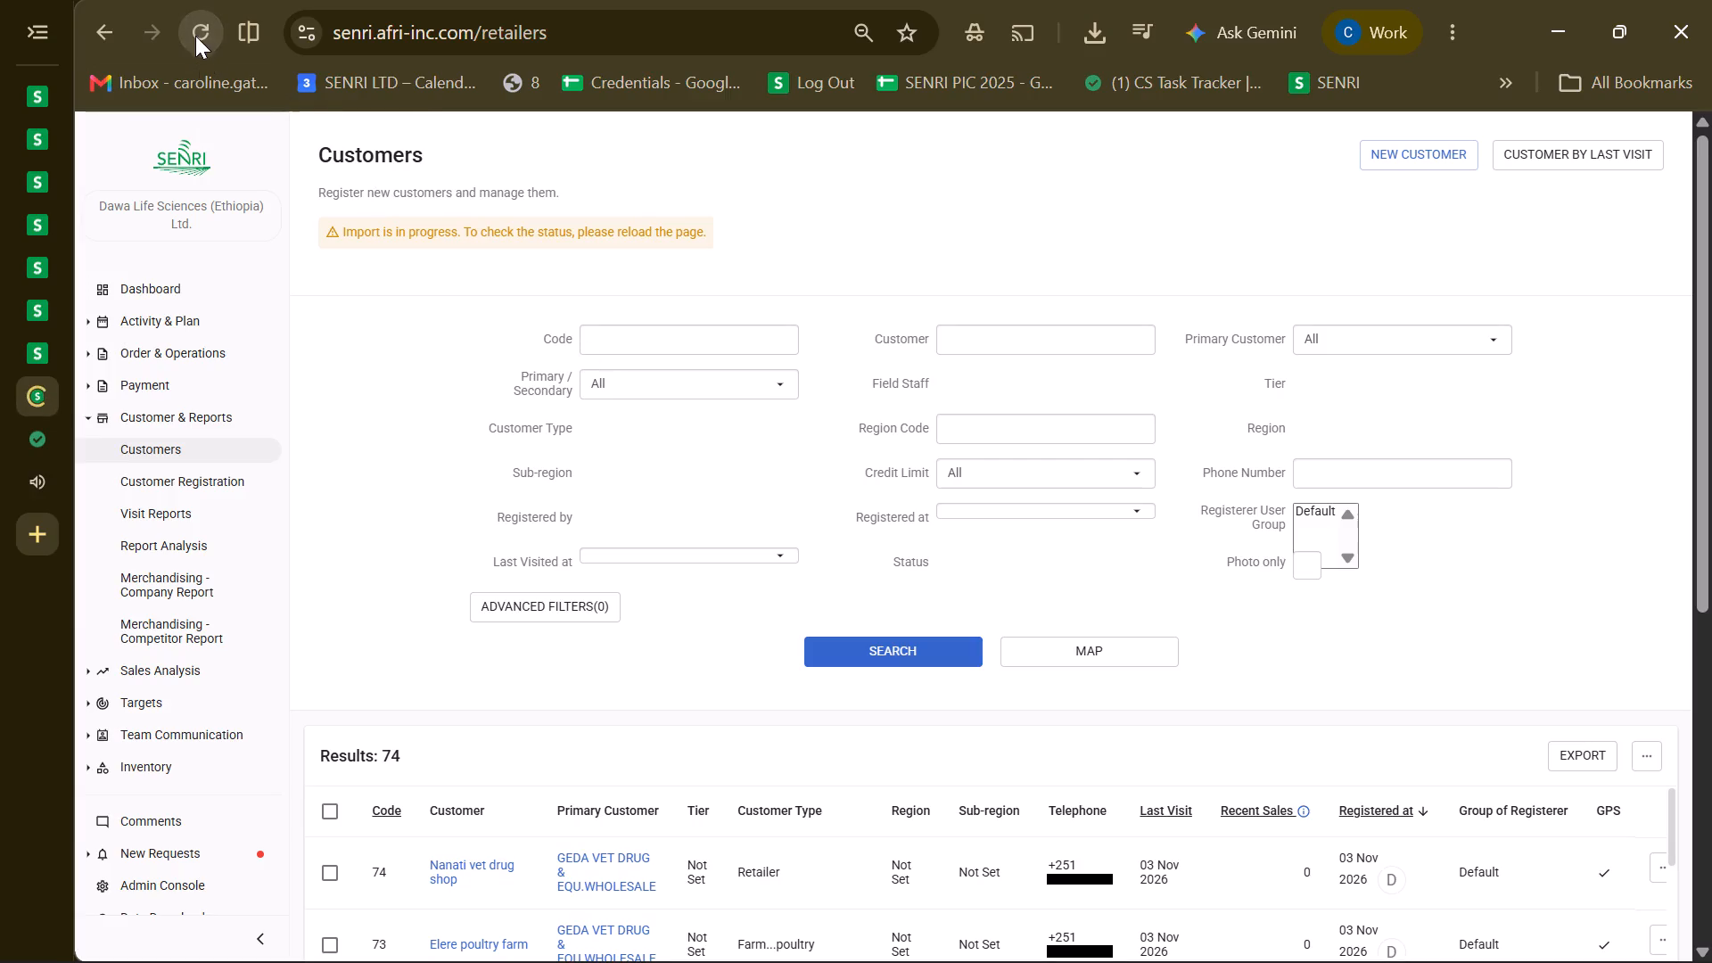
pyautogui.click(195, 29)
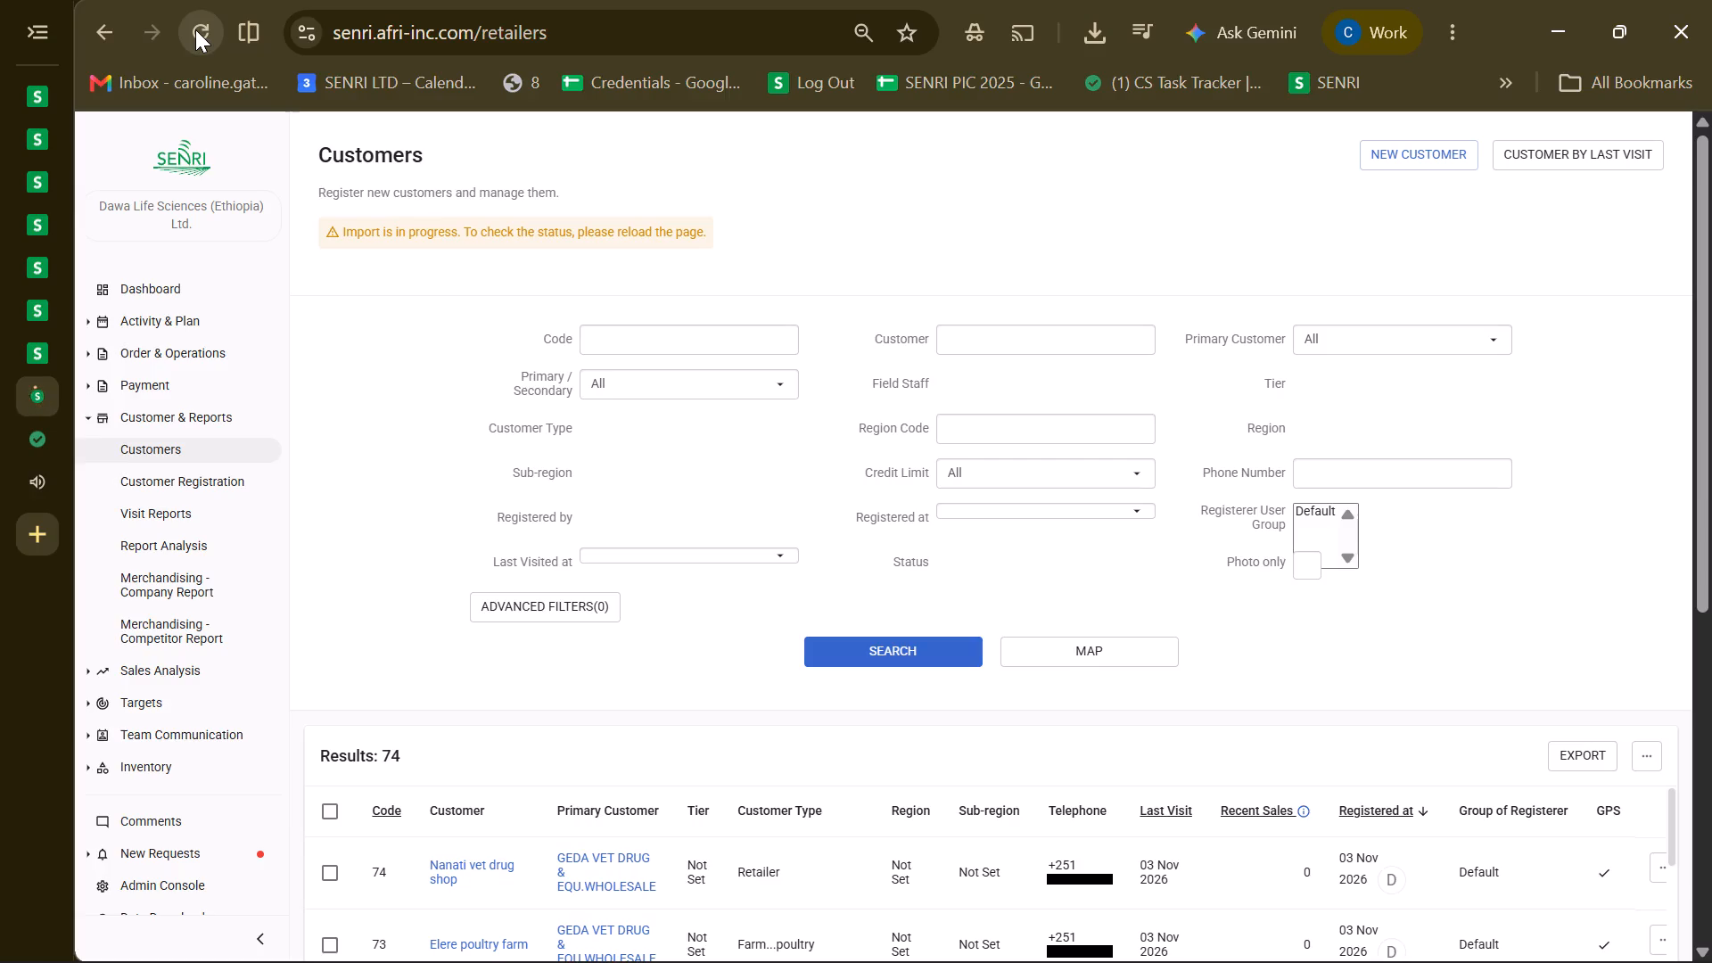
pyautogui.click(195, 29)
pyautogui.click(416, 360)
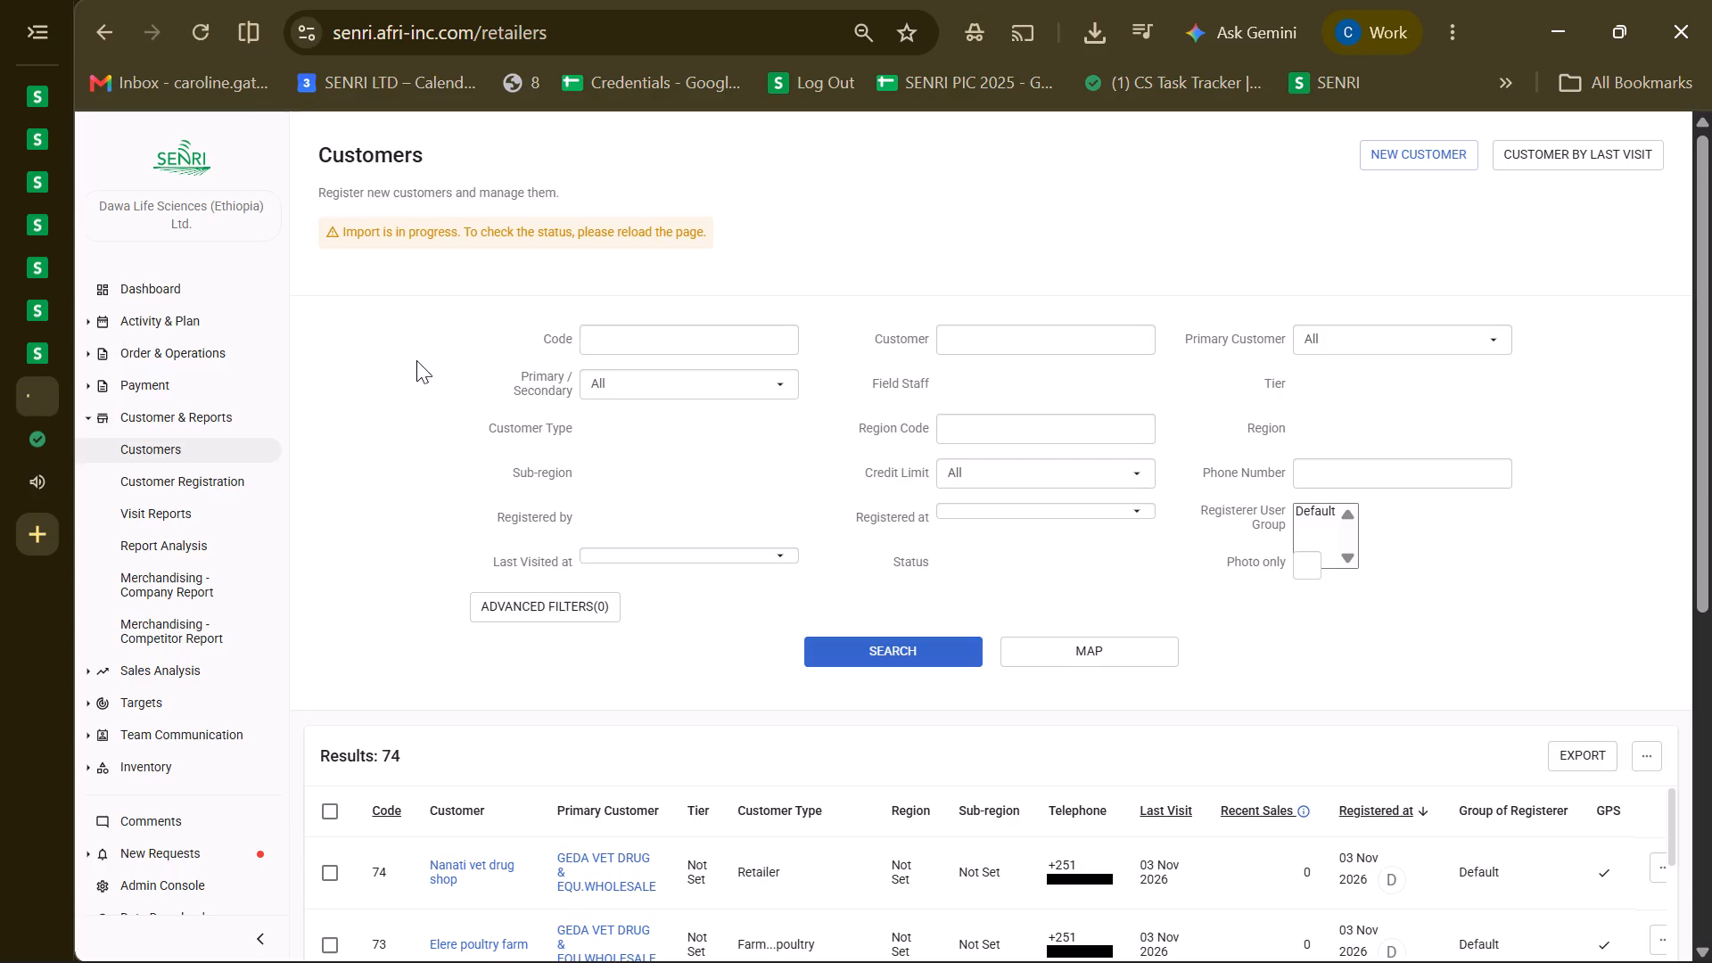
pyautogui.click(202, 38)
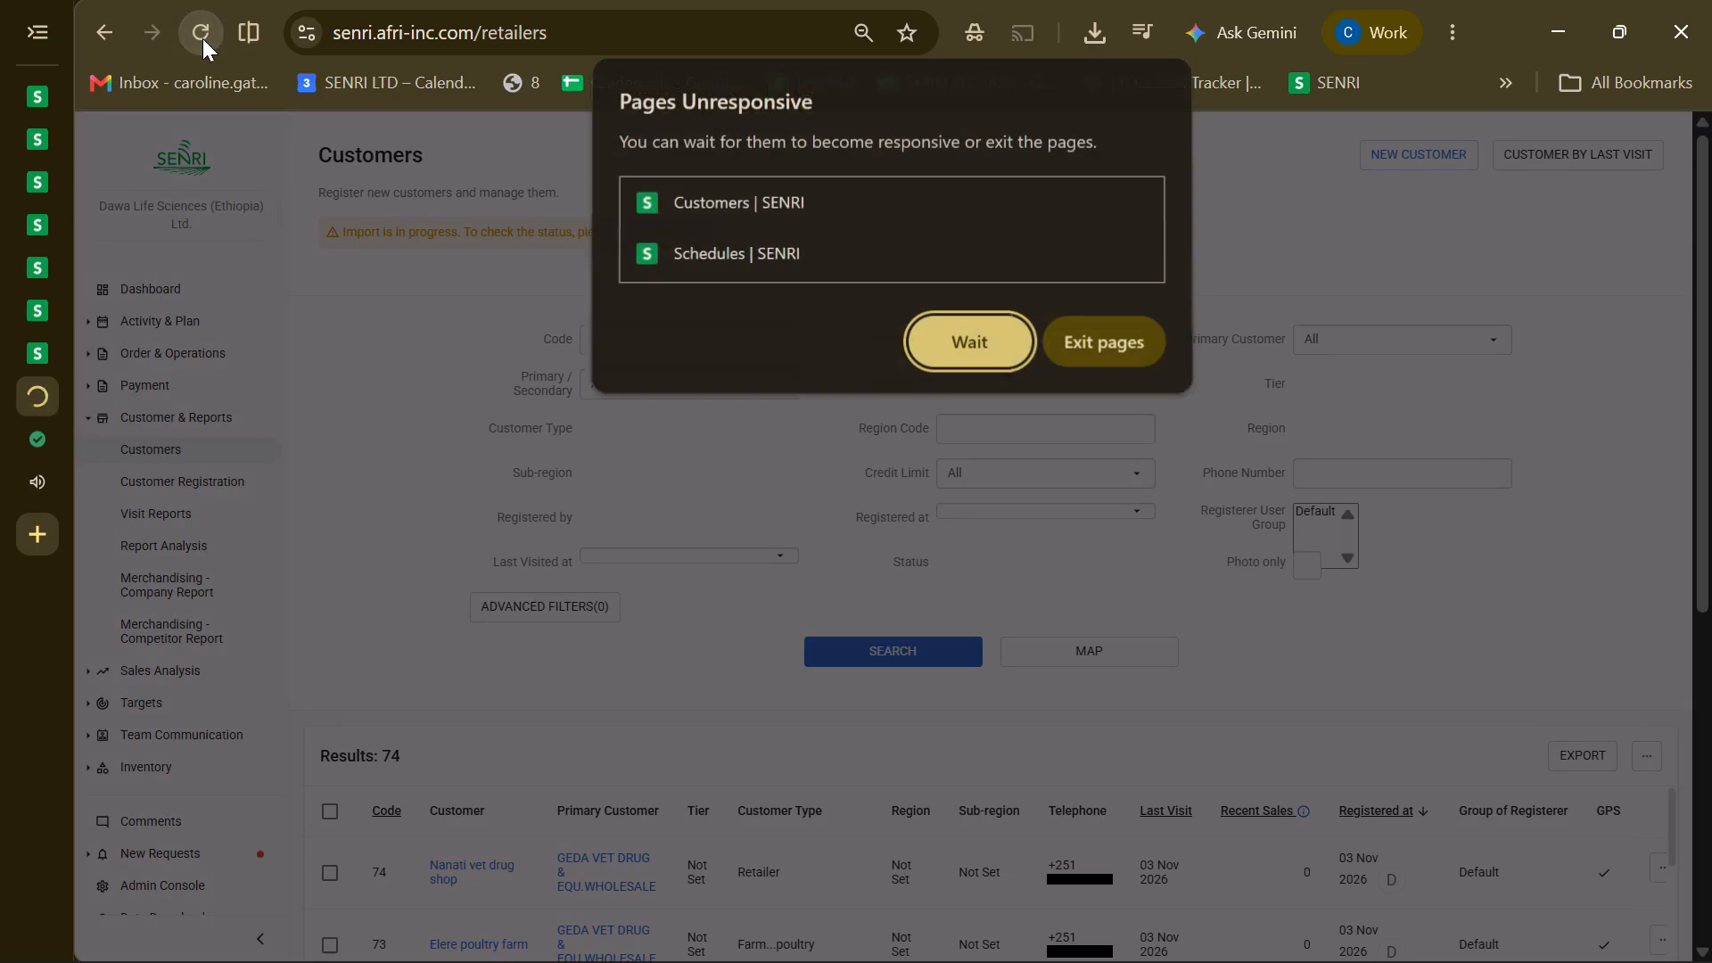
pyautogui.click(965, 330)
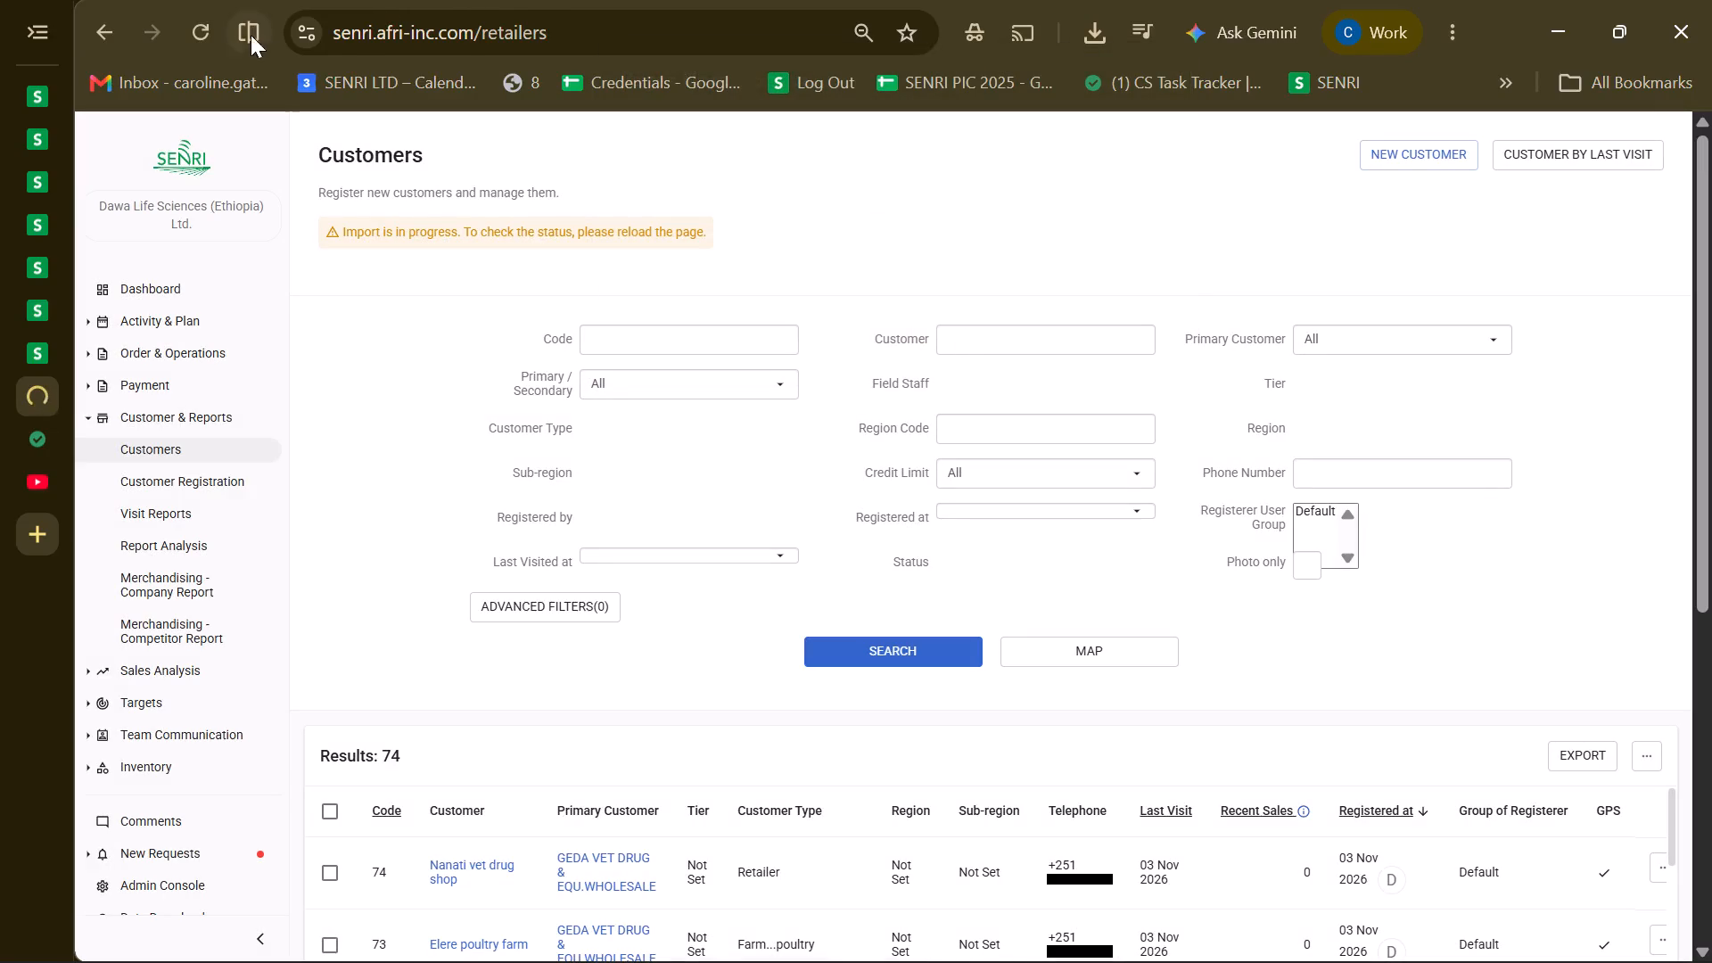
pyautogui.click(206, 30)
pyautogui.tripleClick(206, 30)
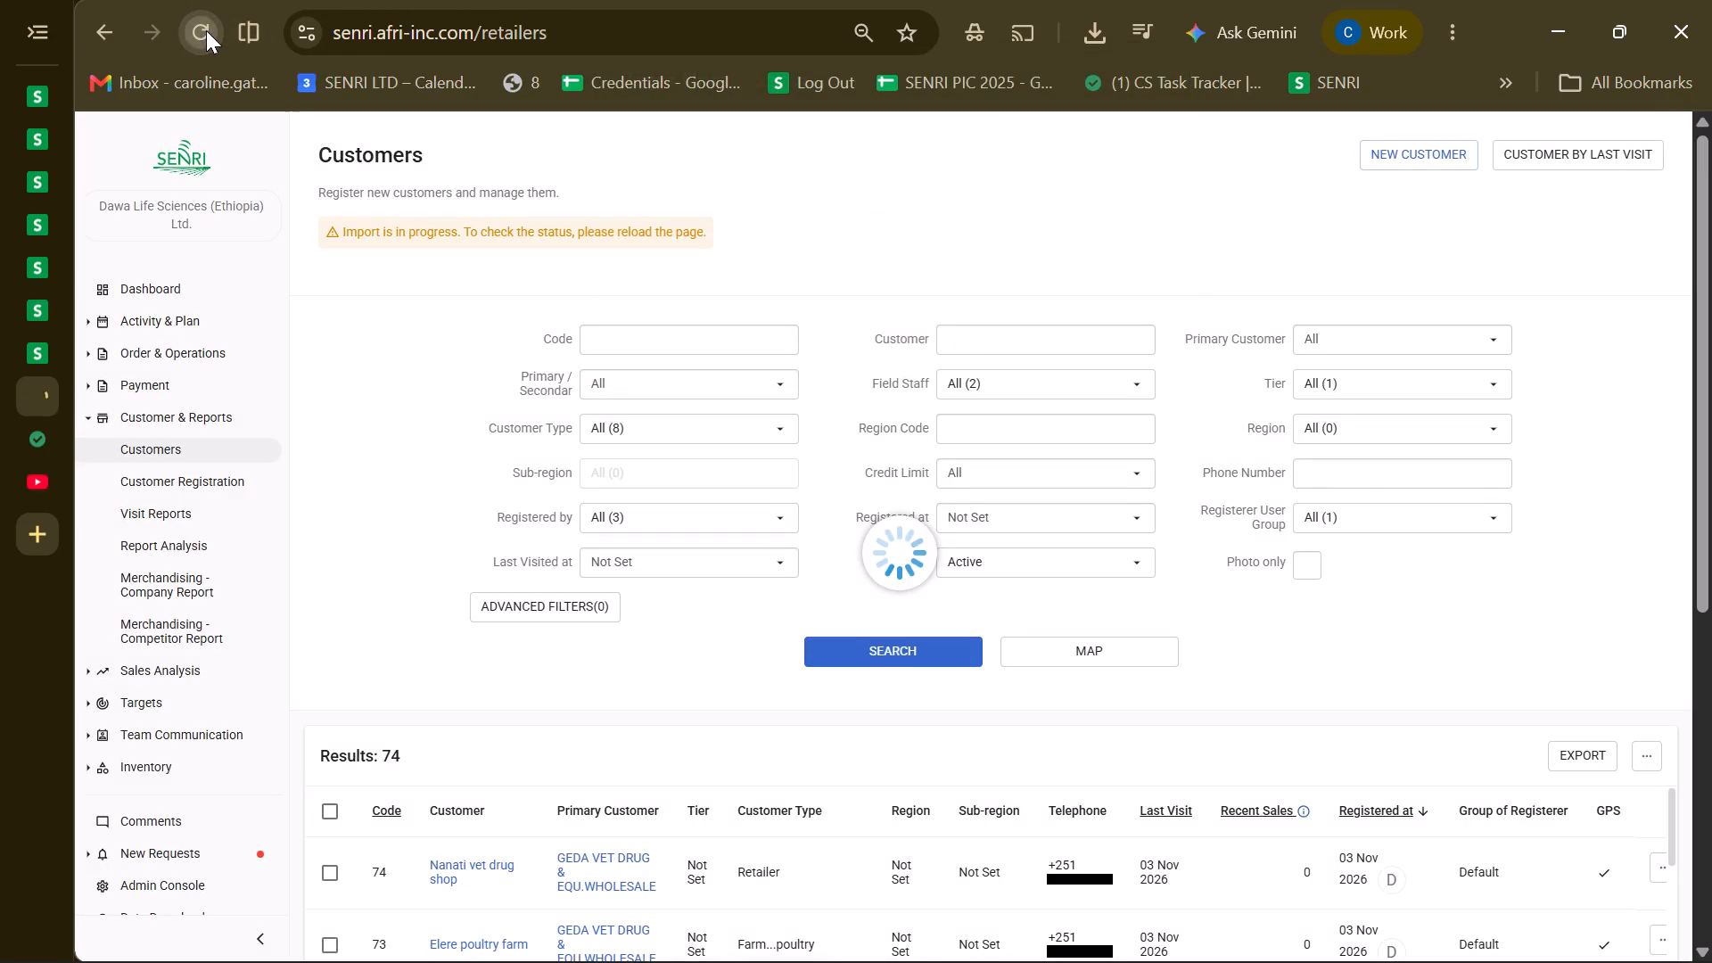
pyautogui.tripleClick(206, 30)
pyautogui.click(206, 30)
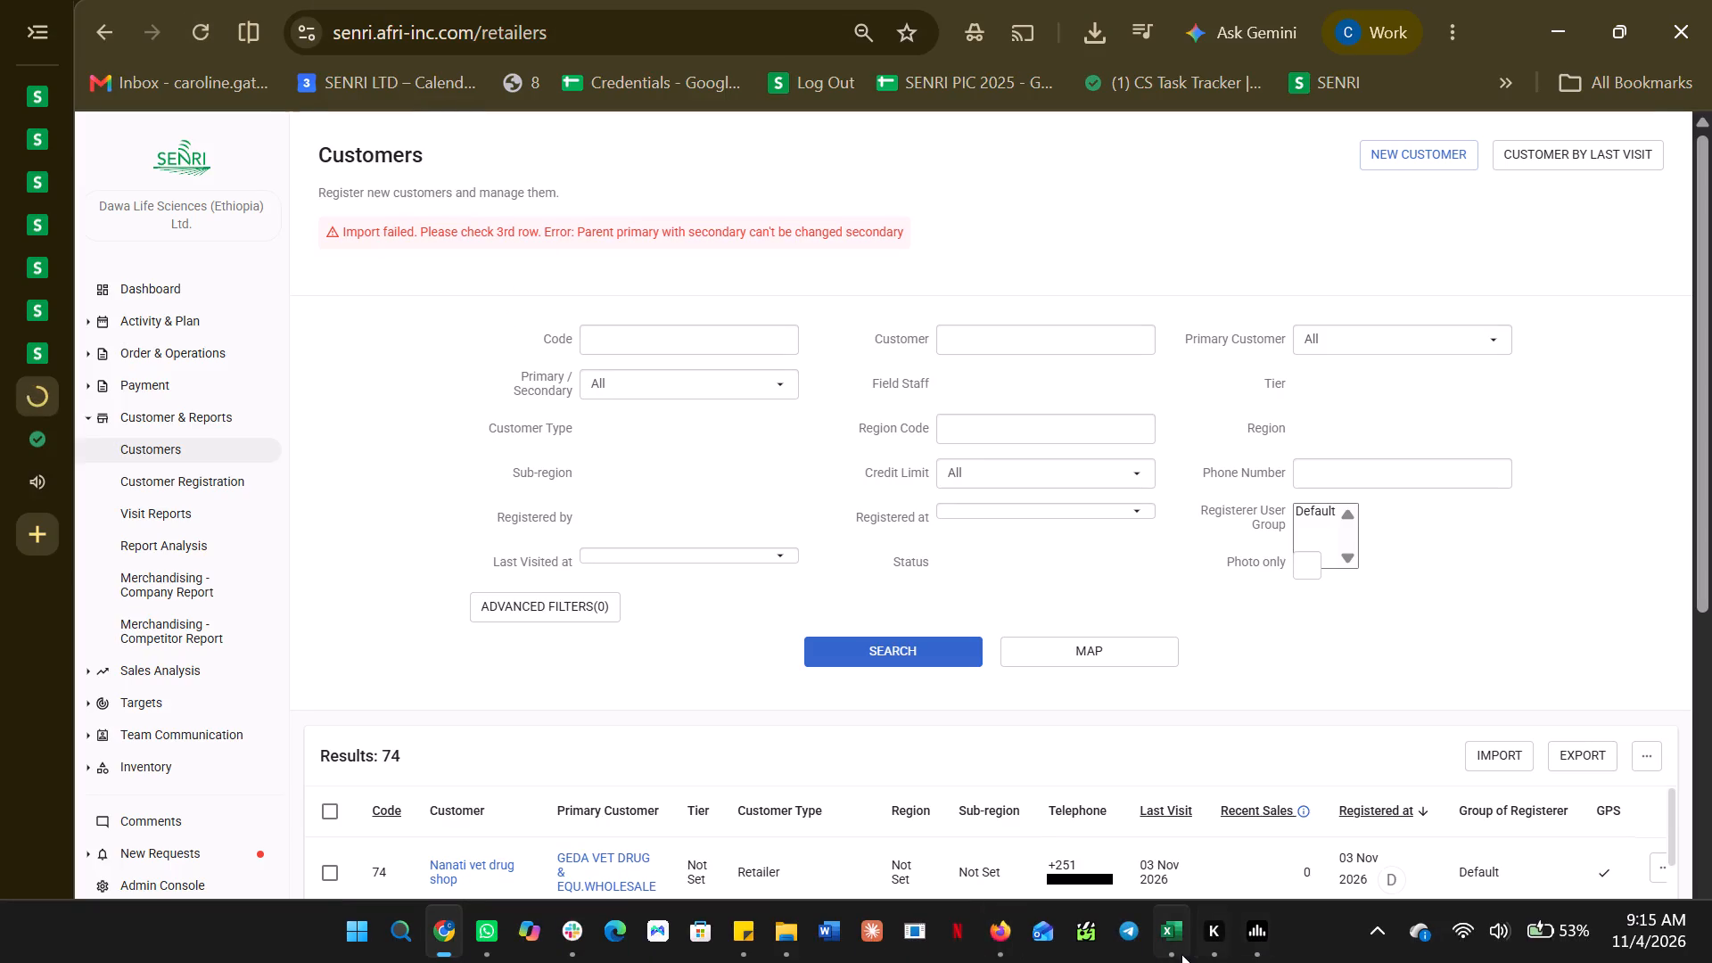
# Switch to the retailers workbook in Excel and check row 3, the Double H Import record, against the import error.
pyautogui.click(1147, 851)
pyautogui.scroll(2, 480, 506)
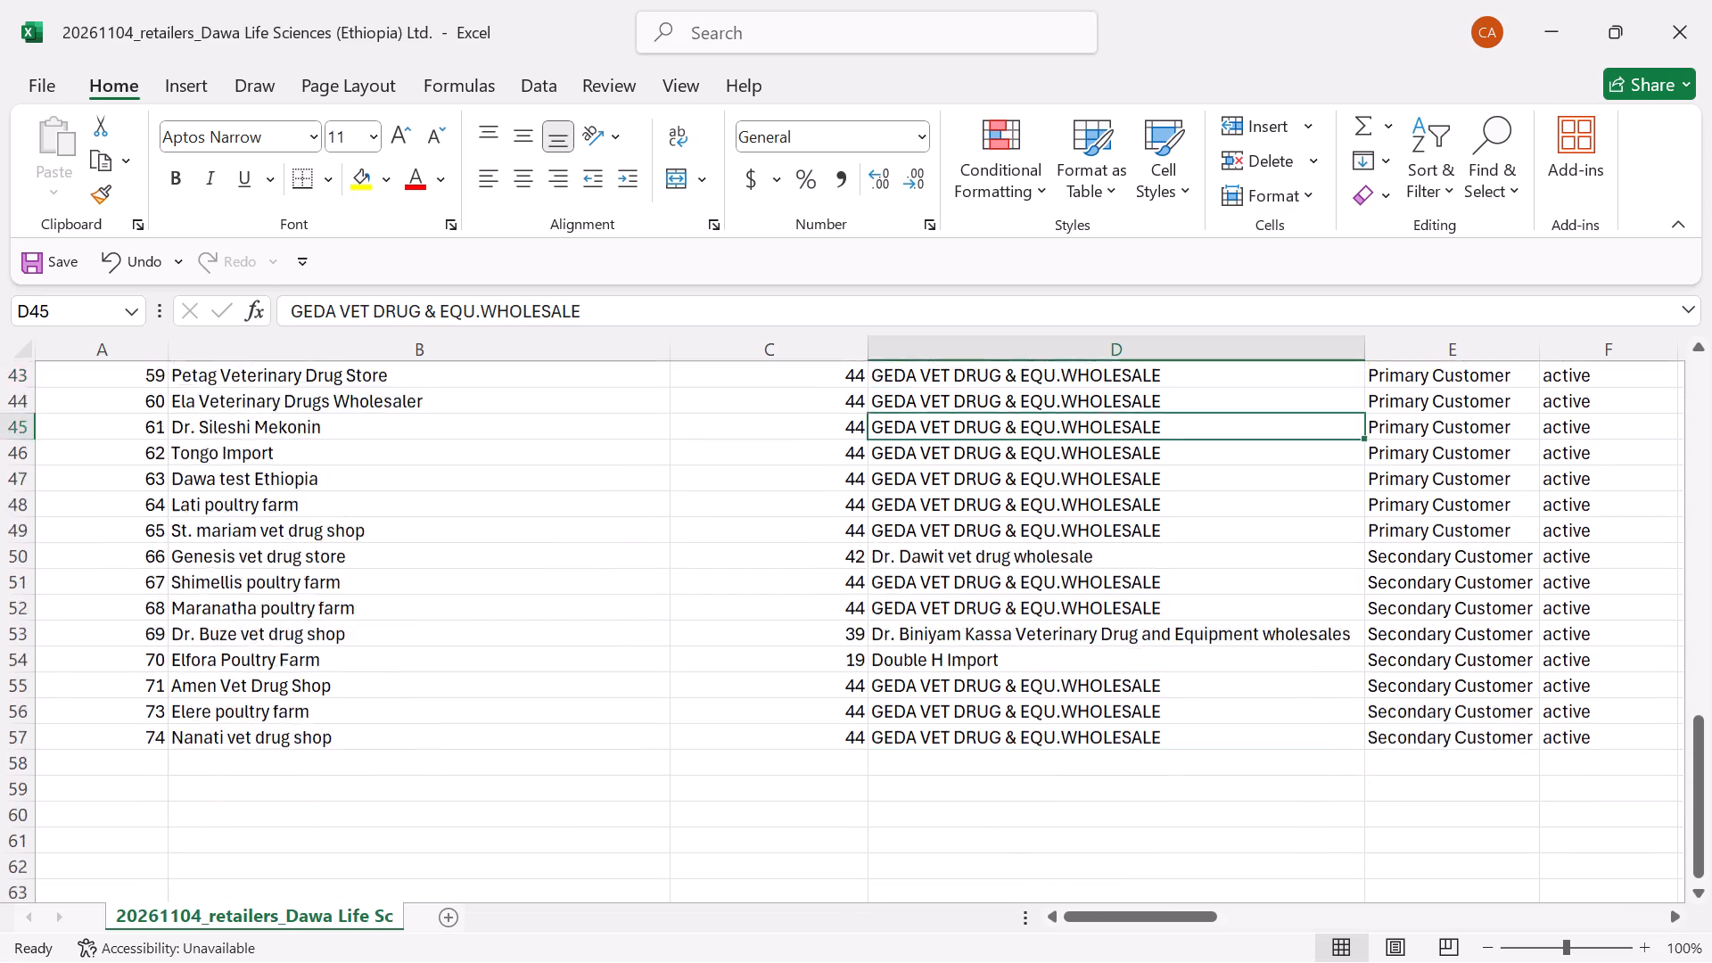
pyautogui.scroll(2, 480, 506)
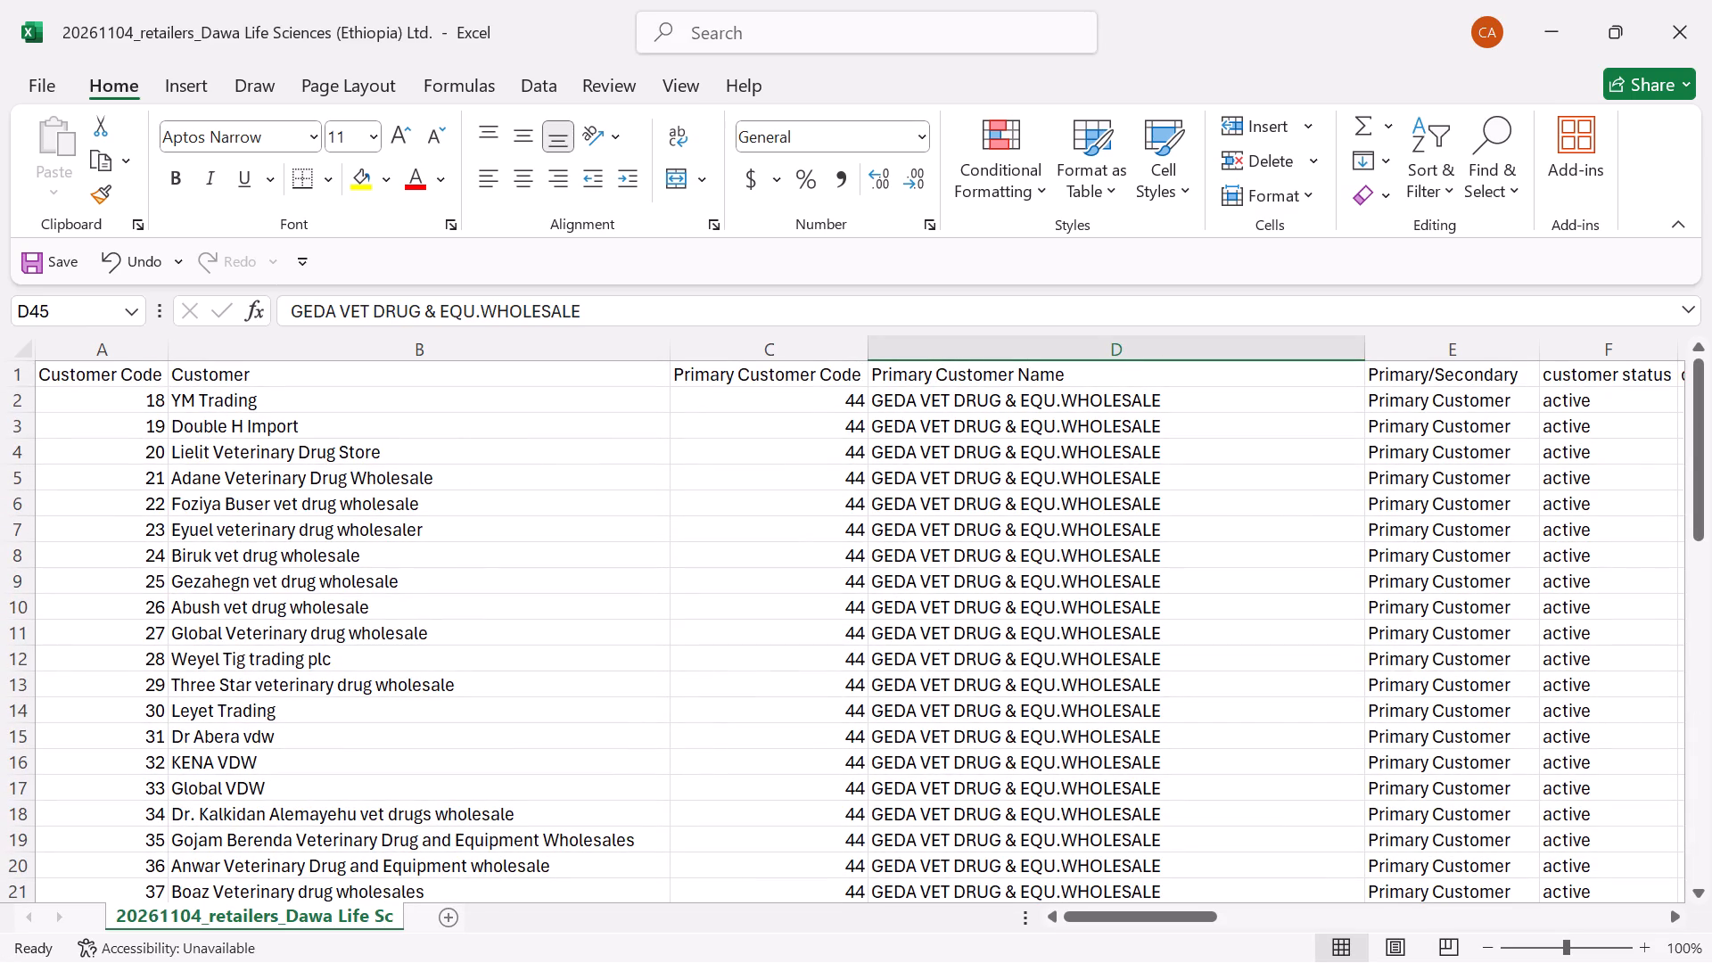
pyautogui.click(237, 451)
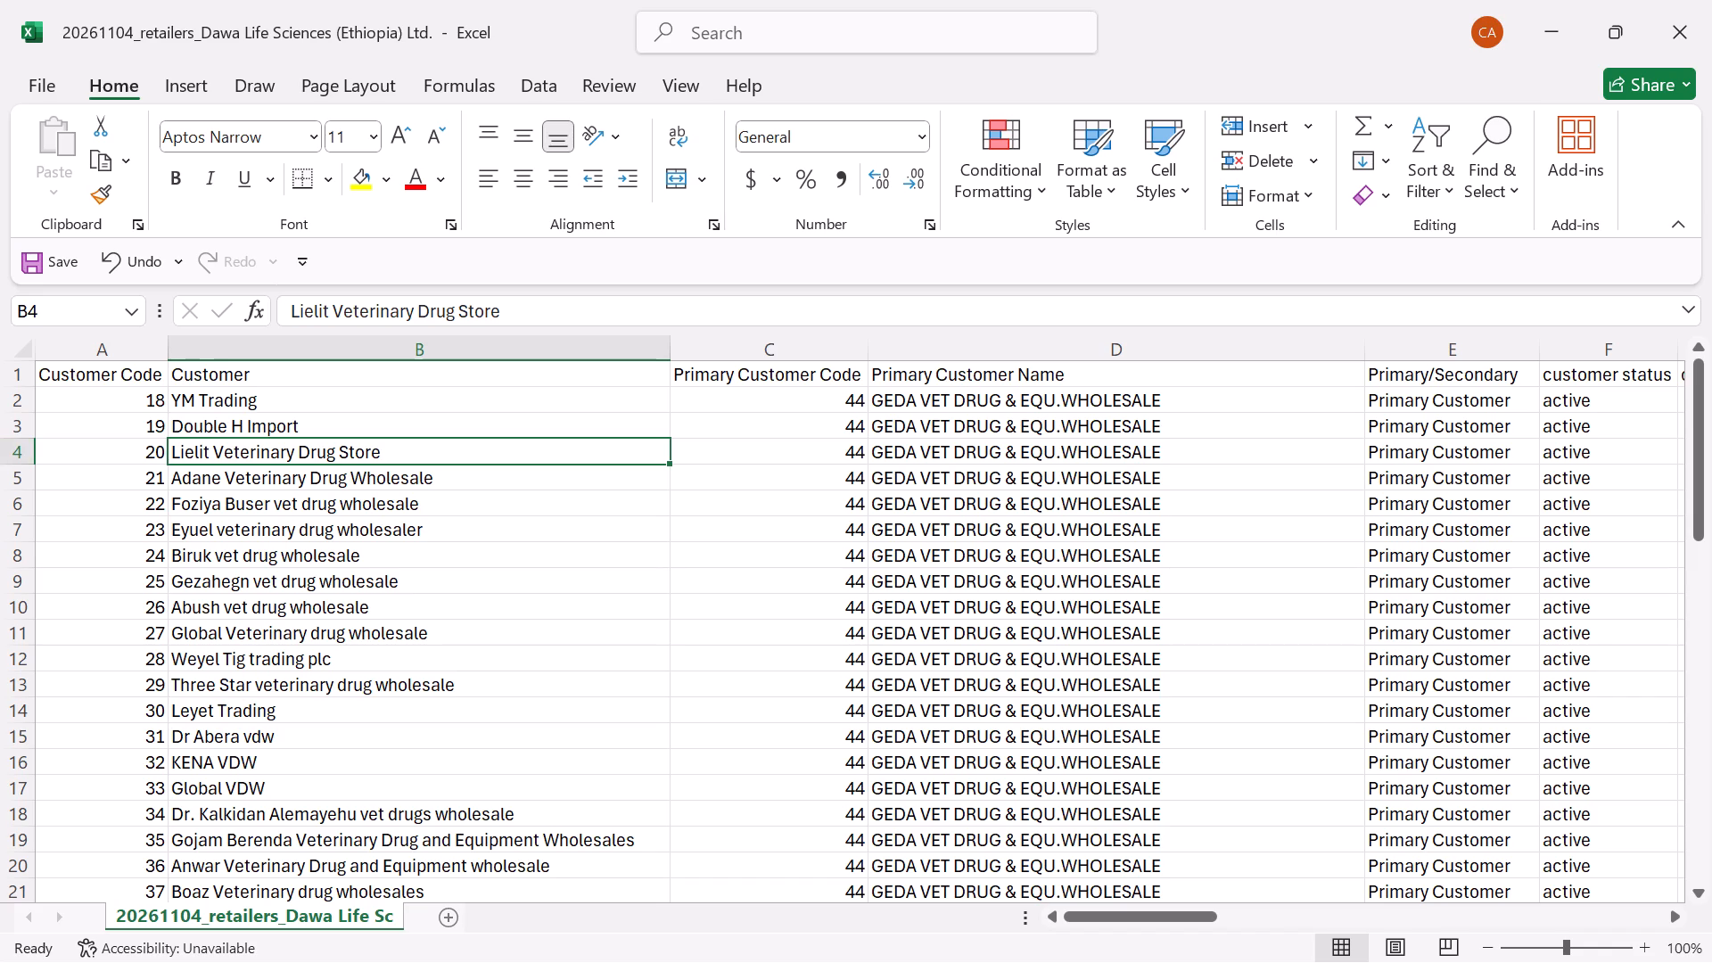
pyautogui.click(0, 430)
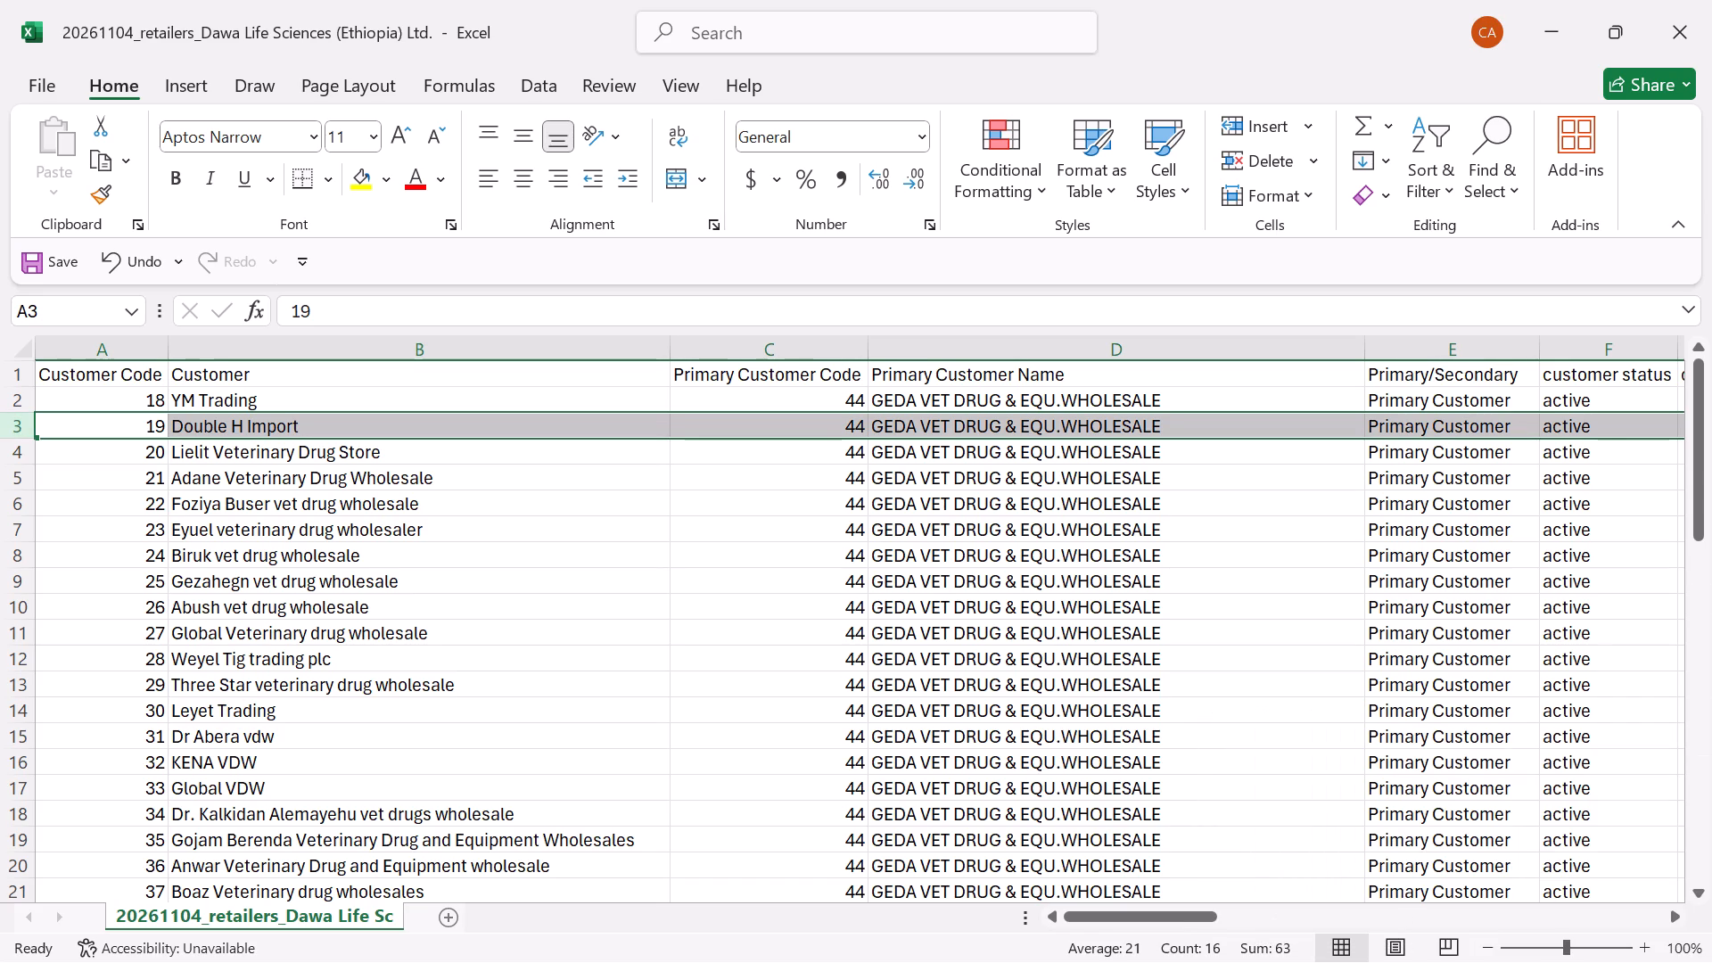
pyautogui.click(1650, 721)
# Copy Secondary Customer from the Genesis vet drug store row into the Primary/Secondary cell of YM Trading in row 2.
pyautogui.scroll(-2, 1529, 734)
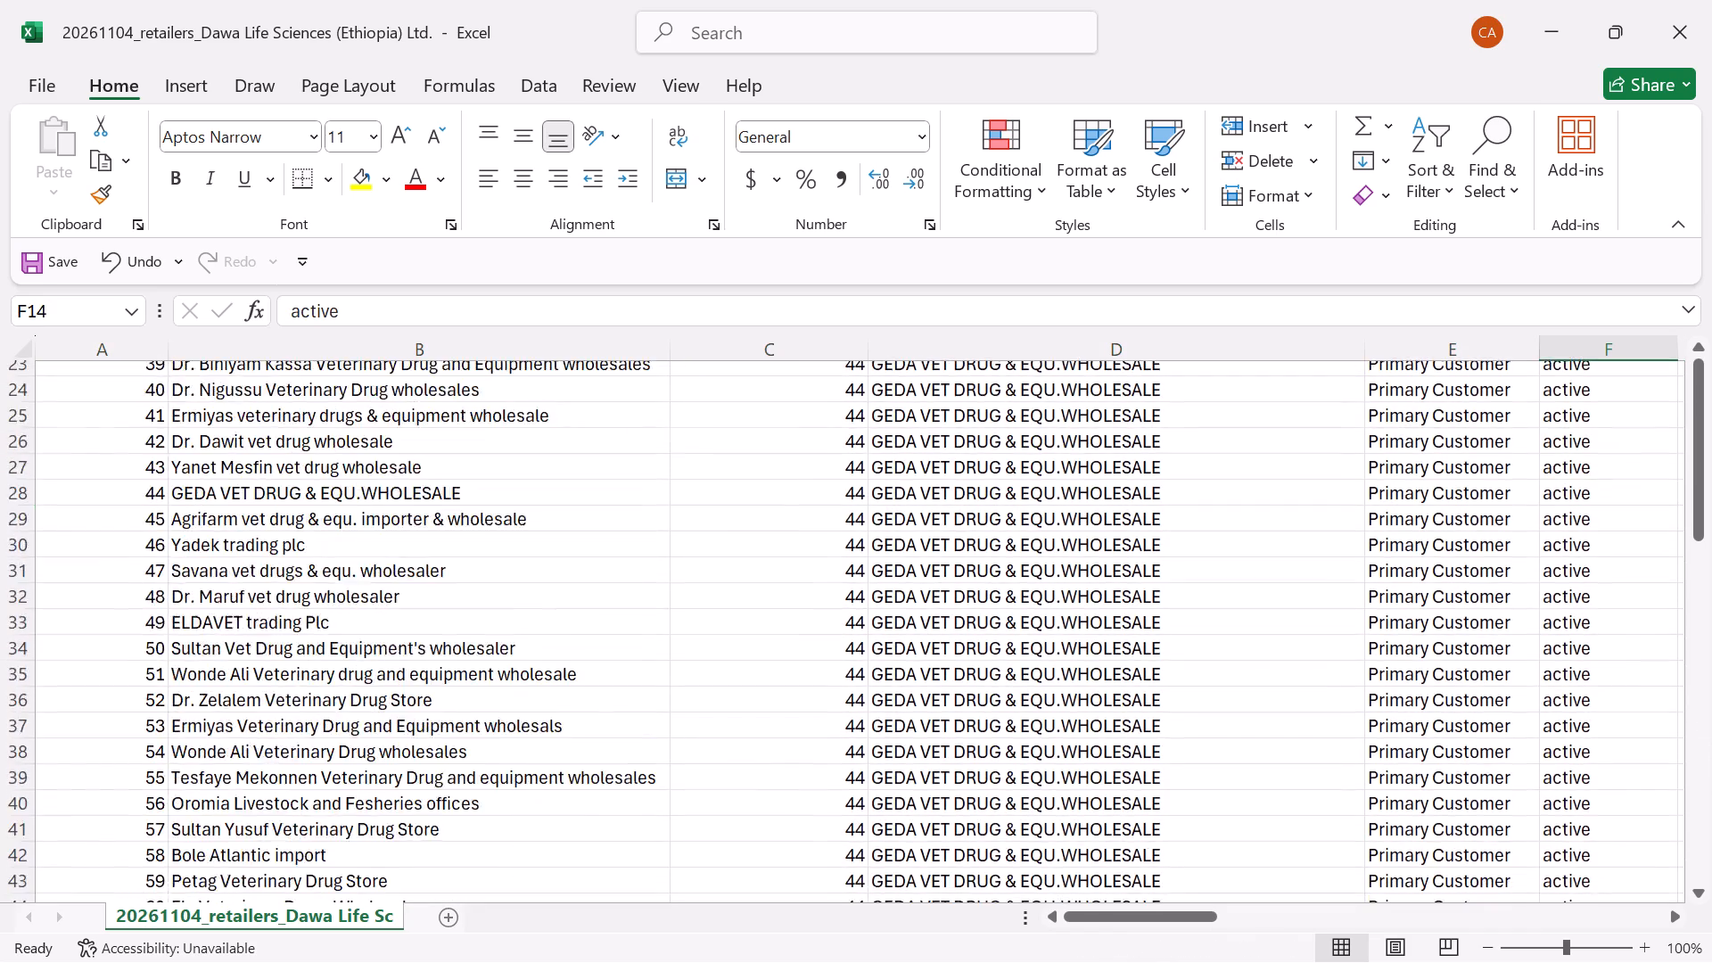
pyautogui.scroll(-2, 1529, 734)
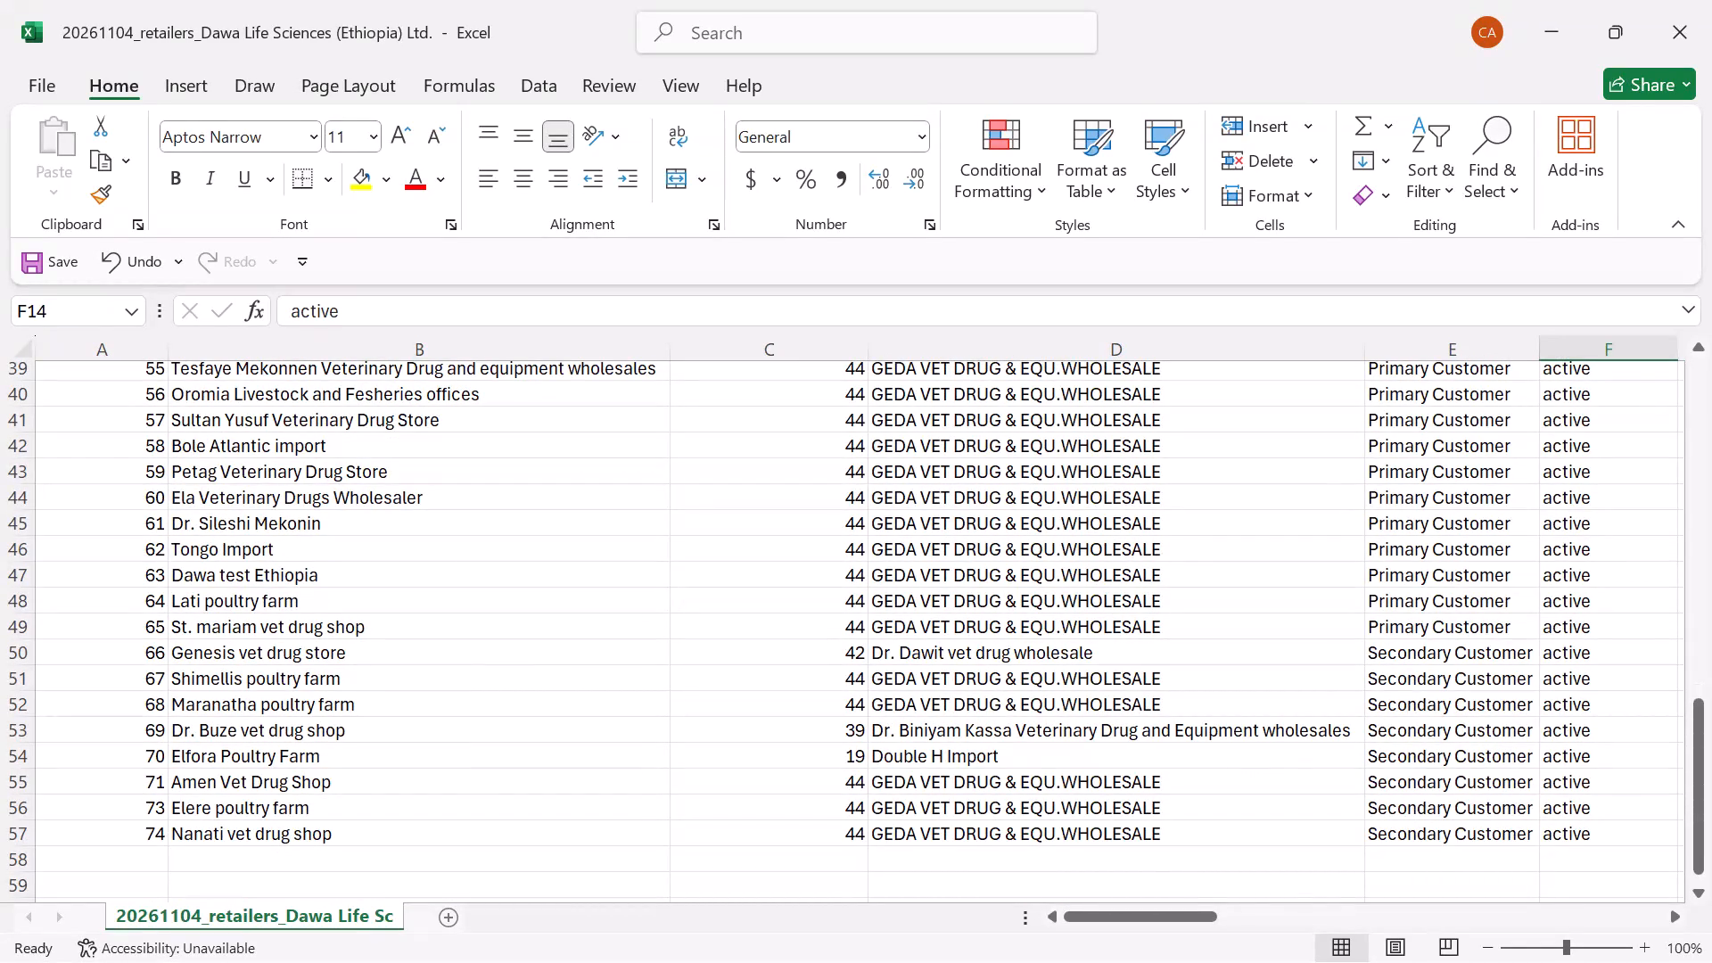
pyautogui.click(1473, 661)
pyautogui.hotkey('ctrl', 'c')
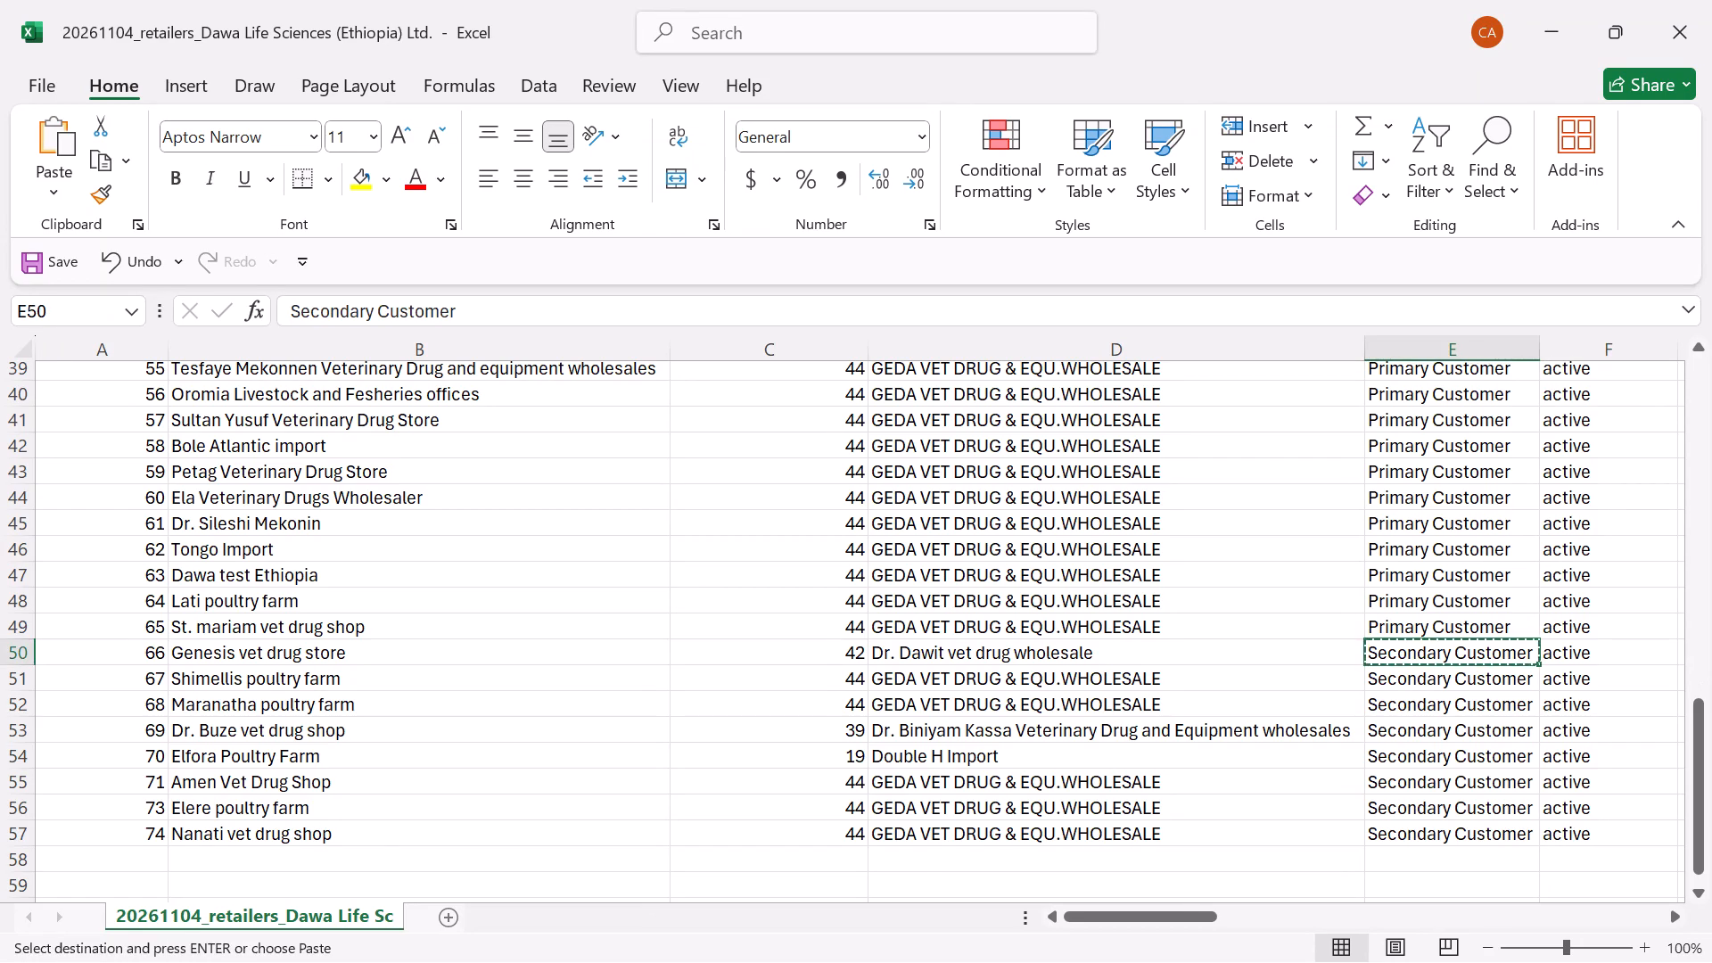
pyautogui.scroll(6, 1373, 469)
pyautogui.click(1435, 406)
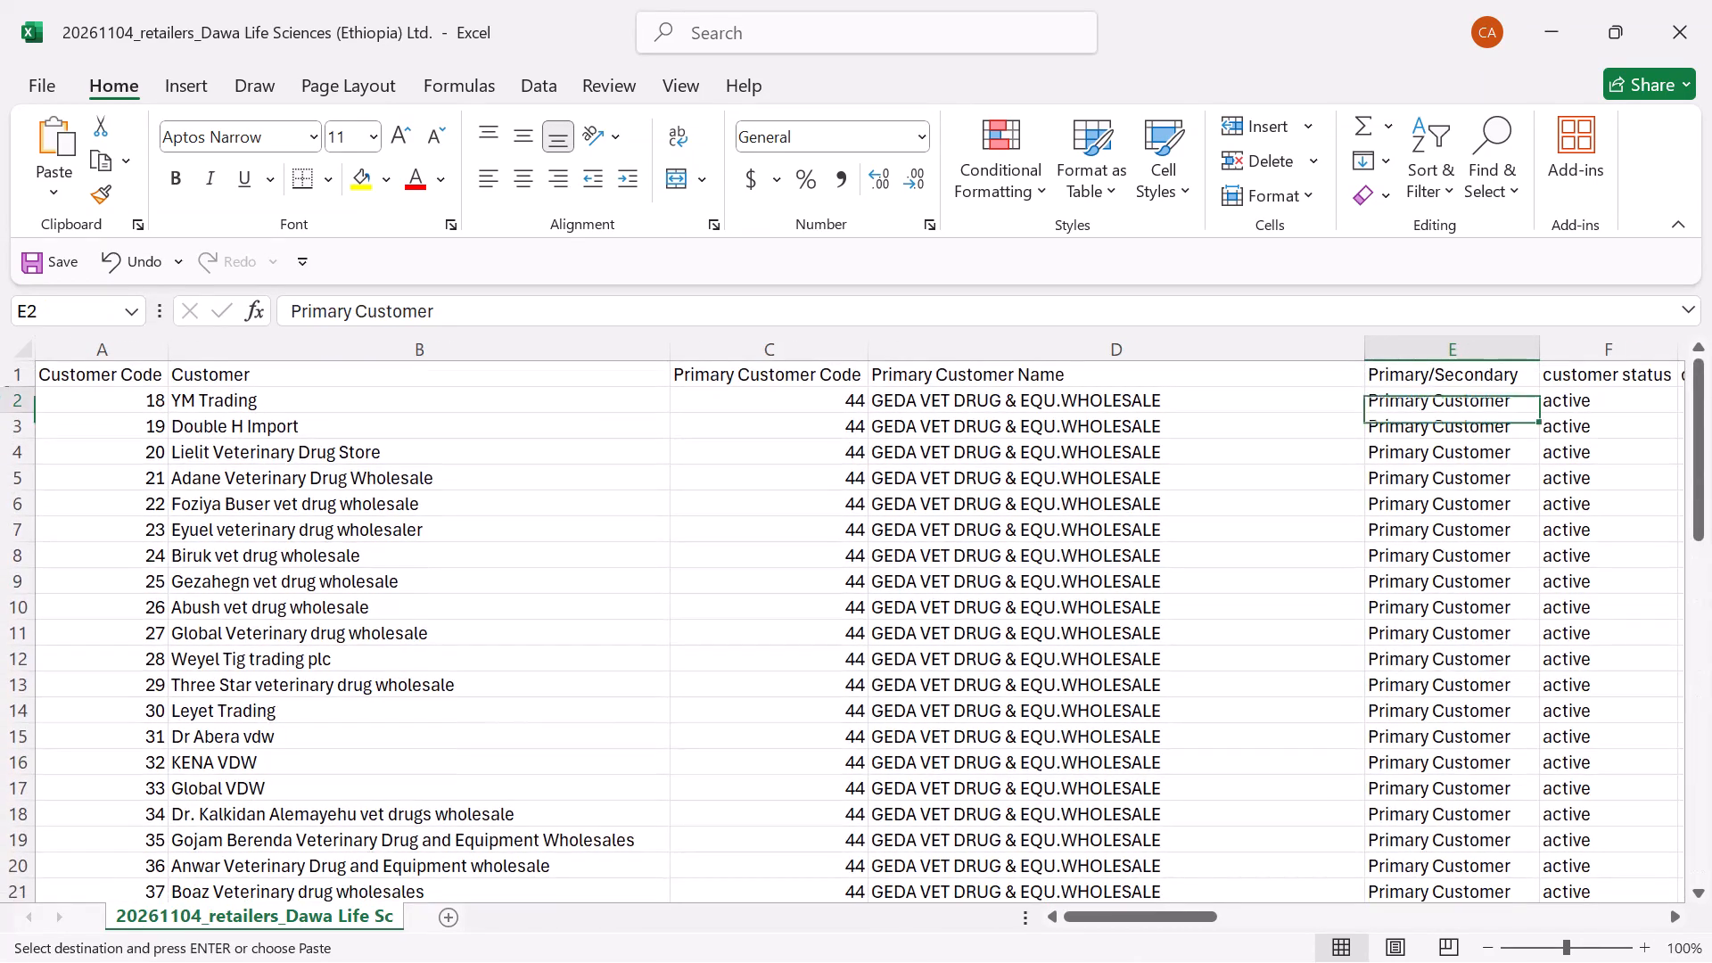
pyautogui.hotkey('ctrl', 'v')
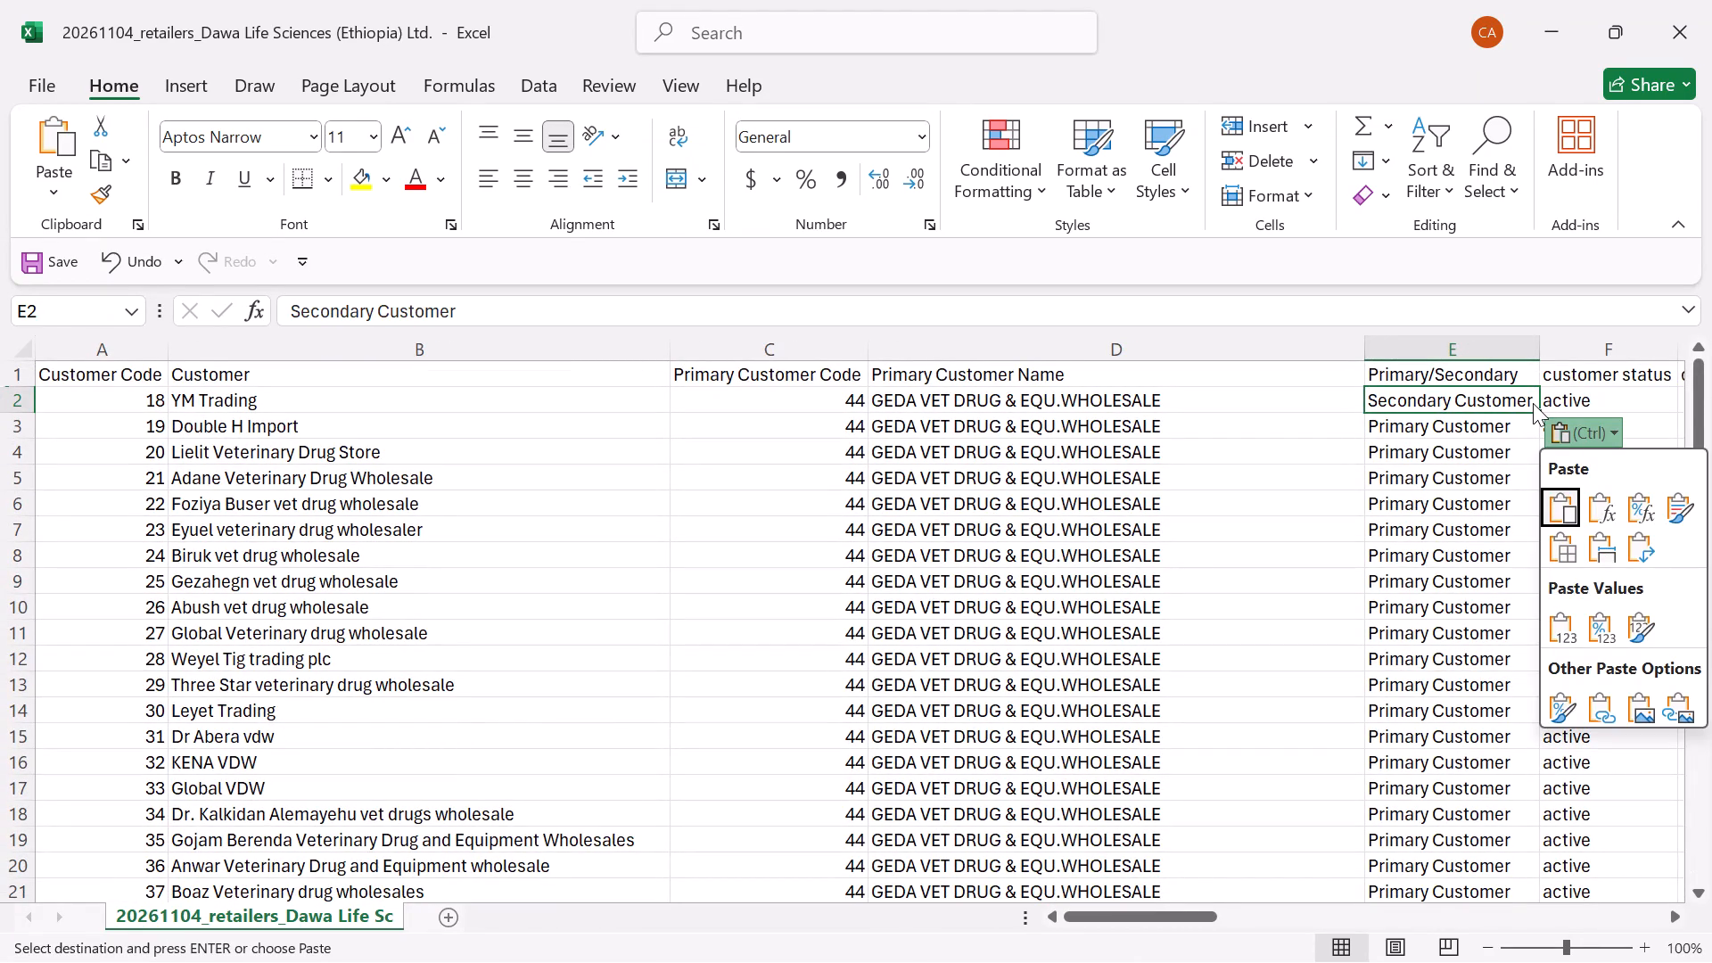
pyautogui.click(1561, 300)
# Fill Secondary Customer down the Primary/Secondary column from row 2 through the St. mariam vet drug shop row 49.
pyautogui.moveTo(1540, 407); pyautogui.dragTo(1507, 684)
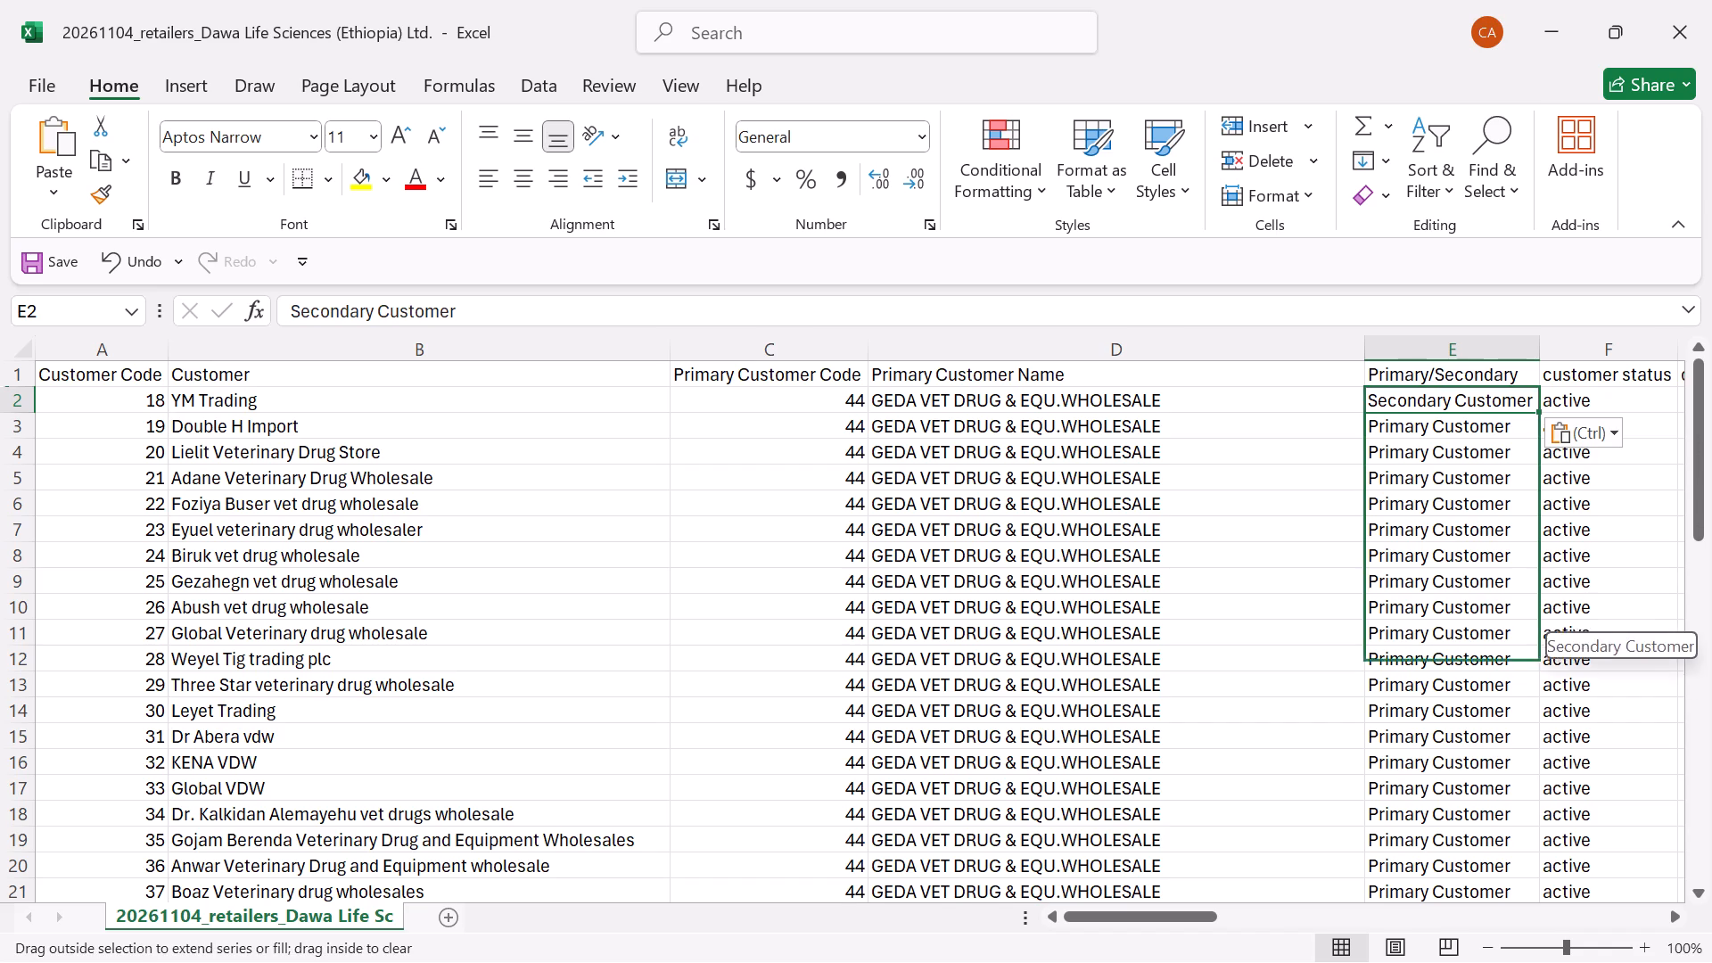
pyautogui.moveTo(1507, 684); pyautogui.dragTo(1520, 746)
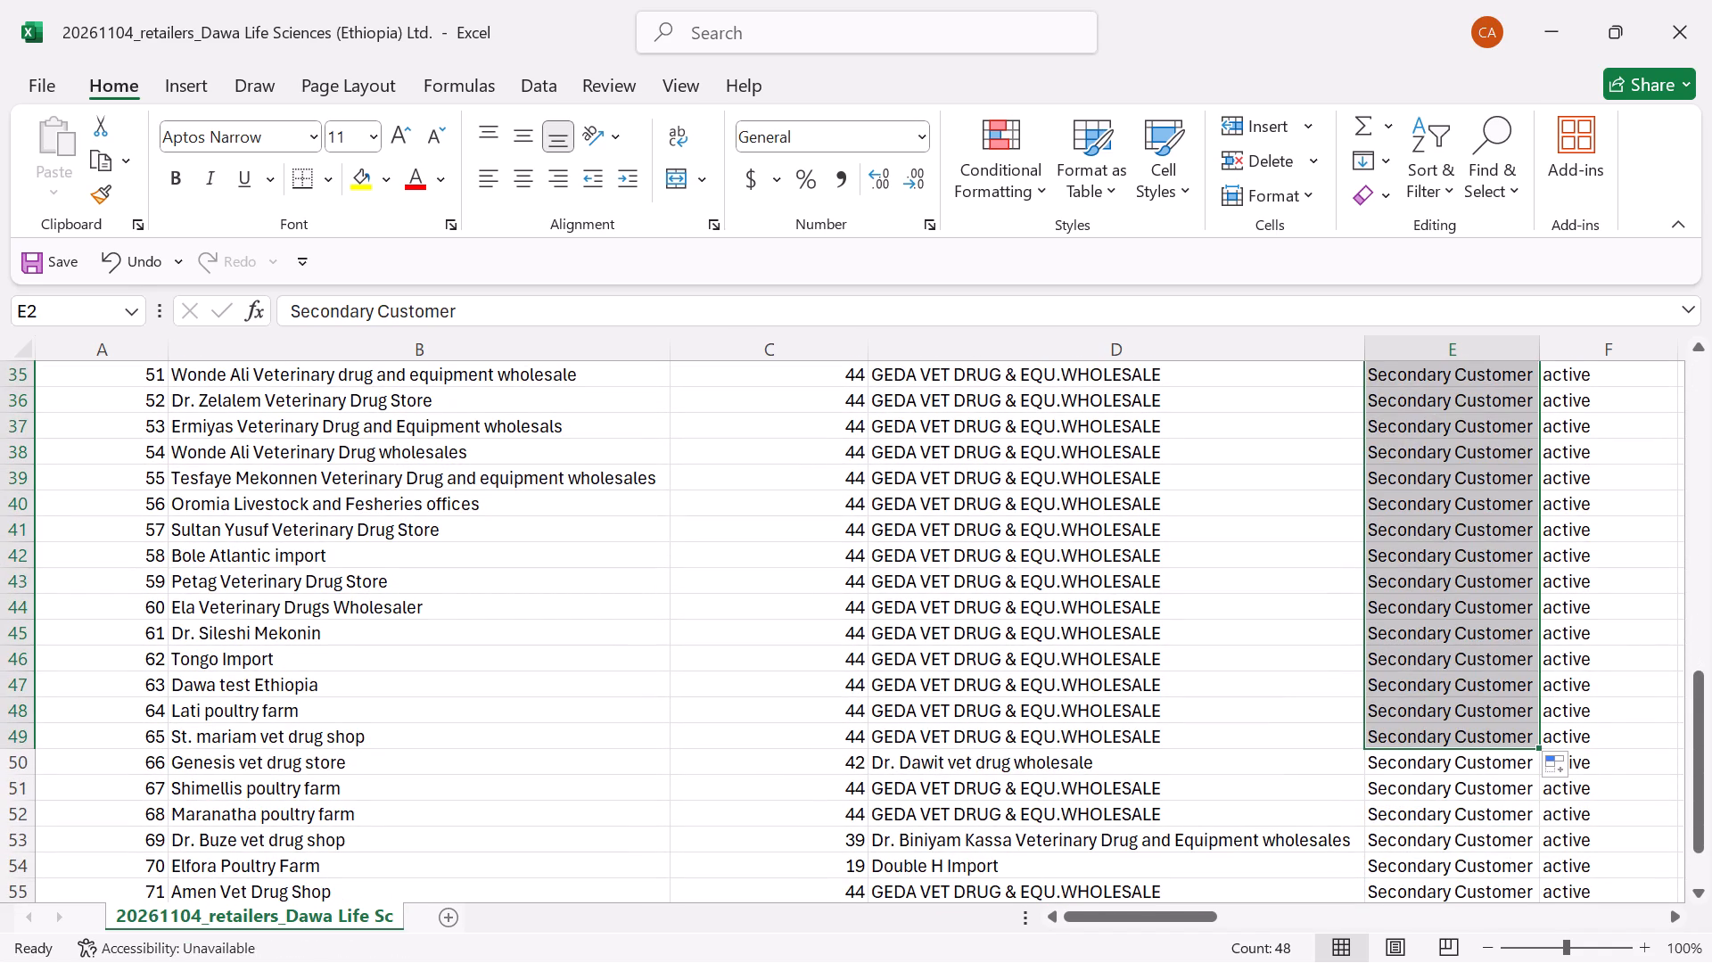
pyautogui.scroll(-3, 1520, 746)
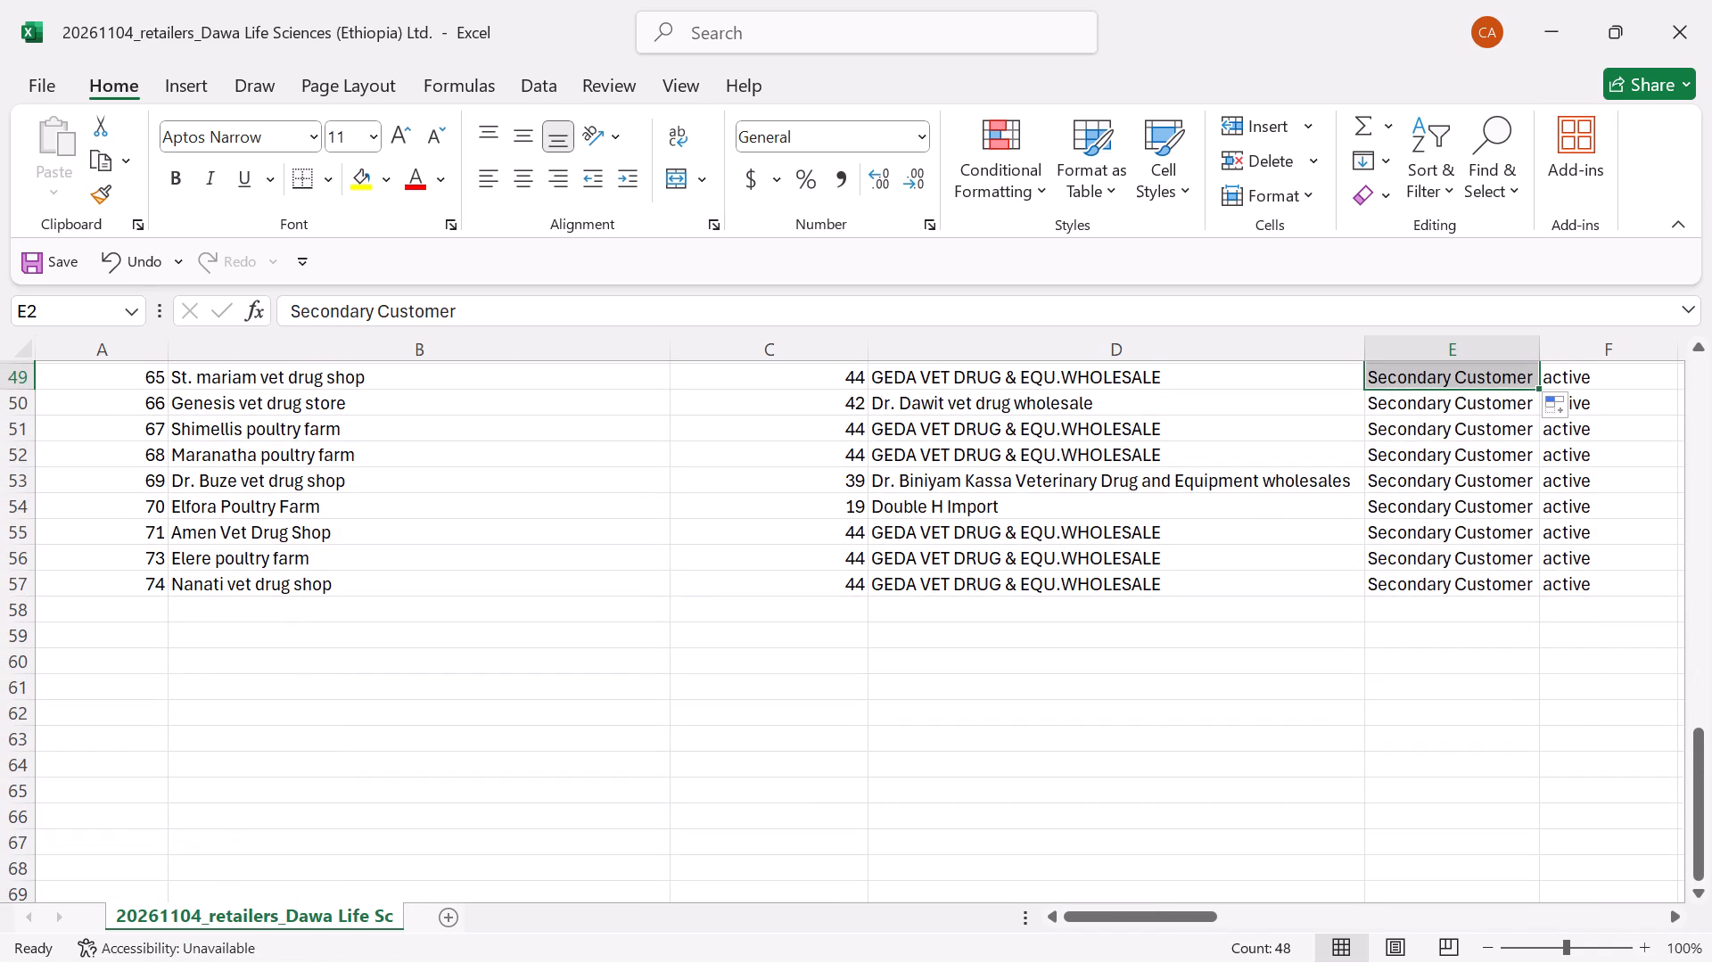
pyautogui.click(1429, 723)
pyautogui.scroll(6, 1429, 723)
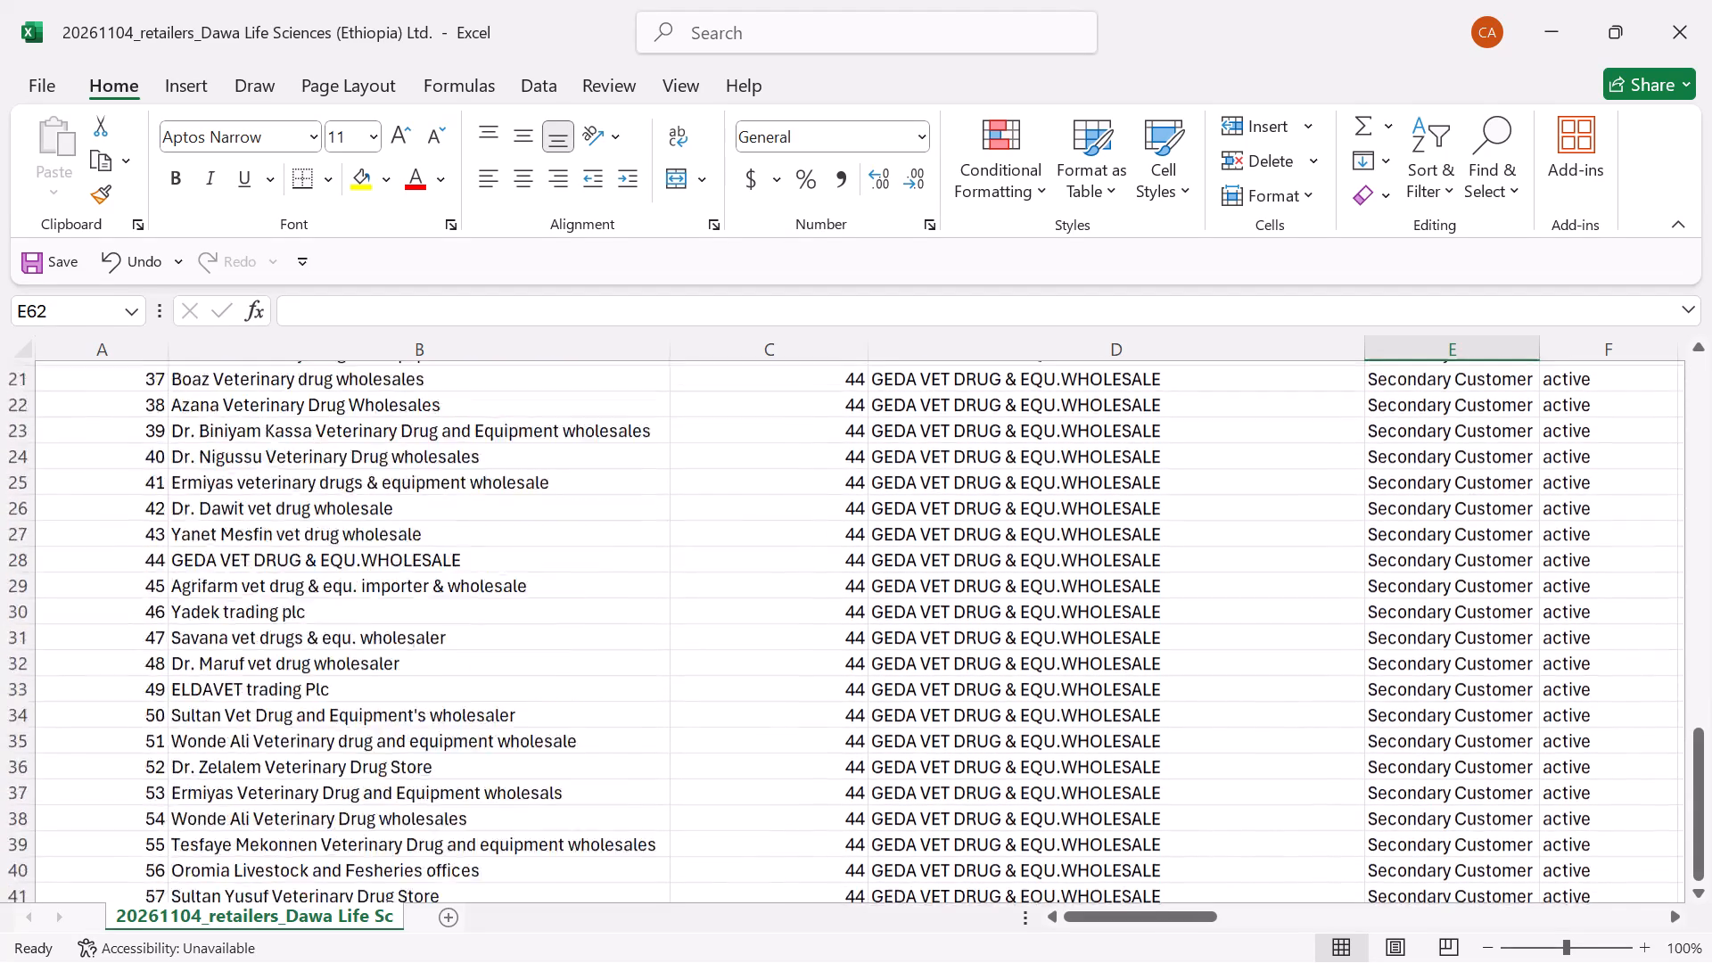
# Save the Dawa Life Sciences (Ethiopia) retailers workbook.
pyautogui.click(56, 253)
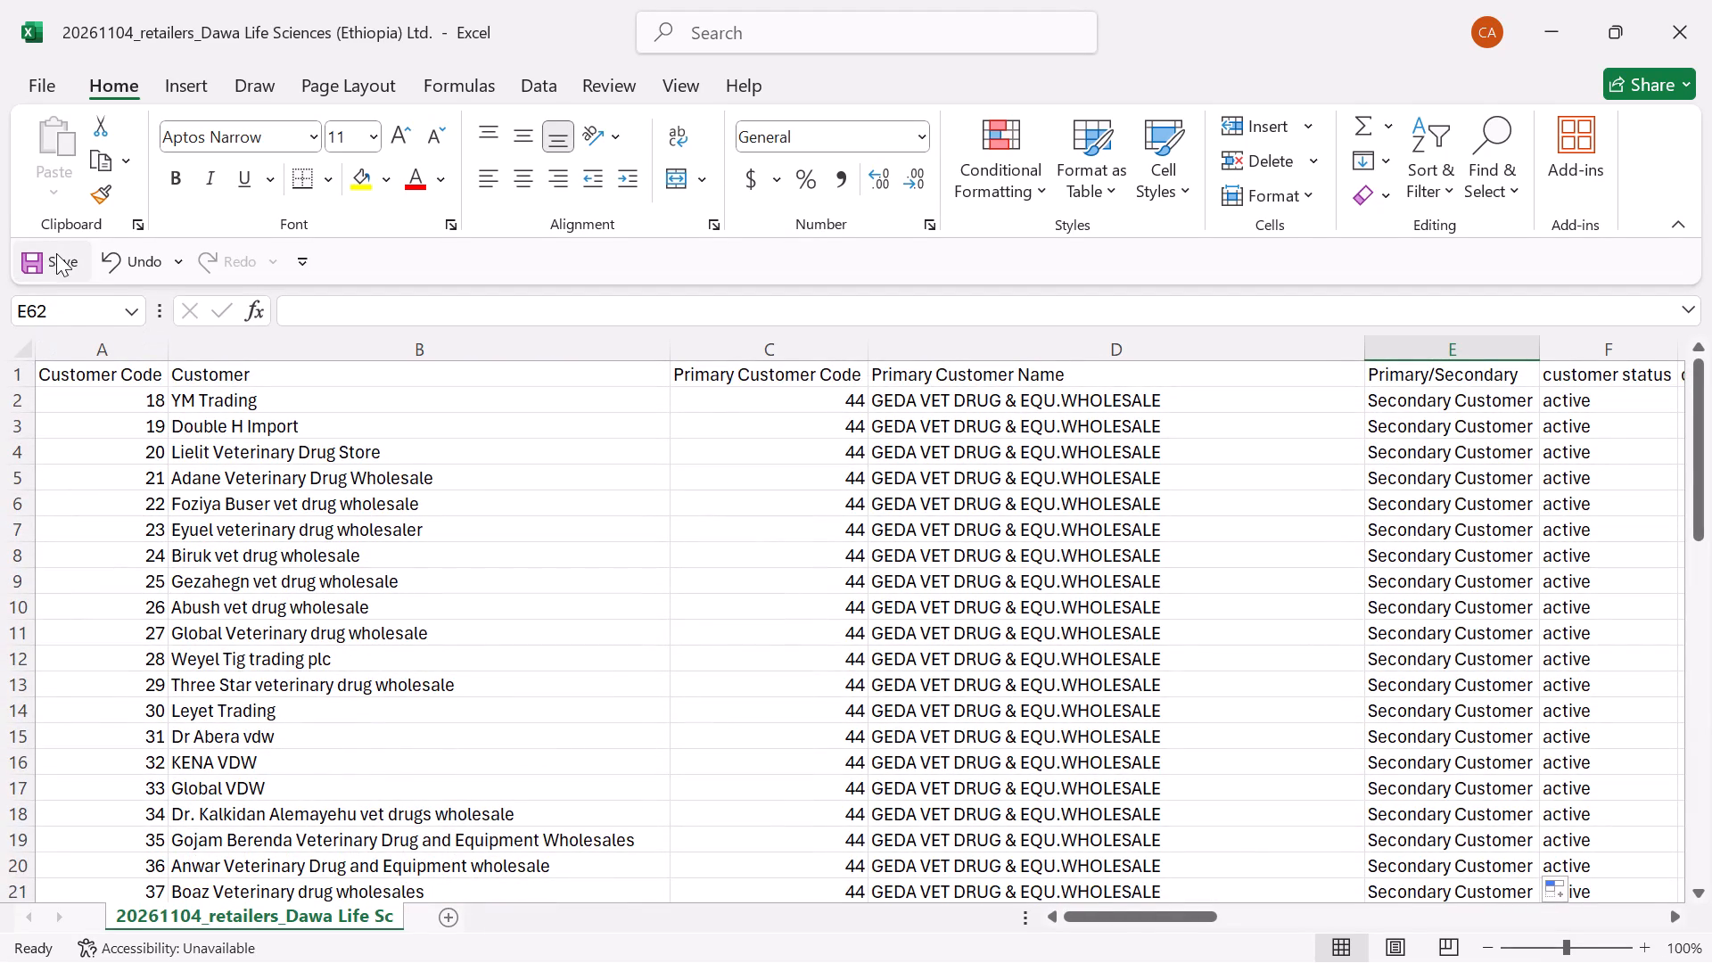
pyautogui.click(56, 253)
pyautogui.tripleClick(56, 253)
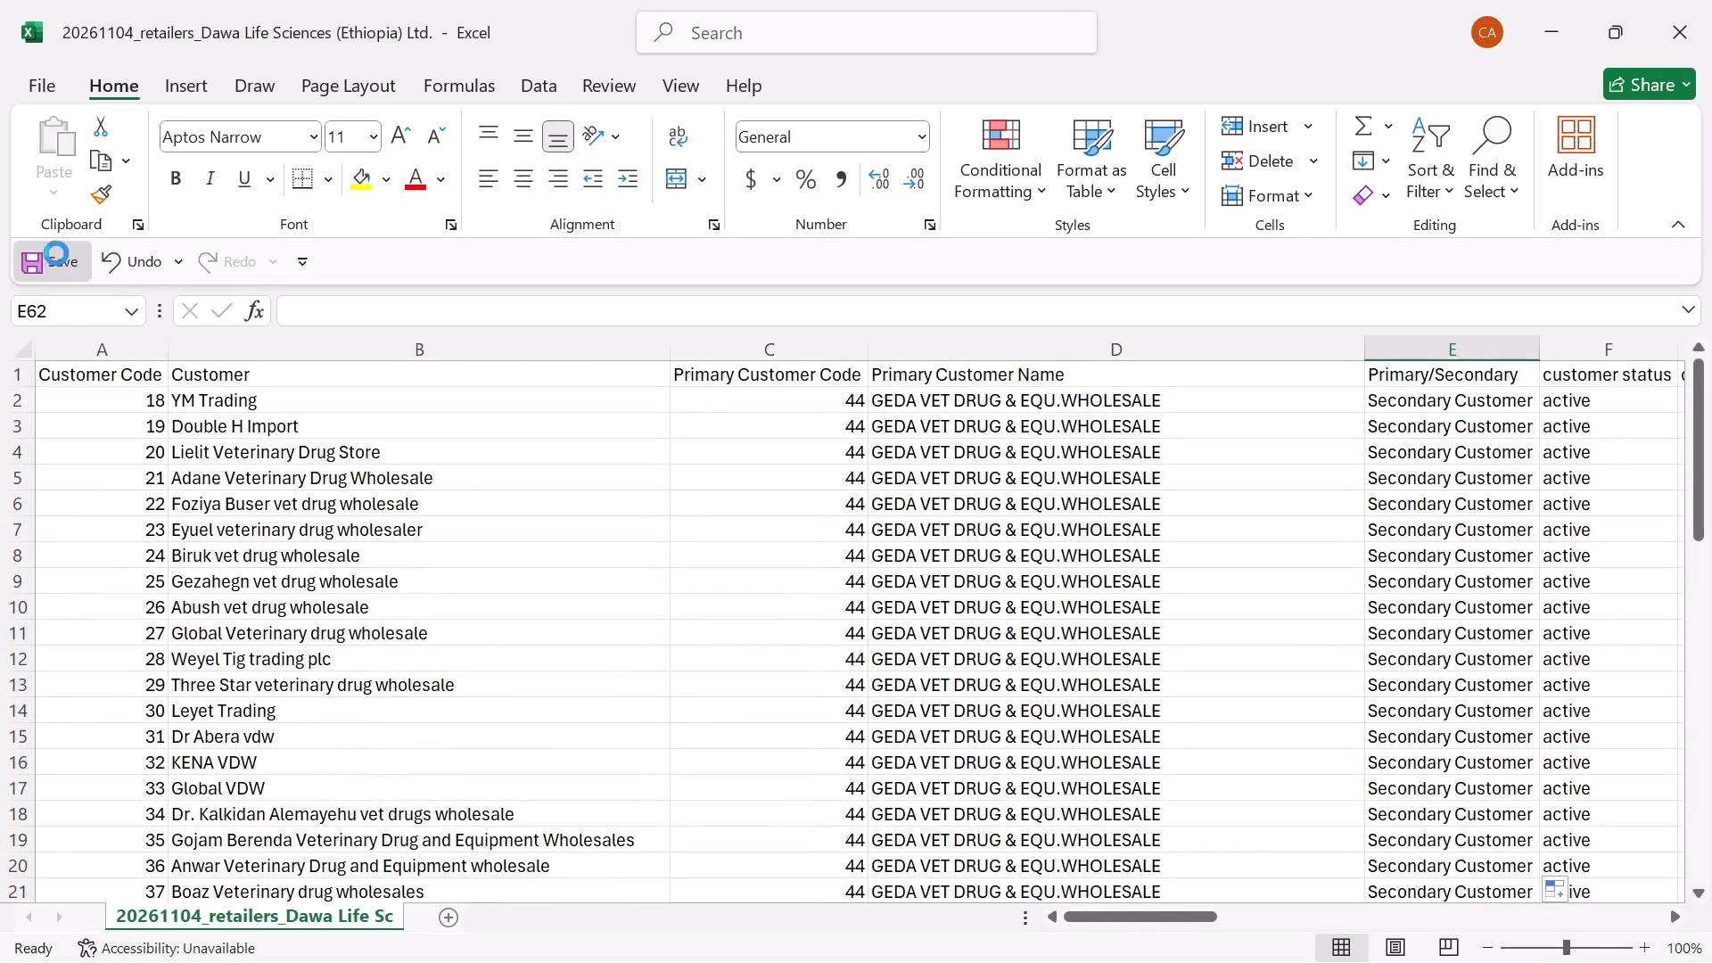
pyautogui.click(56, 253)
pyautogui.doubleClick(56, 253)
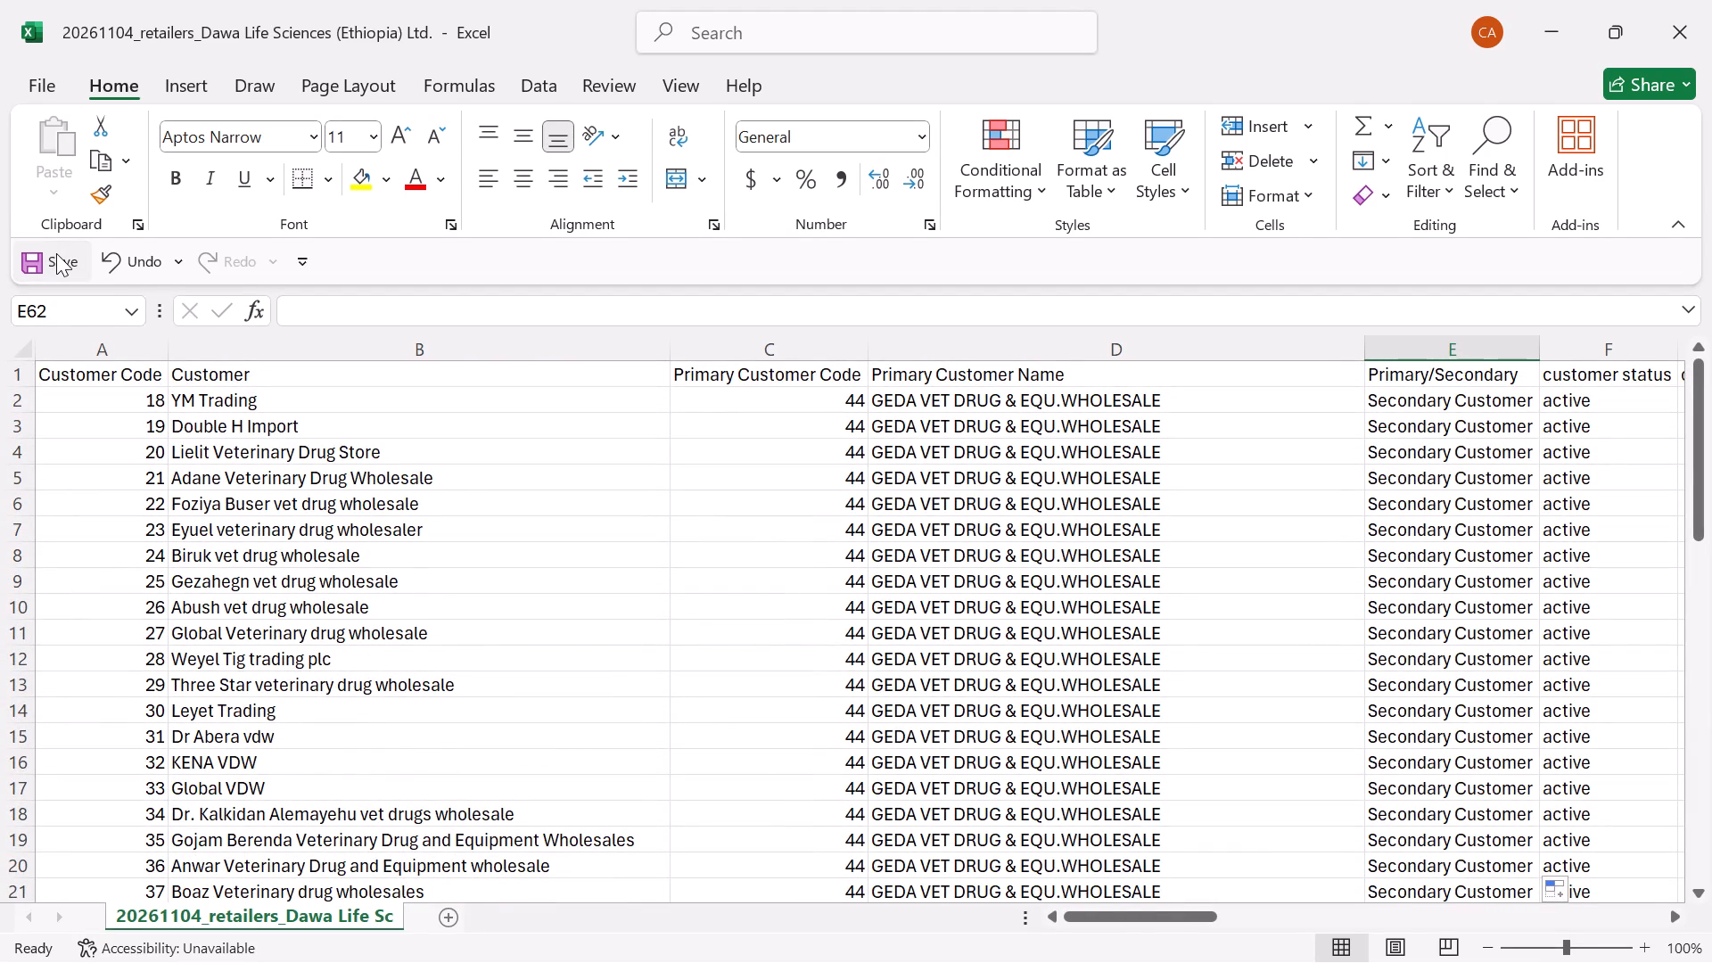
pyautogui.click(56, 253)
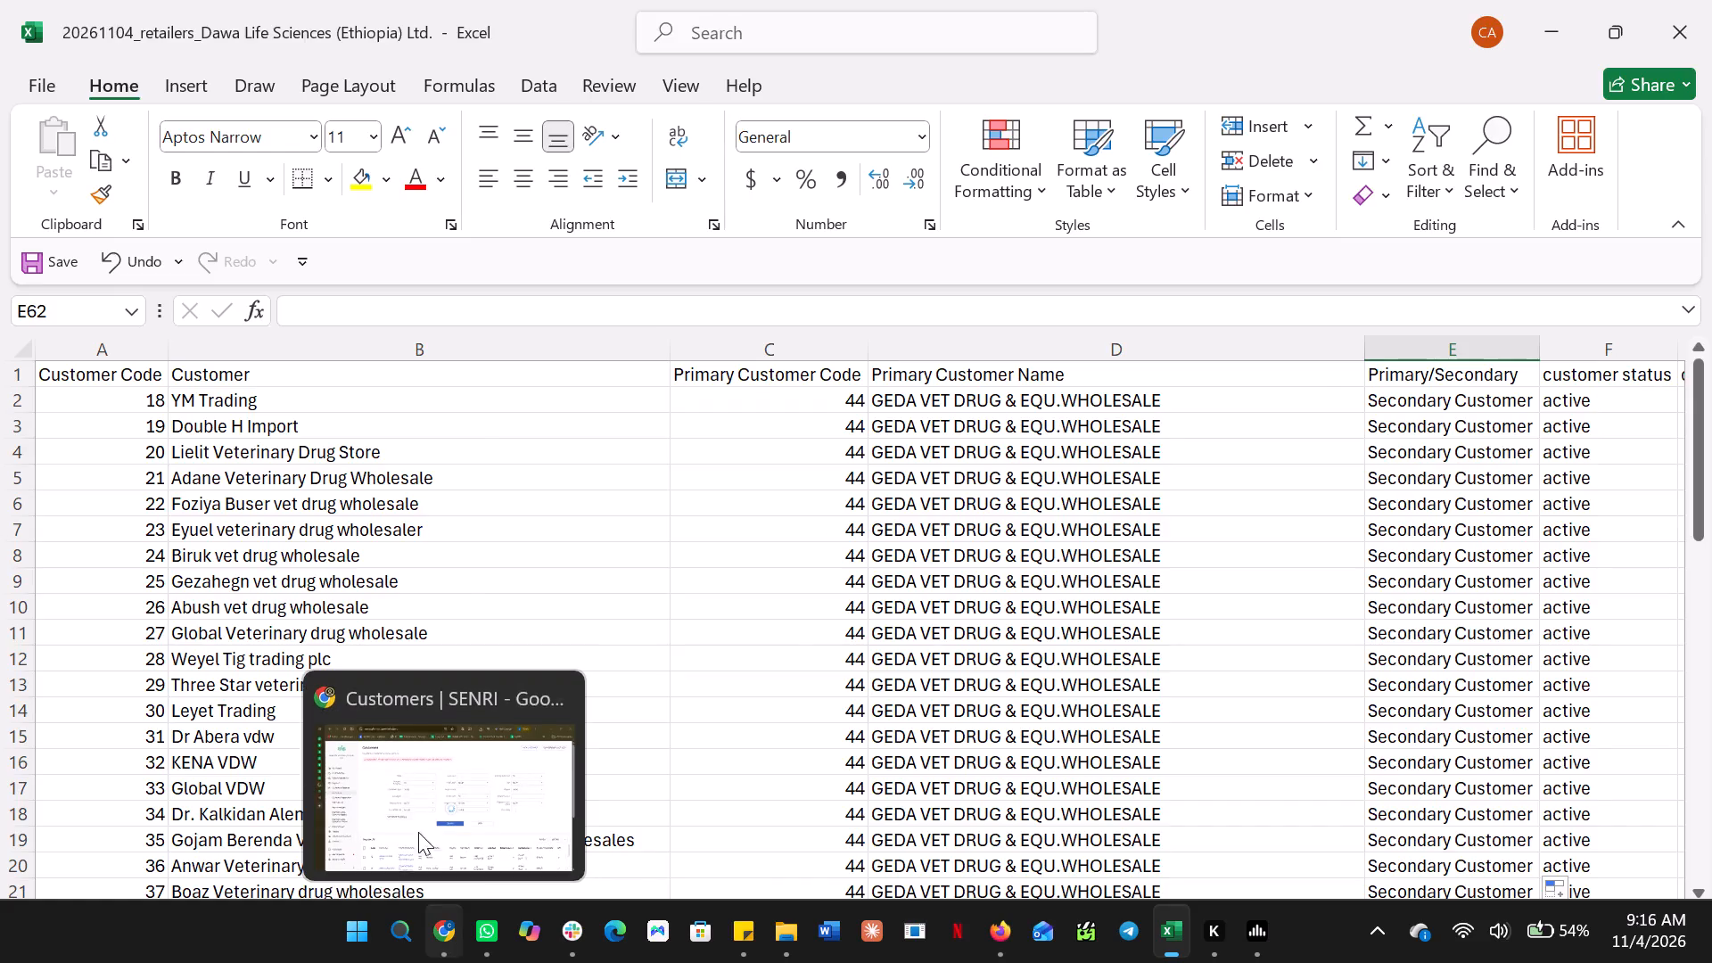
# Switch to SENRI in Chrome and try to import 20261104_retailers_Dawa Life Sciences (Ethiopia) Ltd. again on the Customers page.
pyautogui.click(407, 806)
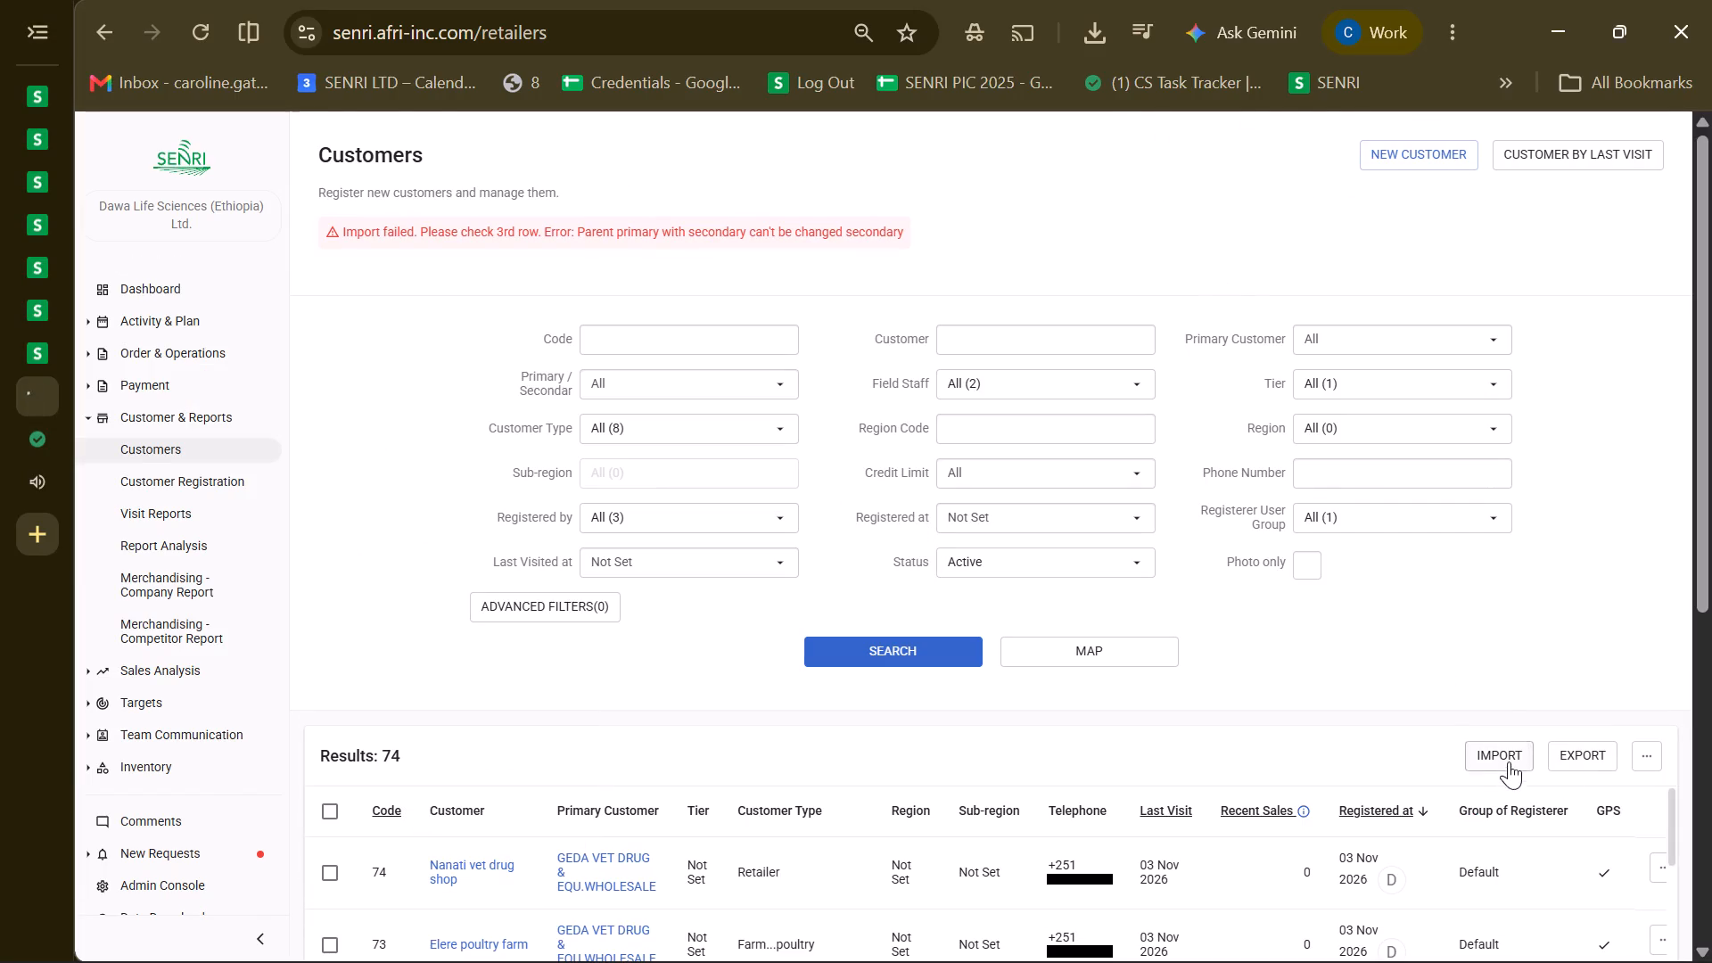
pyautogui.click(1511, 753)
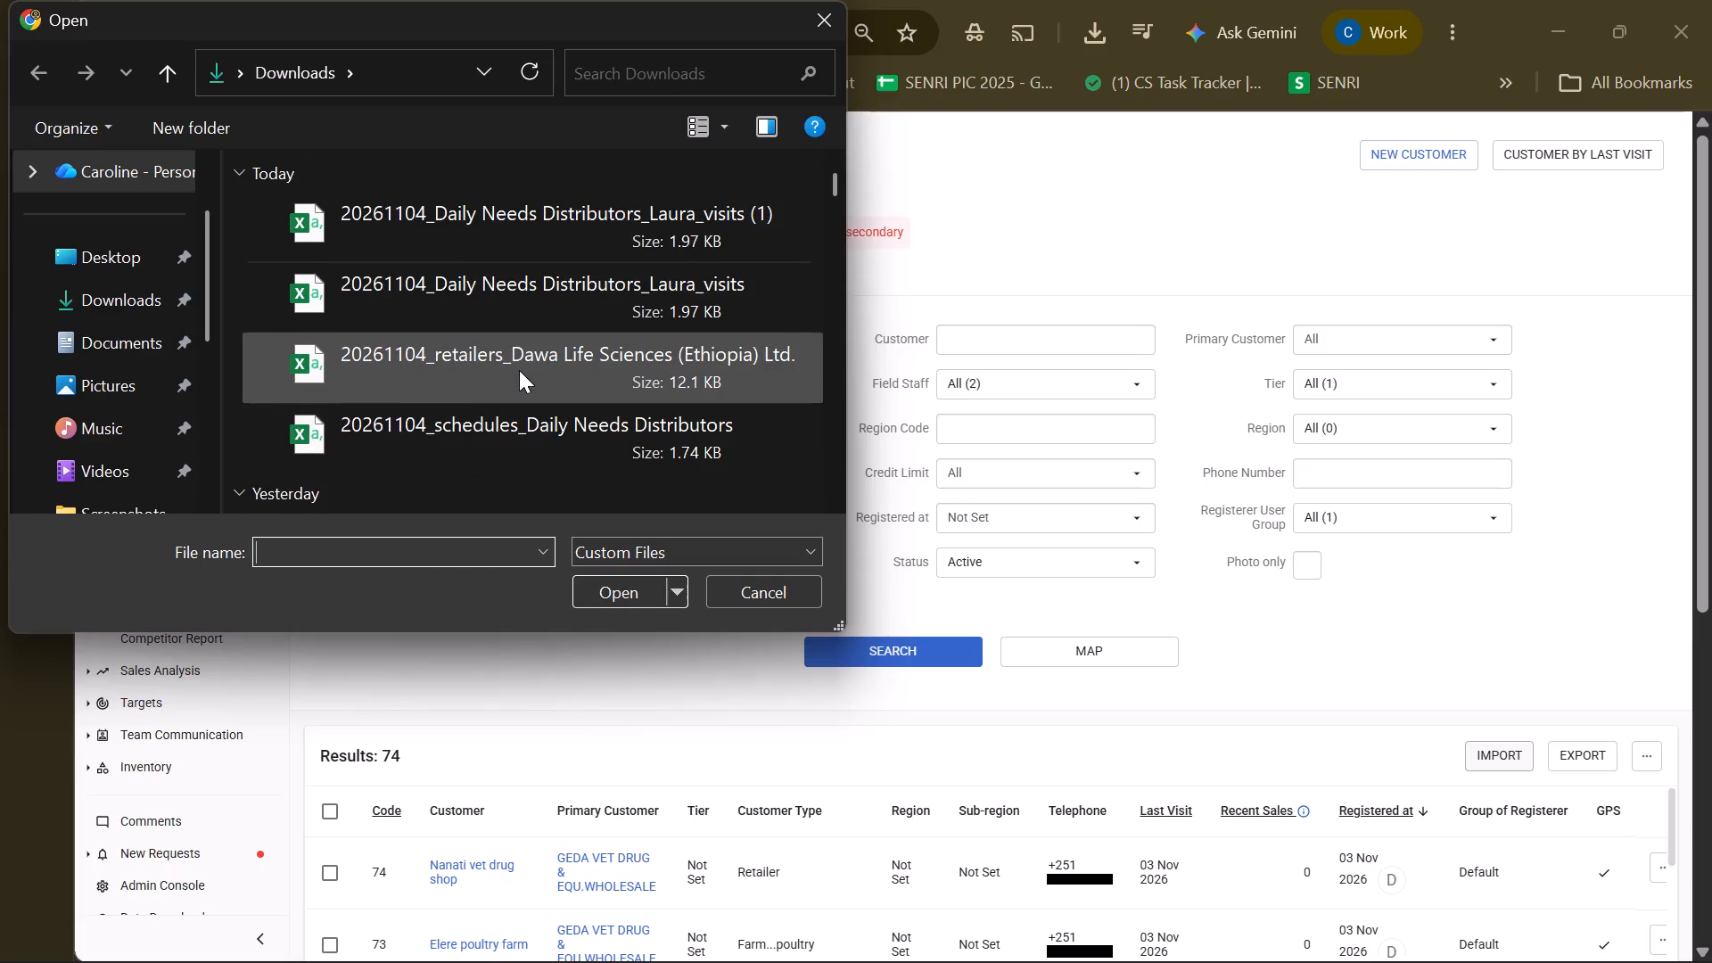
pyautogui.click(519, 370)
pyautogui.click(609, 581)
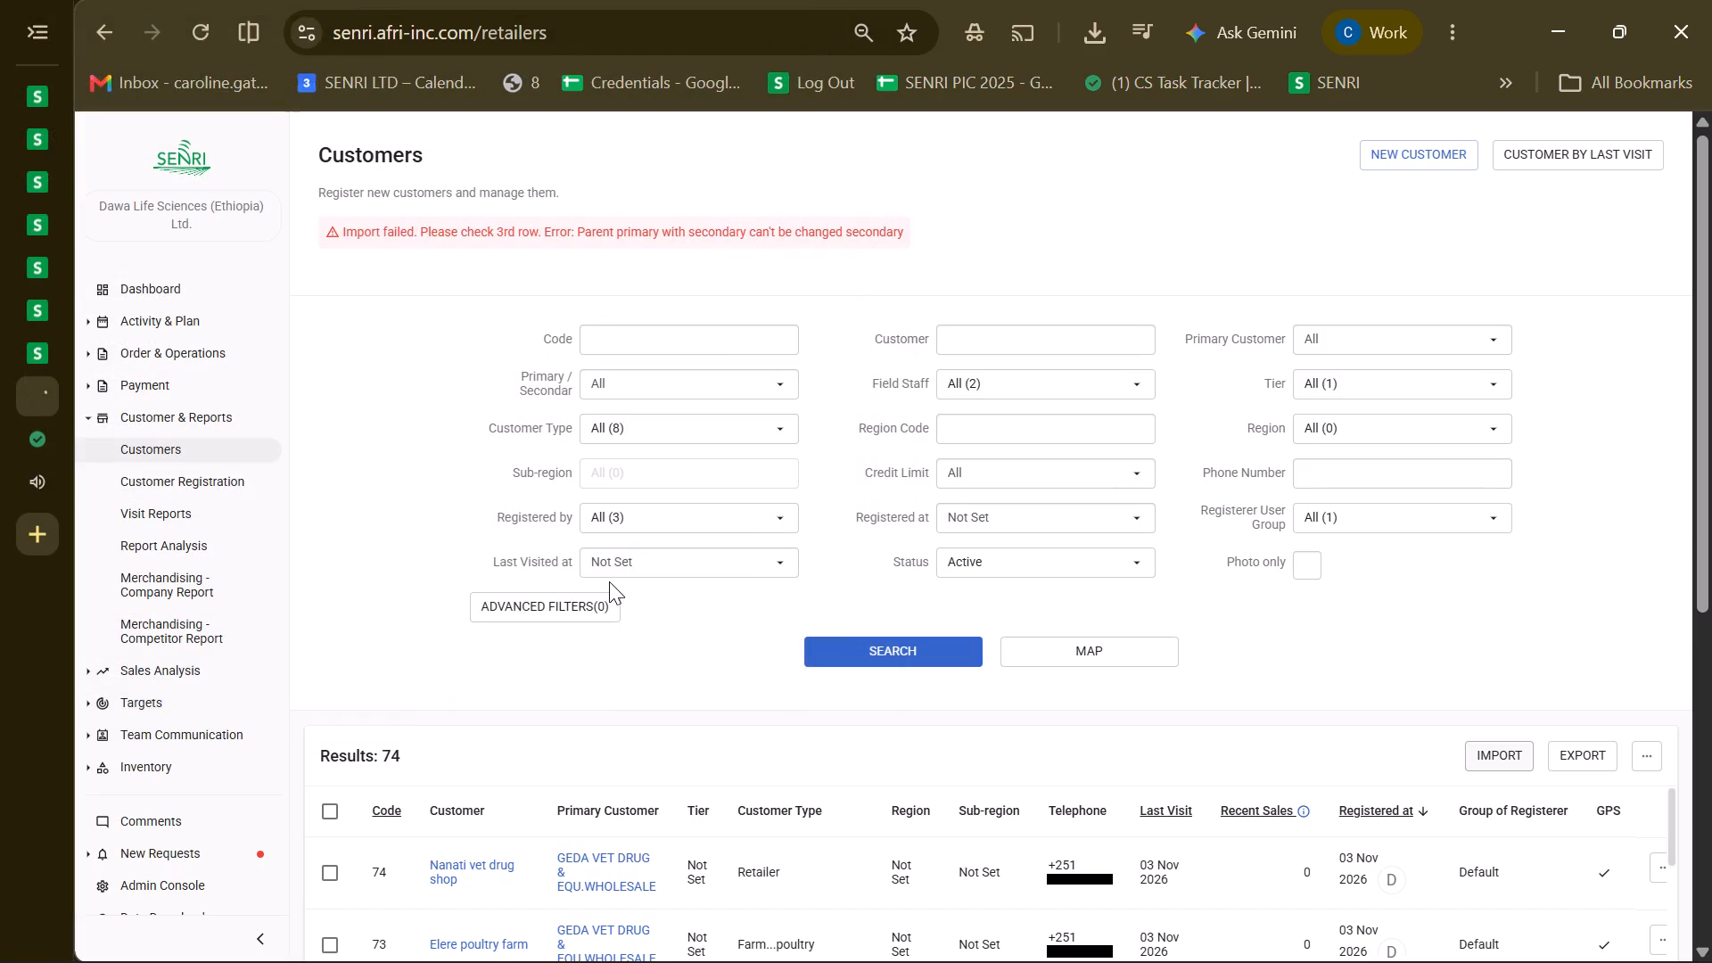
# Reload the Customers page repeatedly to check the import status of the retailers file.
pyautogui.click(188, 22)
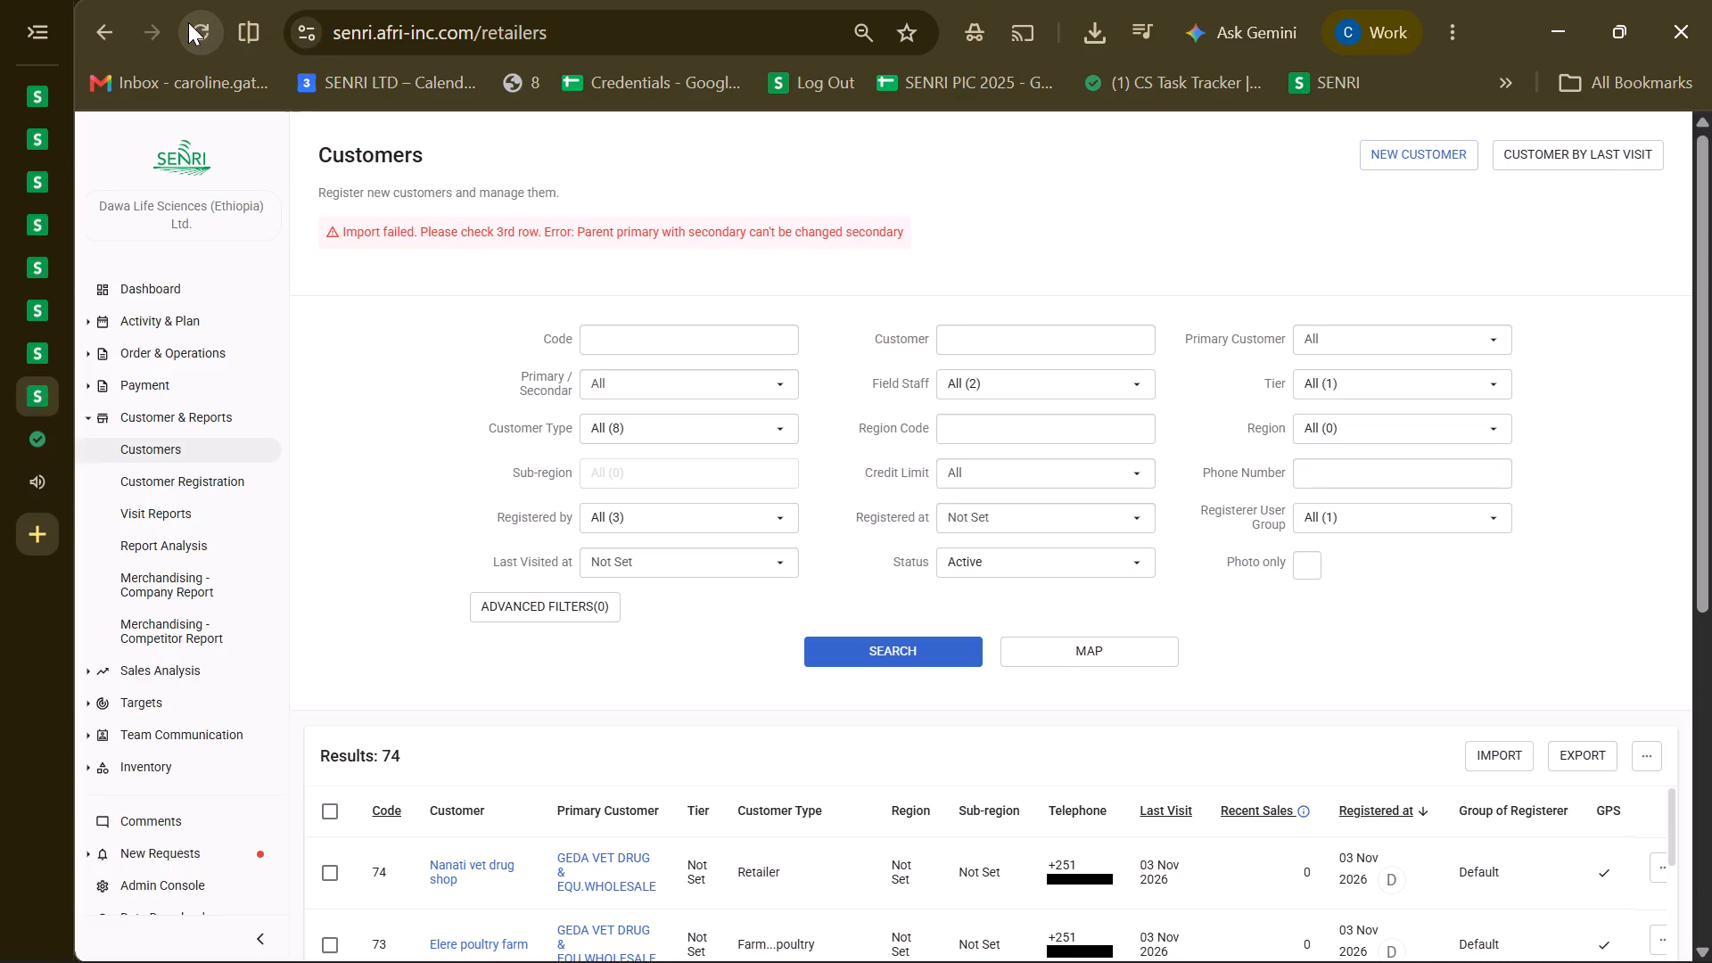
pyautogui.click(188, 22)
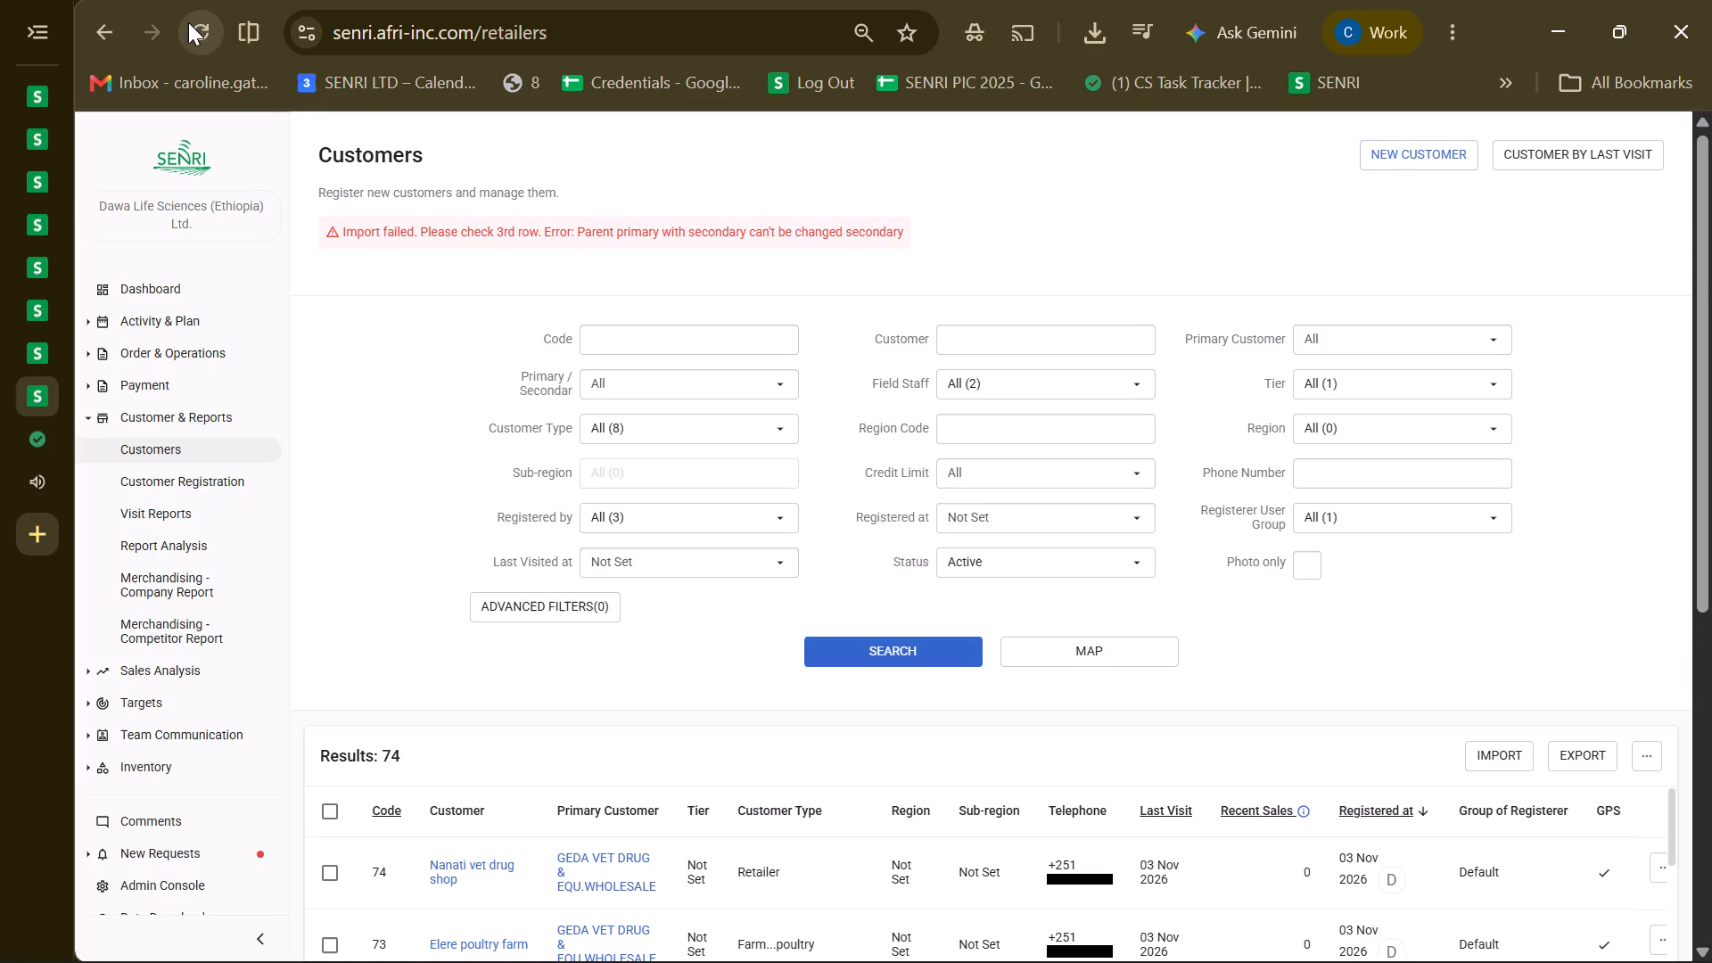
pyautogui.click(195, 42)
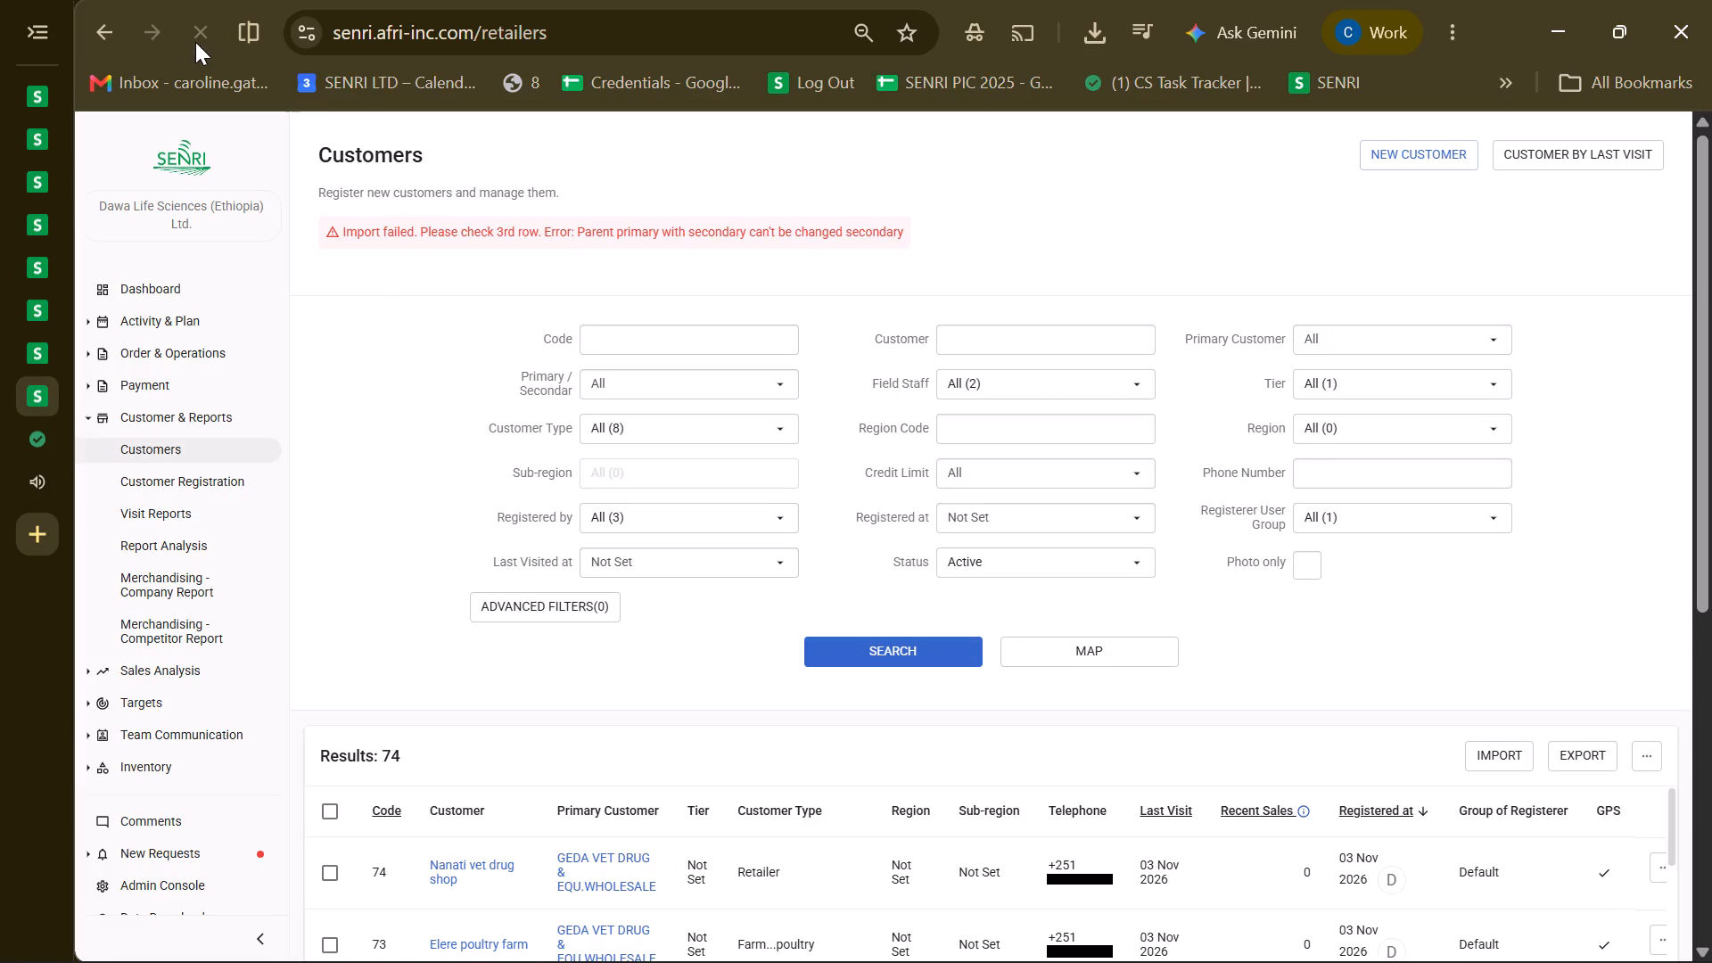
pyautogui.click(193, 43)
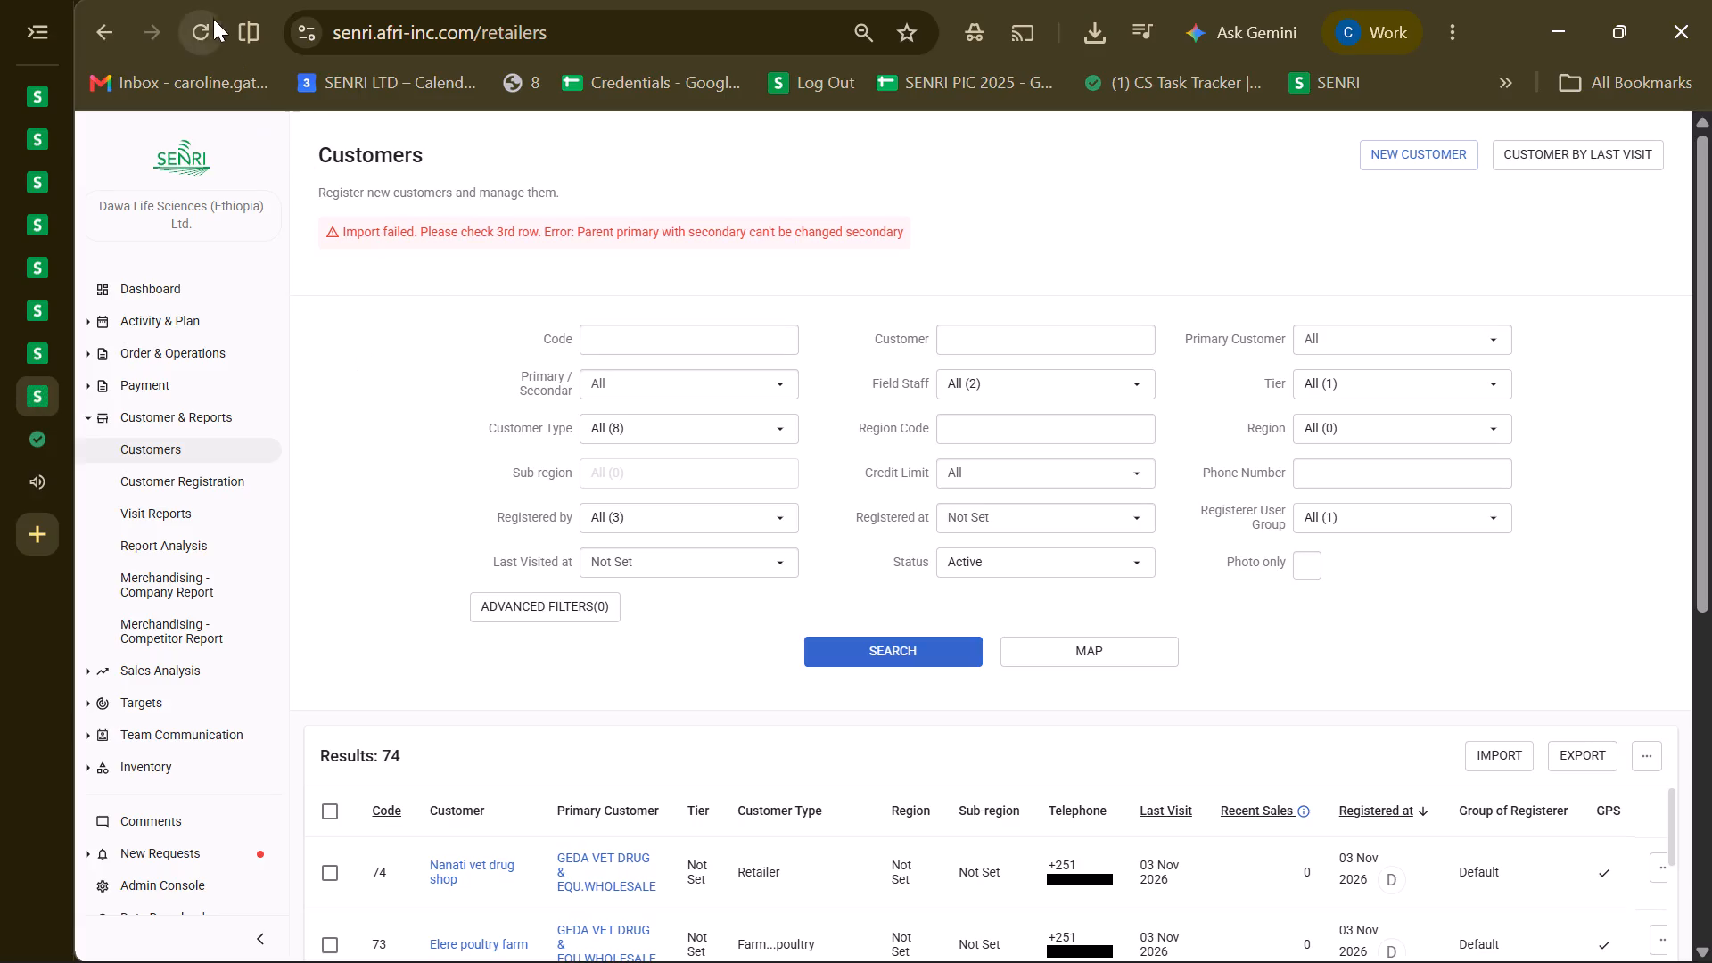
pyautogui.click(205, 28)
pyautogui.click(194, 28)
pyautogui.click(200, 29)
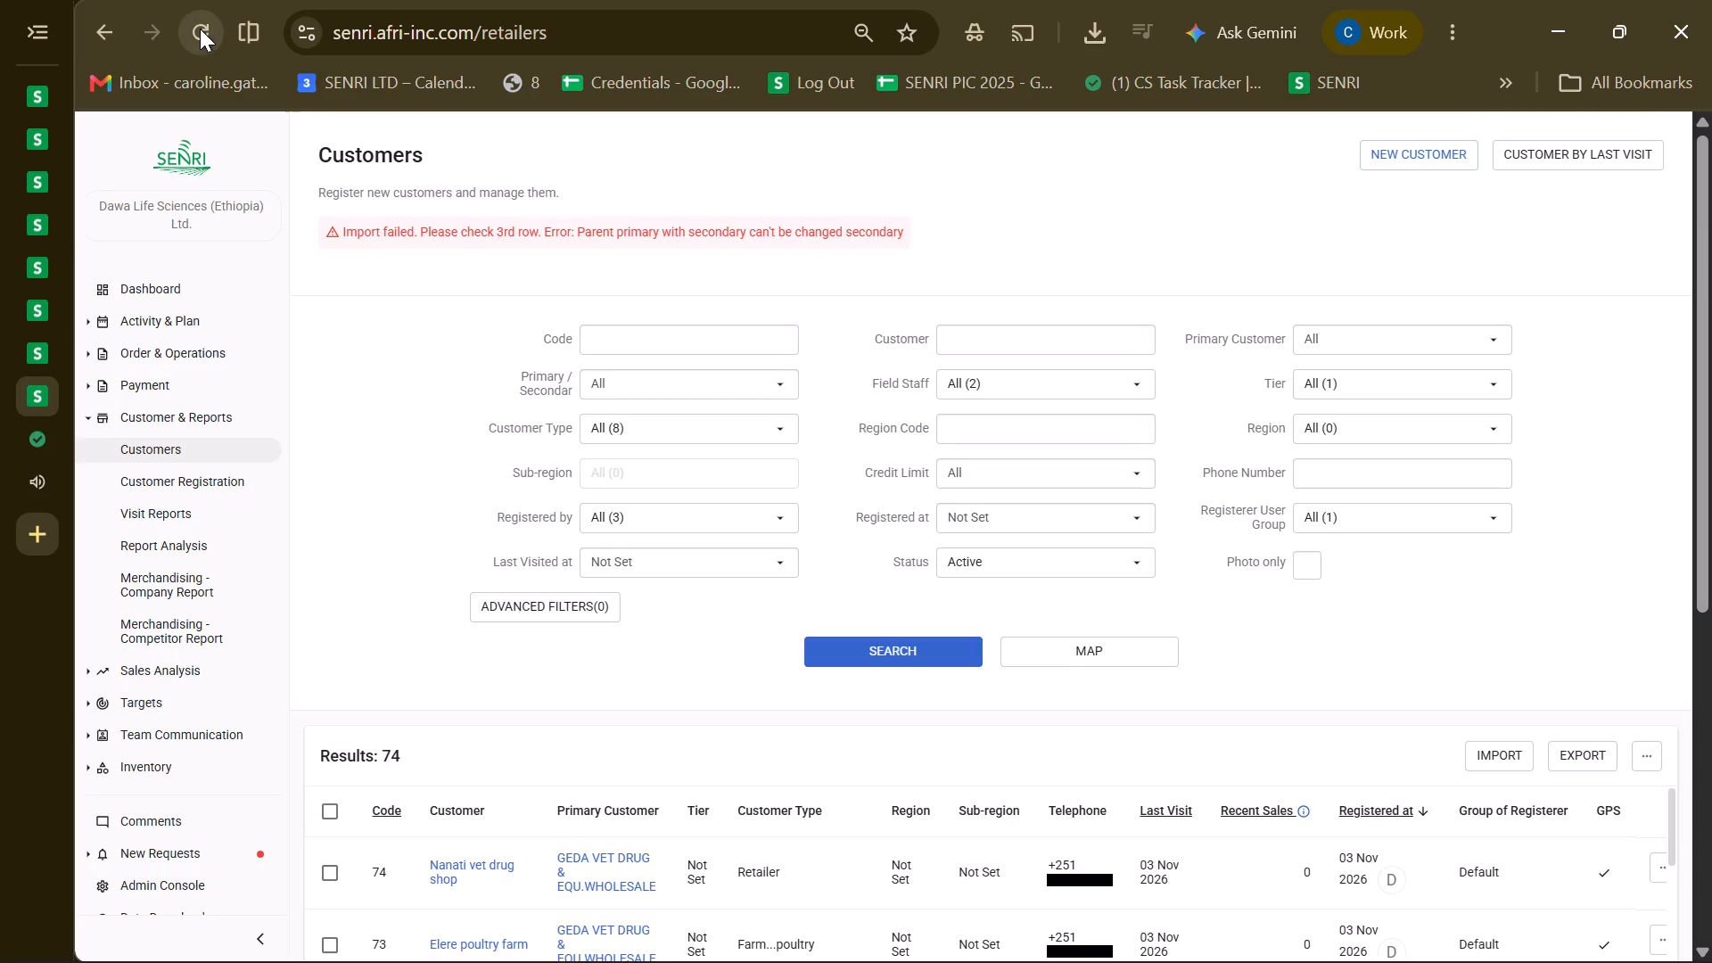
pyautogui.click(200, 29)
pyautogui.click(188, 31)
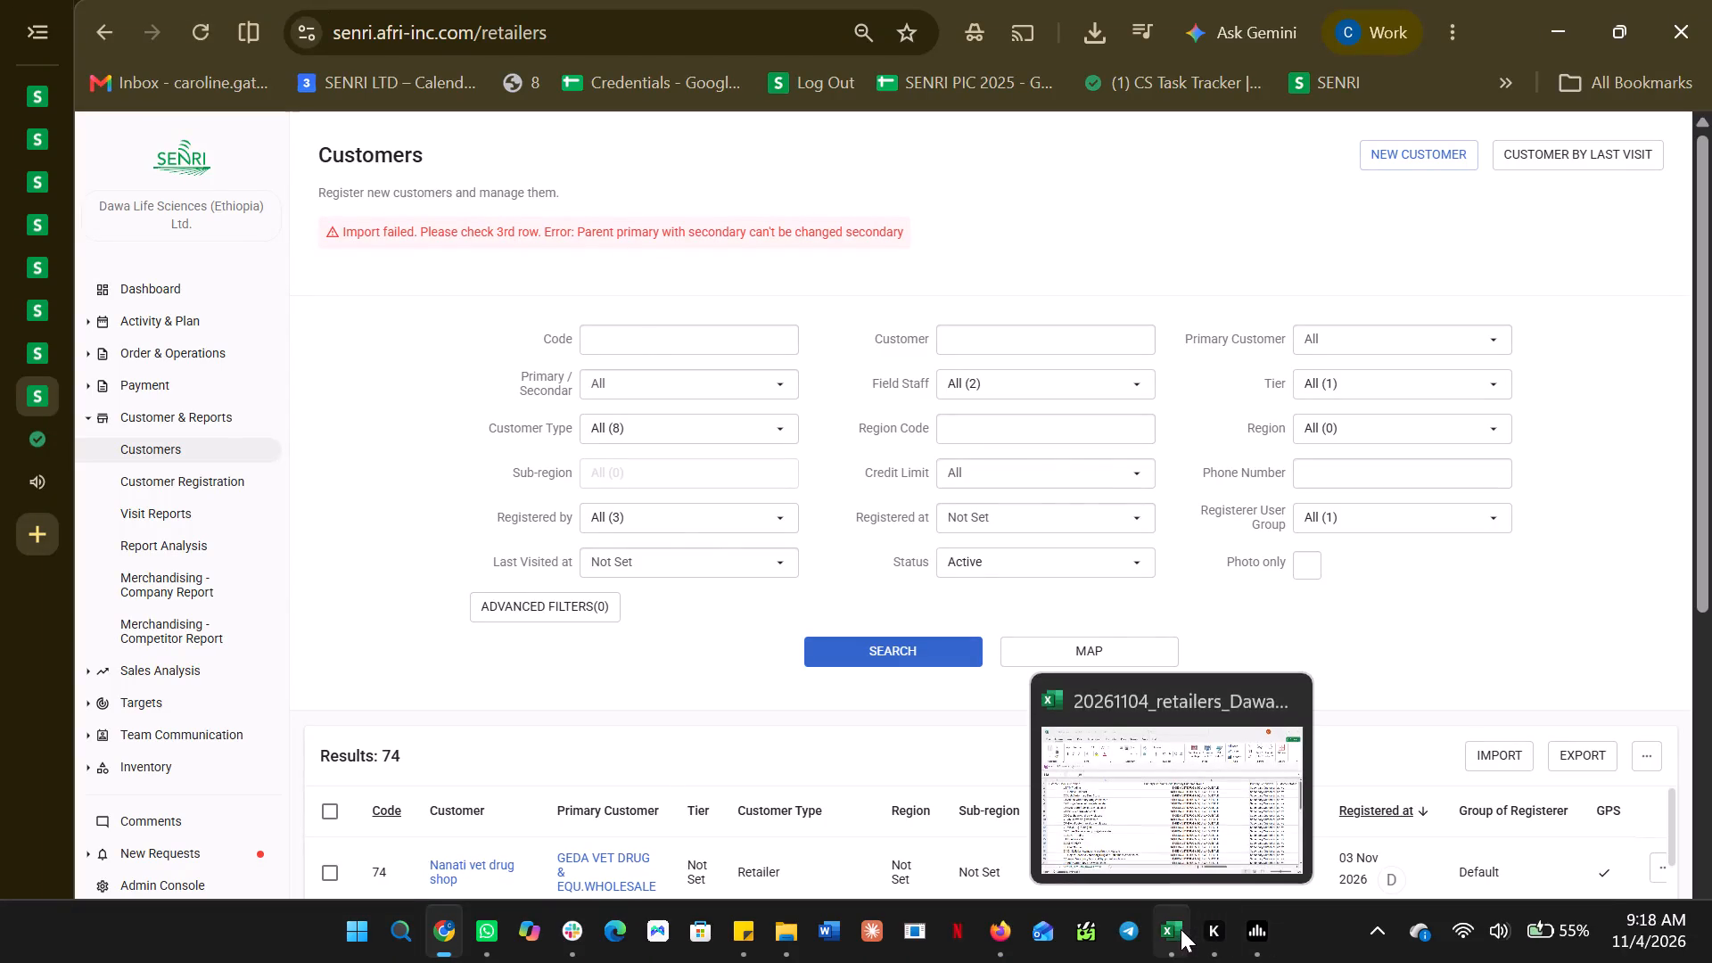
# Switch to the retailers workbook in Excel and delete row 3, the Double H Import customer.
pyautogui.click(1156, 854)
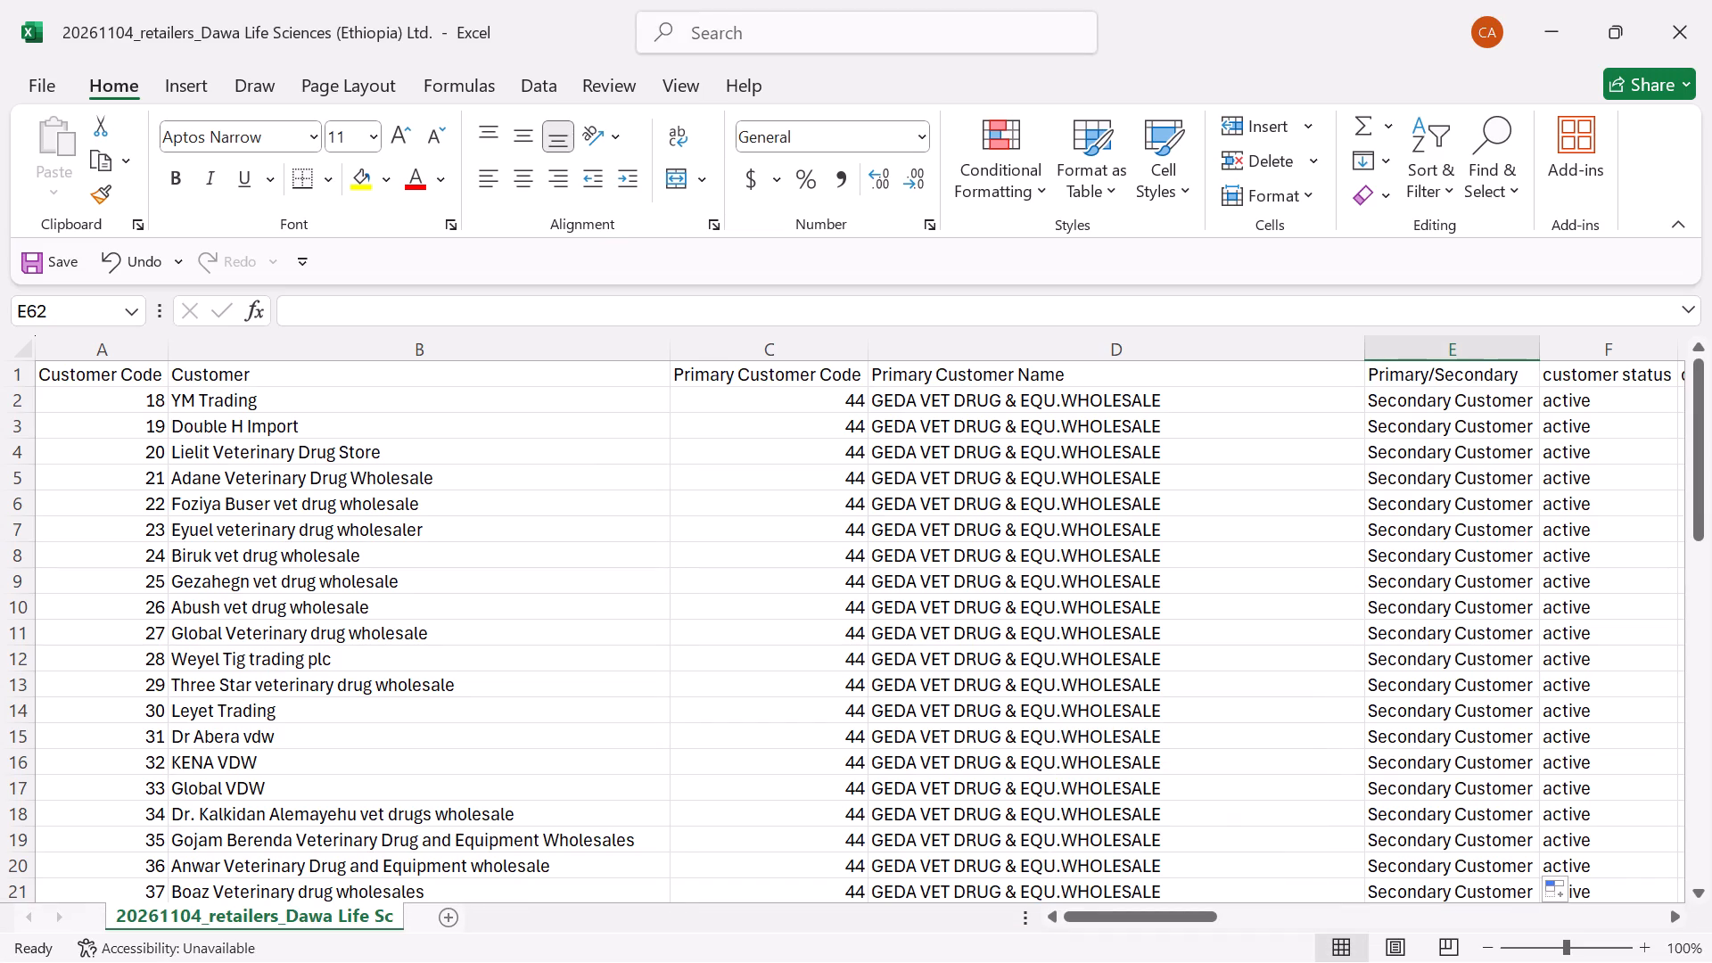
pyautogui.click(3, 425)
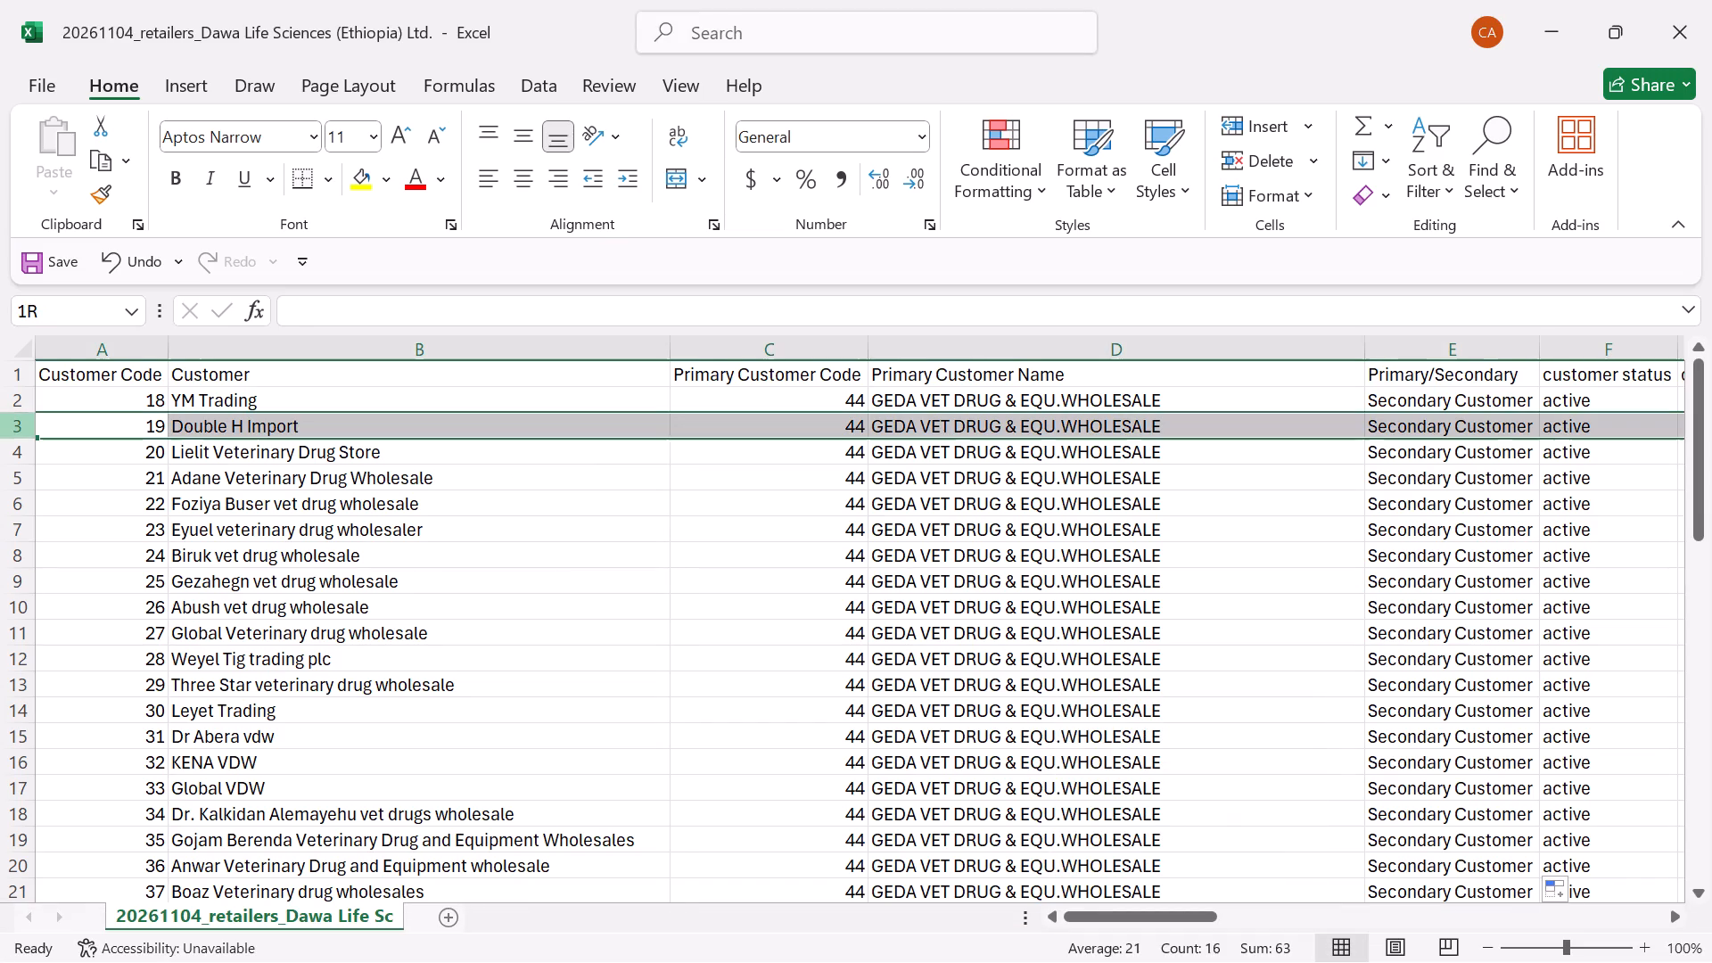
pyautogui.click(1245, 161)
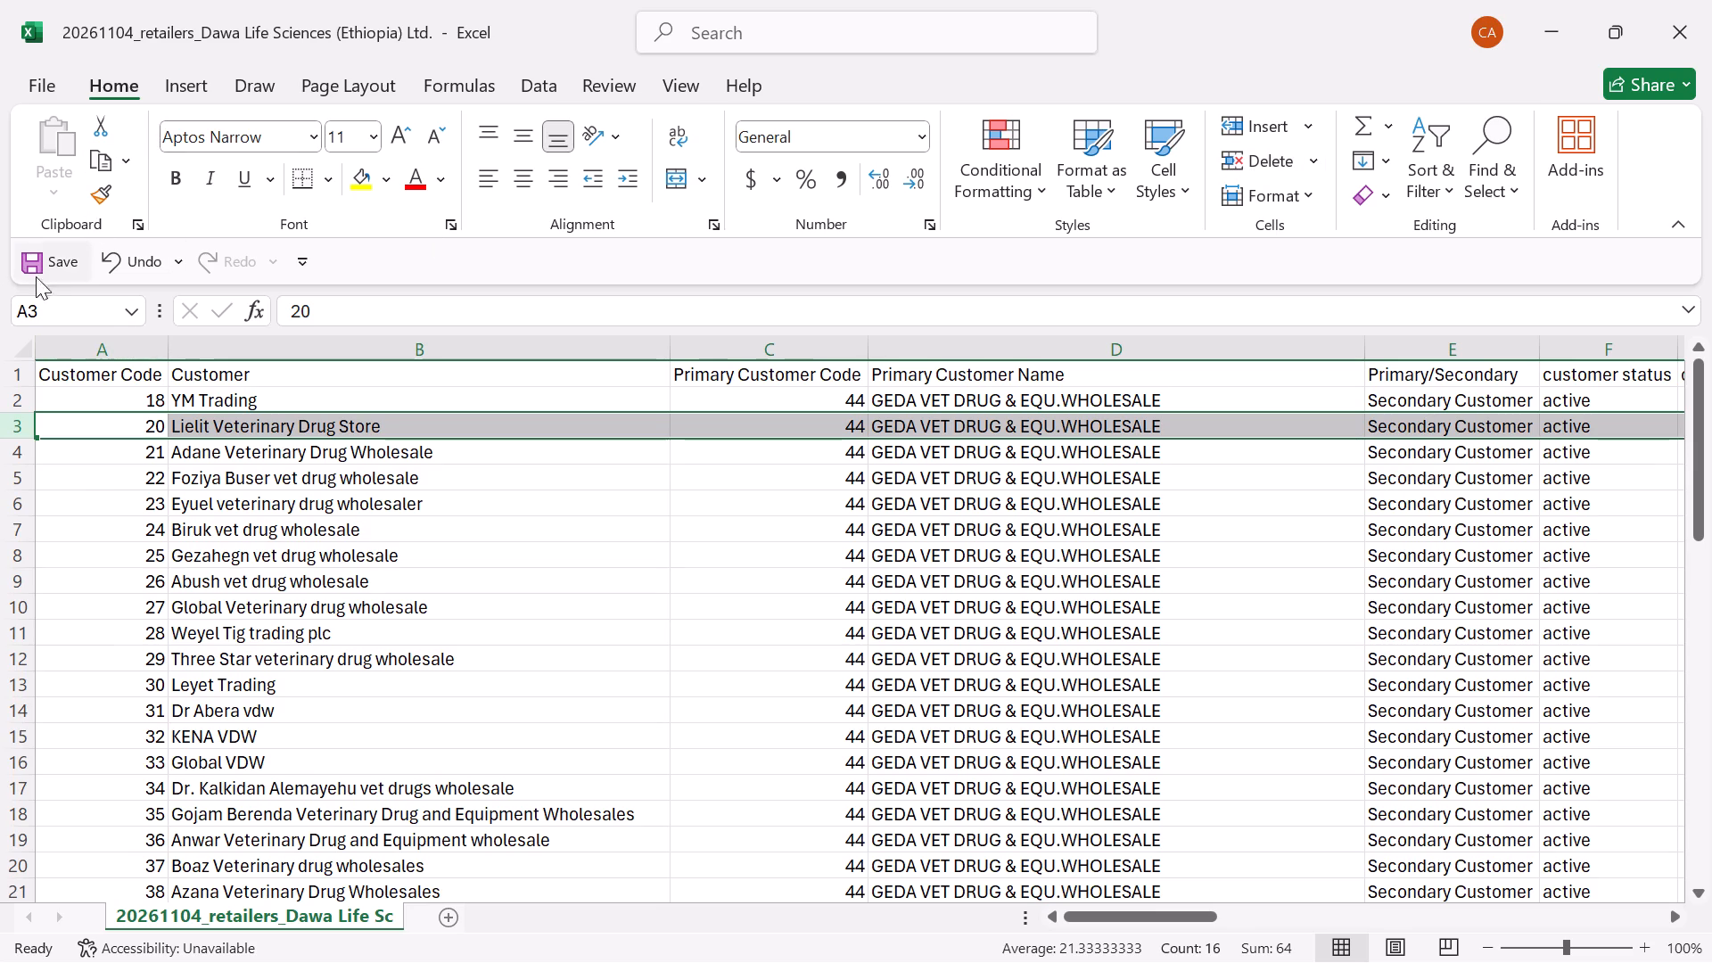
# Save the retailers workbook with the row removed.
pyautogui.tripleClick(26, 263)
pyautogui.click(26, 263)
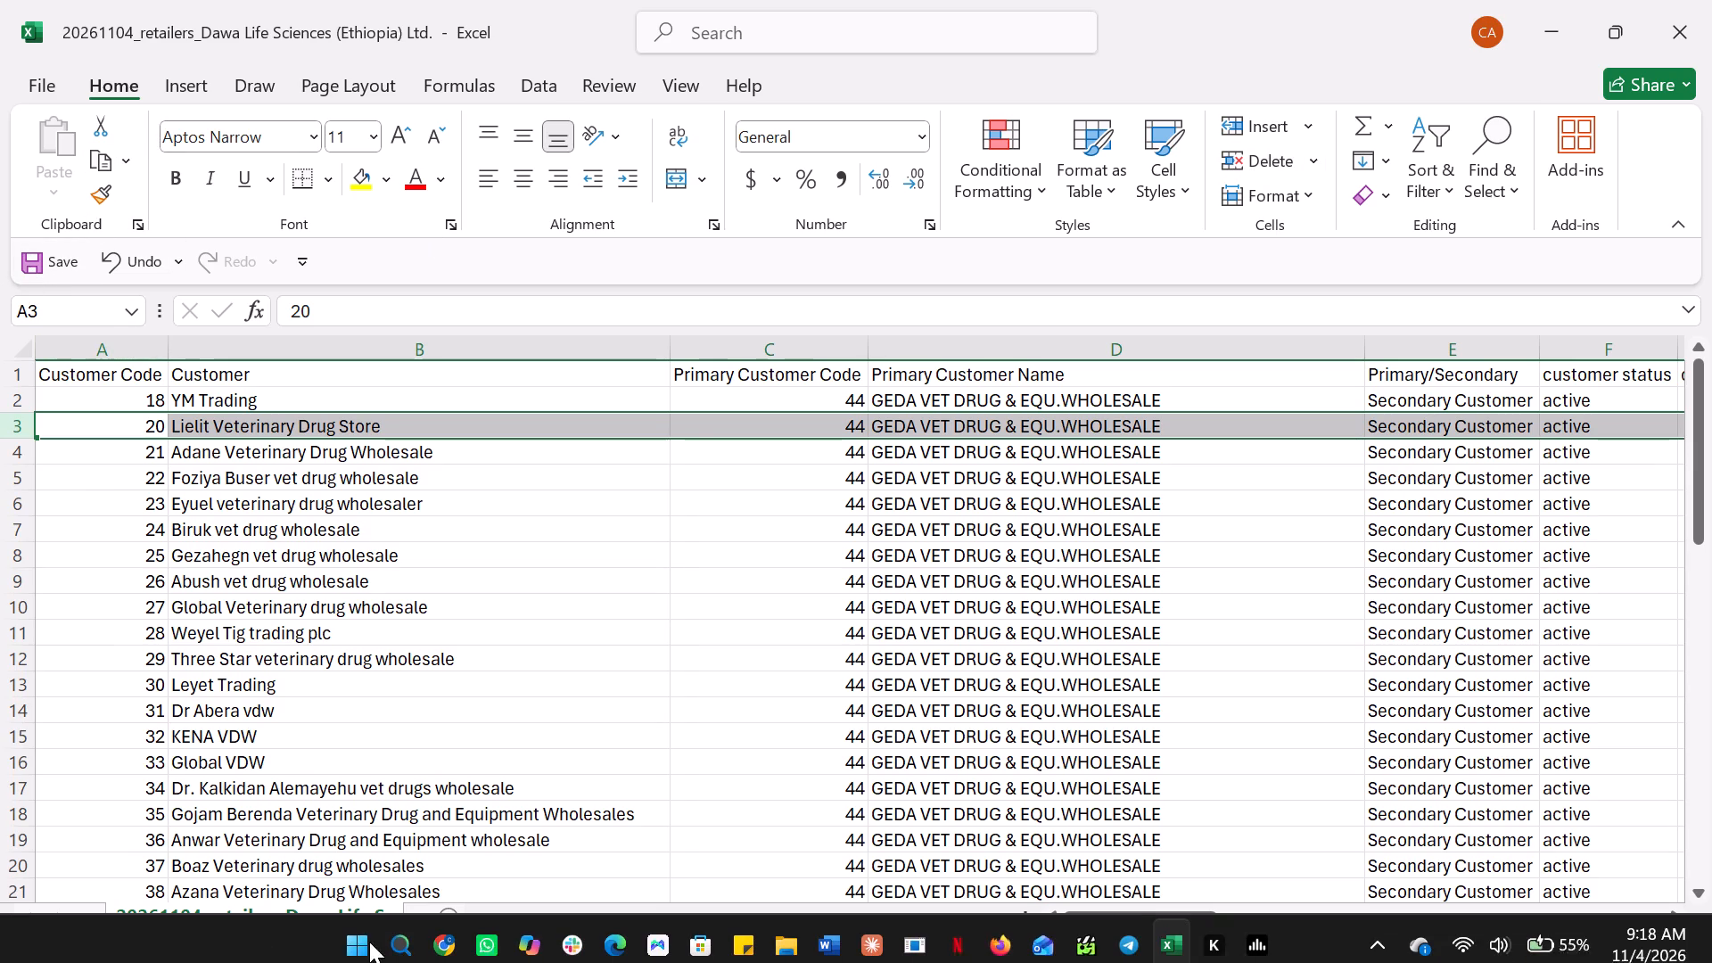
# Switch to SENRI in Chrome and import the saved 20261104_retailers_Dawa Life Sciences (Ethiopia) Ltd. file on the Customers page.
pyautogui.click(399, 827)
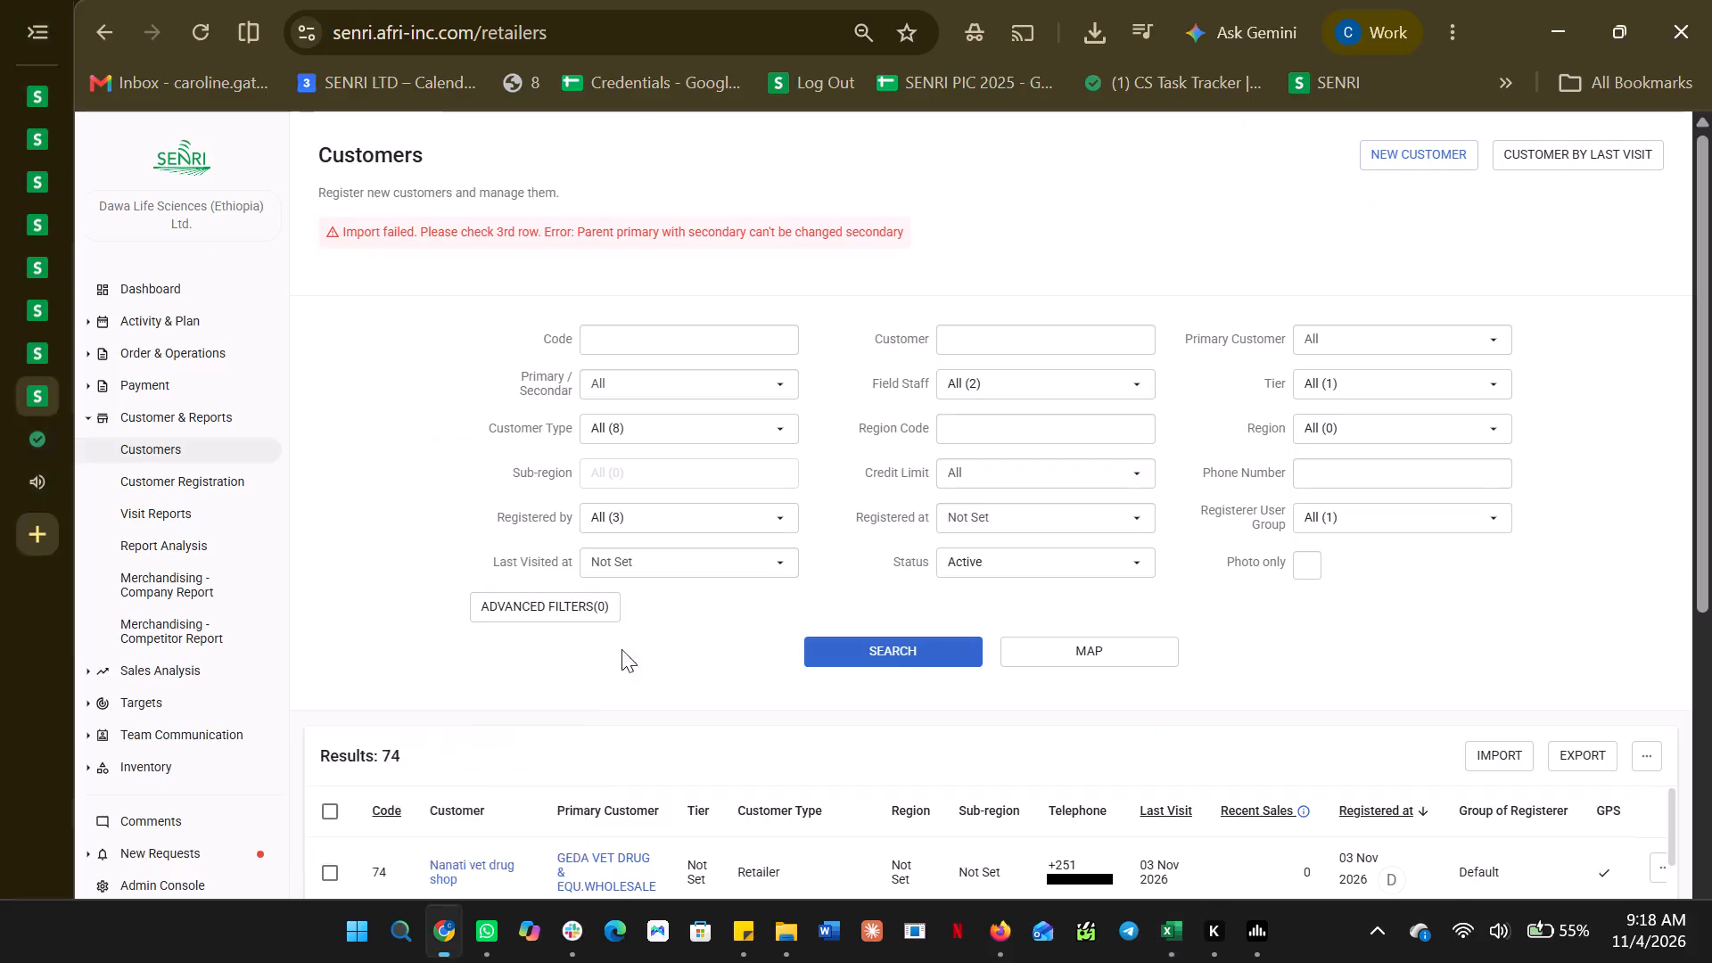
pyautogui.click(1512, 767)
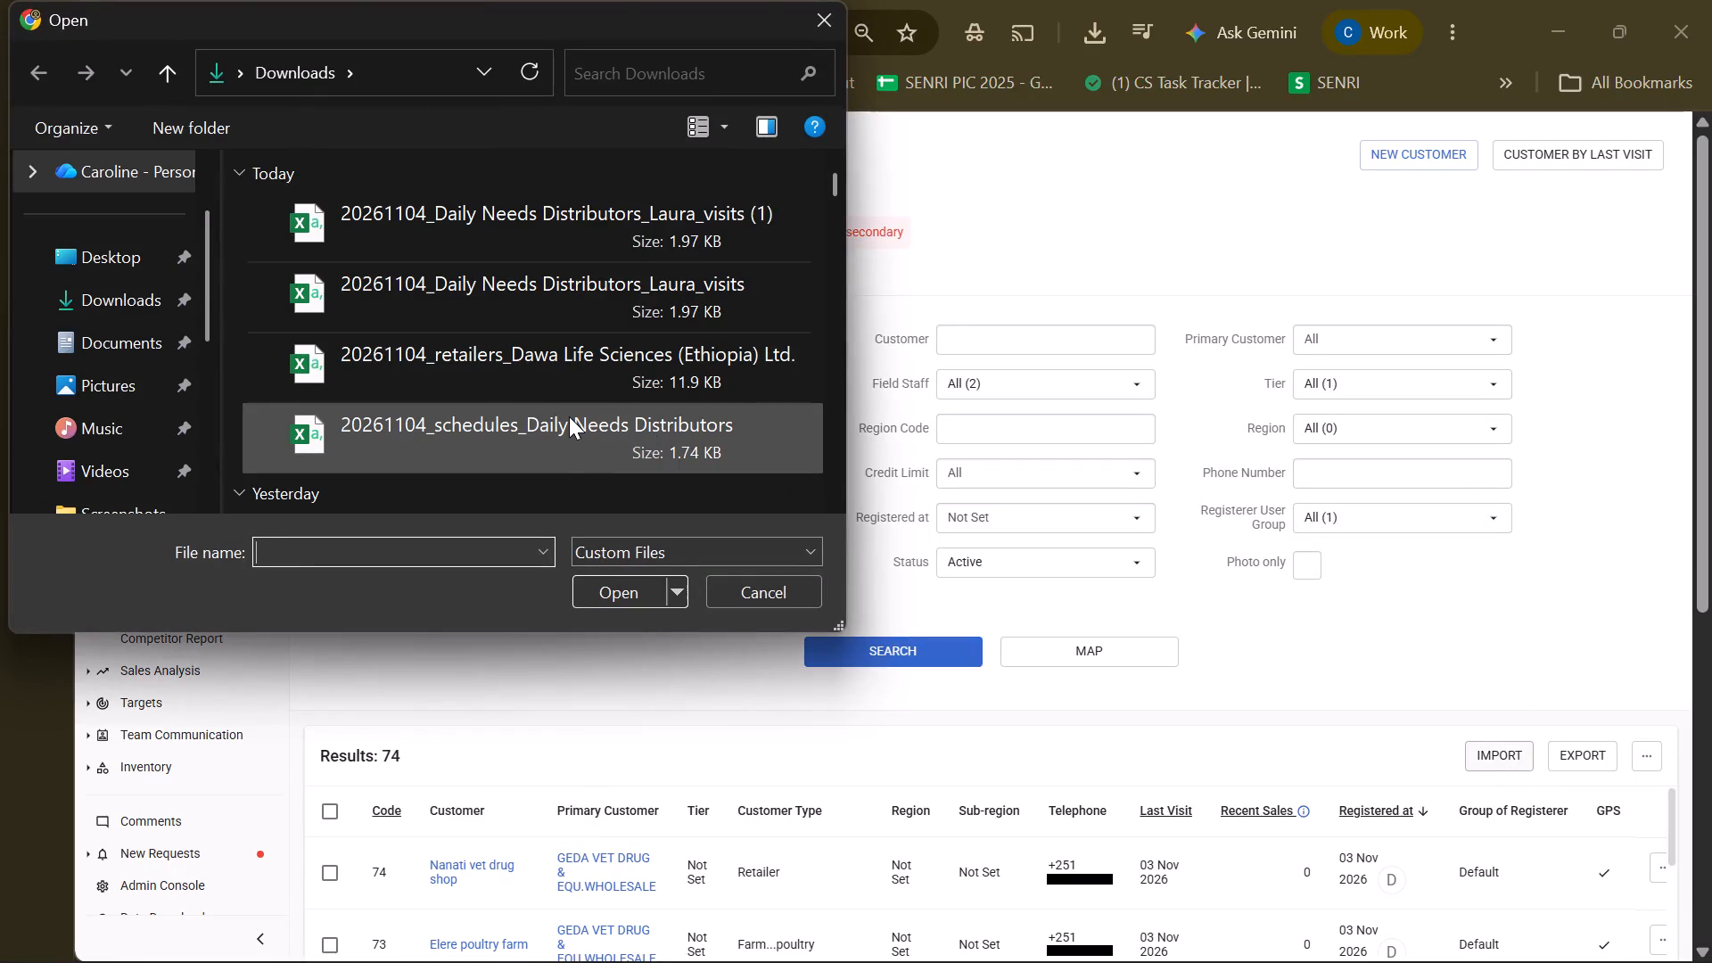
pyautogui.click(487, 368)
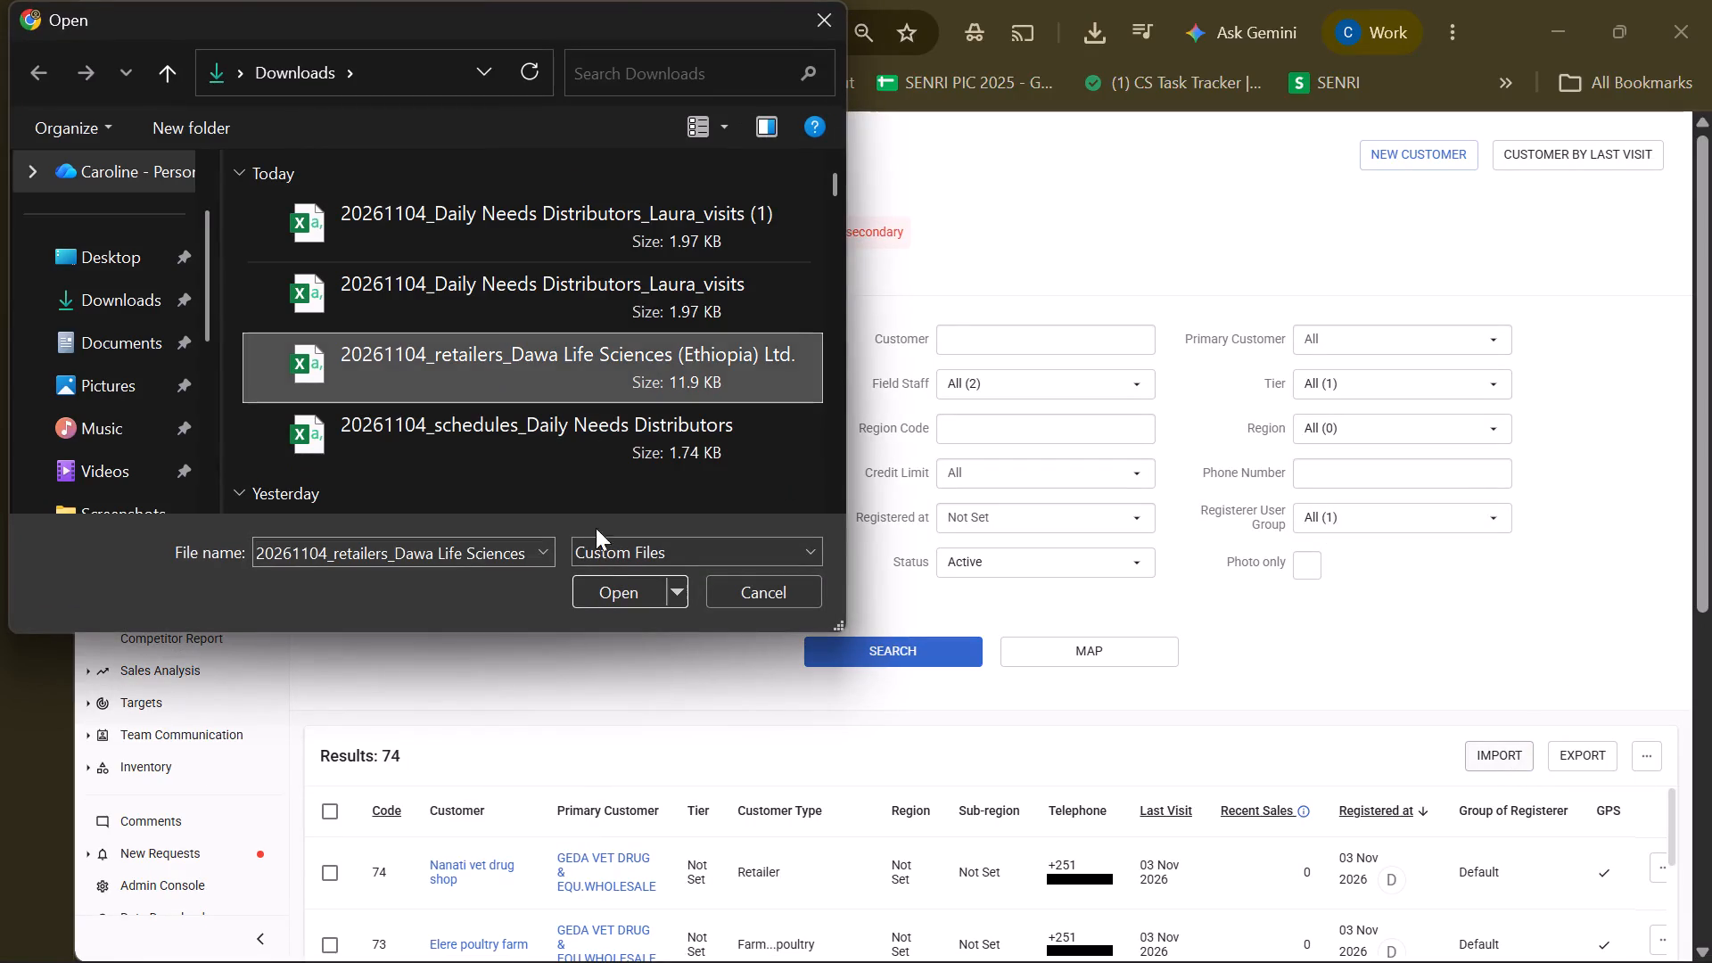
pyautogui.click(593, 595)
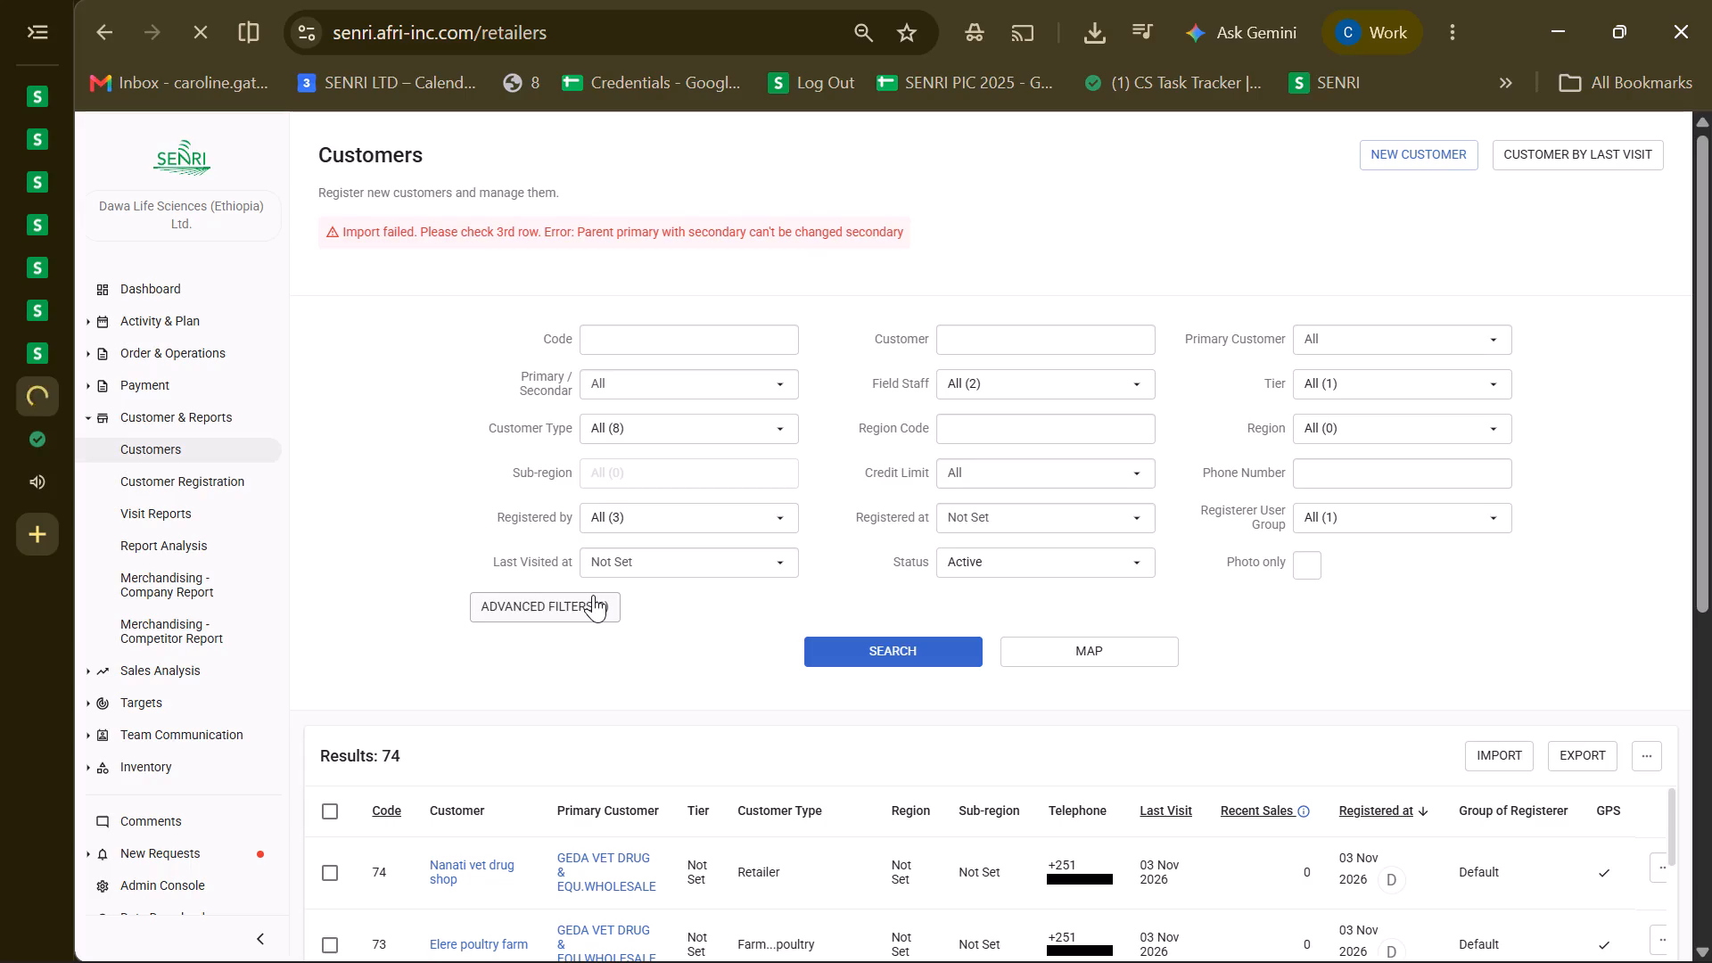
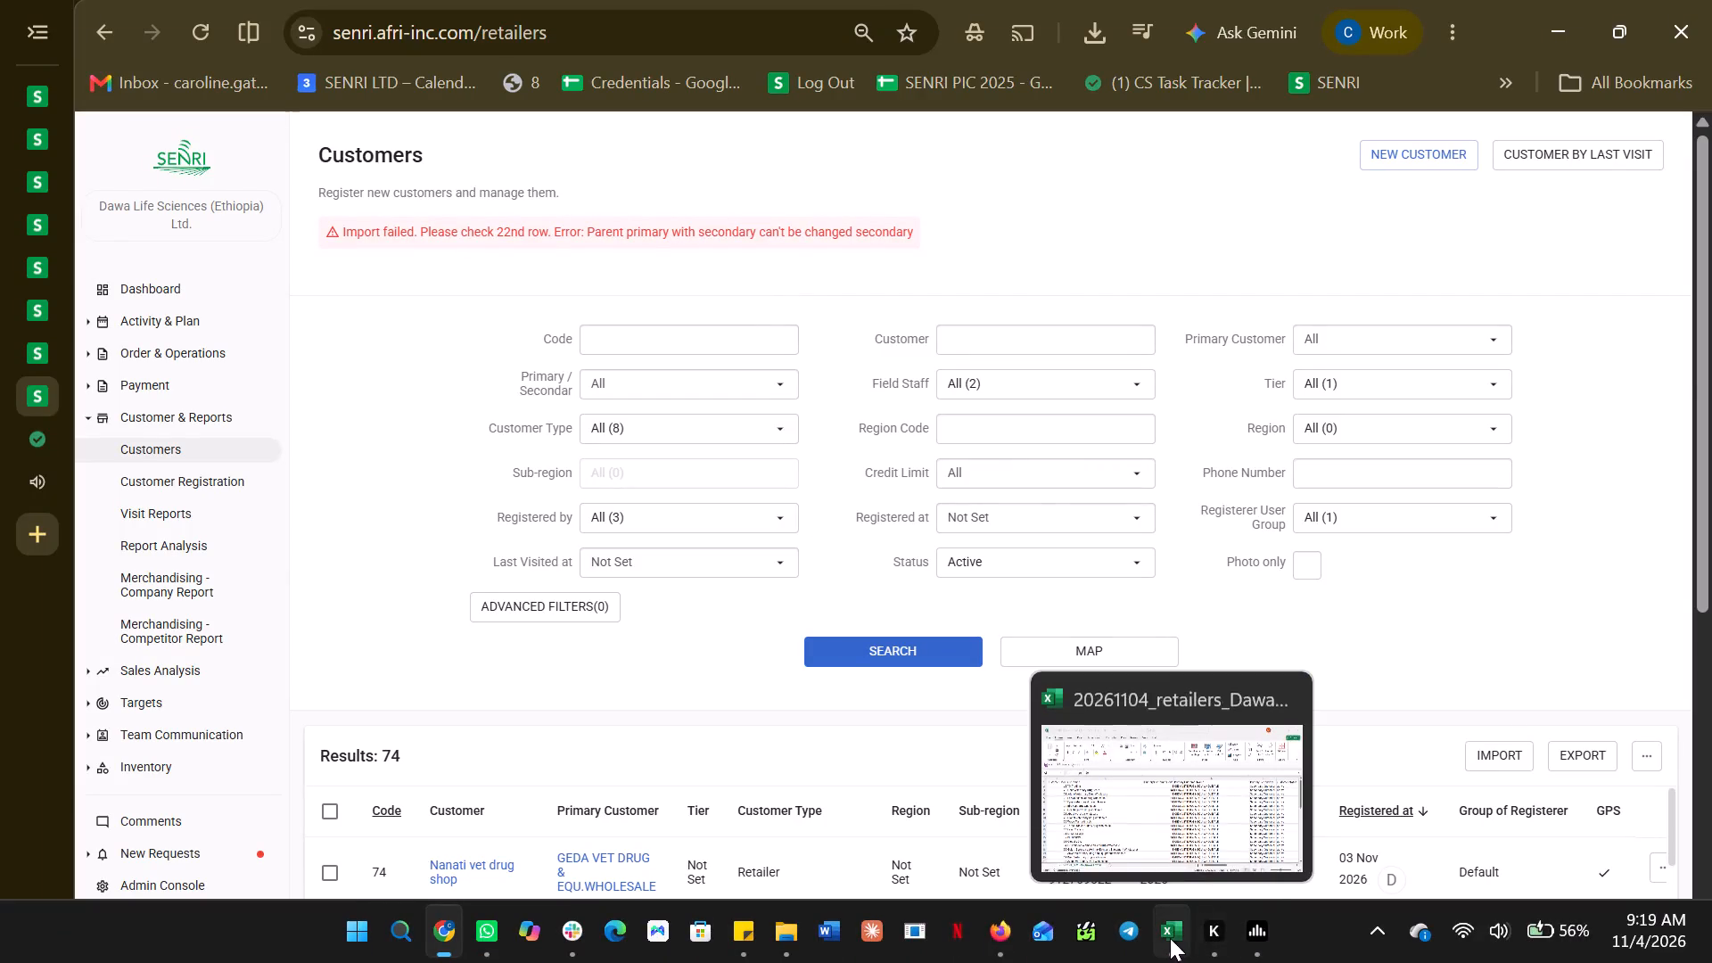
# Switch to the retailers workbook in Excel and locate row 22, the customer row named in the import error.
pyautogui.click(1133, 829)
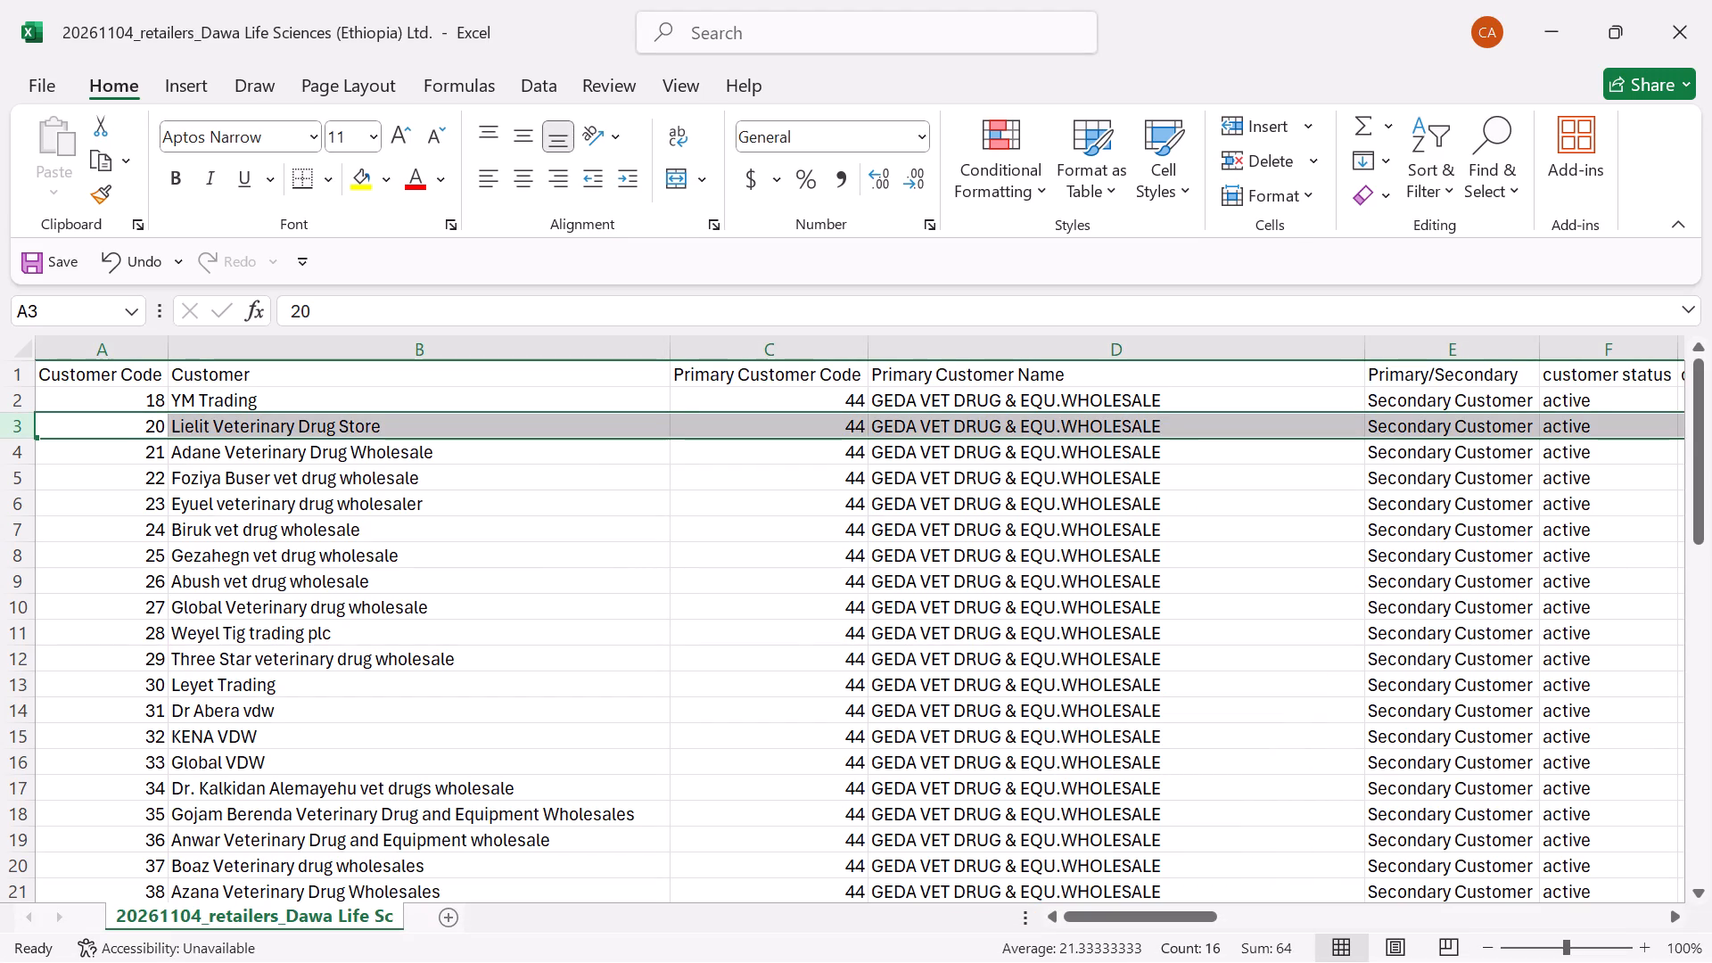
pyautogui.scroll(-1, 100, 554)
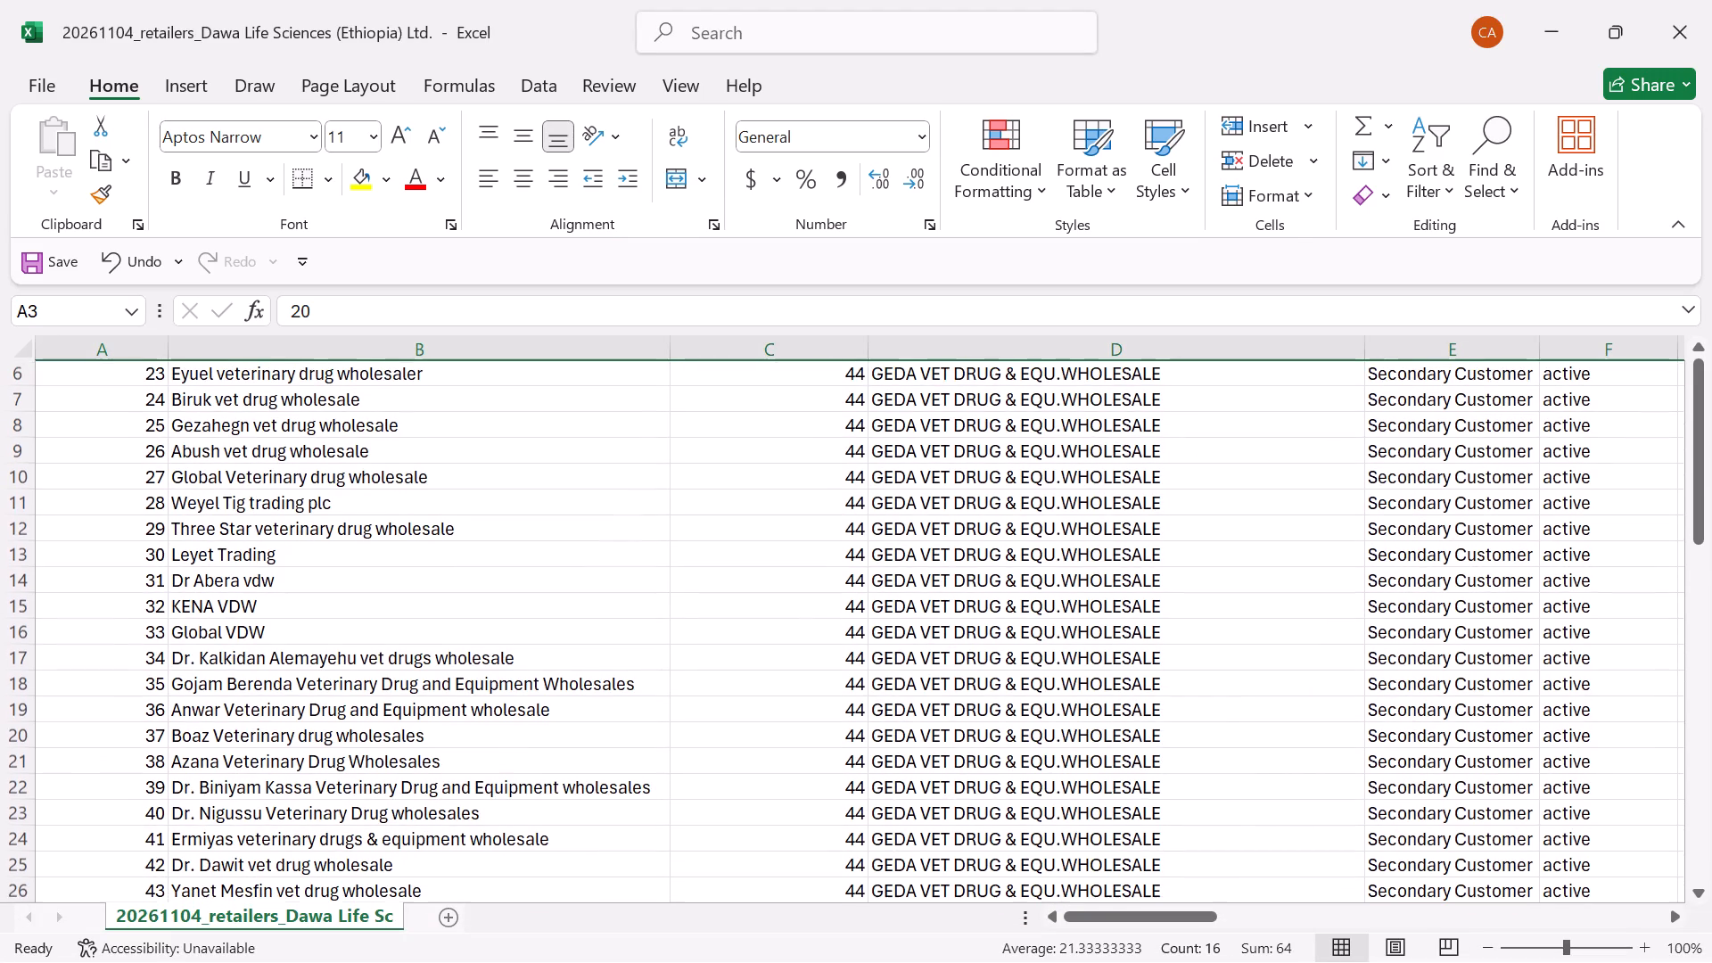
# Delete row 21, the Azana Veterinary Drug Wholesales customer, from the retailers sheet.
pyautogui.scroll(-1, 100, 554)
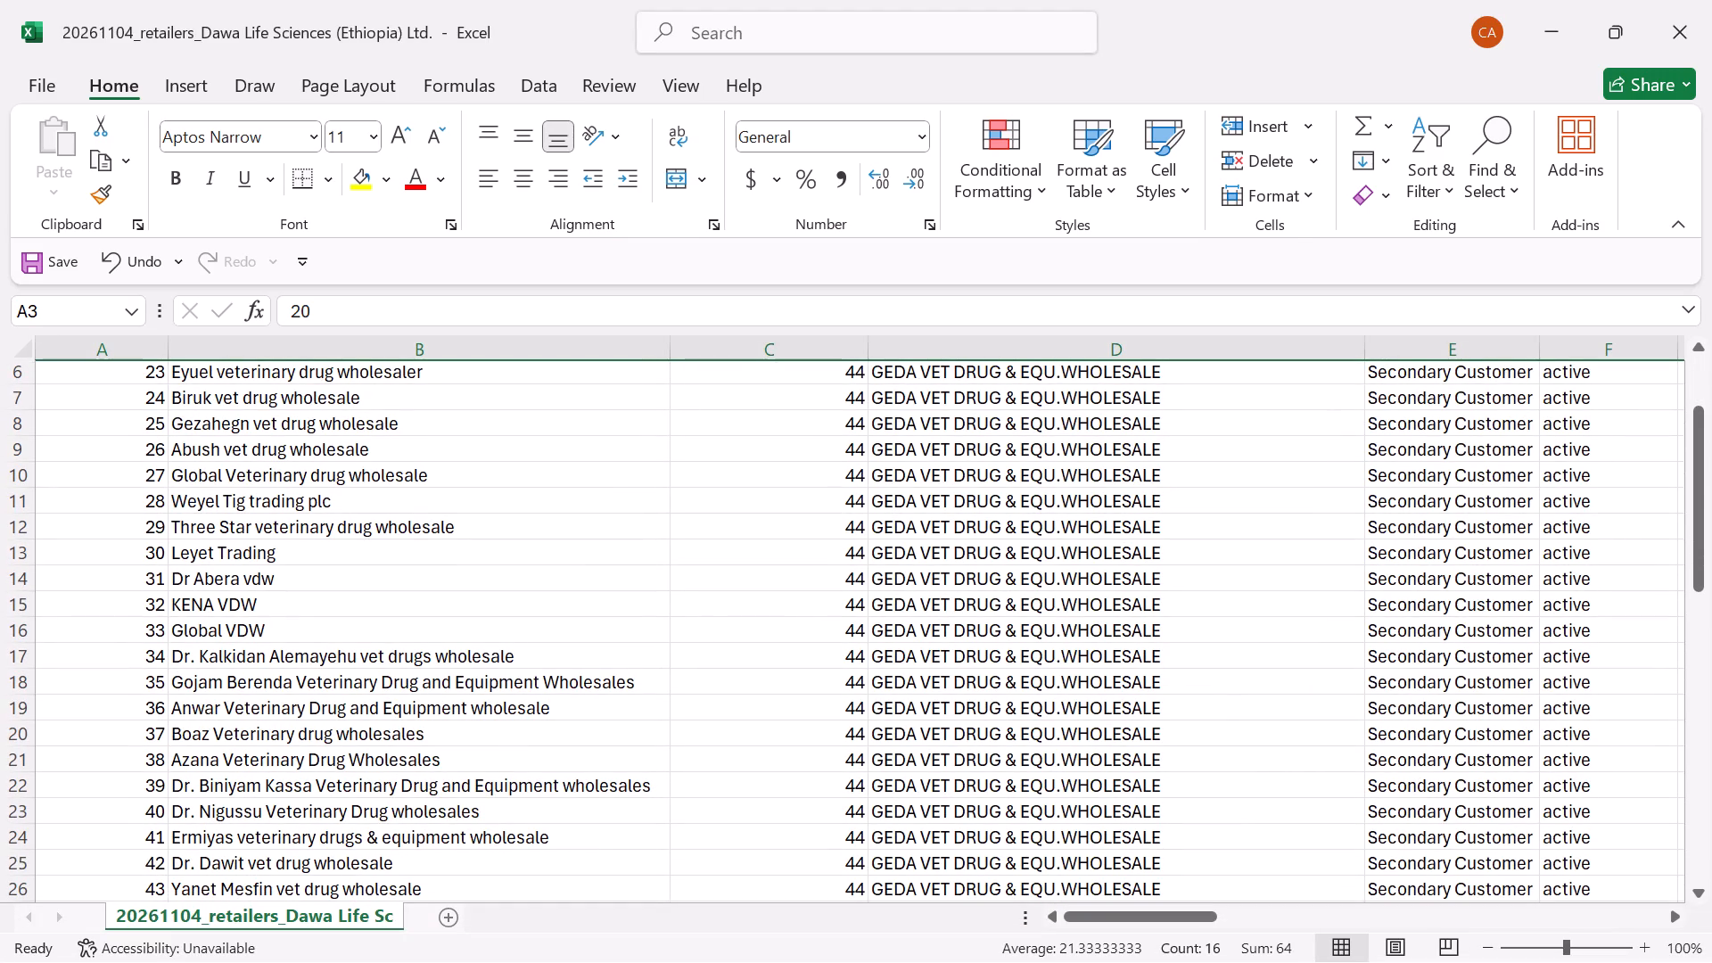
pyautogui.click(12, 755)
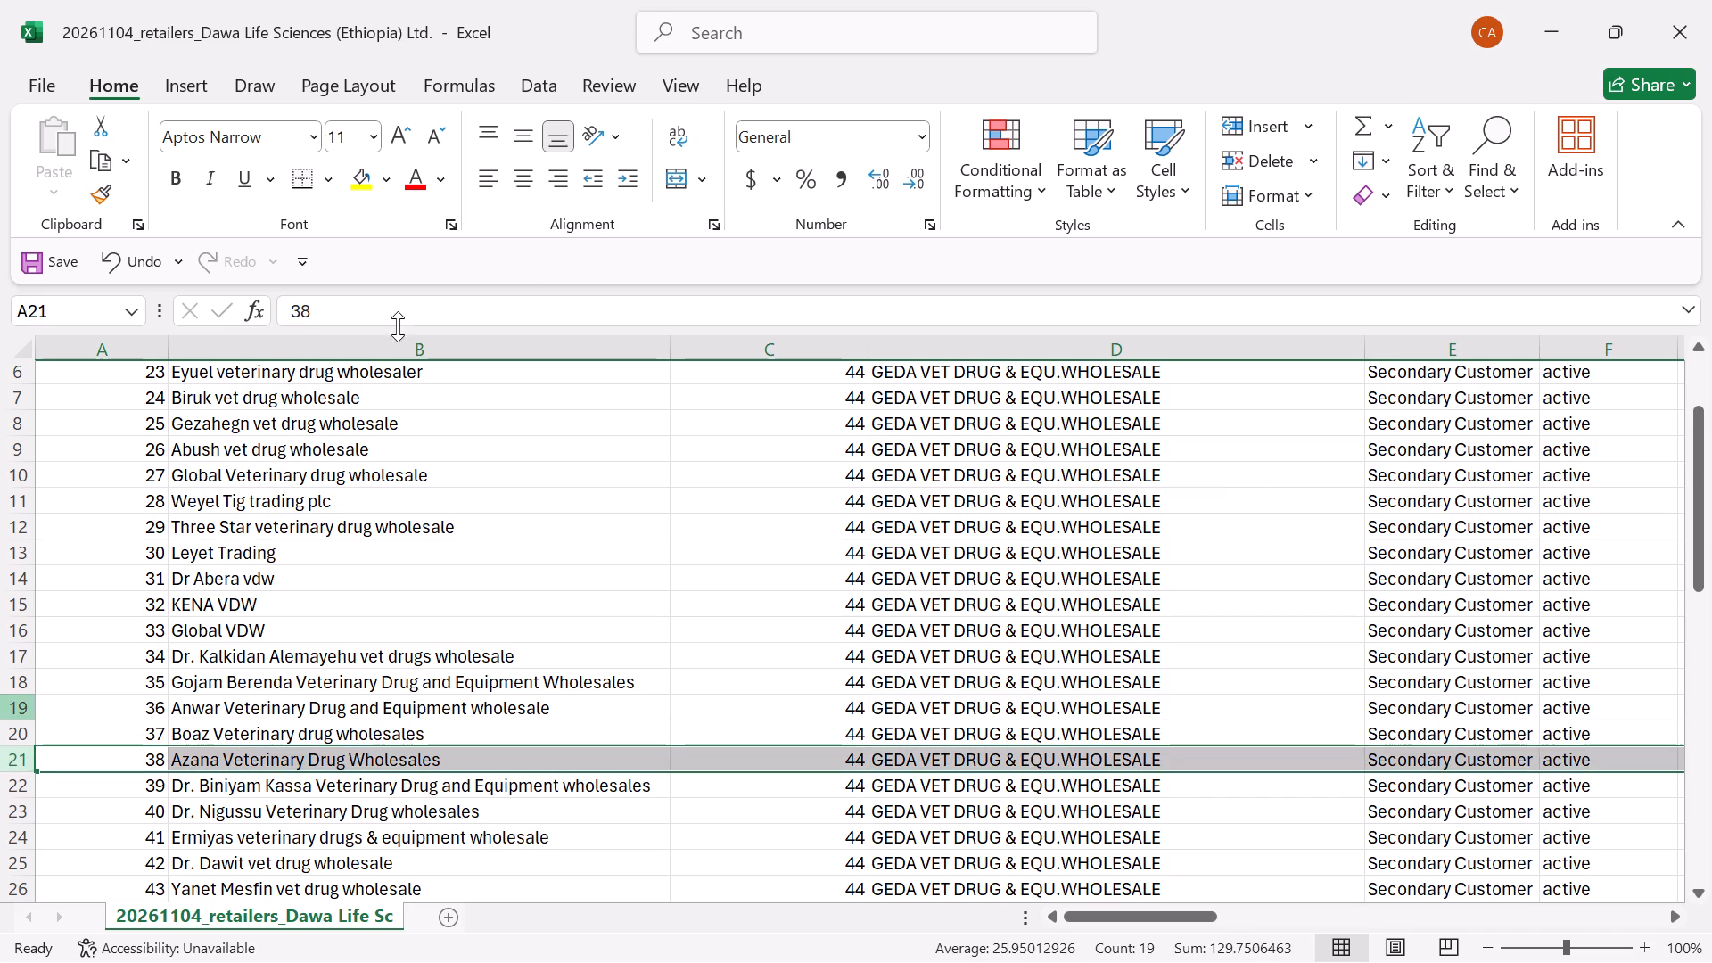
pyautogui.click(1268, 163)
pyautogui.click(1306, 600)
# Review the remaining customer rows across the far columns and down to the end of the data.
pyautogui.hscroll(-2, 1306, 600)
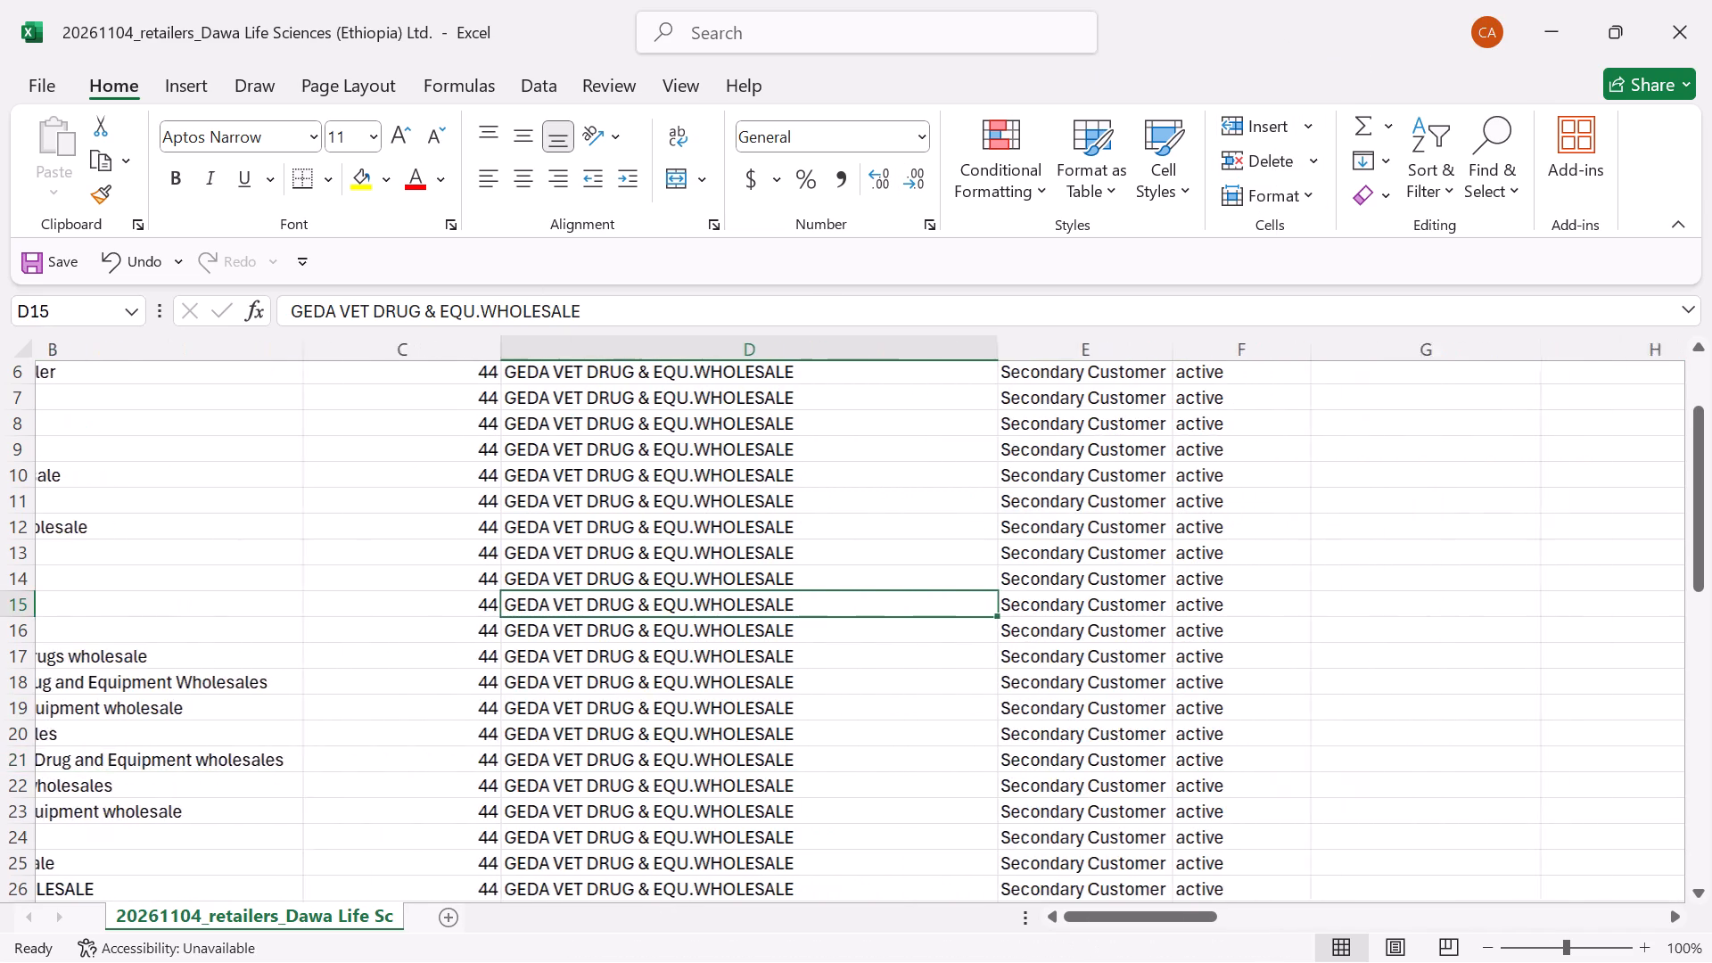
pyautogui.hscroll(-5, 1306, 600)
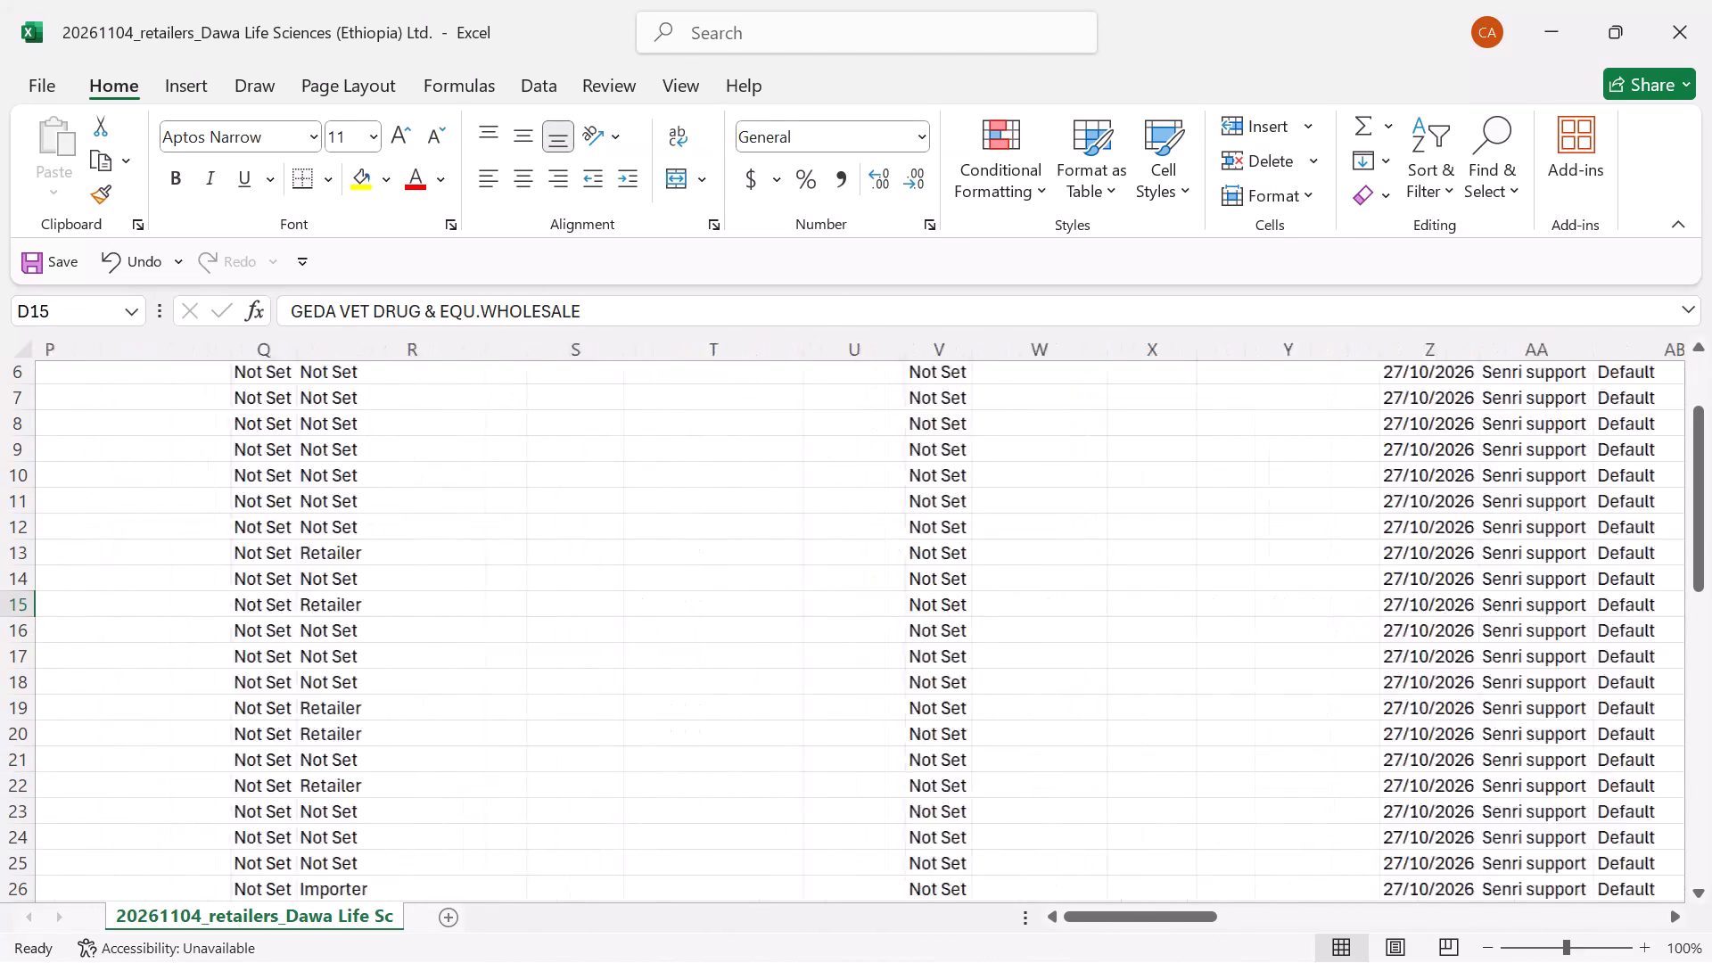
pyautogui.hscroll(-1, 1306, 600)
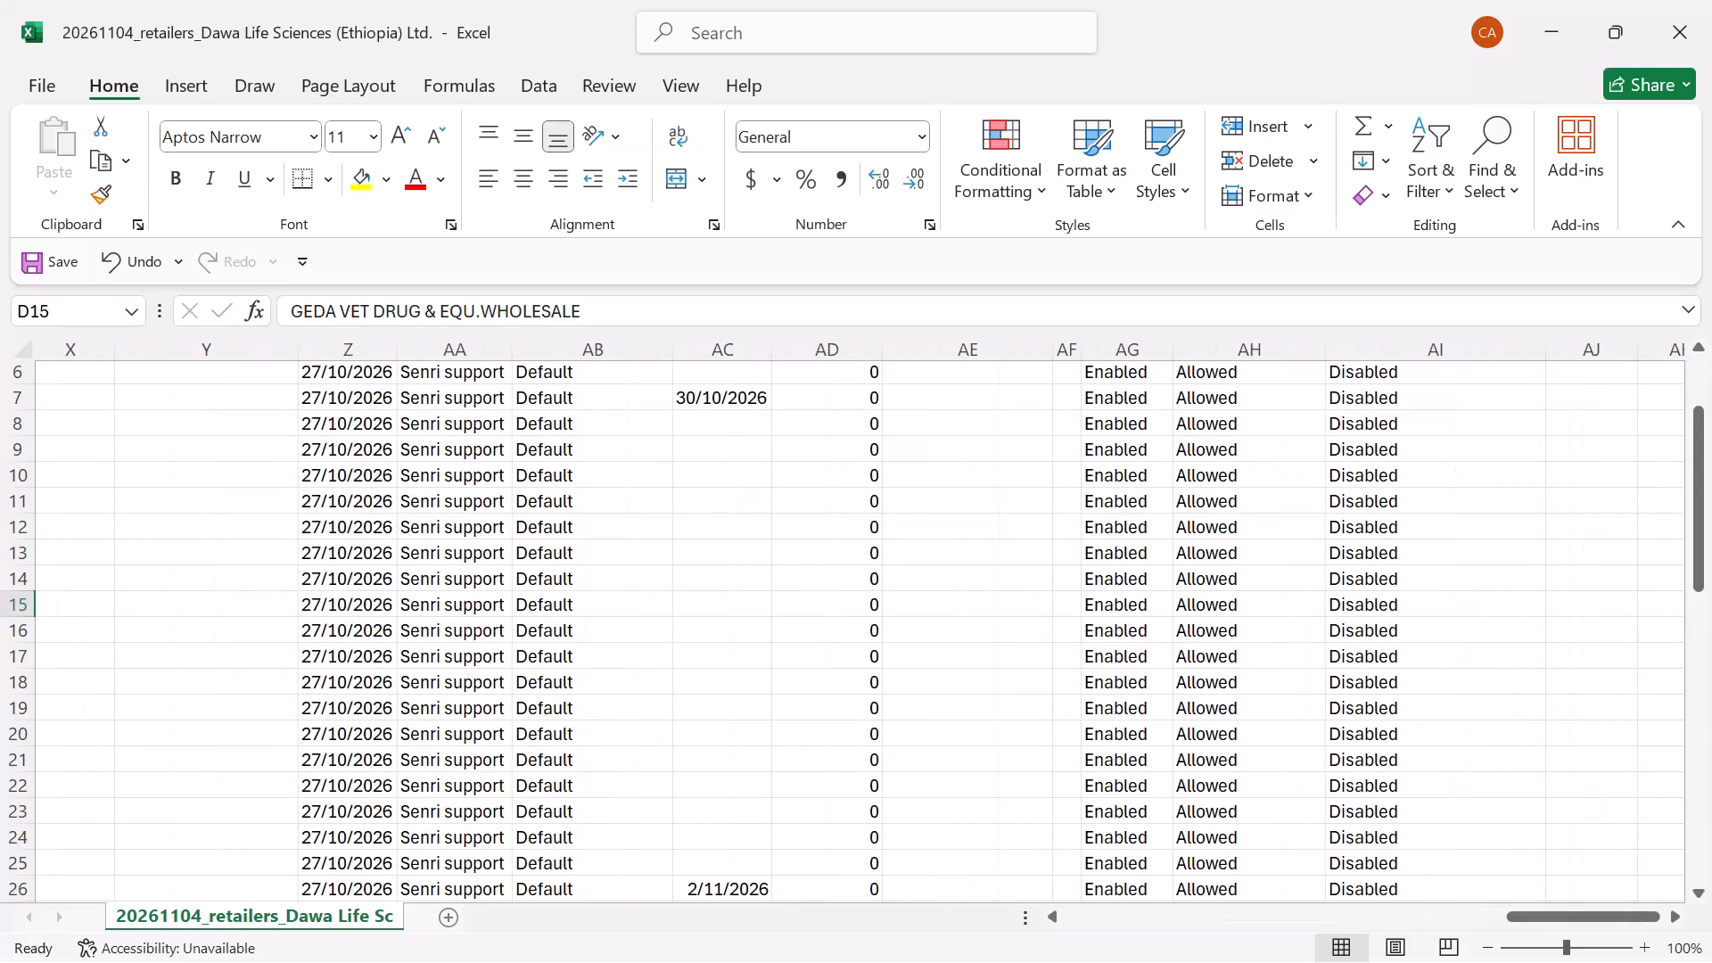
pyautogui.scroll(2, 1306, 600)
pyautogui.scroll(-1, 1306, 600)
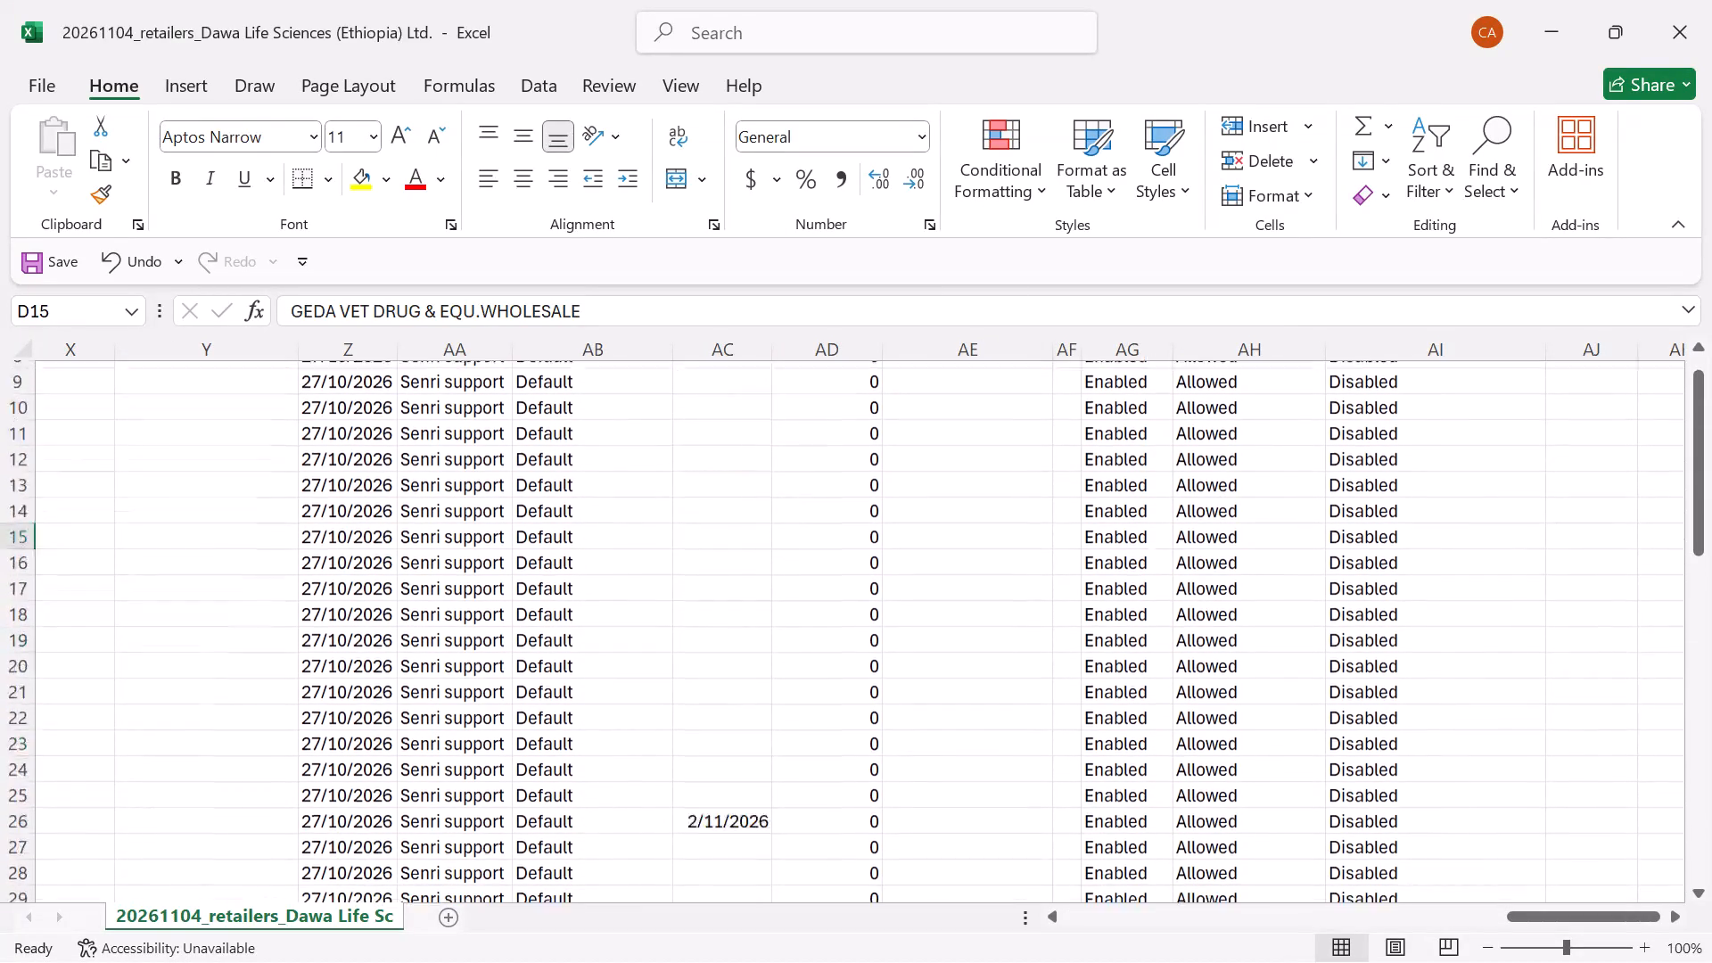
pyautogui.scroll(-3, 1306, 600)
pyautogui.scroll(1, 1306, 600)
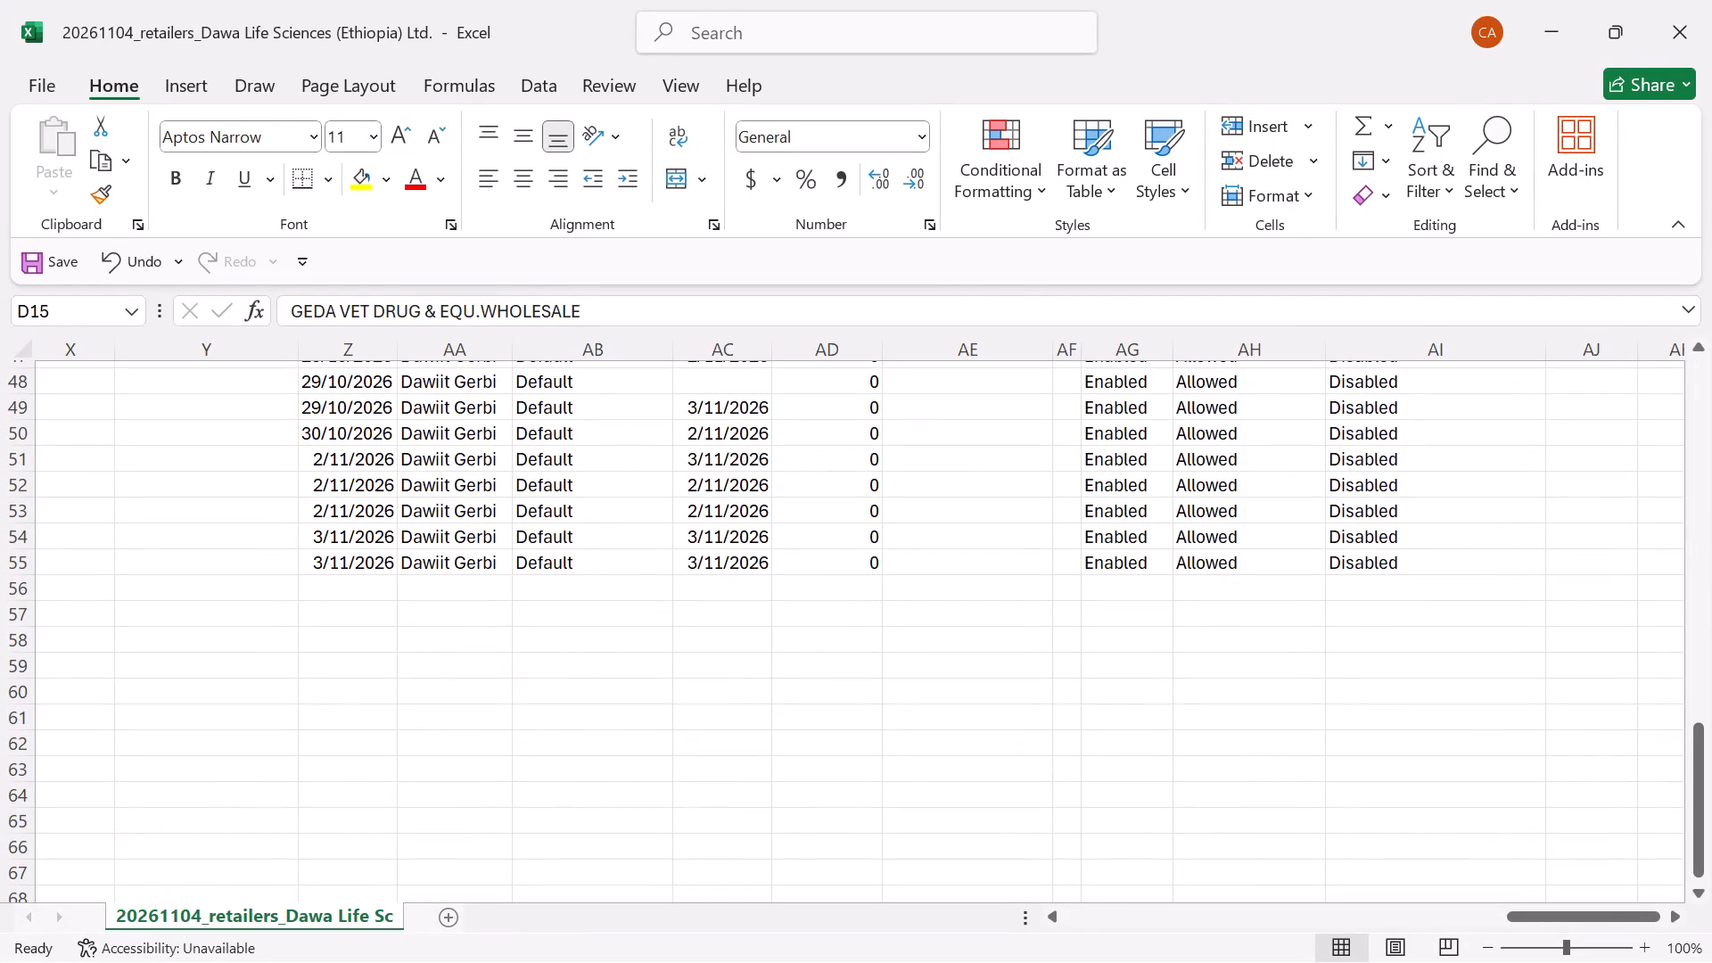
# Save the retailers workbook with the Azana Veterinary Drug Wholesales row removed.
pyautogui.tripleClick(37, 265)
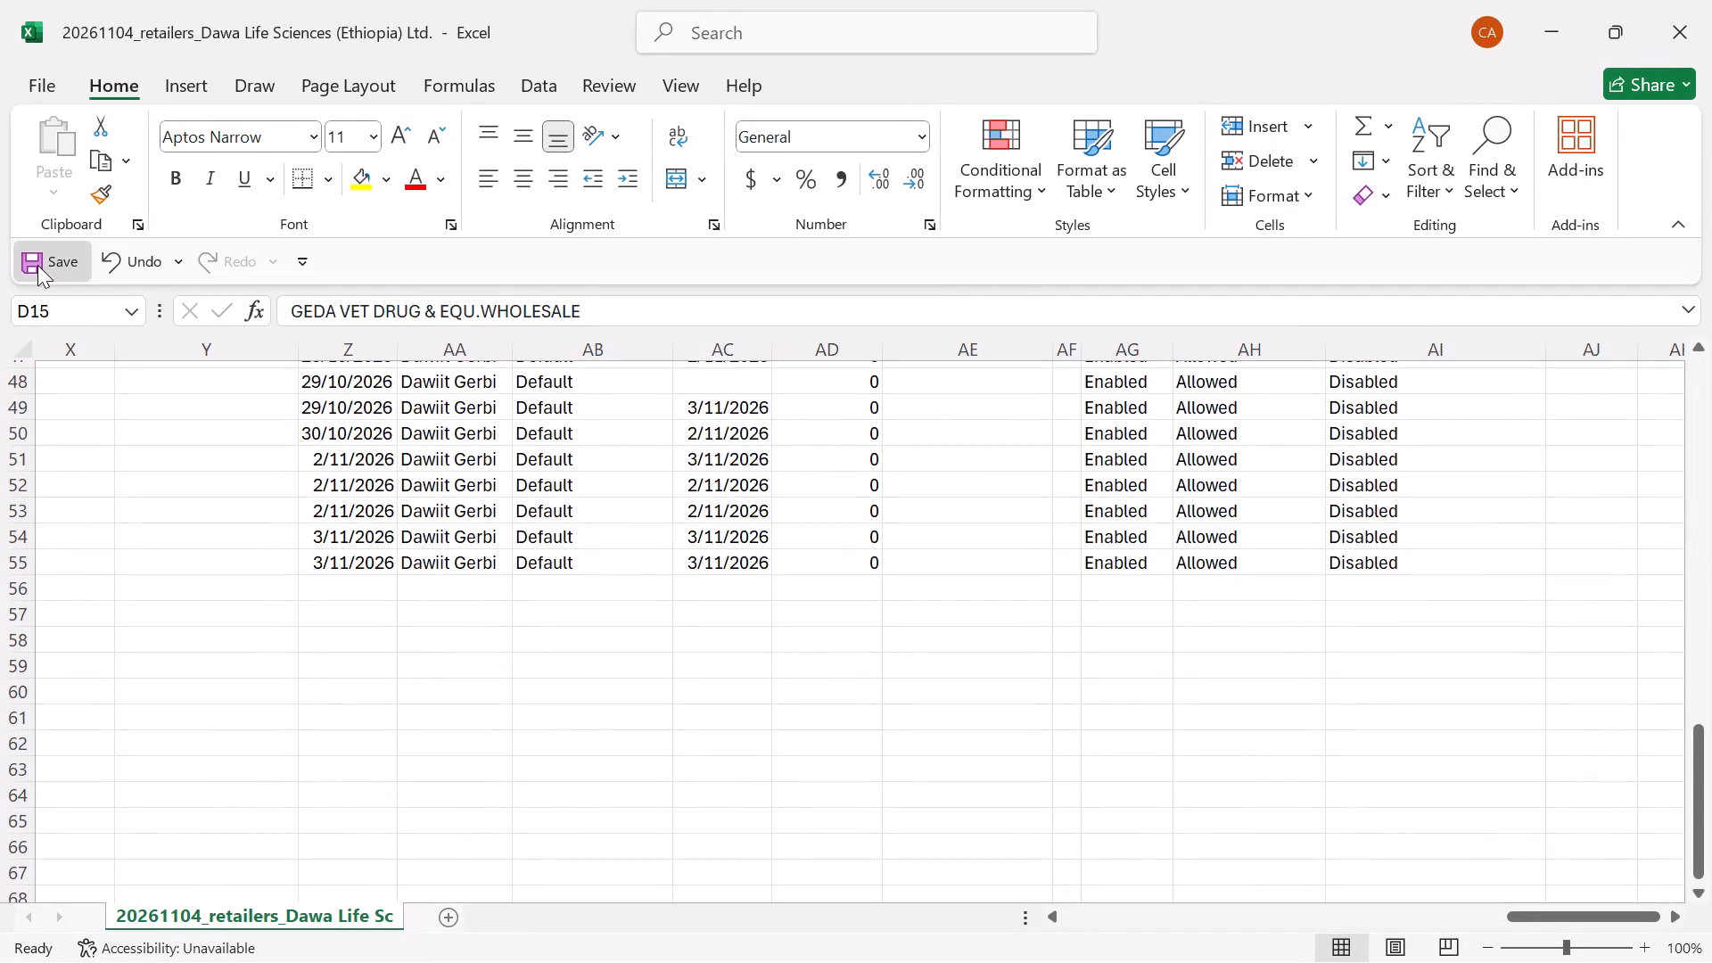
pyautogui.doubleClick(37, 265)
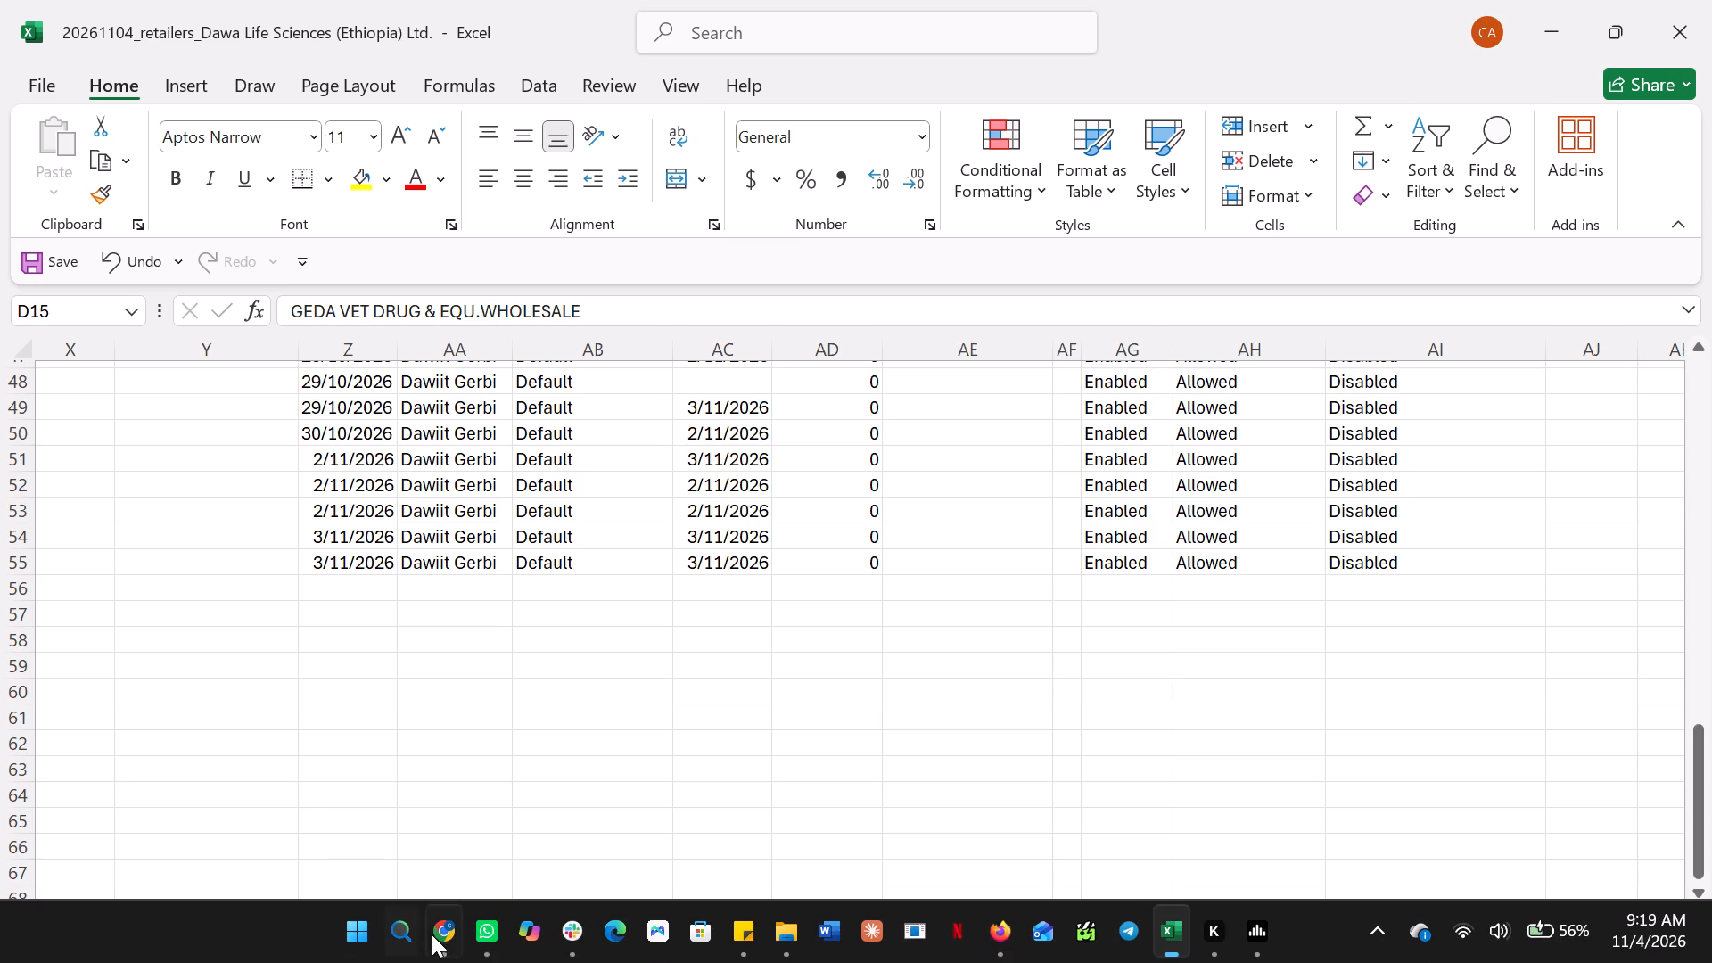
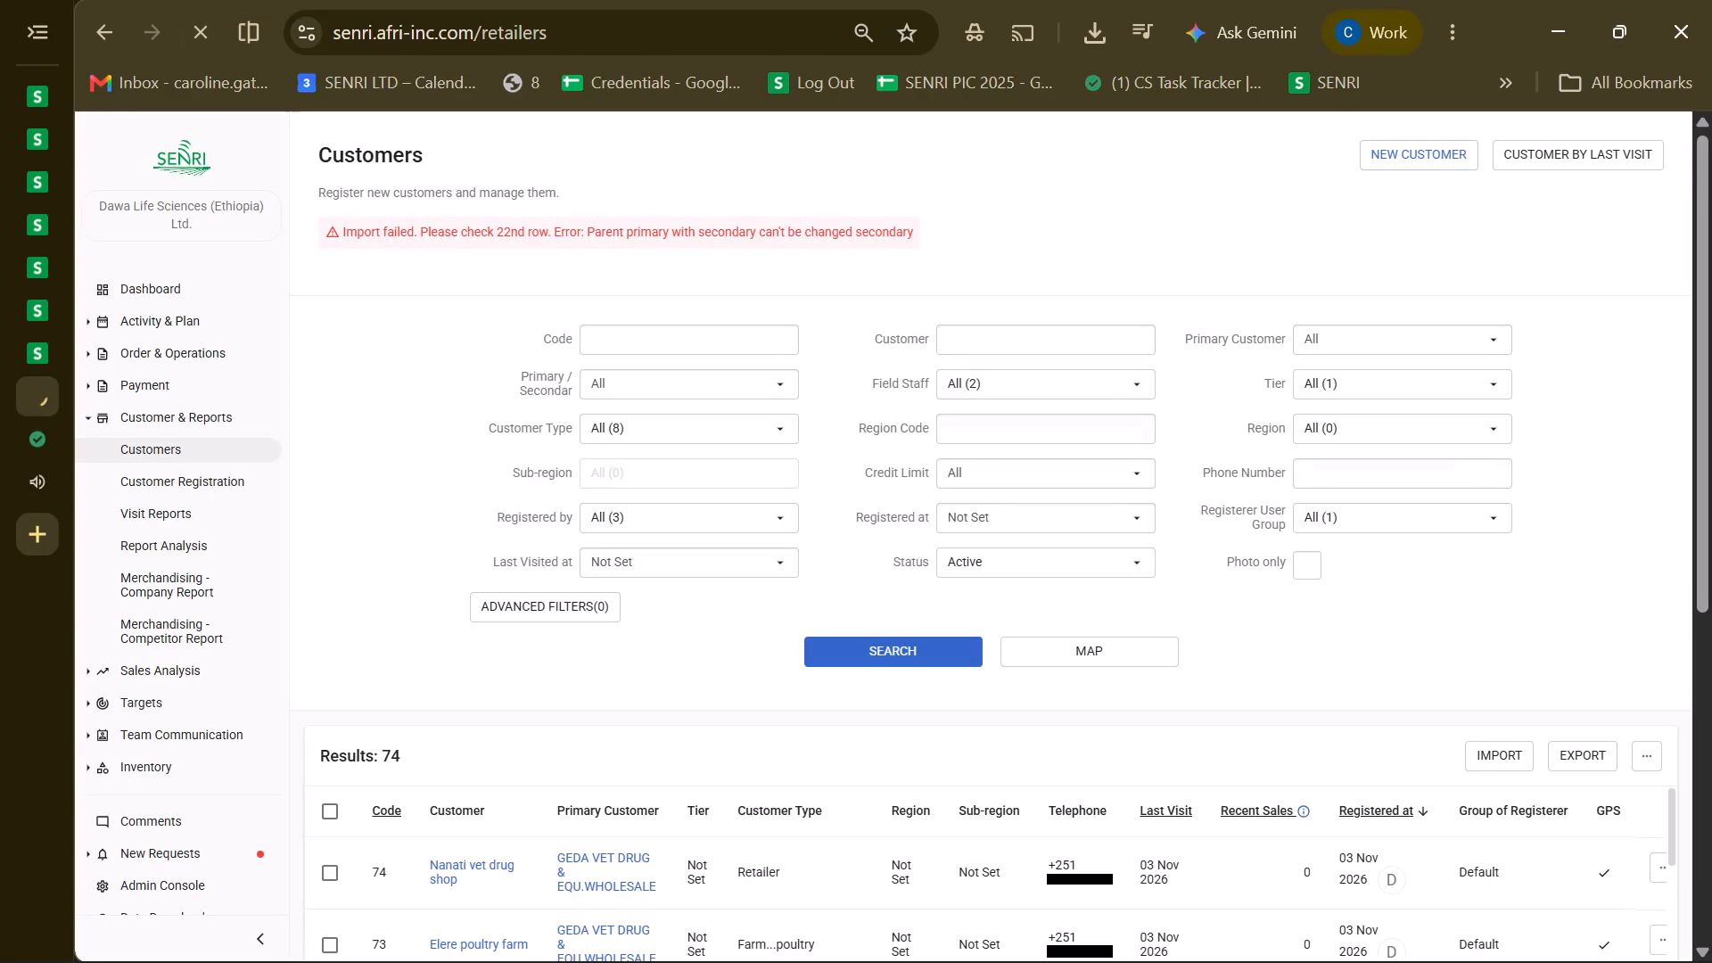
# Import the 20261104_retailers_Dawa Life Sciences (Ethiopia) Ltd. file from Downloads again on the Customers page.
pyautogui.click(1496, 755)
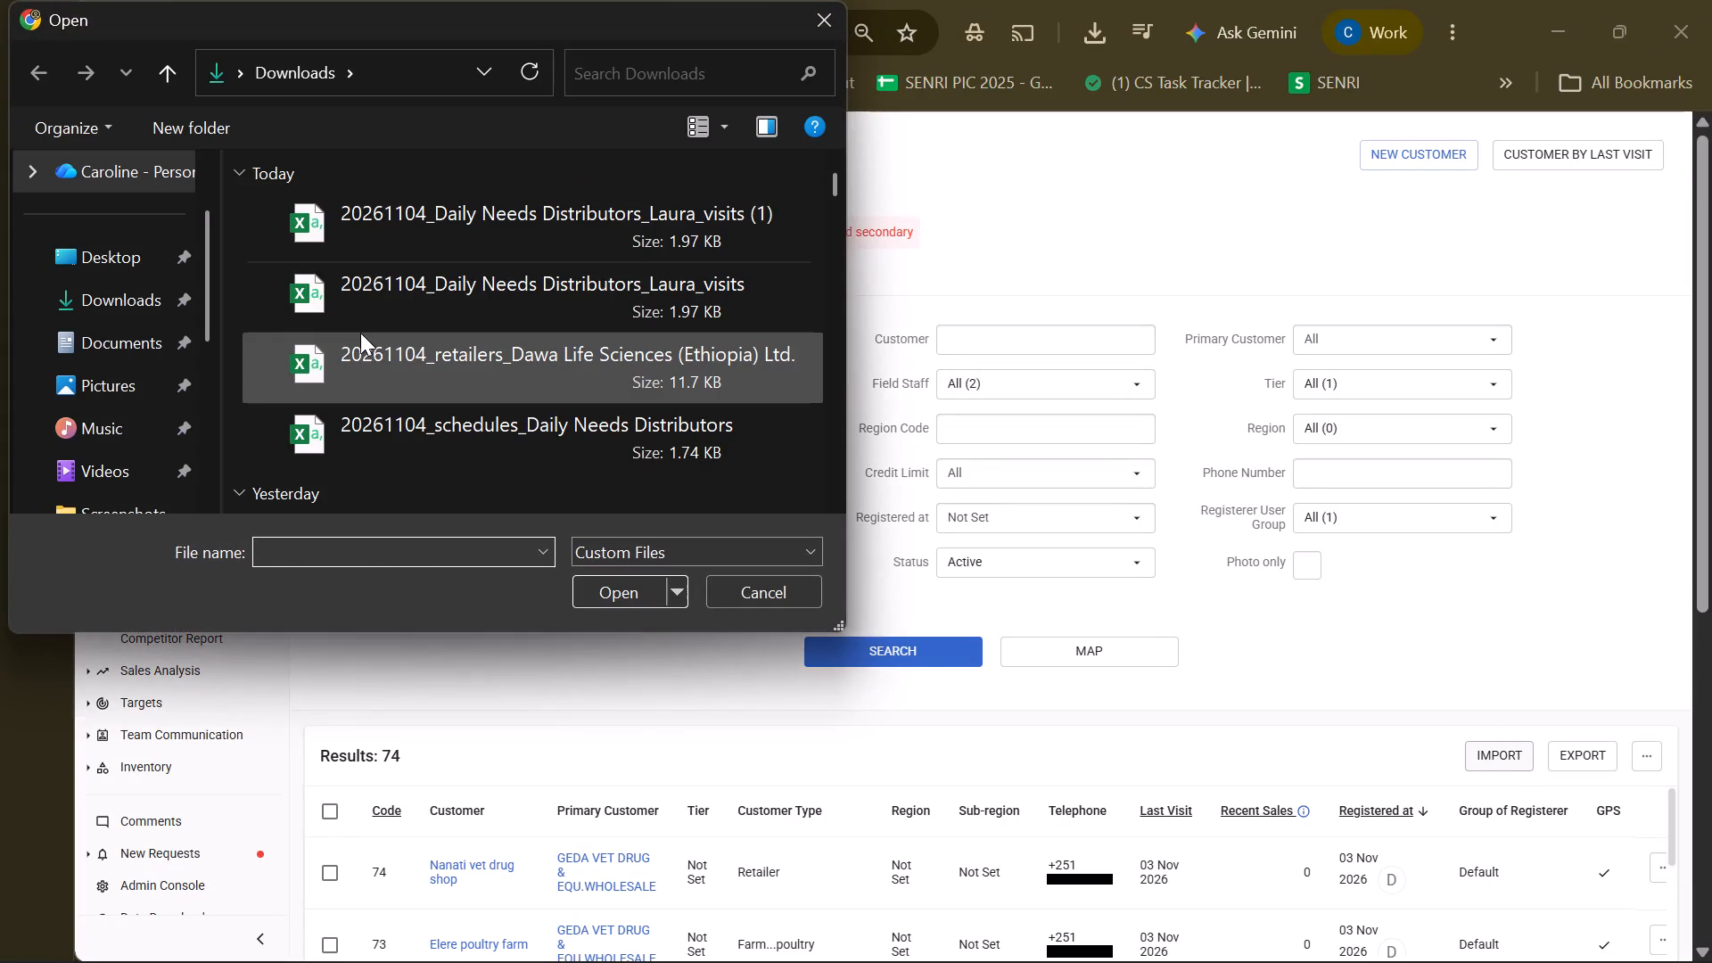
pyautogui.click(360, 333)
pyautogui.click(608, 604)
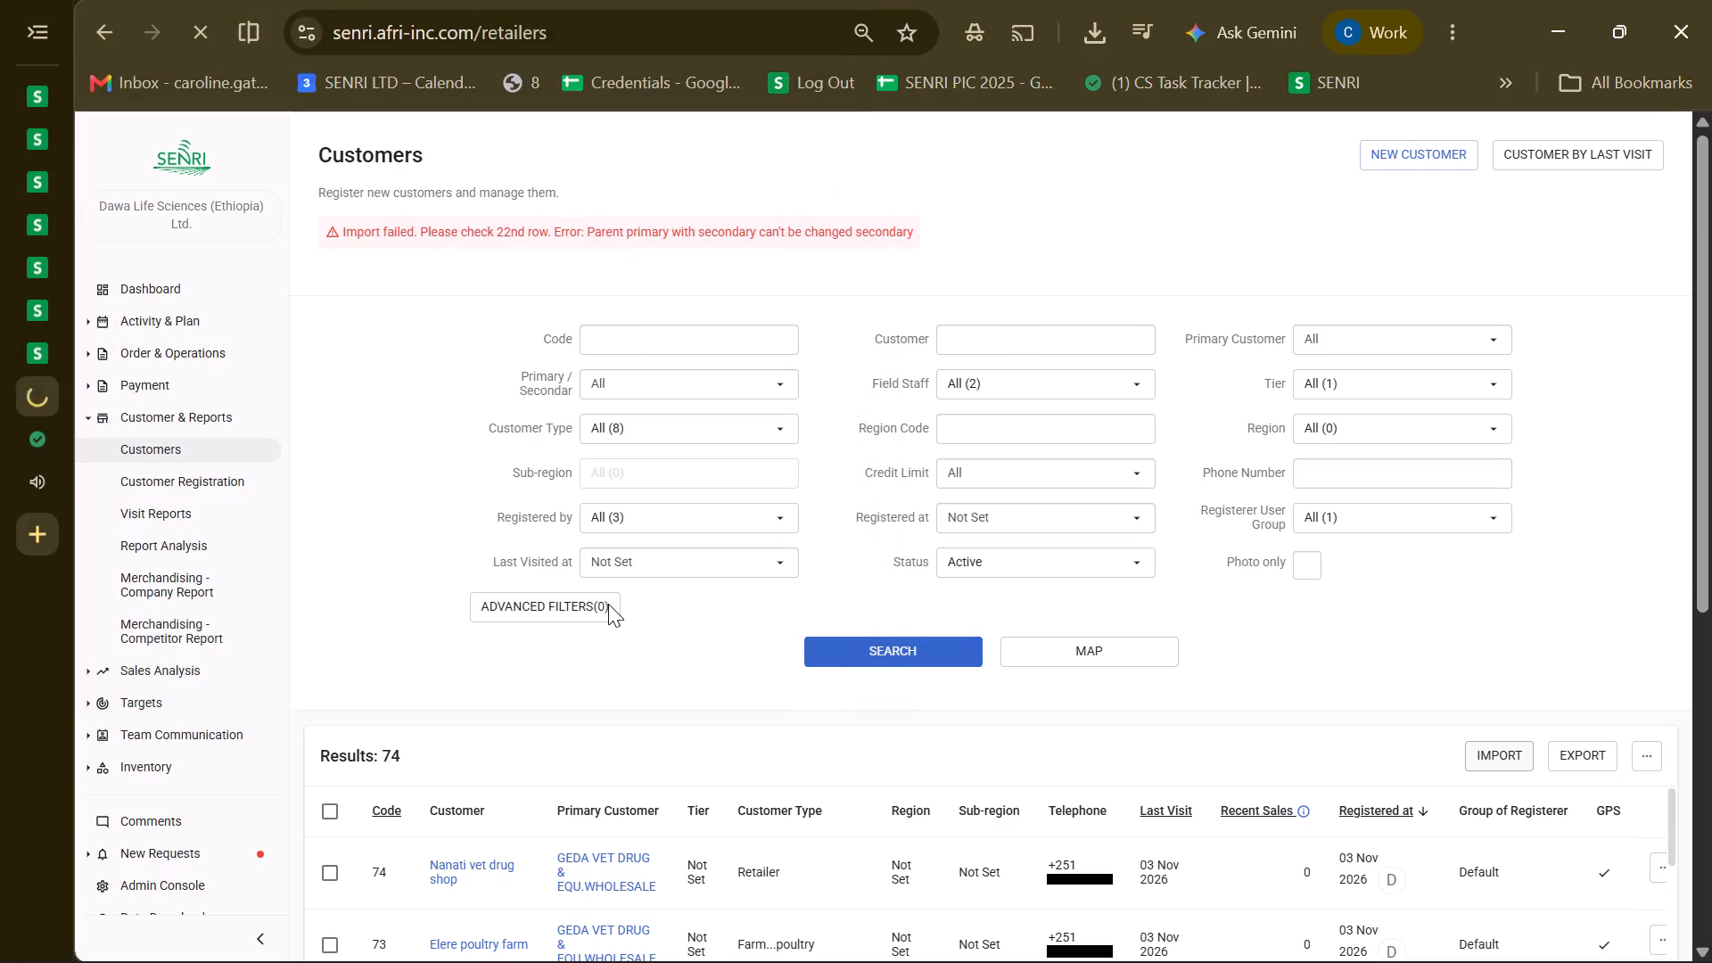
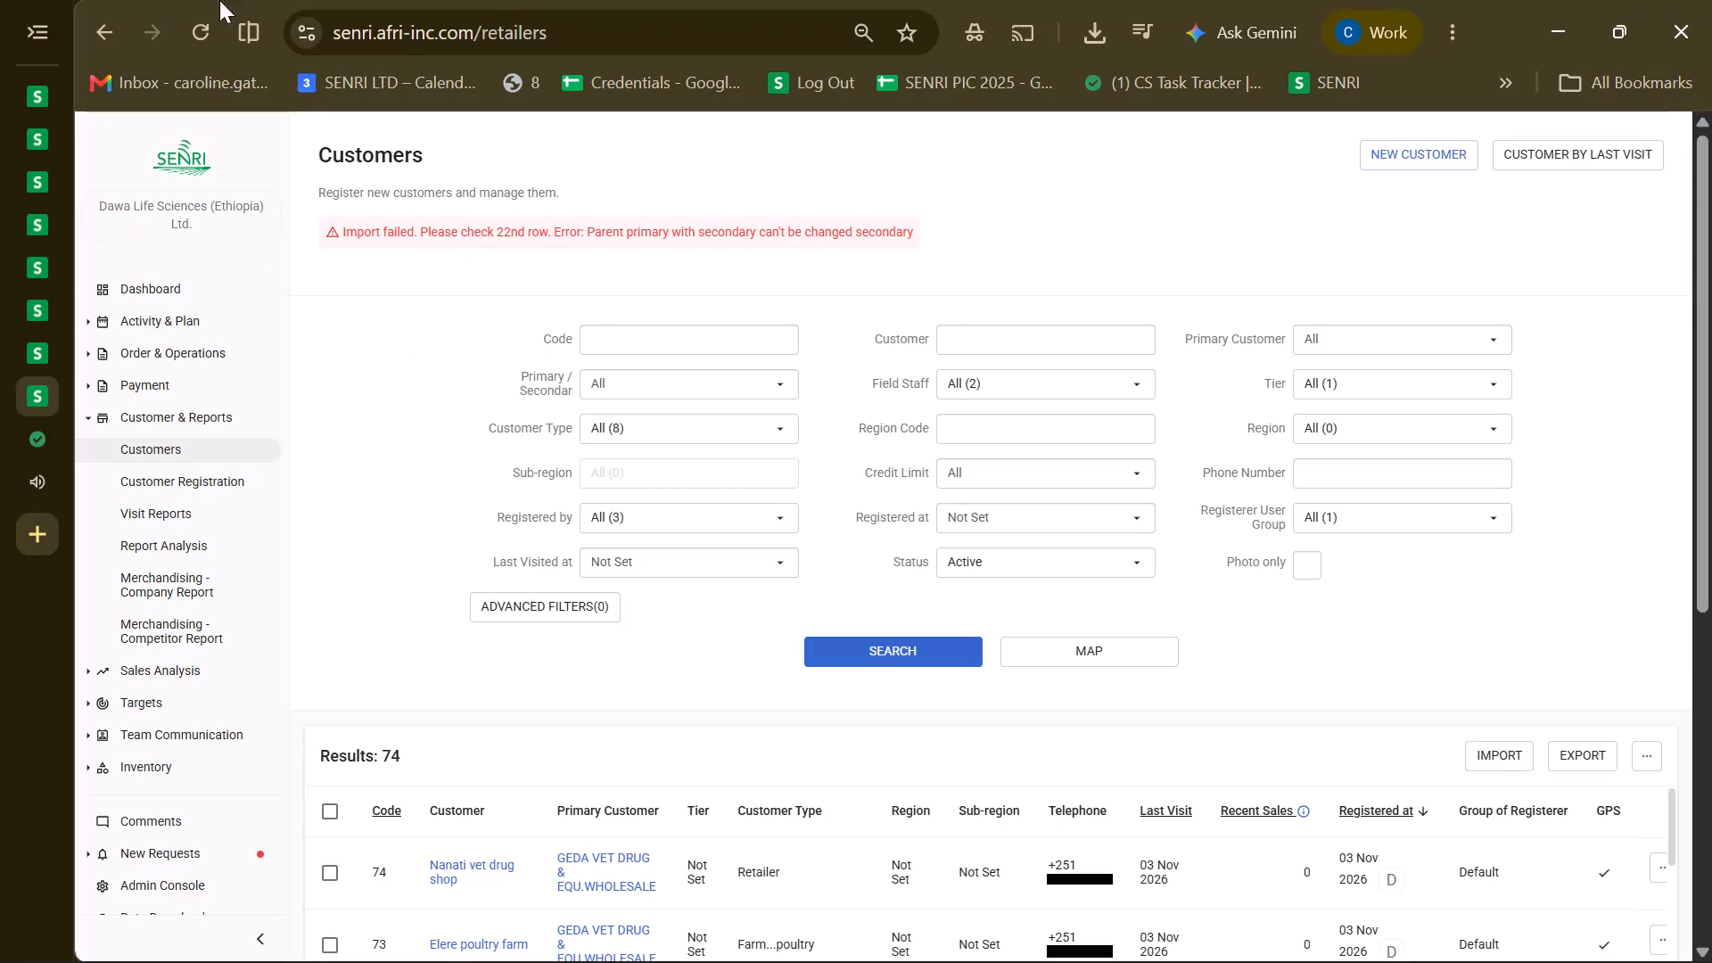
# Reload the SENRI customers page and close the previously used retailers workbook in Excel.
pyautogui.click(199, 37)
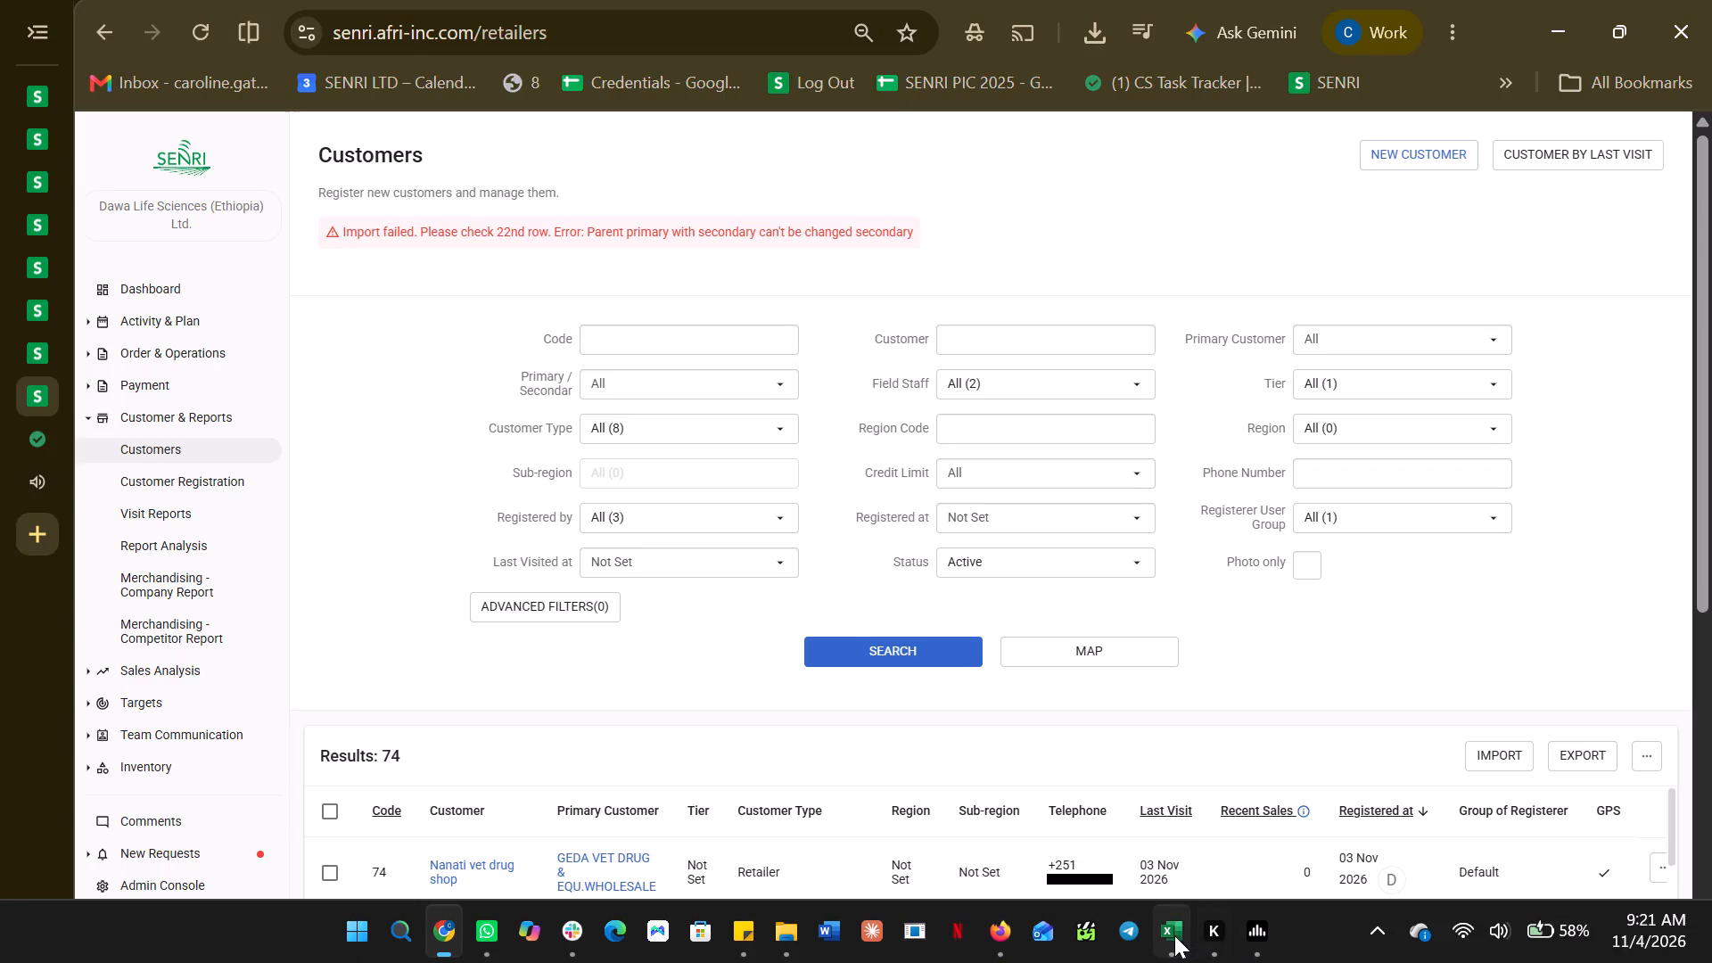
pyautogui.click(1174, 935)
pyautogui.click(1706, 21)
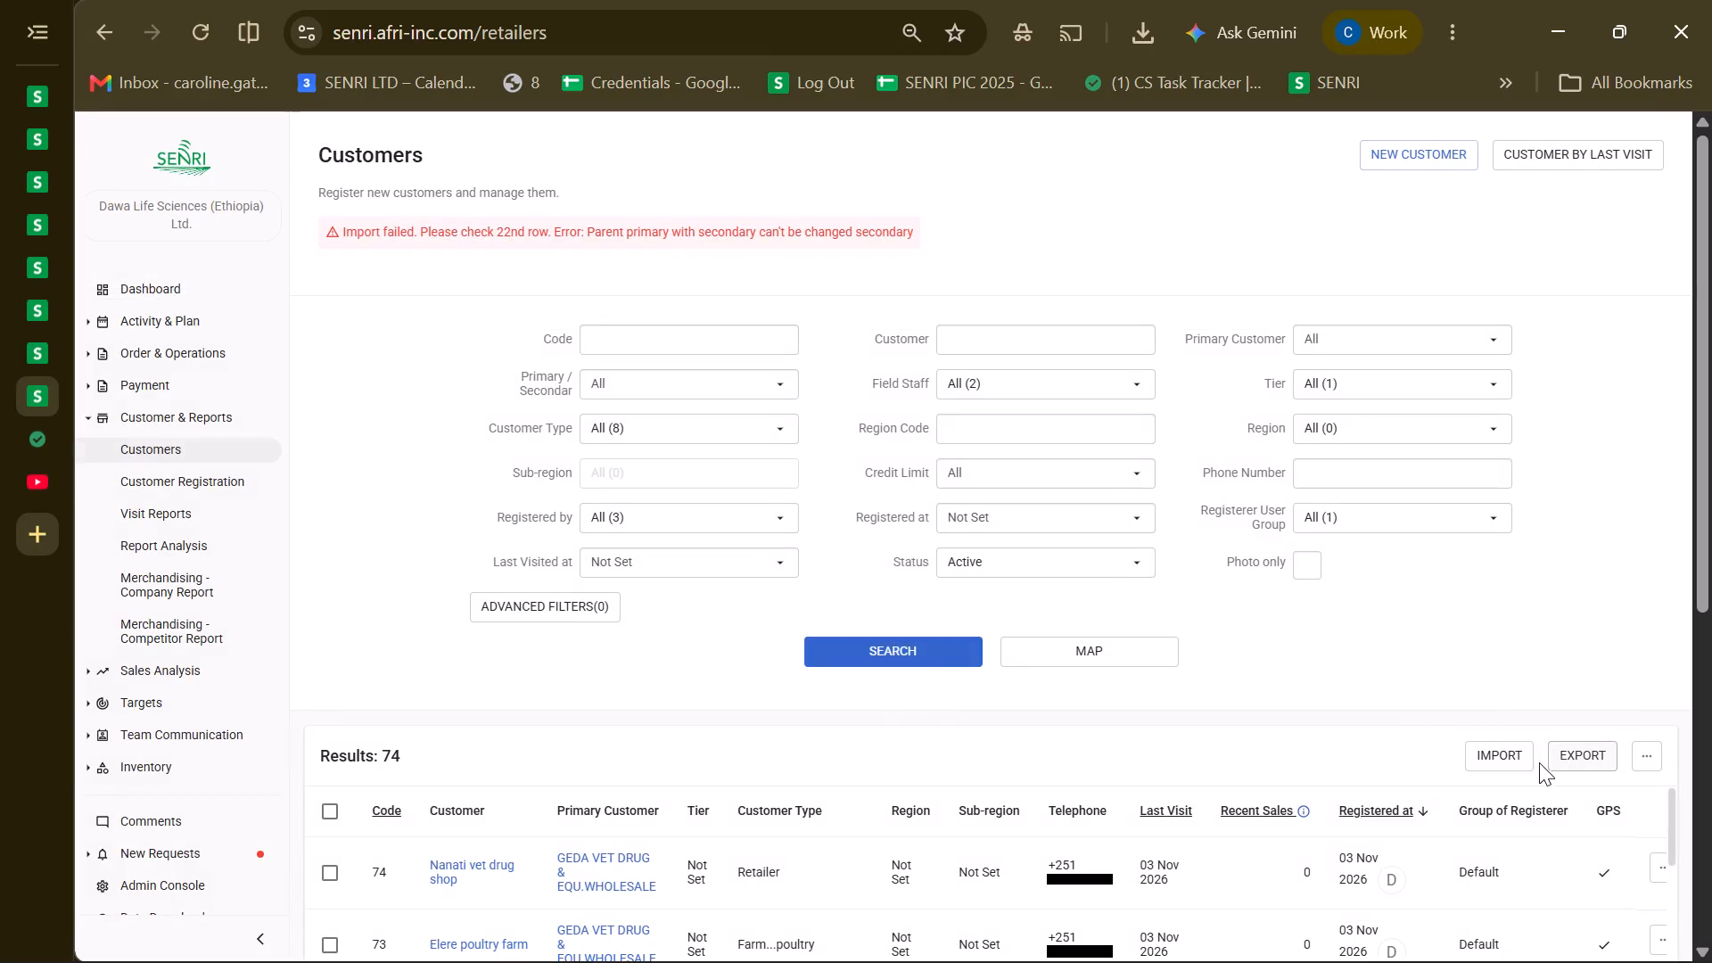
# Export the customer list from SENRI, download the completed export, and open the CSV in a full-size Excel window.
pyautogui.click(1565, 753)
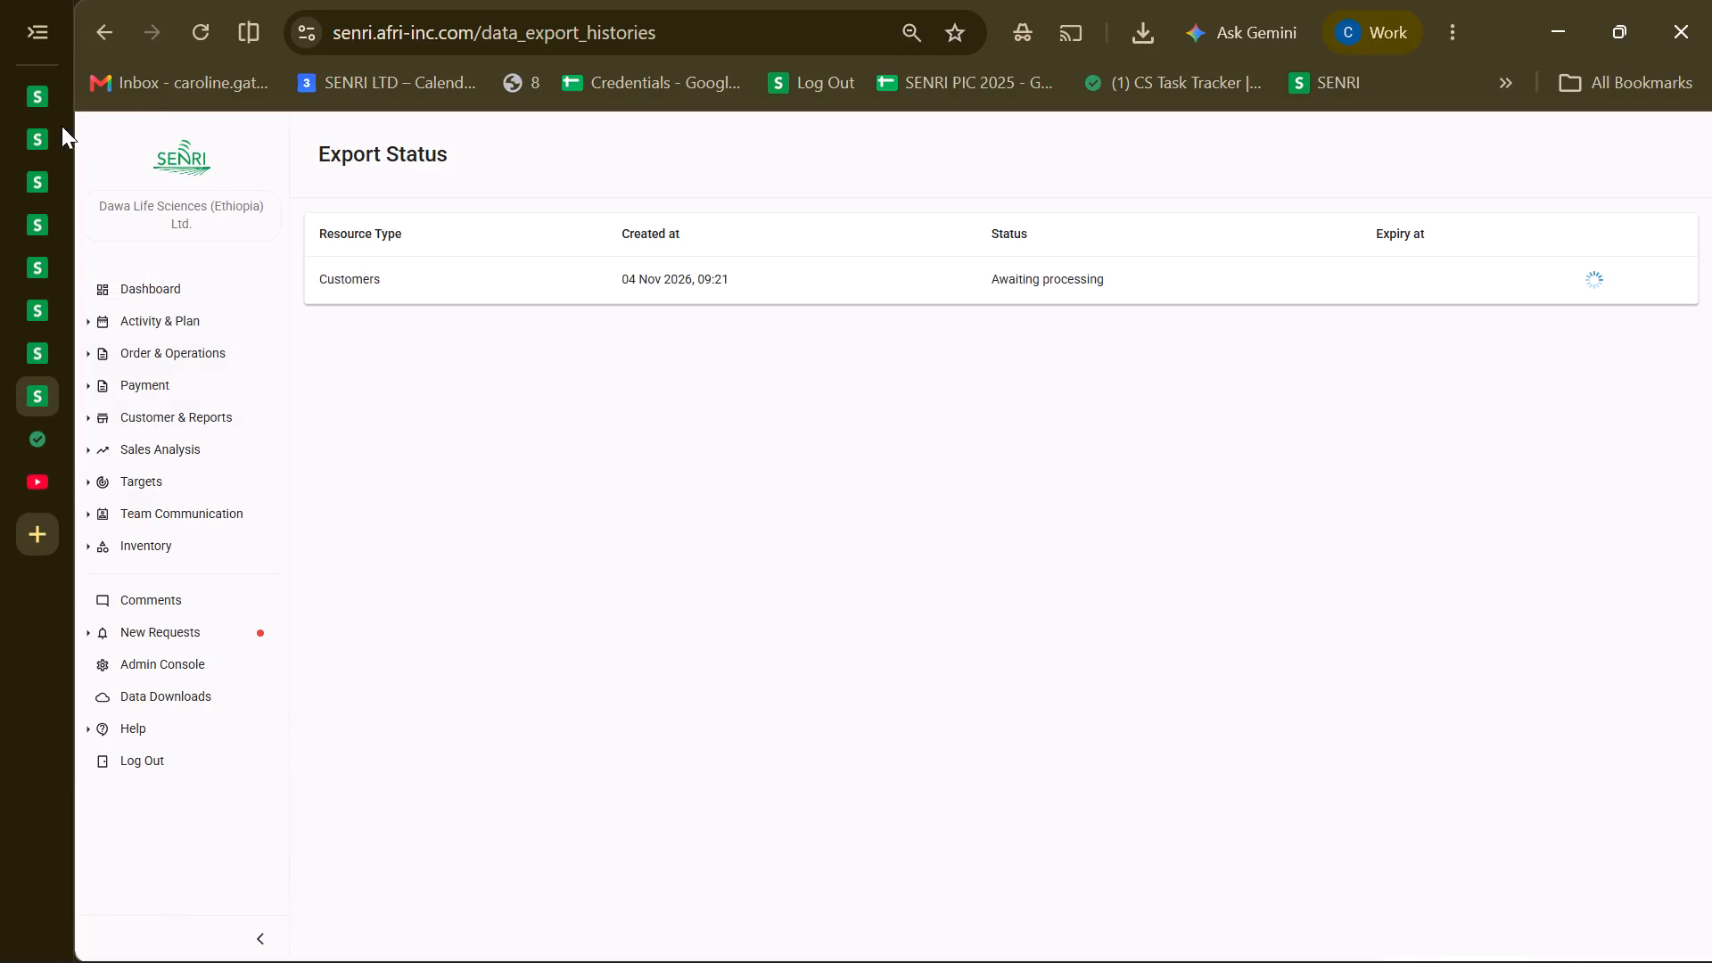
pyautogui.click(201, 29)
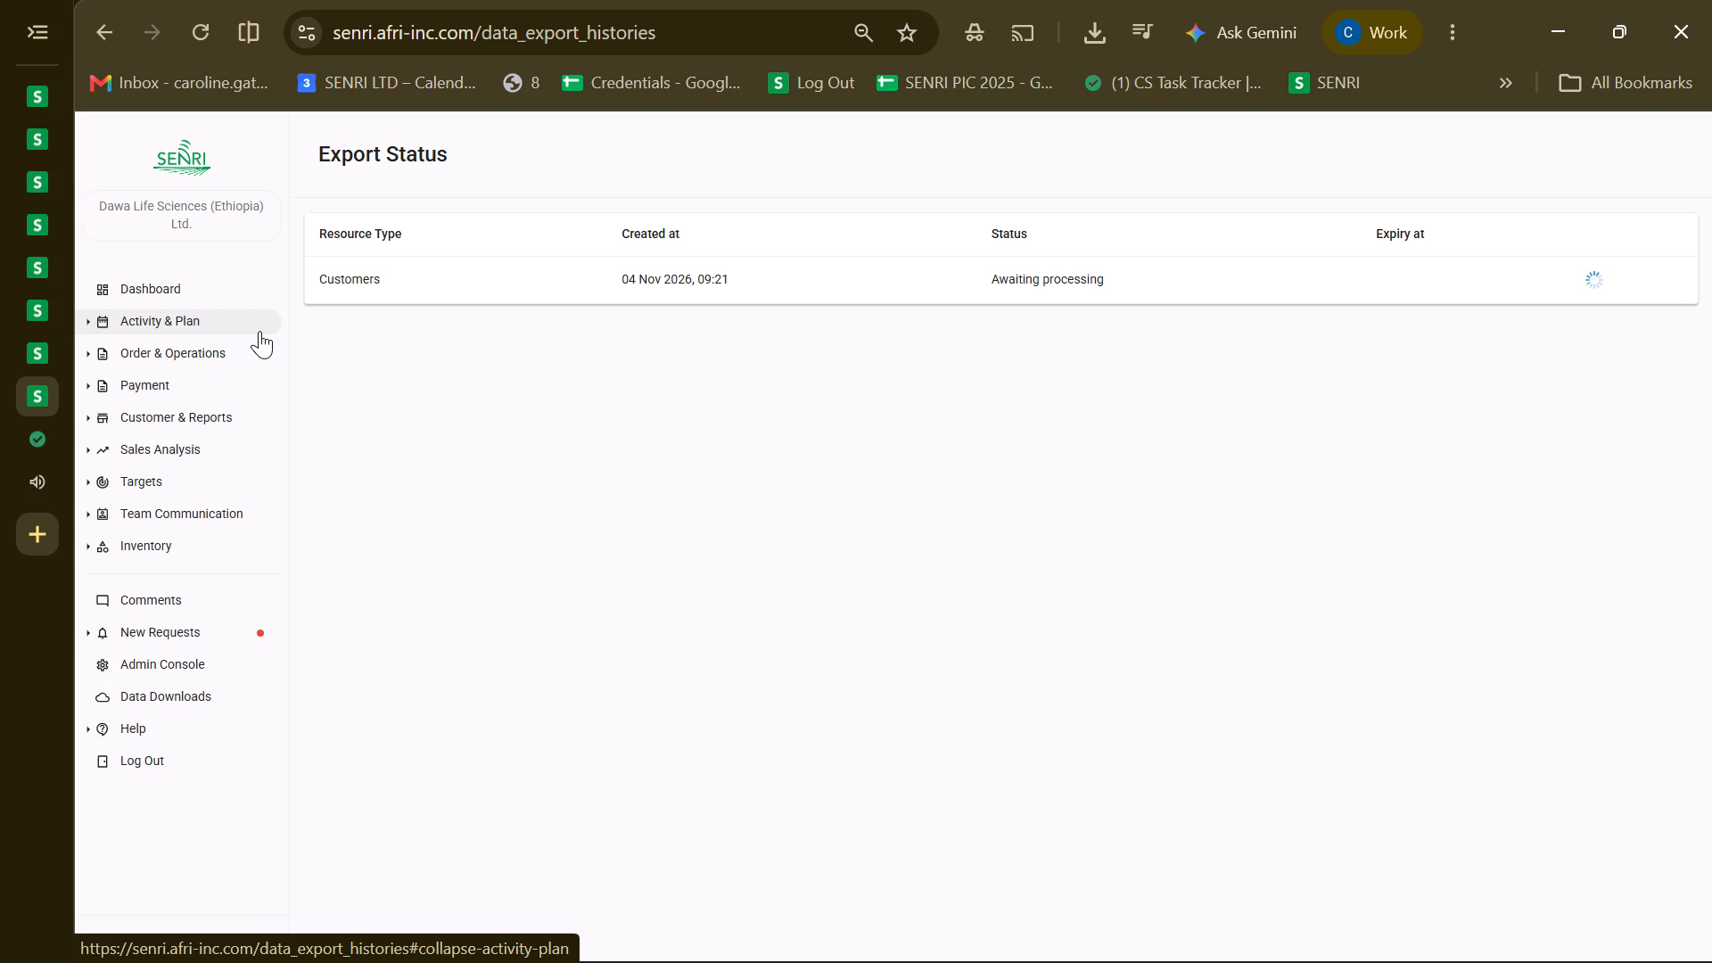
pyautogui.click(201, 43)
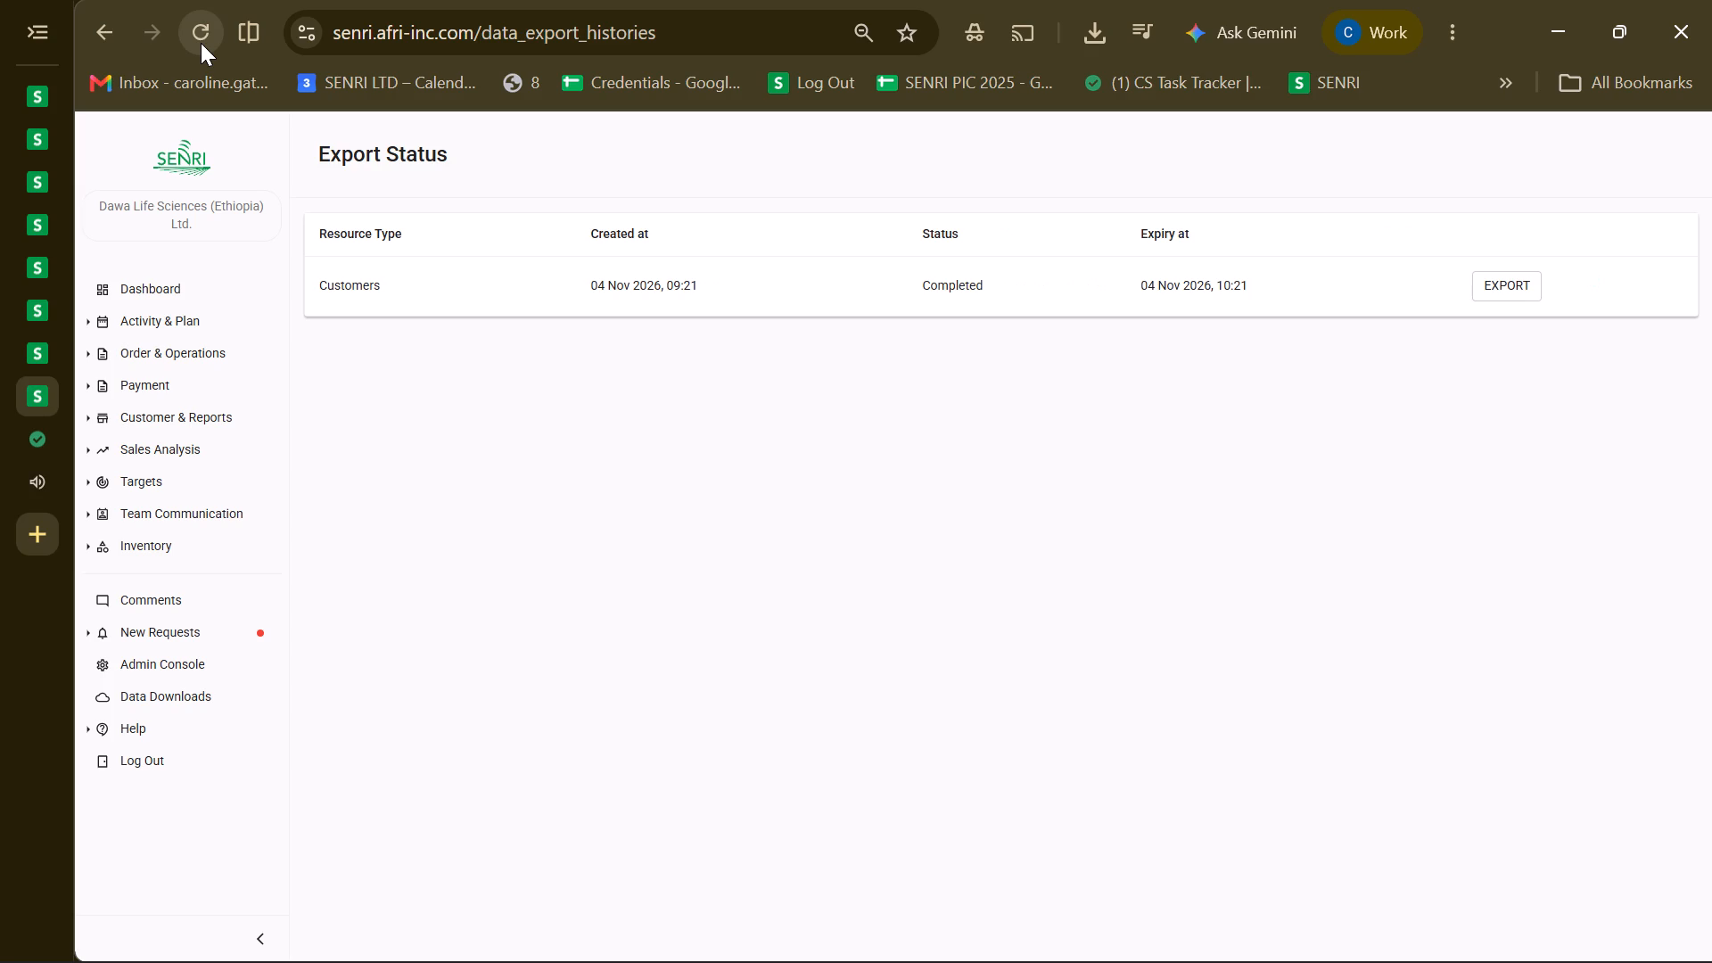
pyautogui.click(1515, 288)
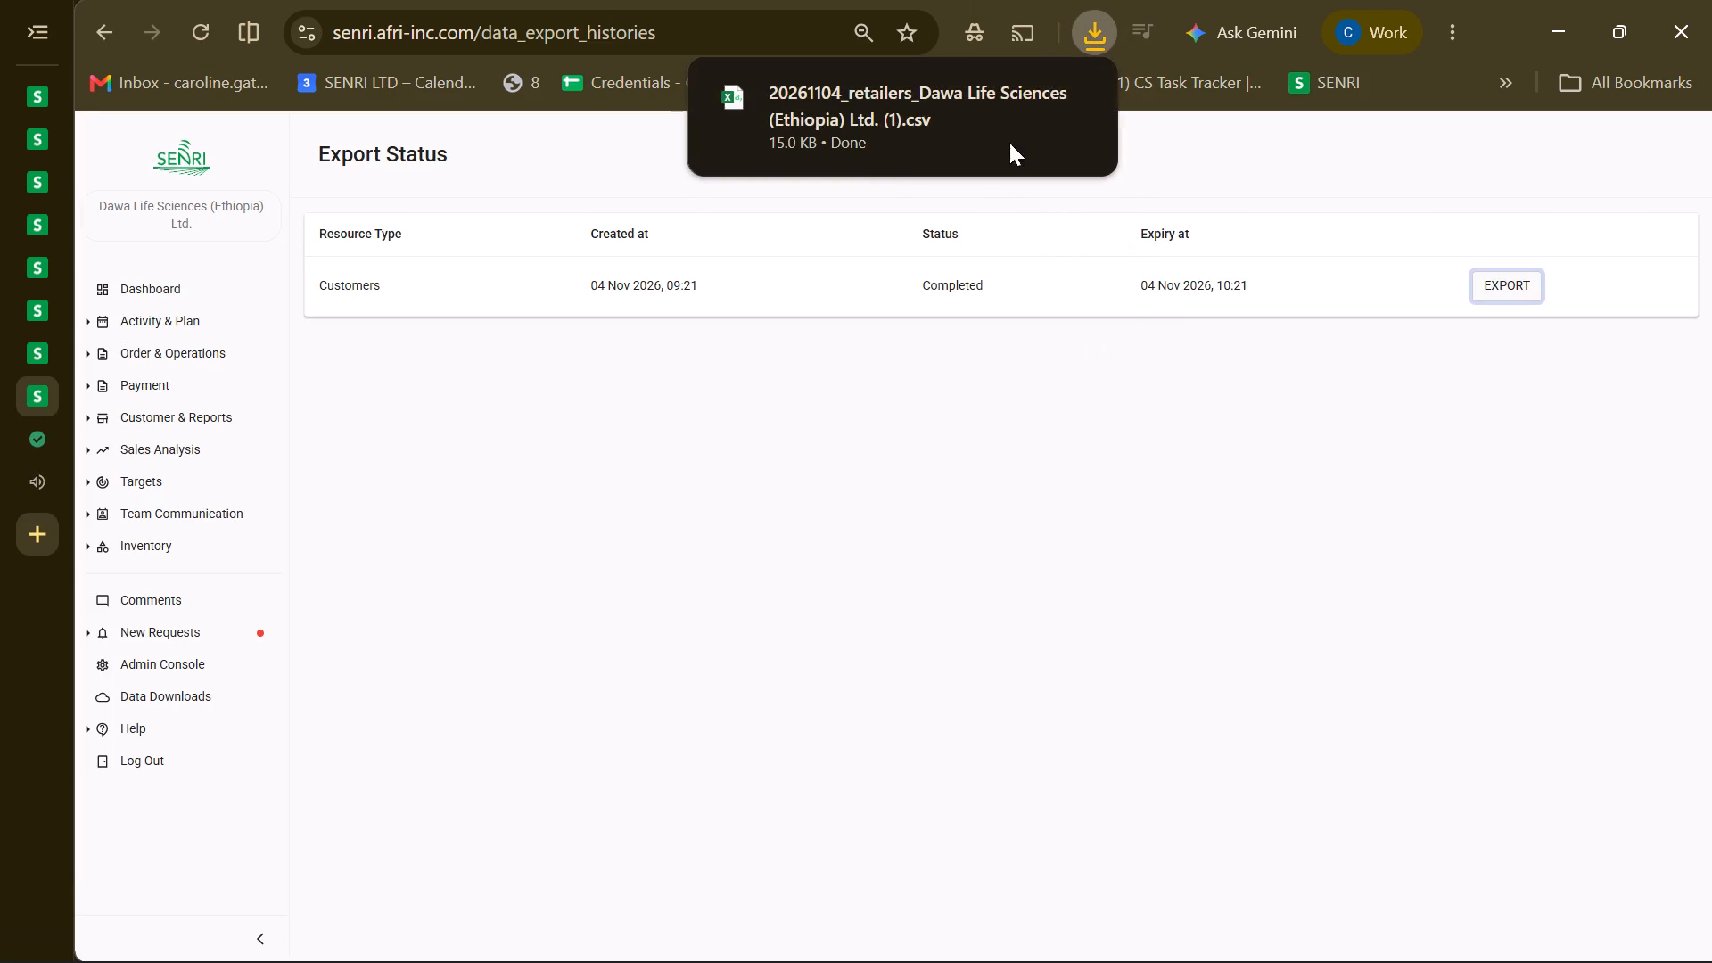
pyautogui.click(865, 119)
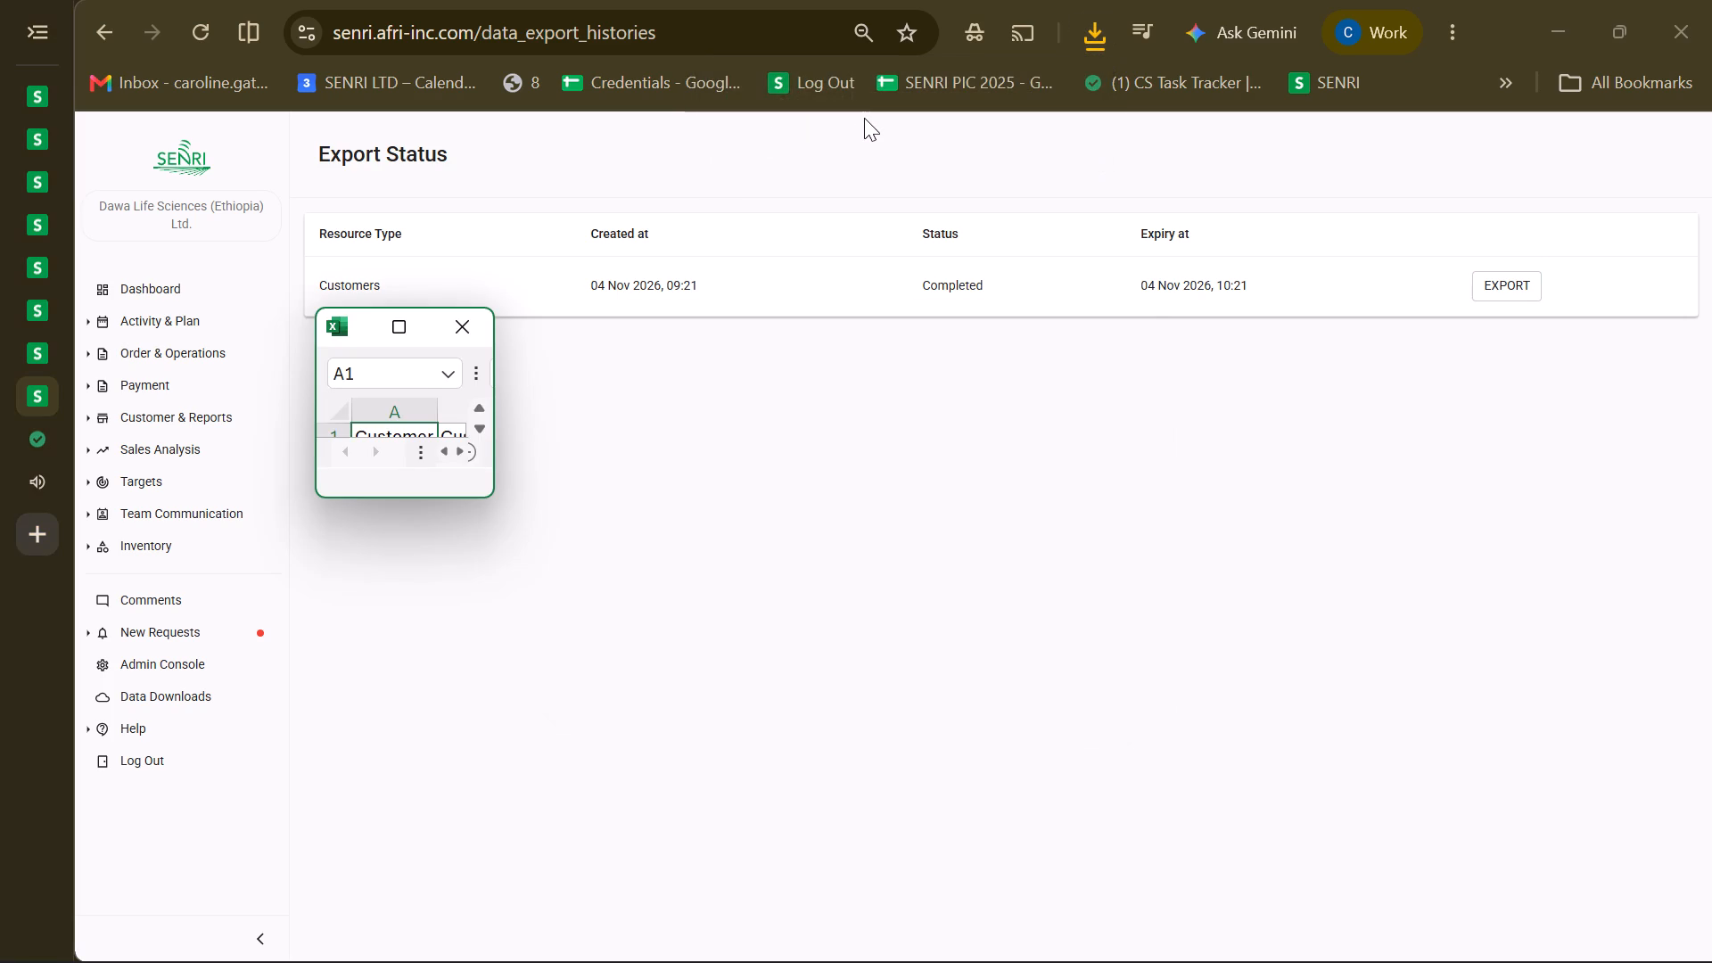
pyautogui.click(415, 335)
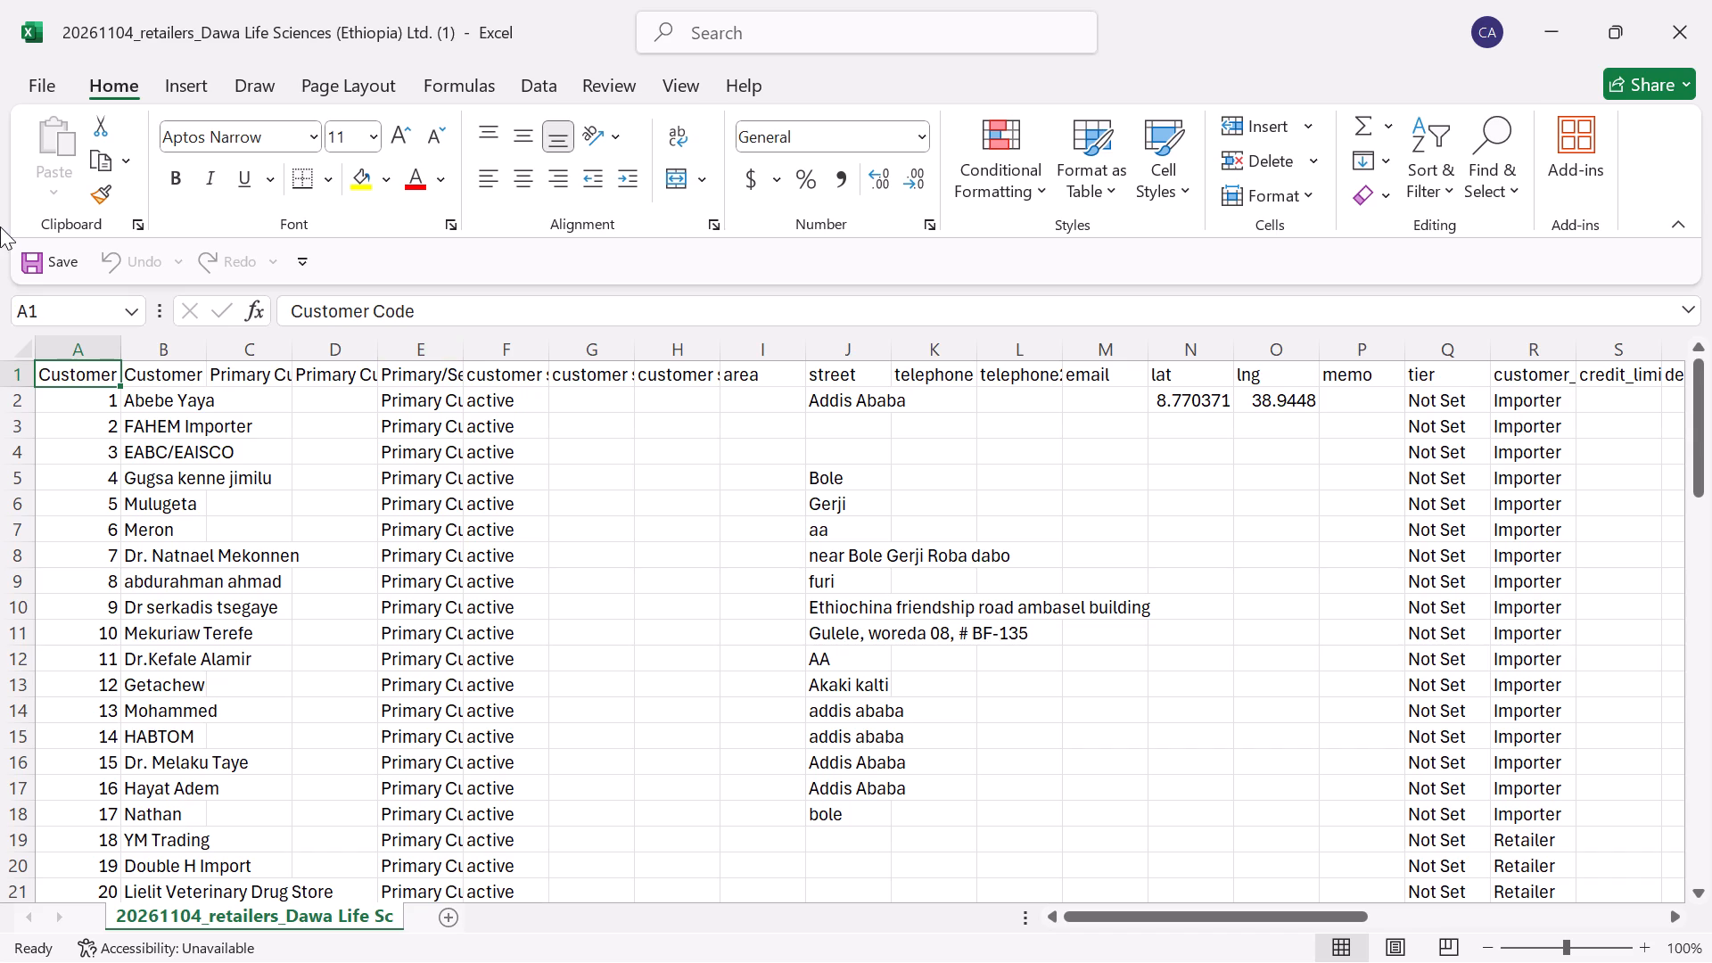
# Fit all column widths of the exported retailers sheet to their contents.
pyautogui.click(21, 343)
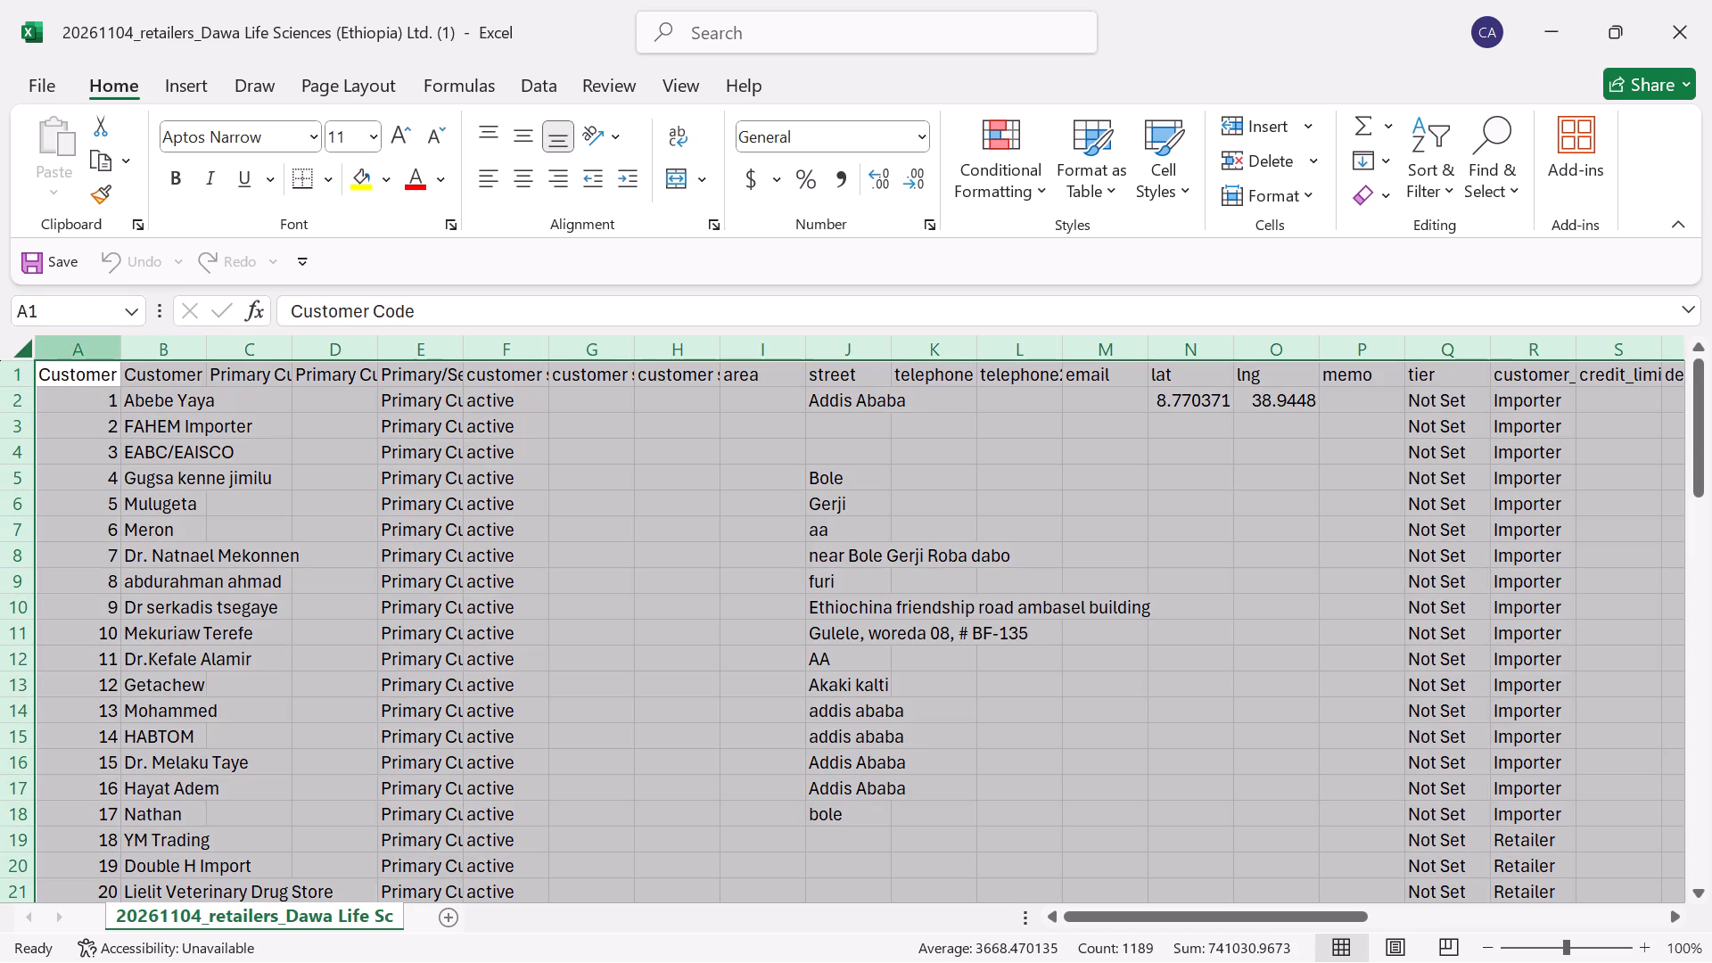
pyautogui.doubleClick(123, 350)
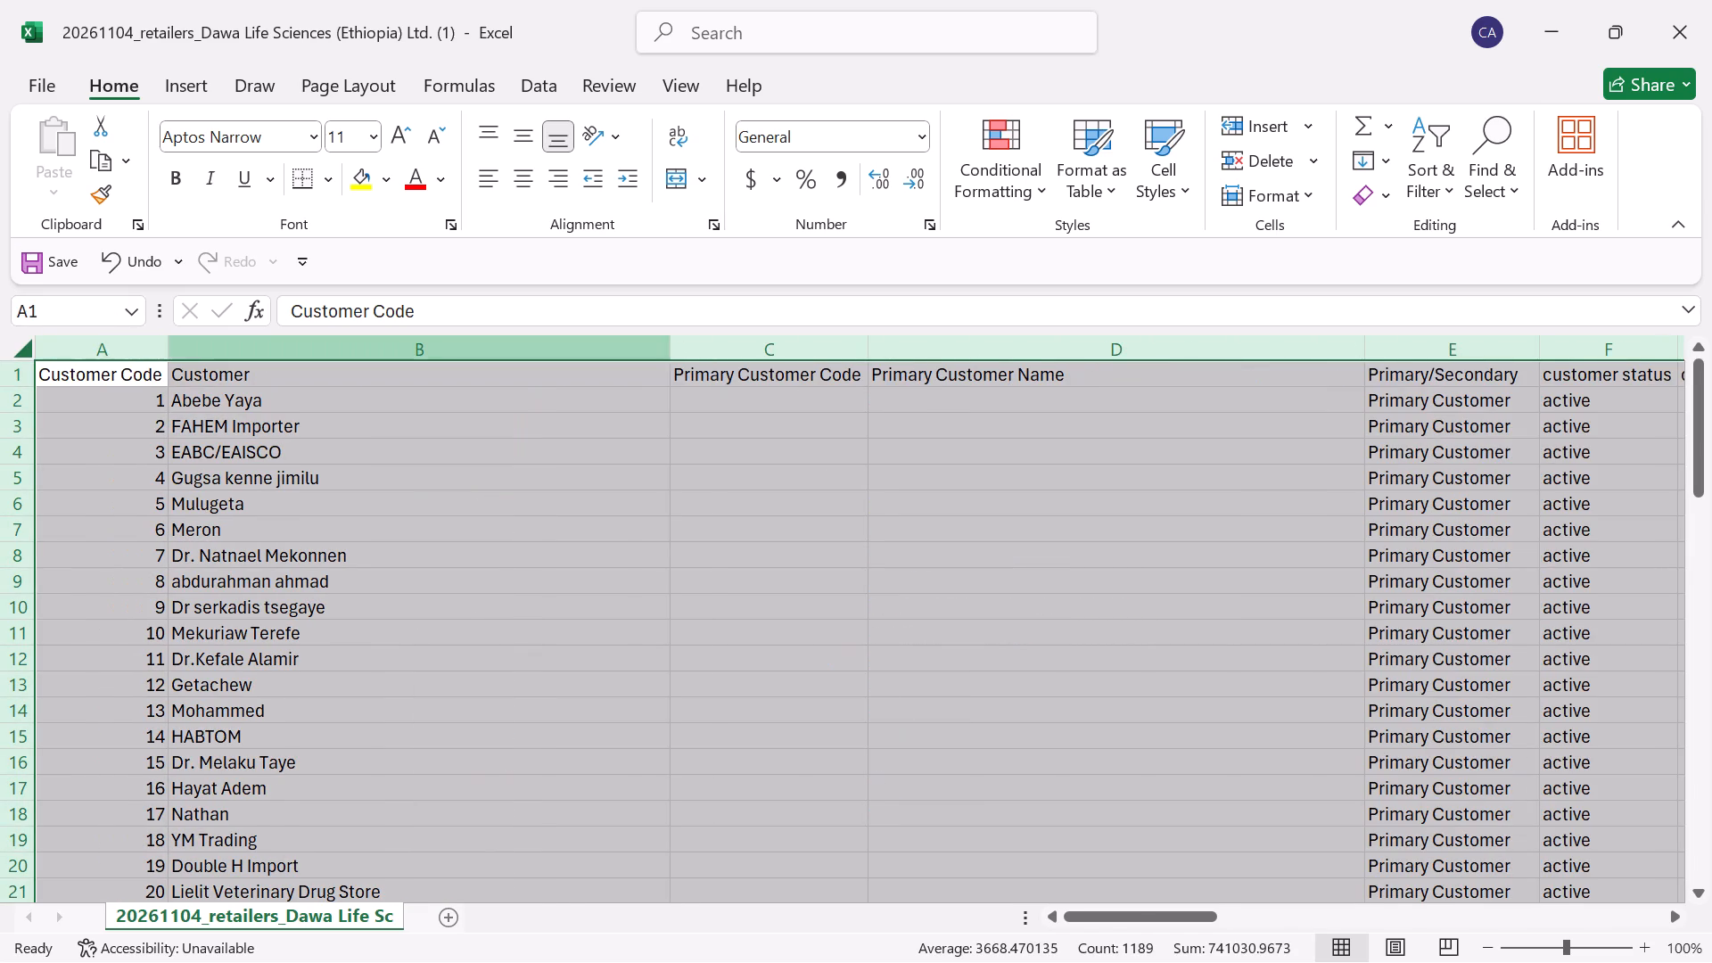
pyautogui.click(964, 575)
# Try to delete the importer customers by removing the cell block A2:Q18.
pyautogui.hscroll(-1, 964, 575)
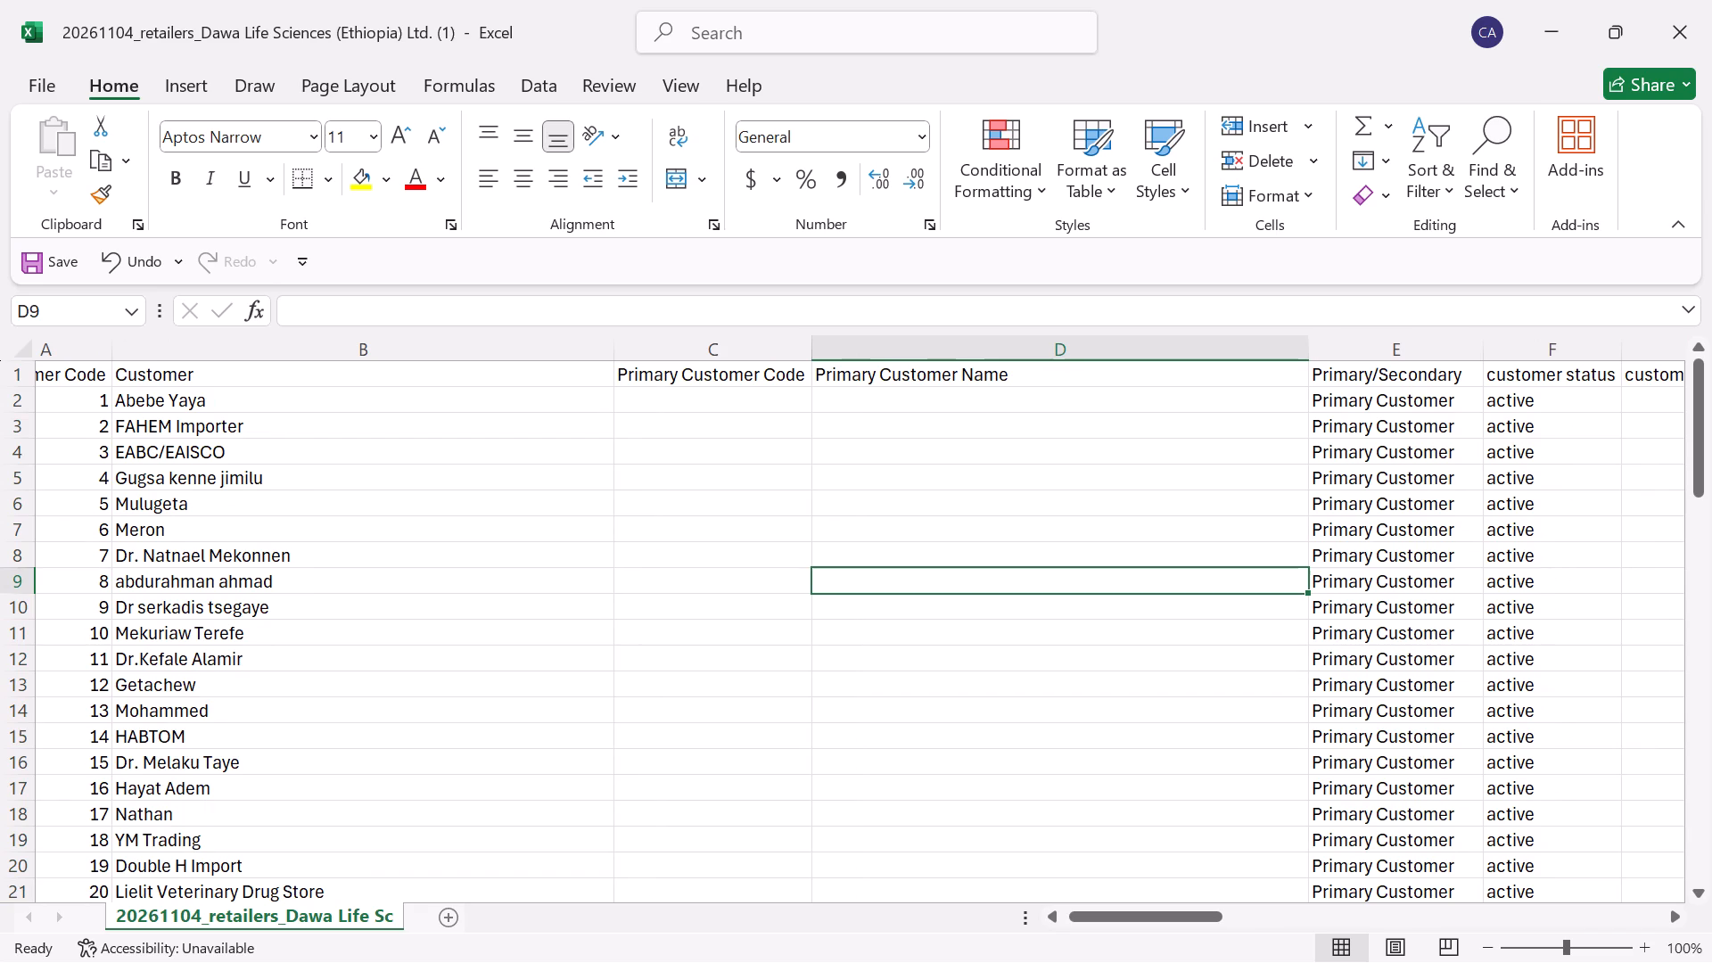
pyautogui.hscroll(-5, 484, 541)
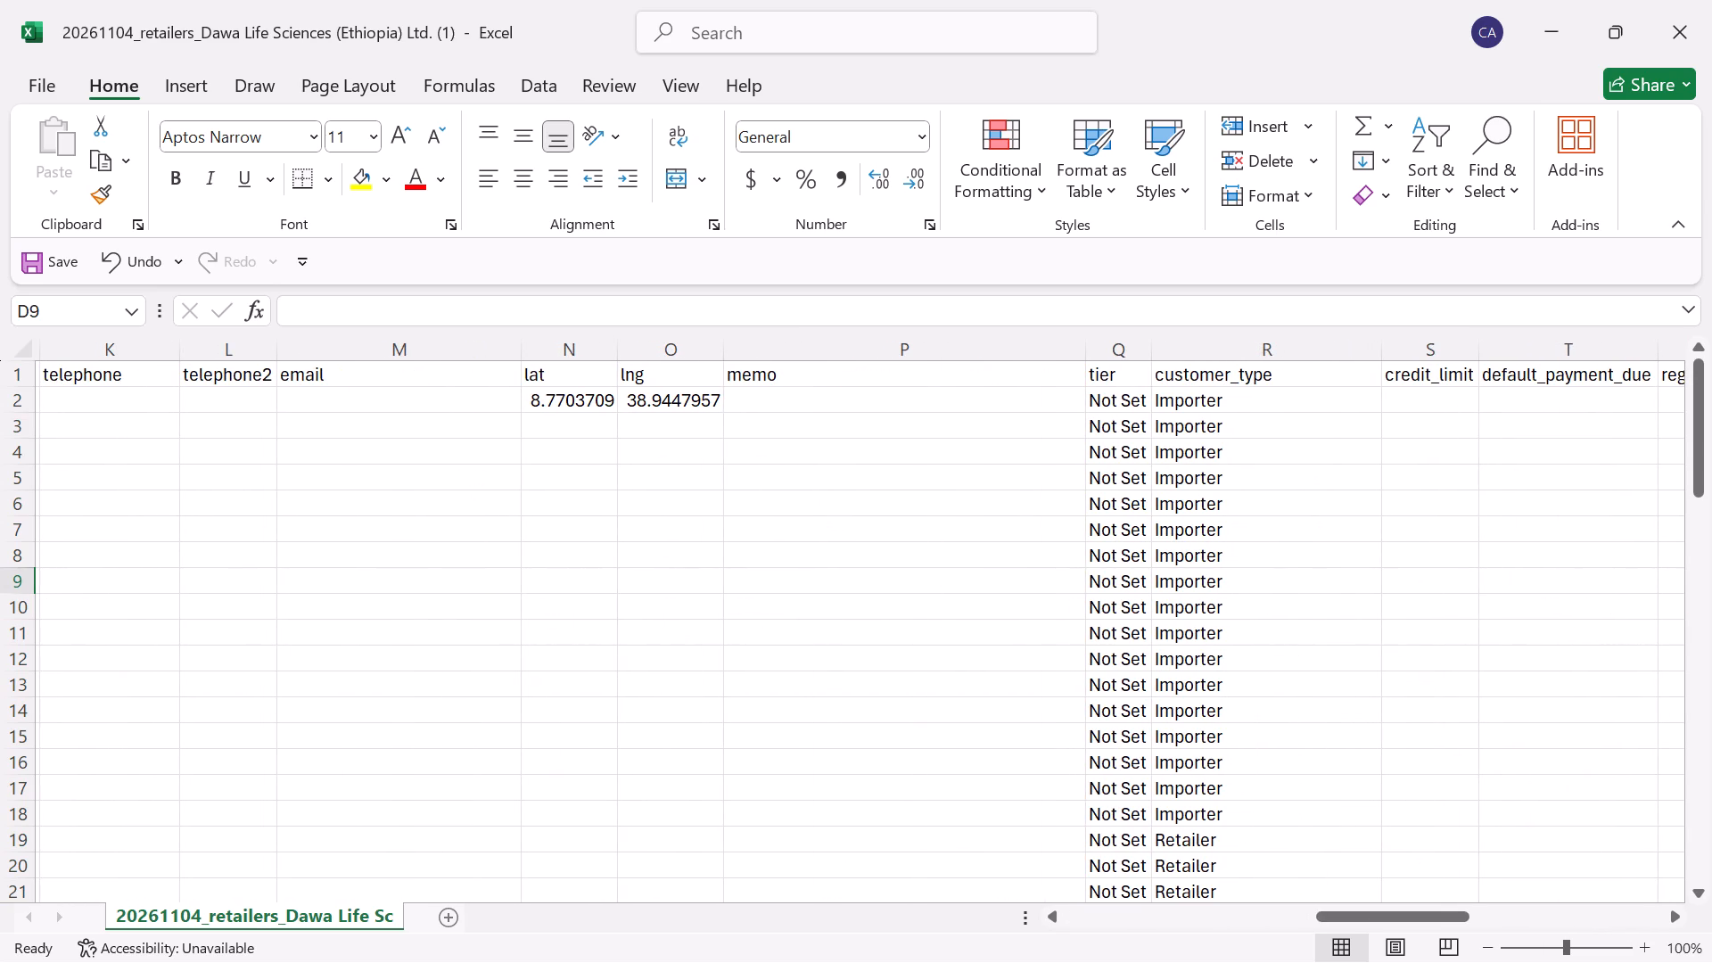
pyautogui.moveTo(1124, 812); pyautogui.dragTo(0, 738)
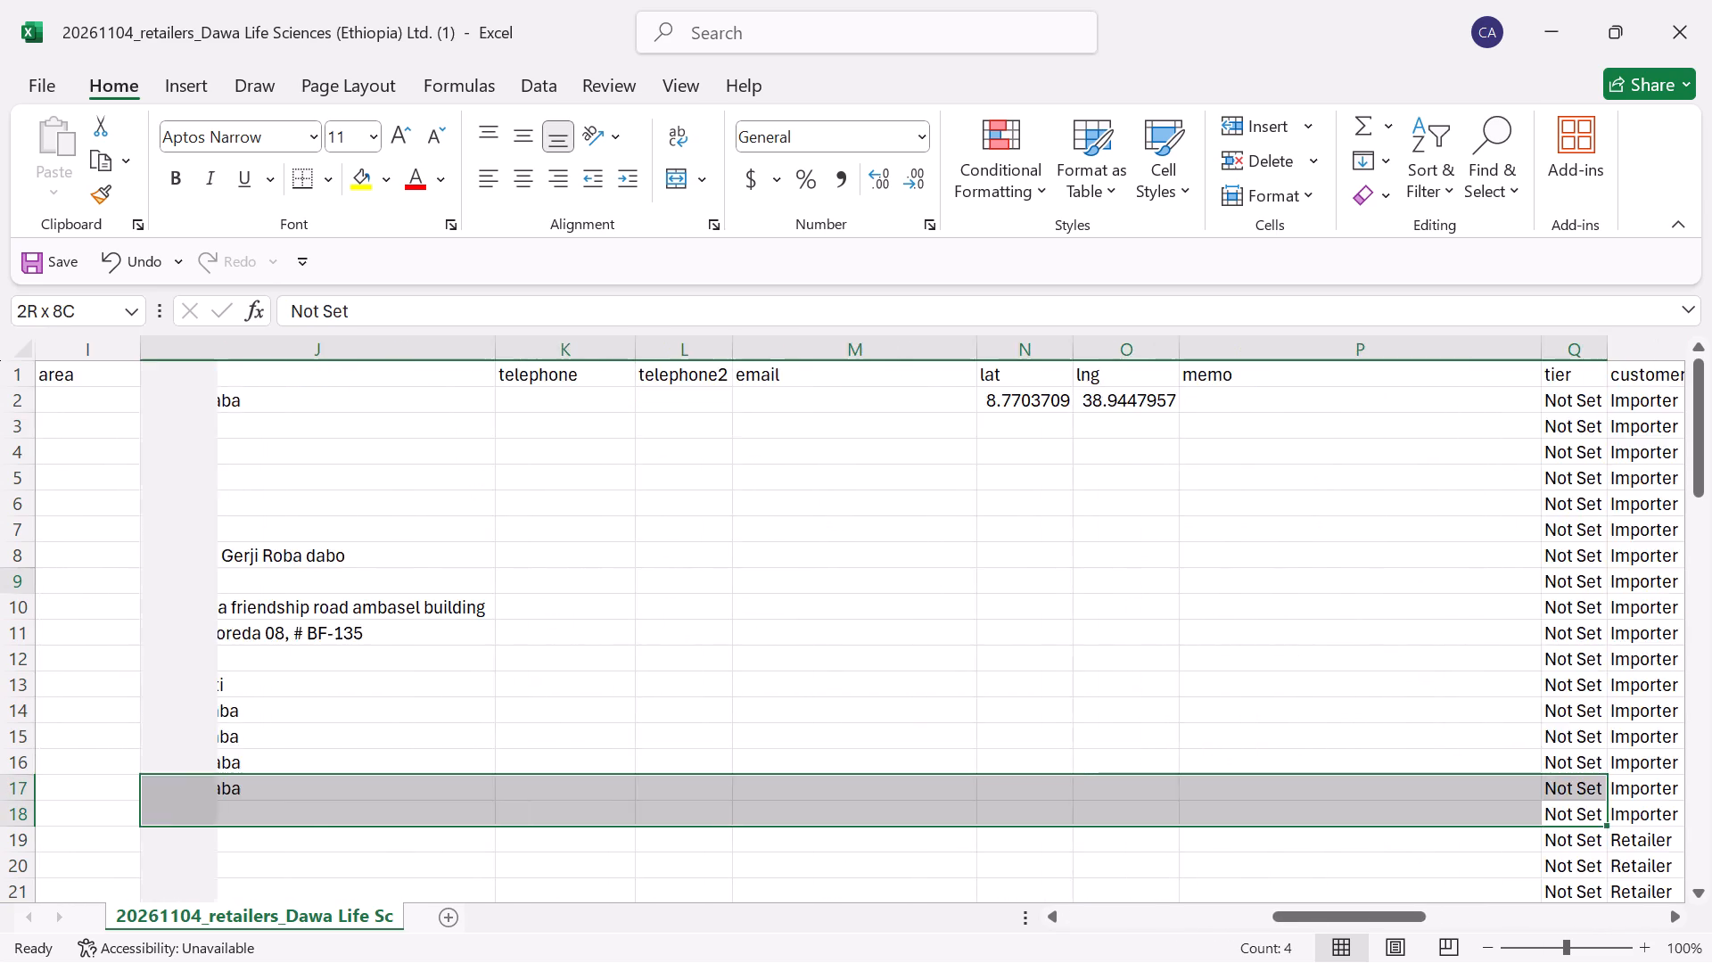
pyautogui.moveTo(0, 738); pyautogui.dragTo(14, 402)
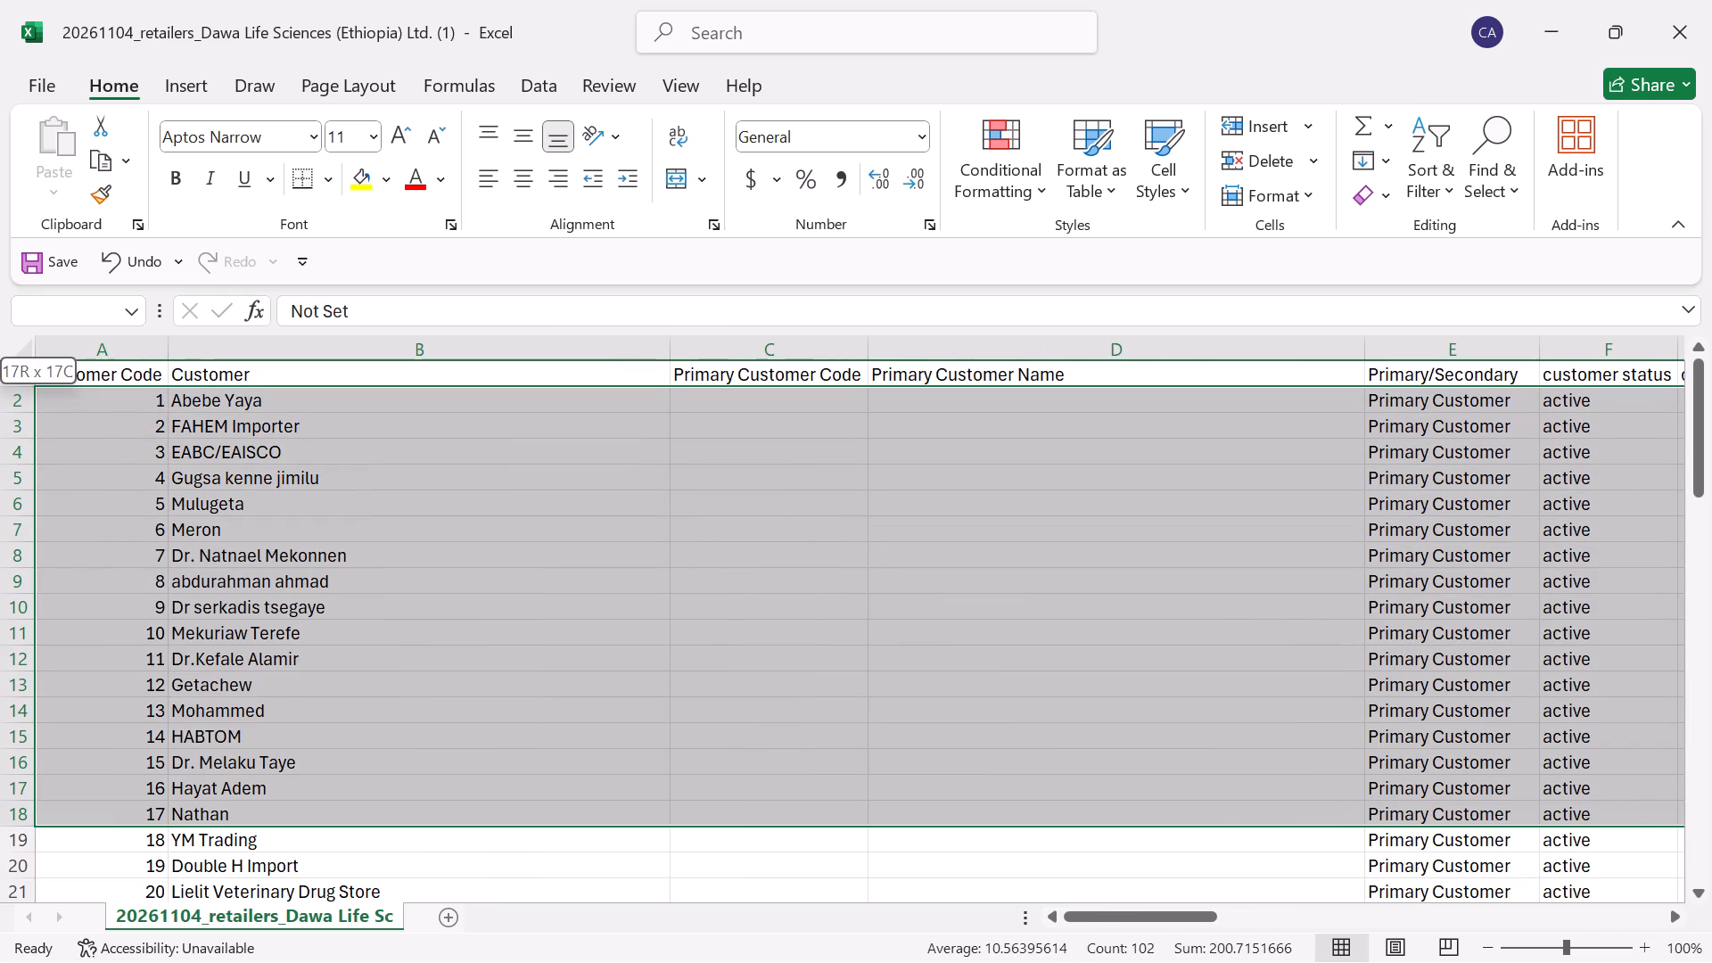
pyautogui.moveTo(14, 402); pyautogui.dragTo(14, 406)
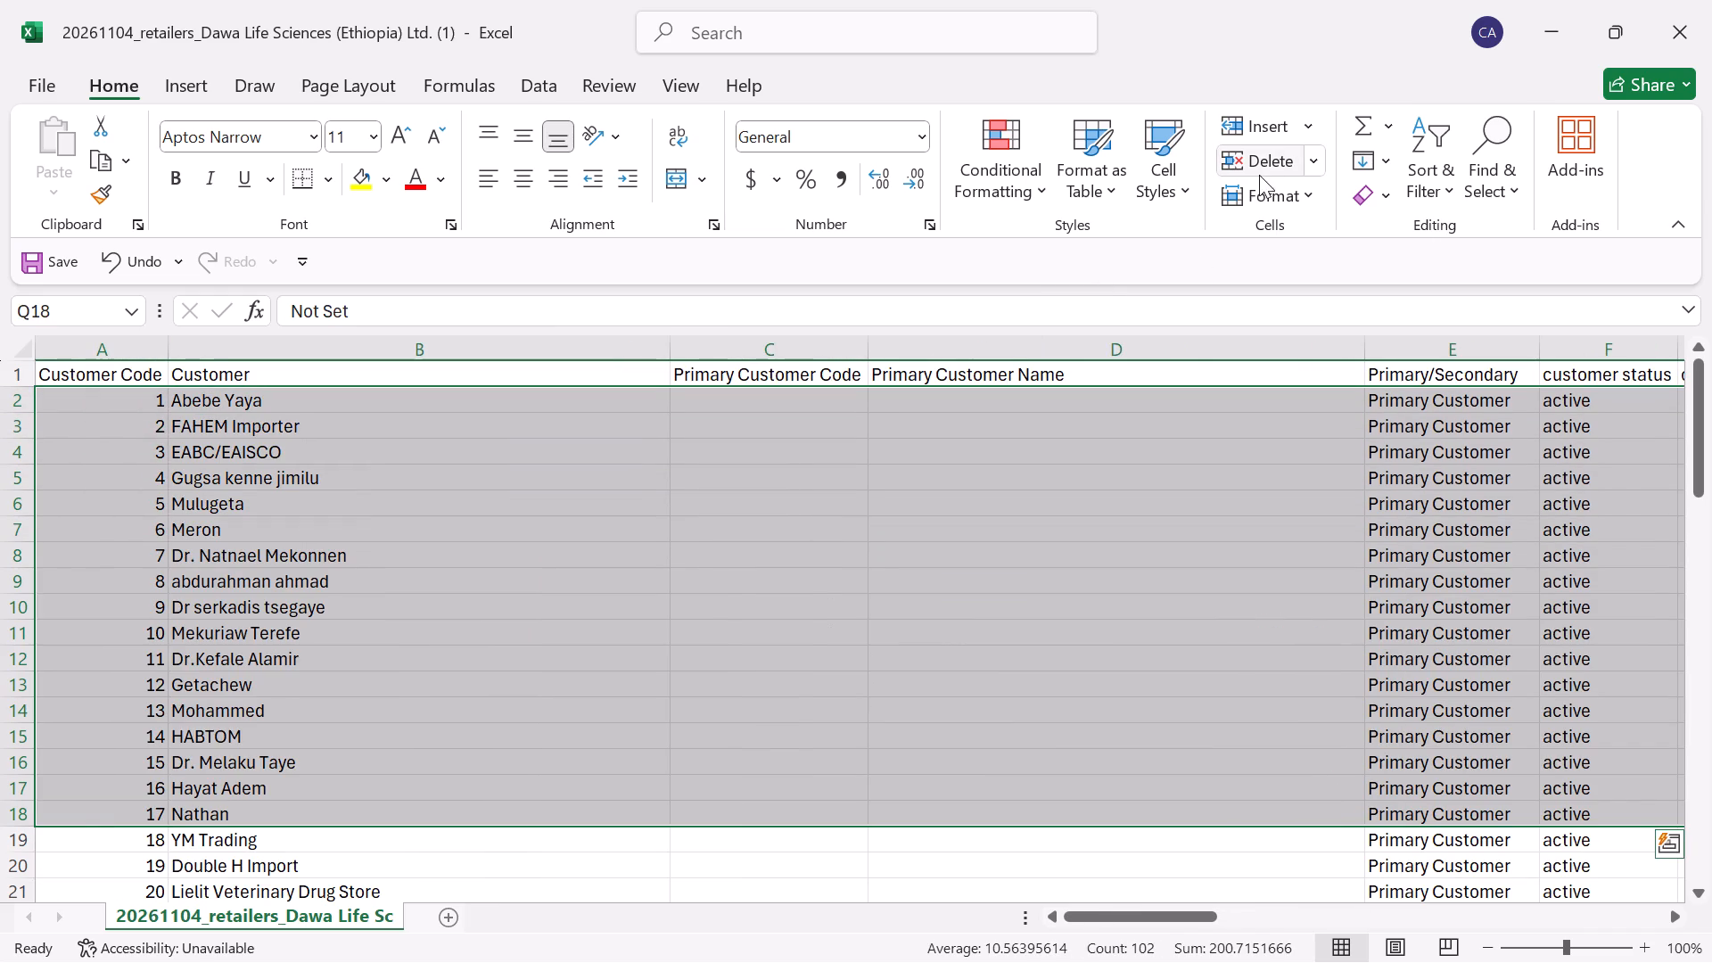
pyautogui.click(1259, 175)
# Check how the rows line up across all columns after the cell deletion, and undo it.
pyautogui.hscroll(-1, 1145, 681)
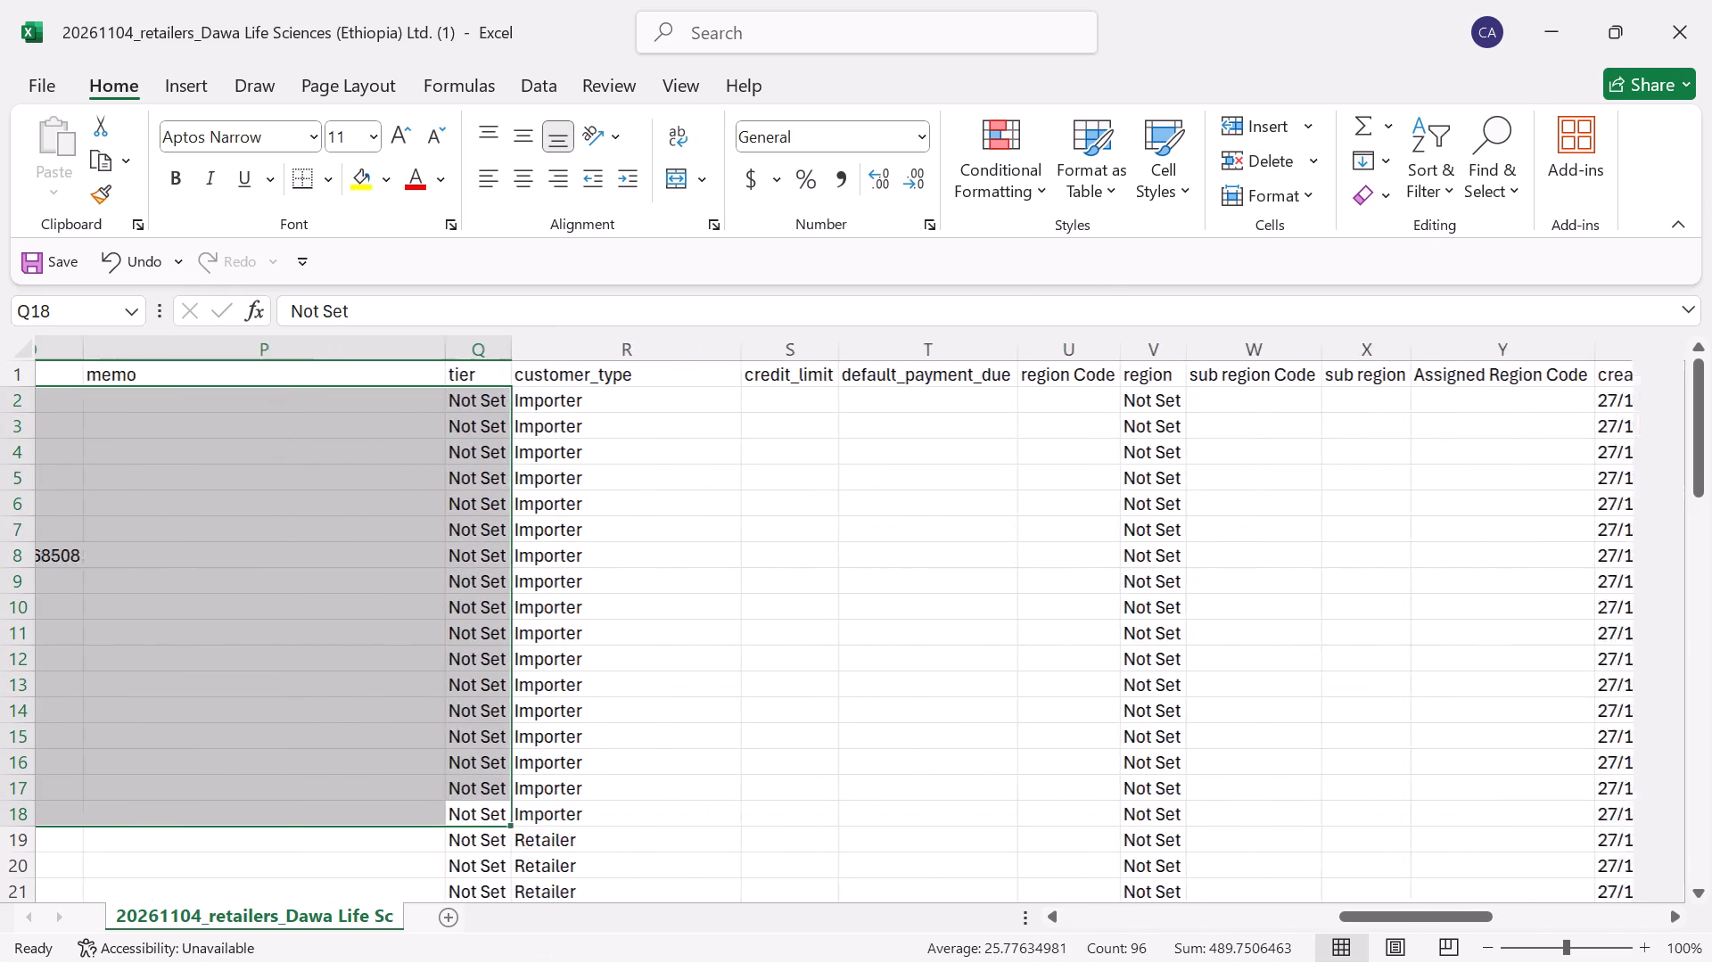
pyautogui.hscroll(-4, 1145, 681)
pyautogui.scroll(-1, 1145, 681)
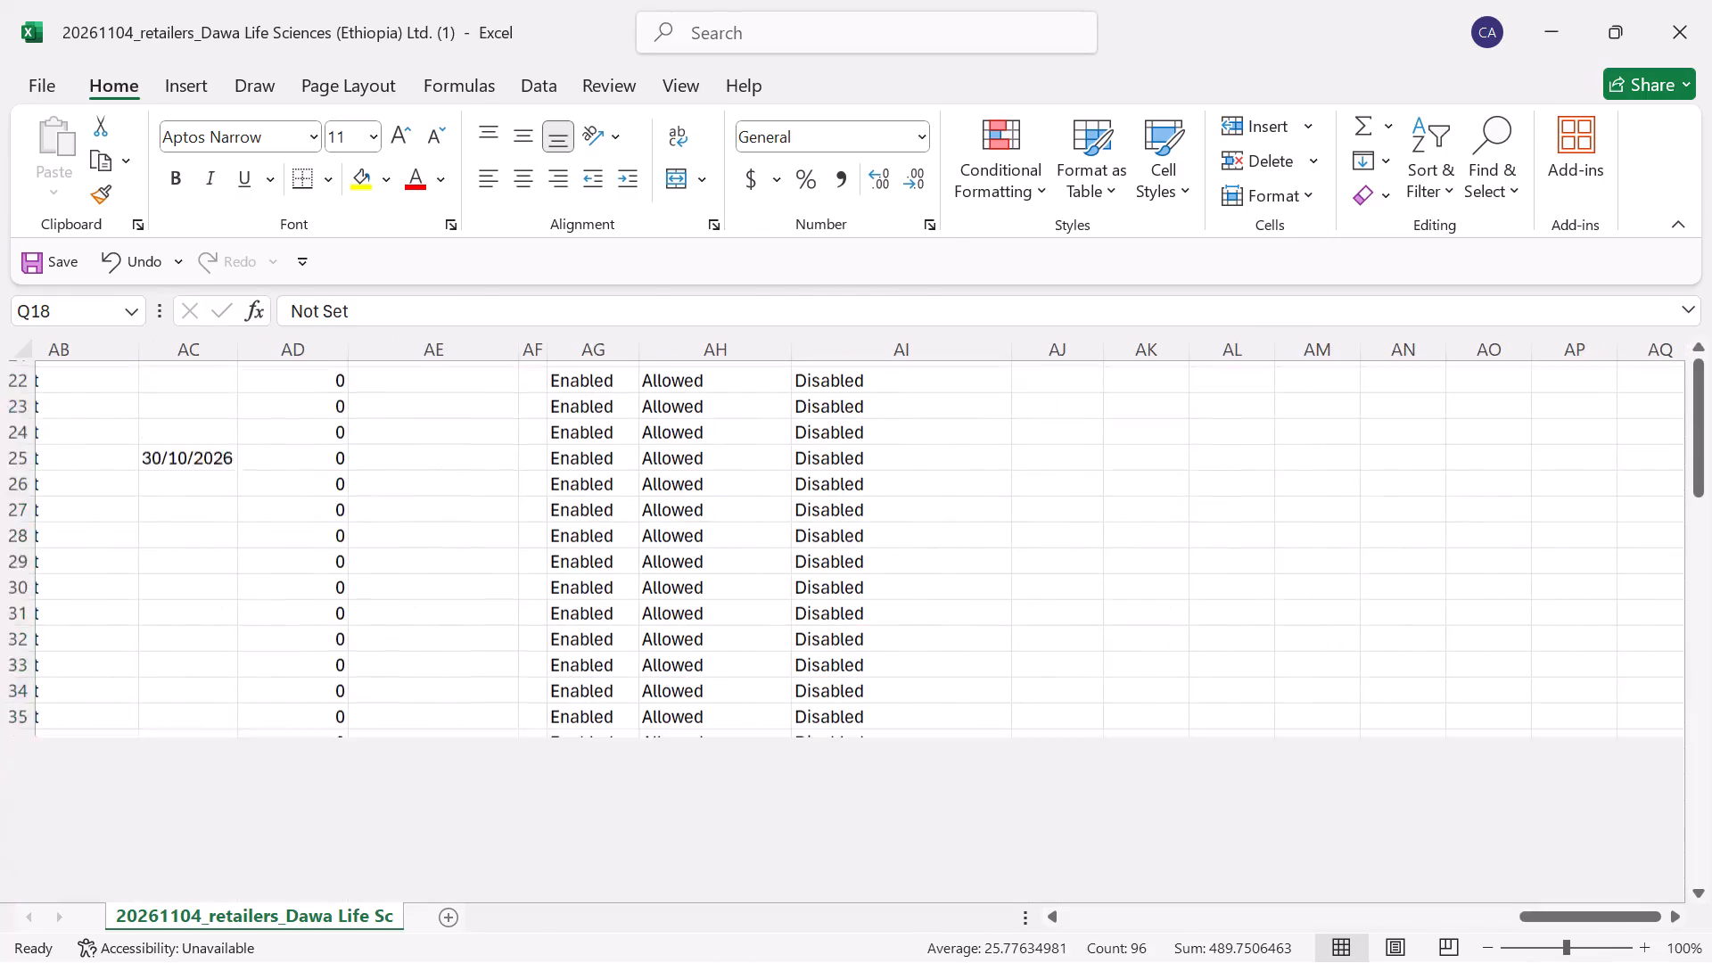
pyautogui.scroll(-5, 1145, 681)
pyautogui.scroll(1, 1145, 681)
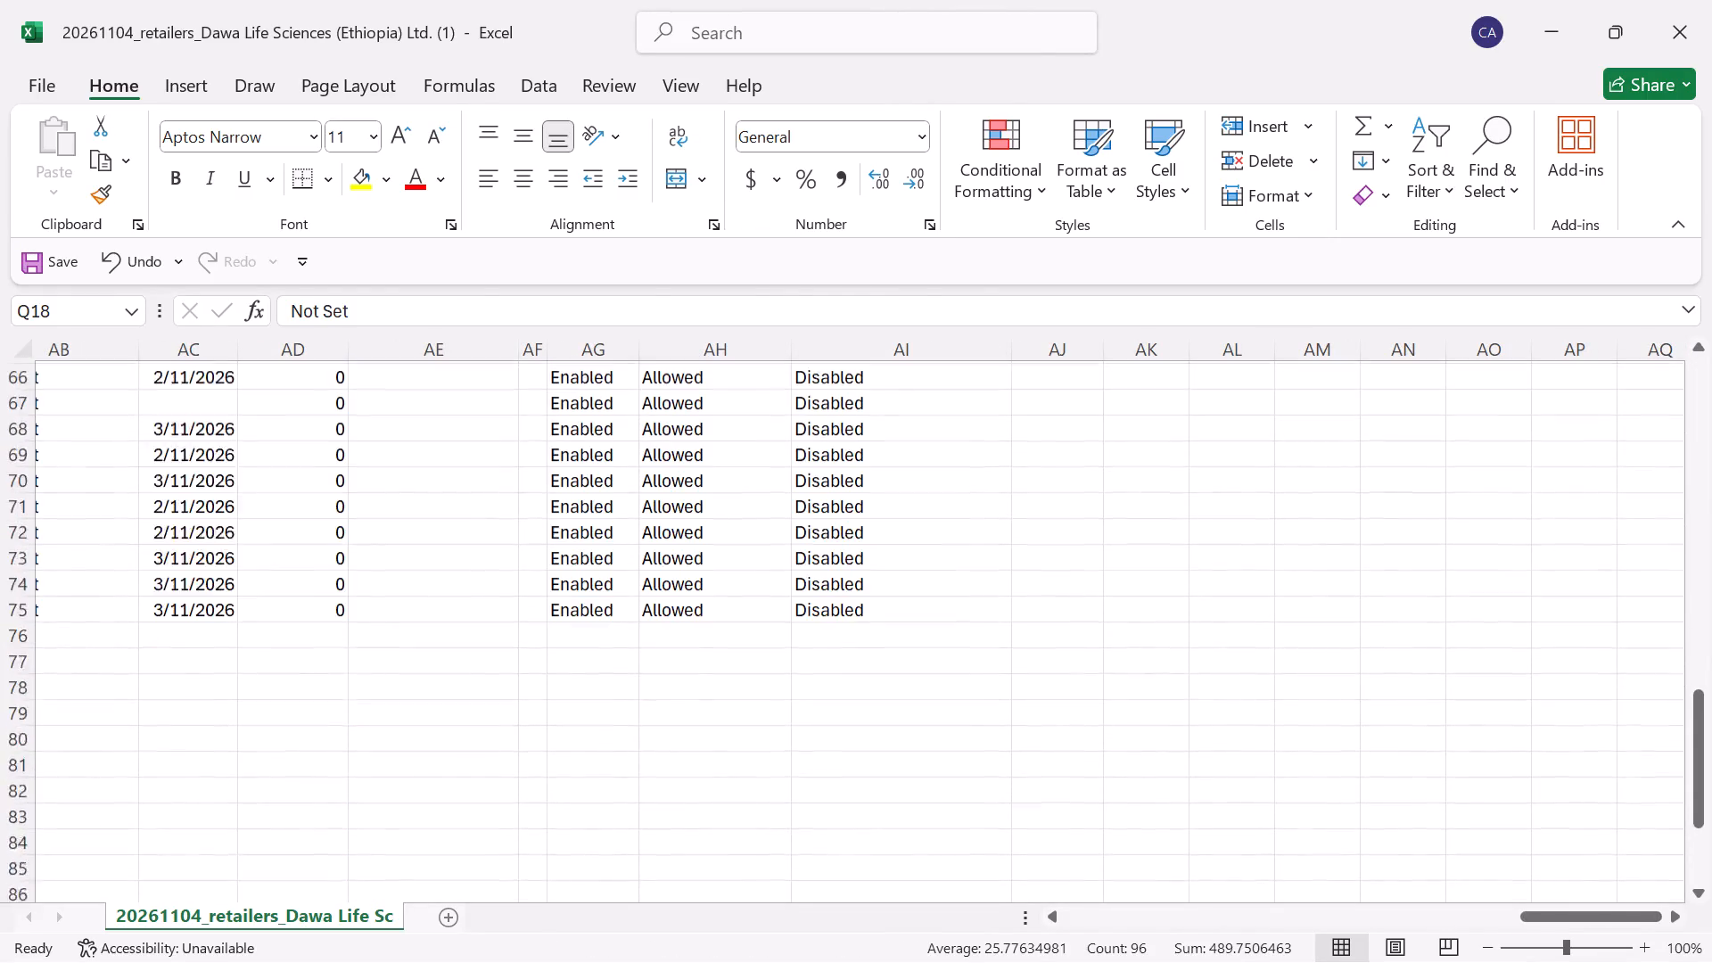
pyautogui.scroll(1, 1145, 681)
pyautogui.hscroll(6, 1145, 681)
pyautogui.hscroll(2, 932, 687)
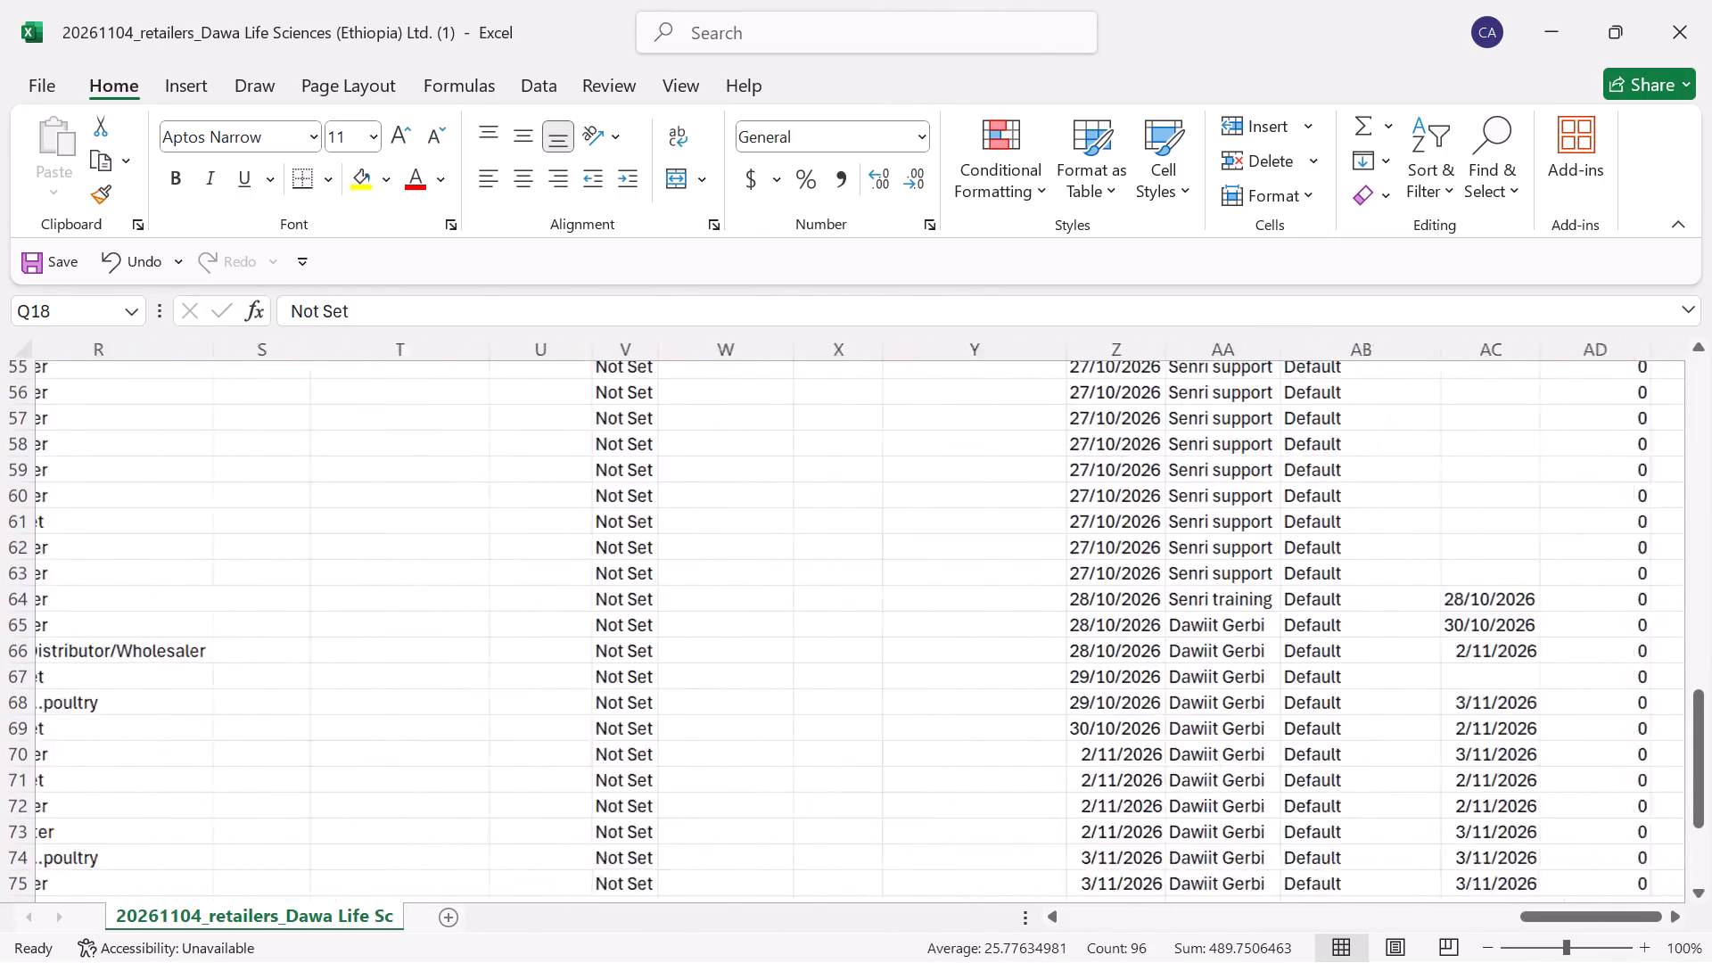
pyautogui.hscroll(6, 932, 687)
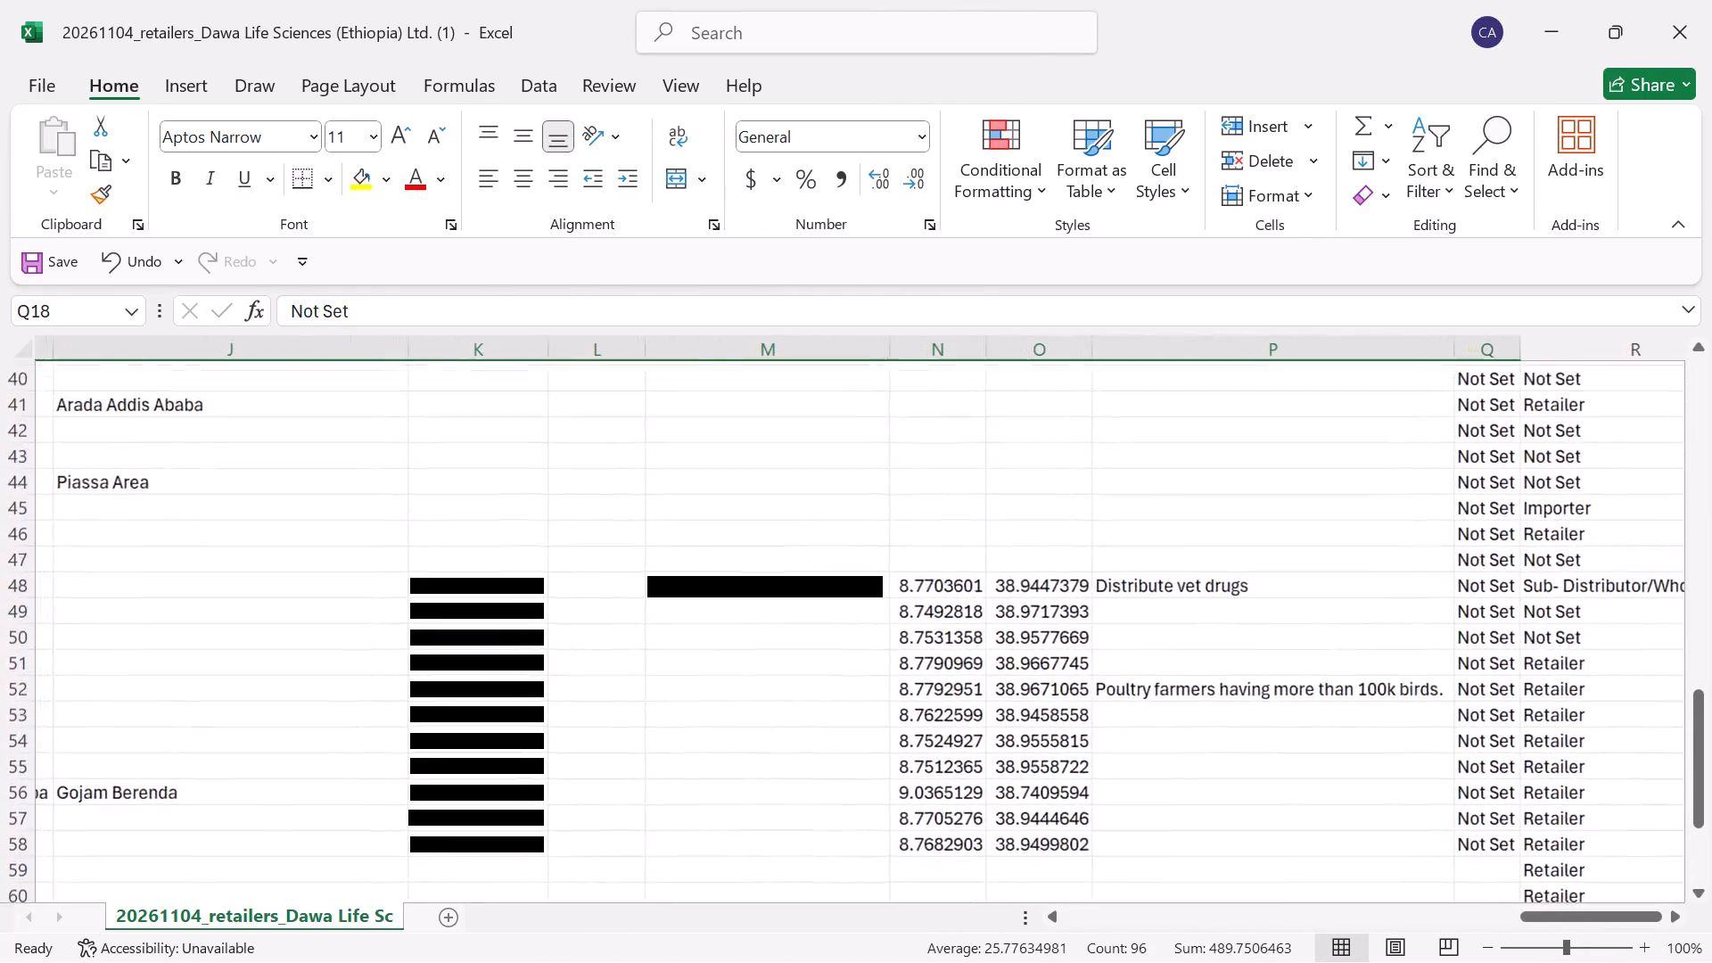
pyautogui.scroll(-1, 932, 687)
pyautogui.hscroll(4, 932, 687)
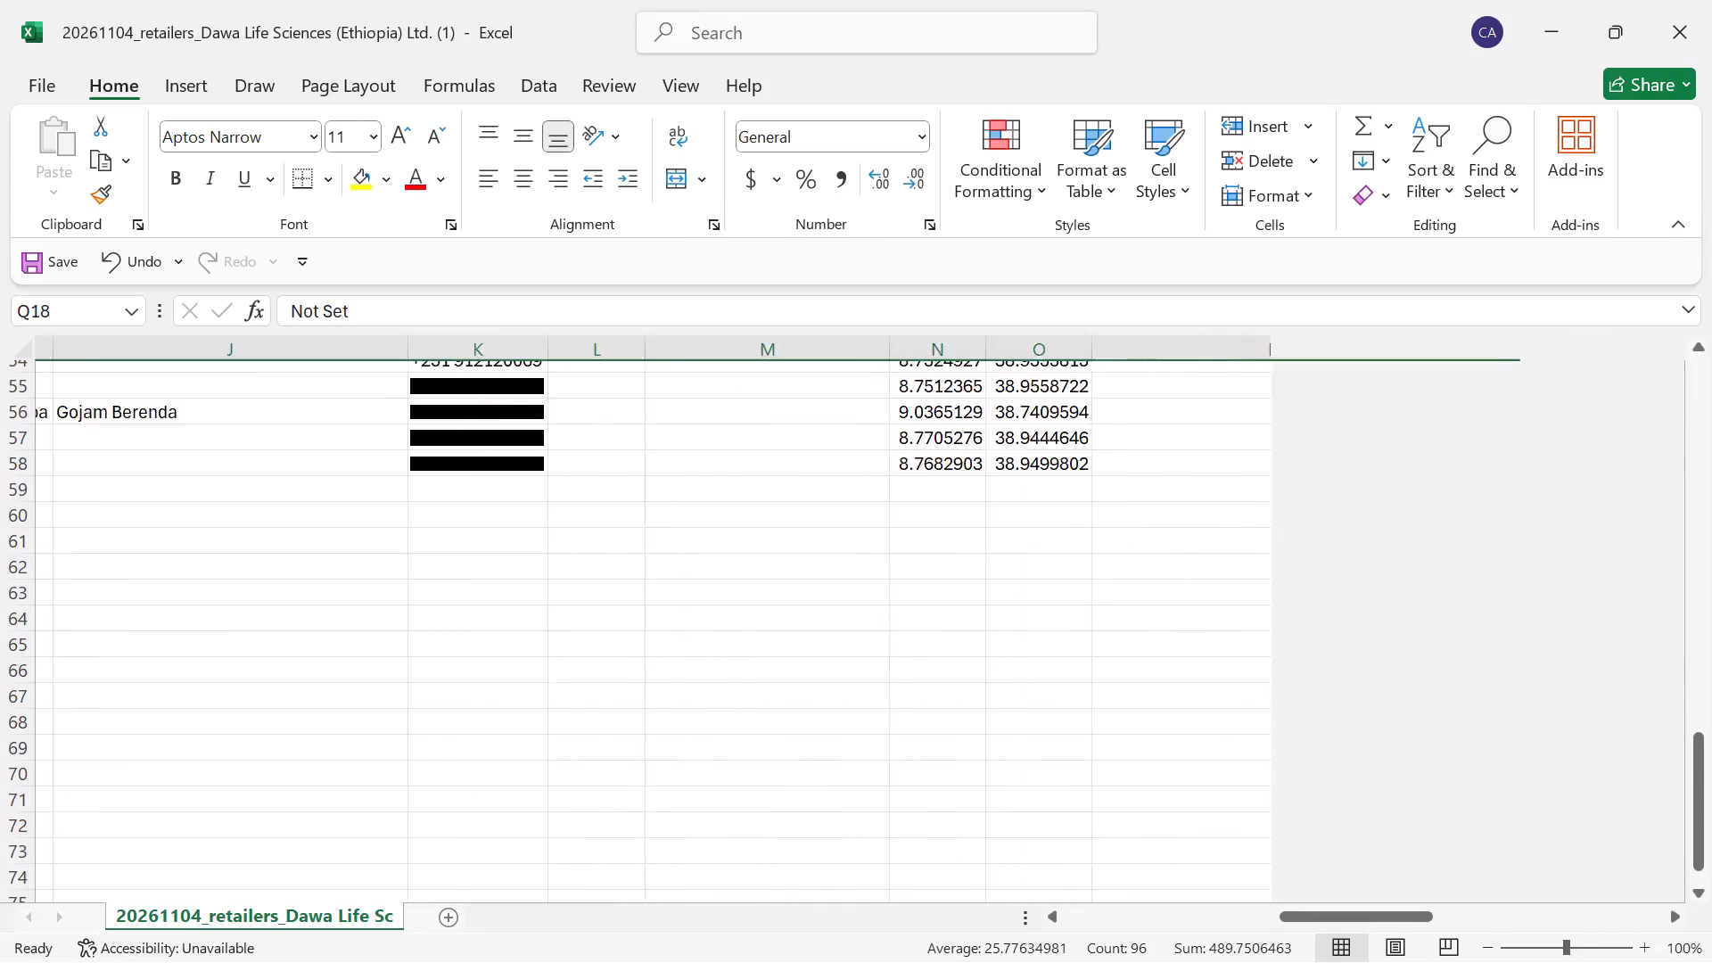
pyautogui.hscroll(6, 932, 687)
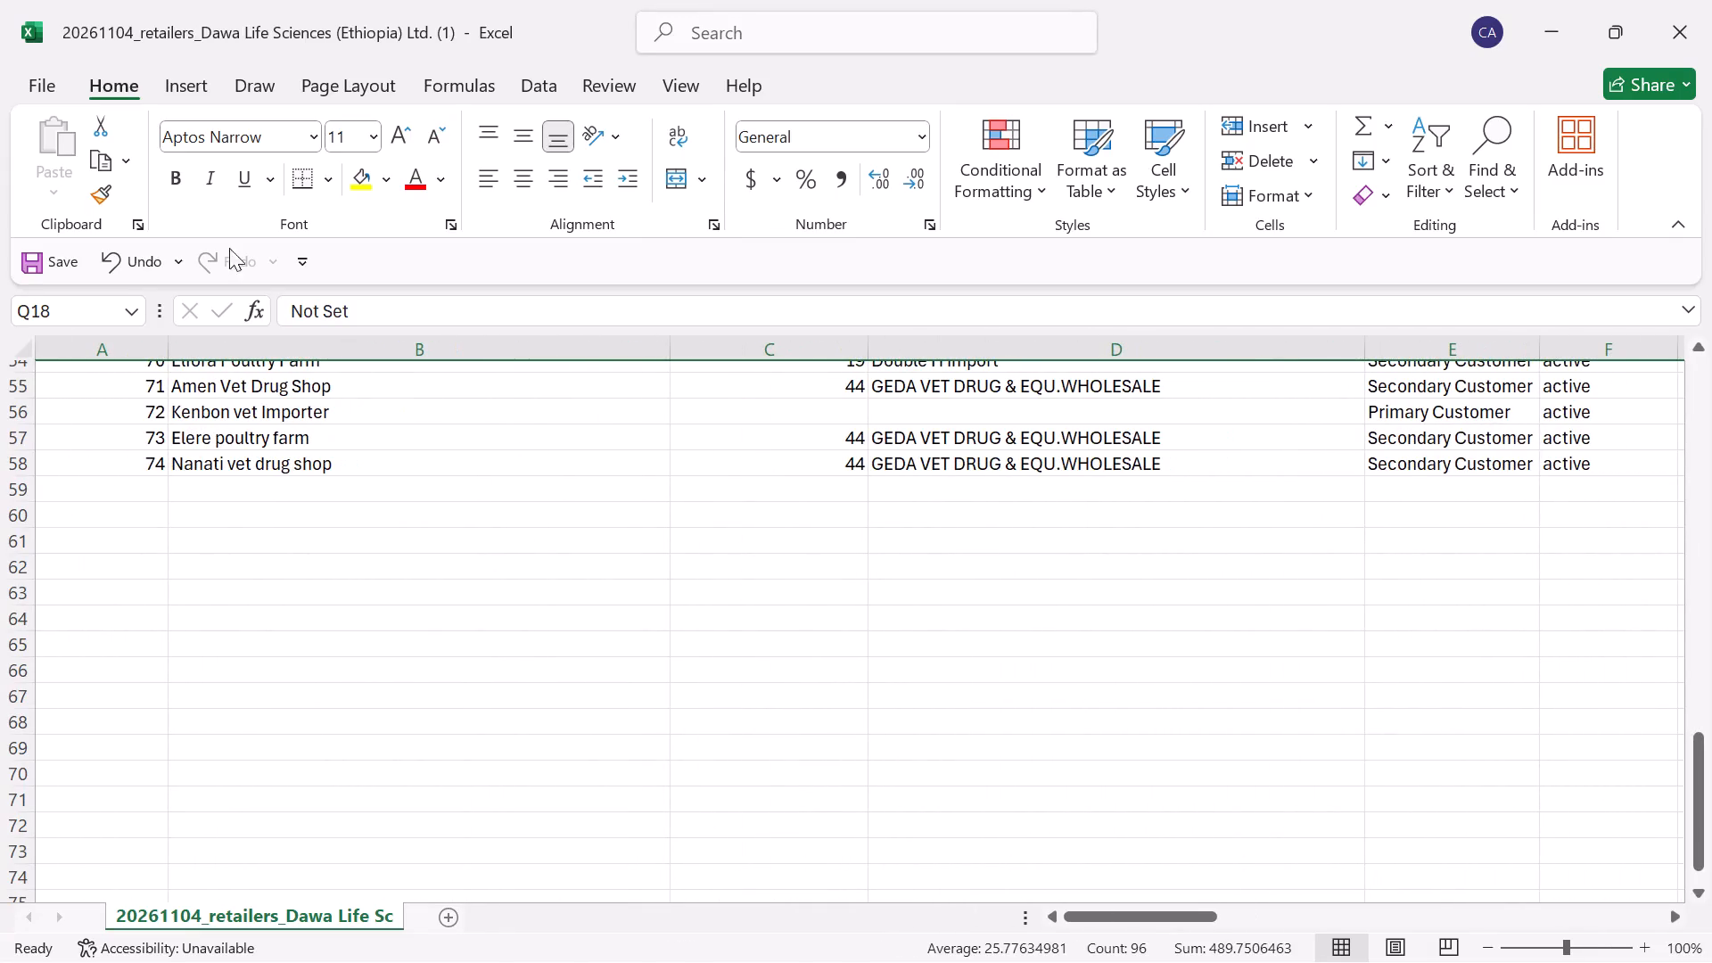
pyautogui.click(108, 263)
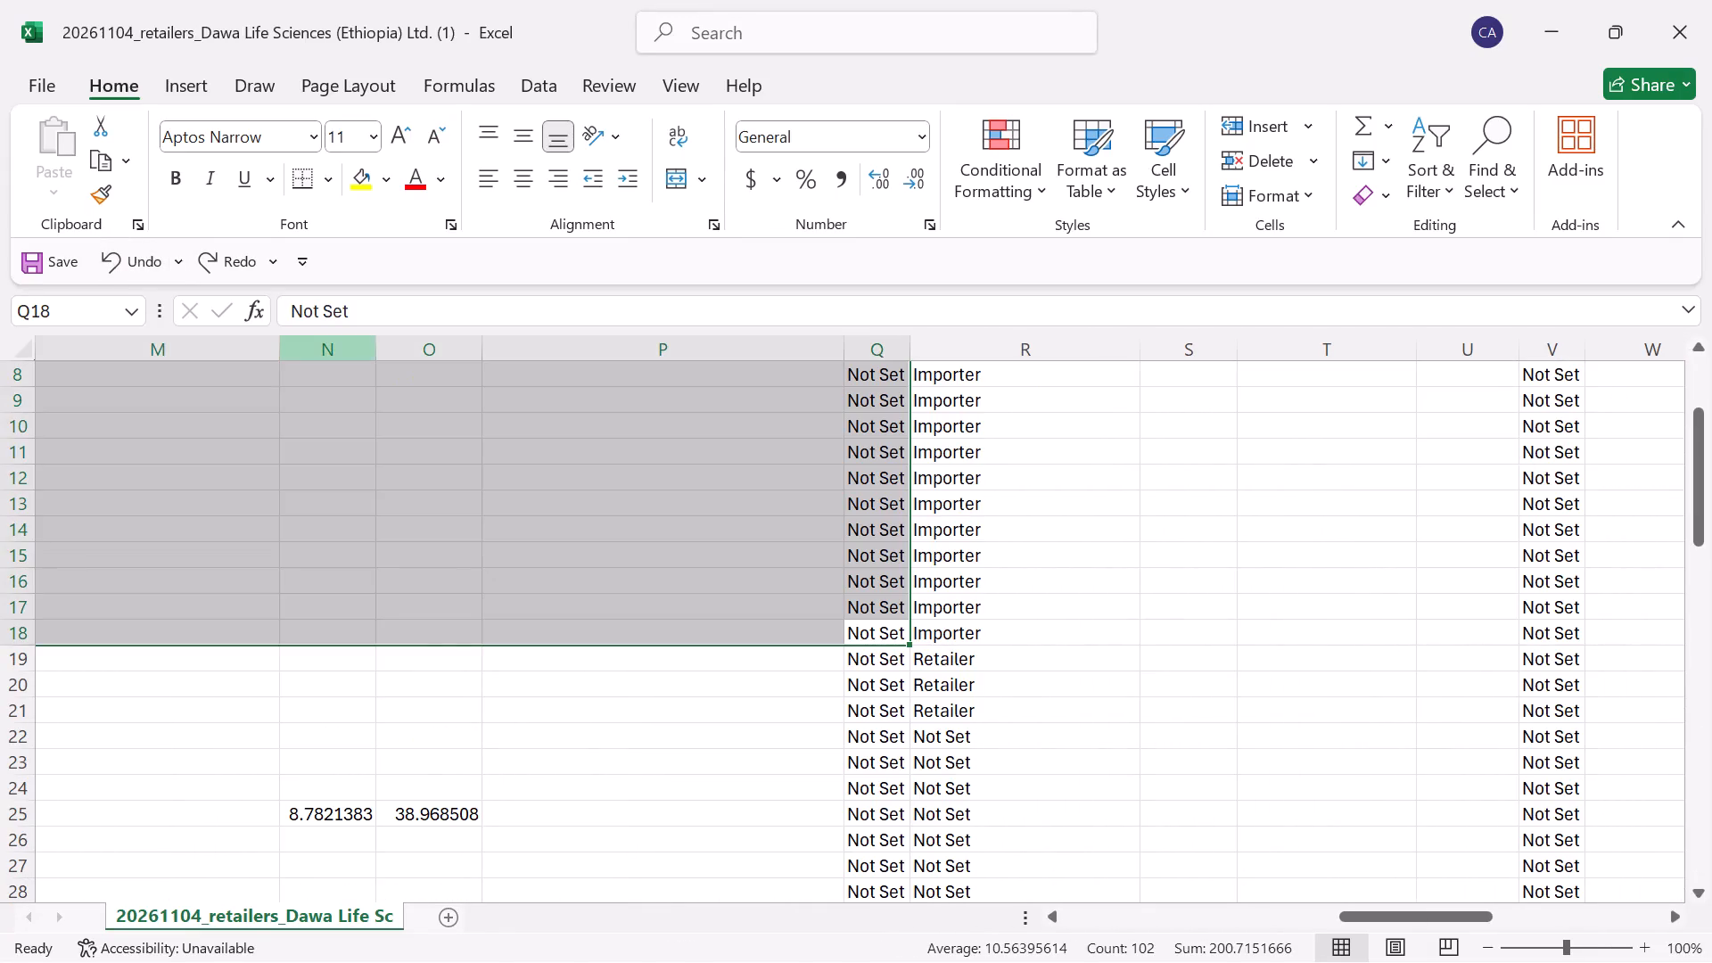
# Delete the entire rows of the importer-type customers with codes 1 to 17, directly below the header.
pyautogui.hscroll(9, 440, 624)
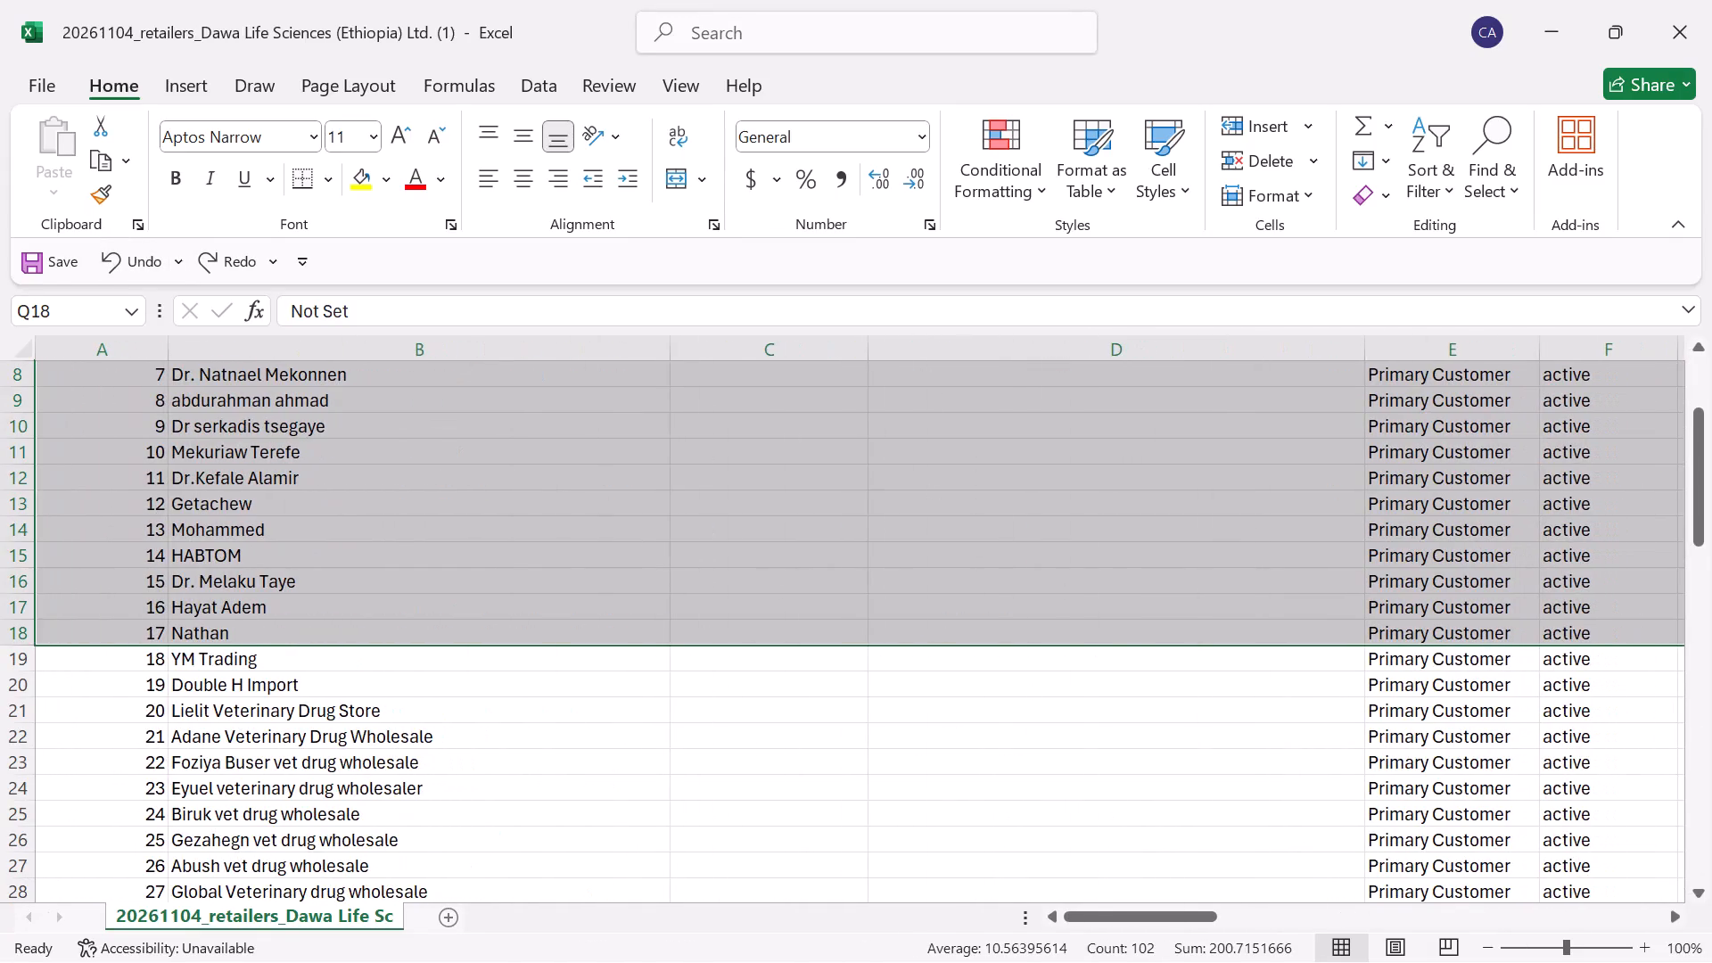
pyautogui.click(486, 566)
pyautogui.scroll(2, 210, 457)
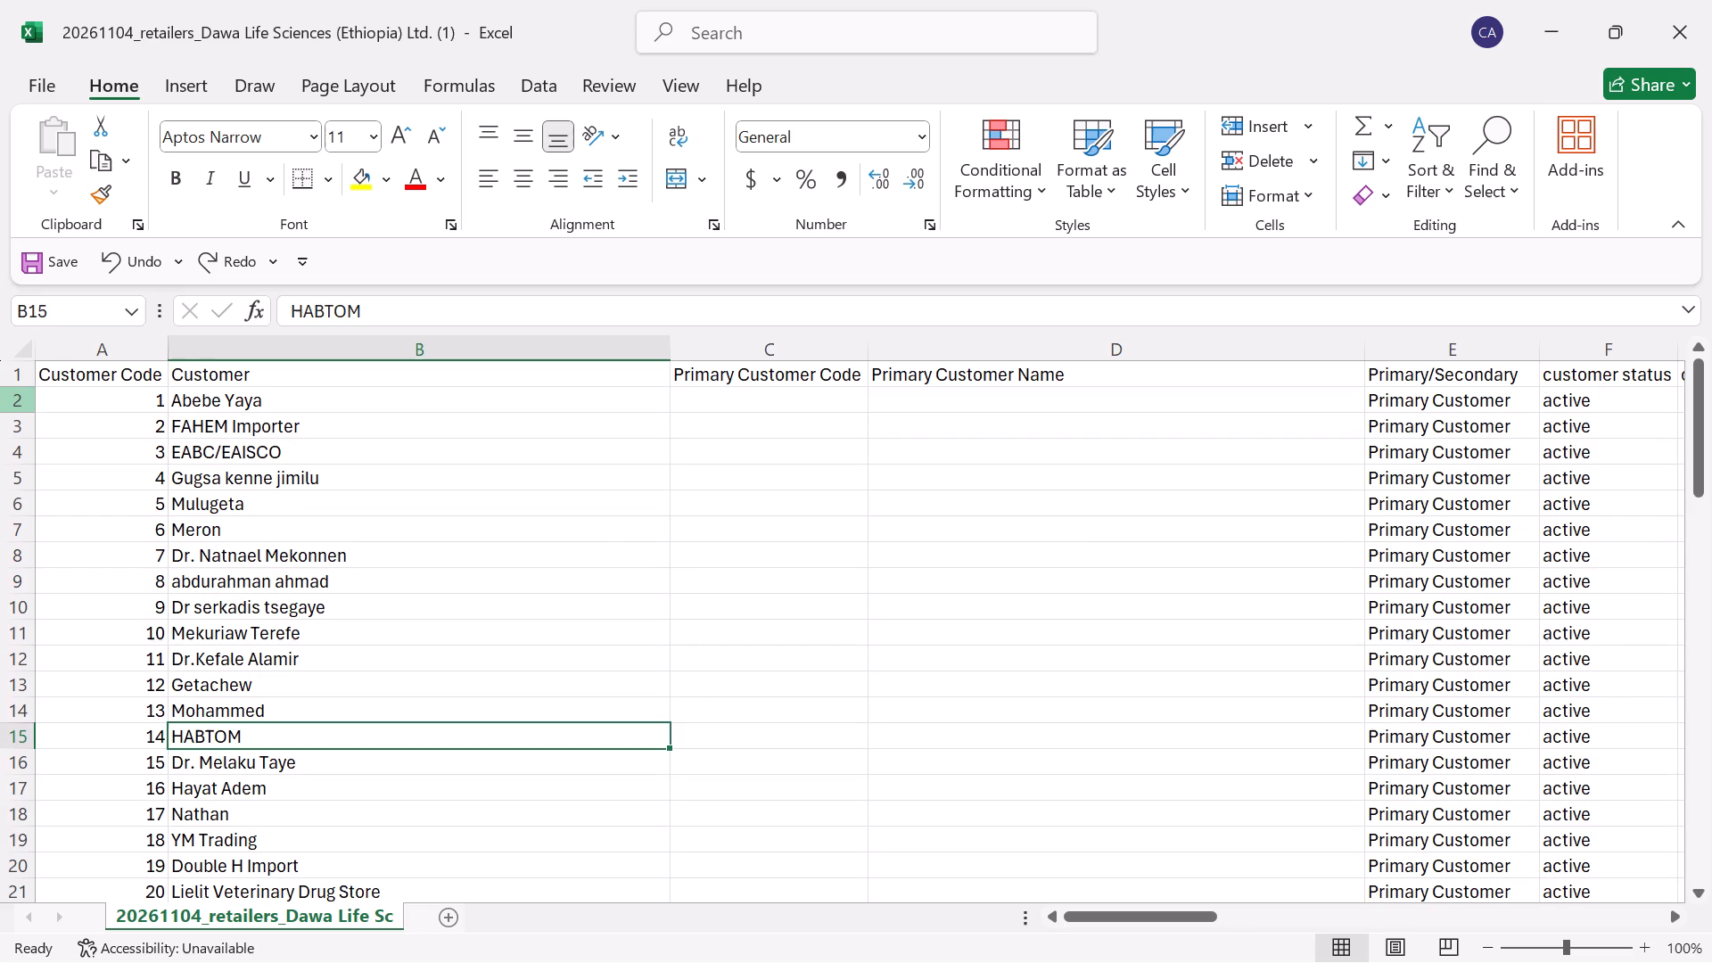
pyautogui.moveTo(20, 396); pyautogui.dragTo(73, 709)
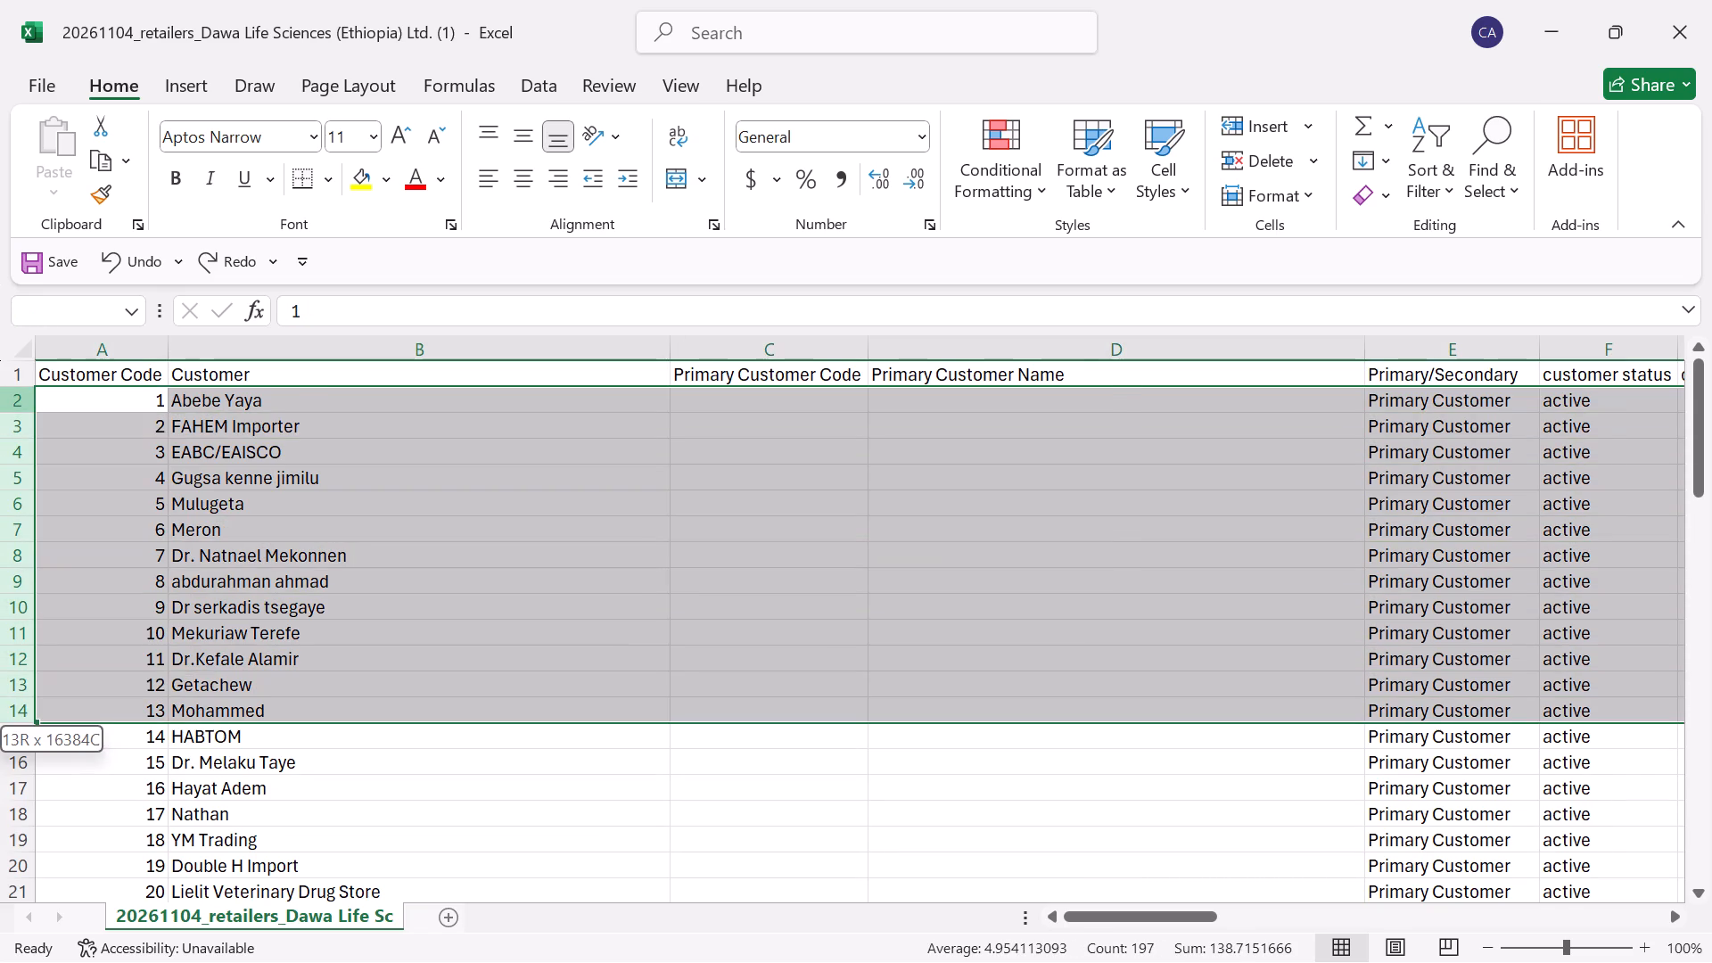
pyautogui.moveTo(73, 709); pyautogui.dragTo(64, 777)
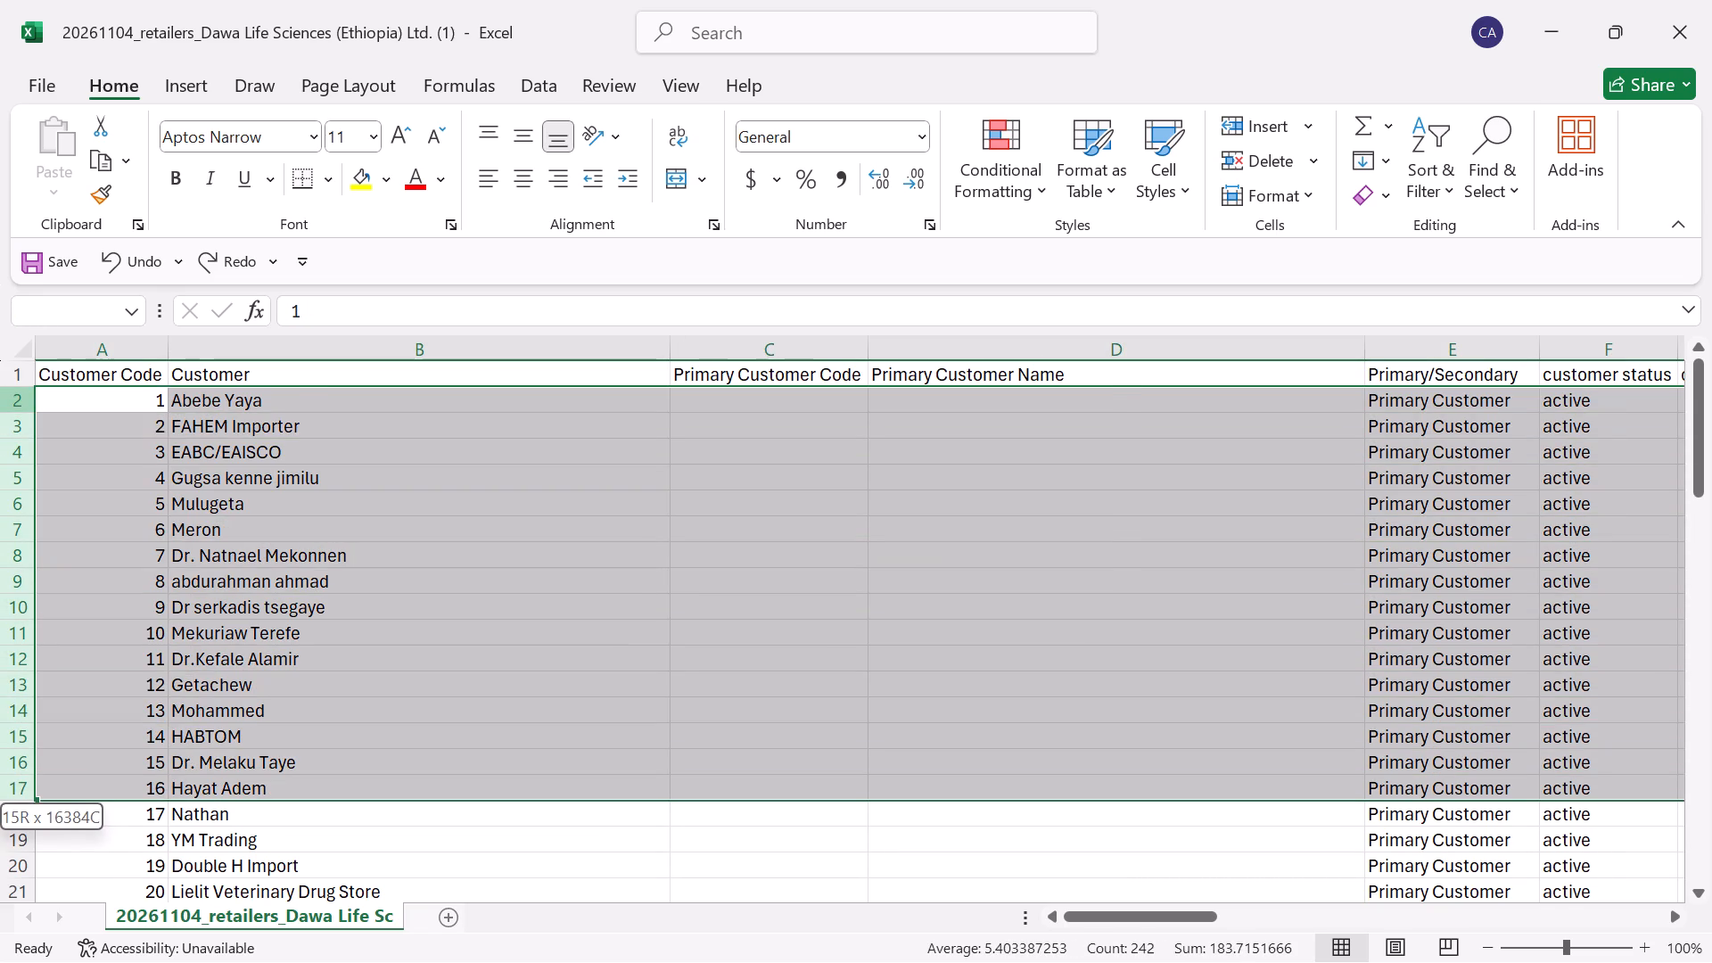
pyautogui.moveTo(64, 777); pyautogui.dragTo(64, 778)
pyautogui.hscroll(-7, 518, 736)
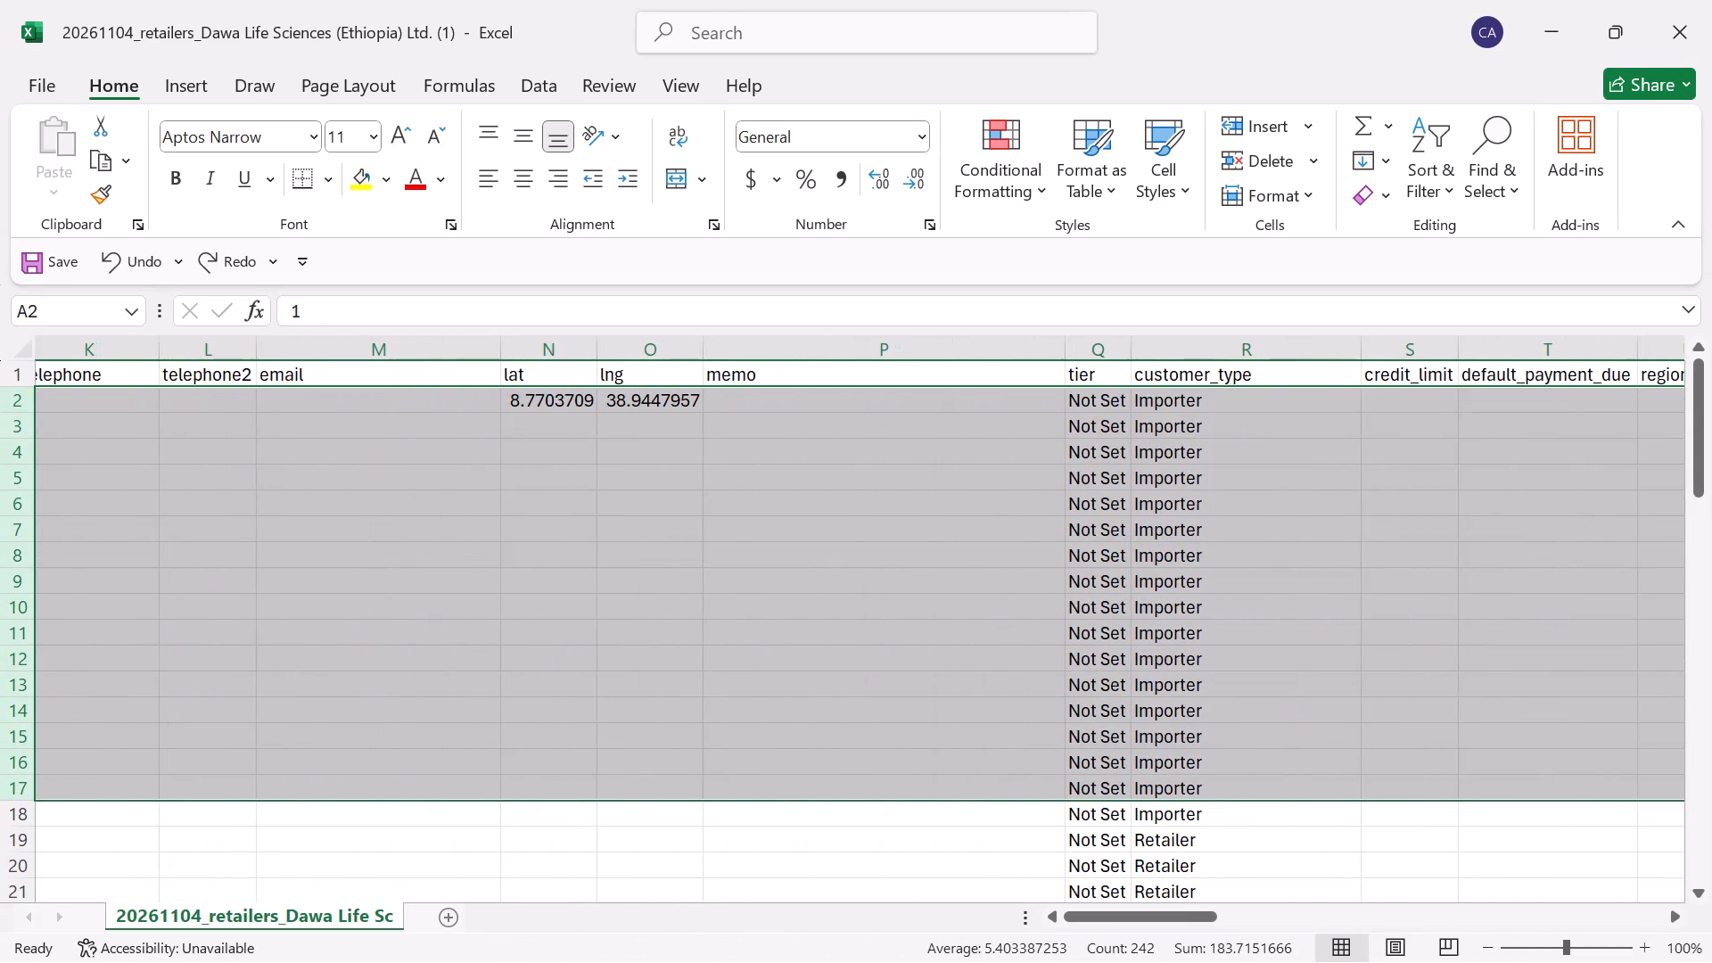
pyautogui.hscroll(-1, 518, 736)
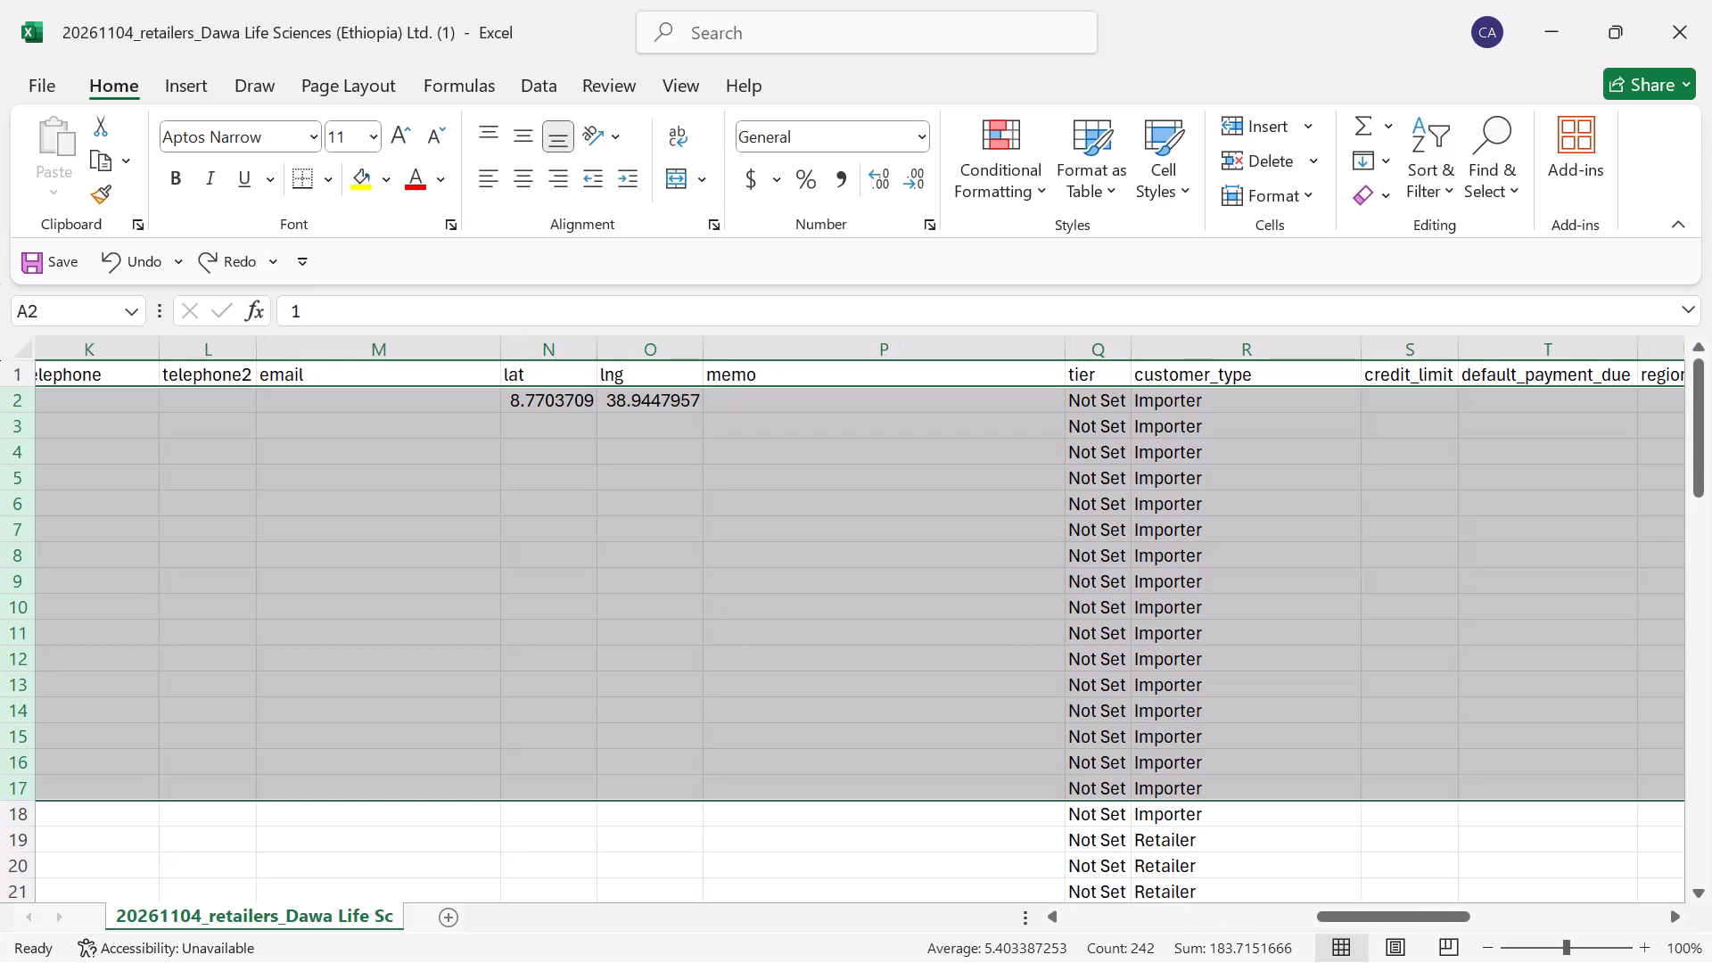
pyautogui.click(1255, 156)
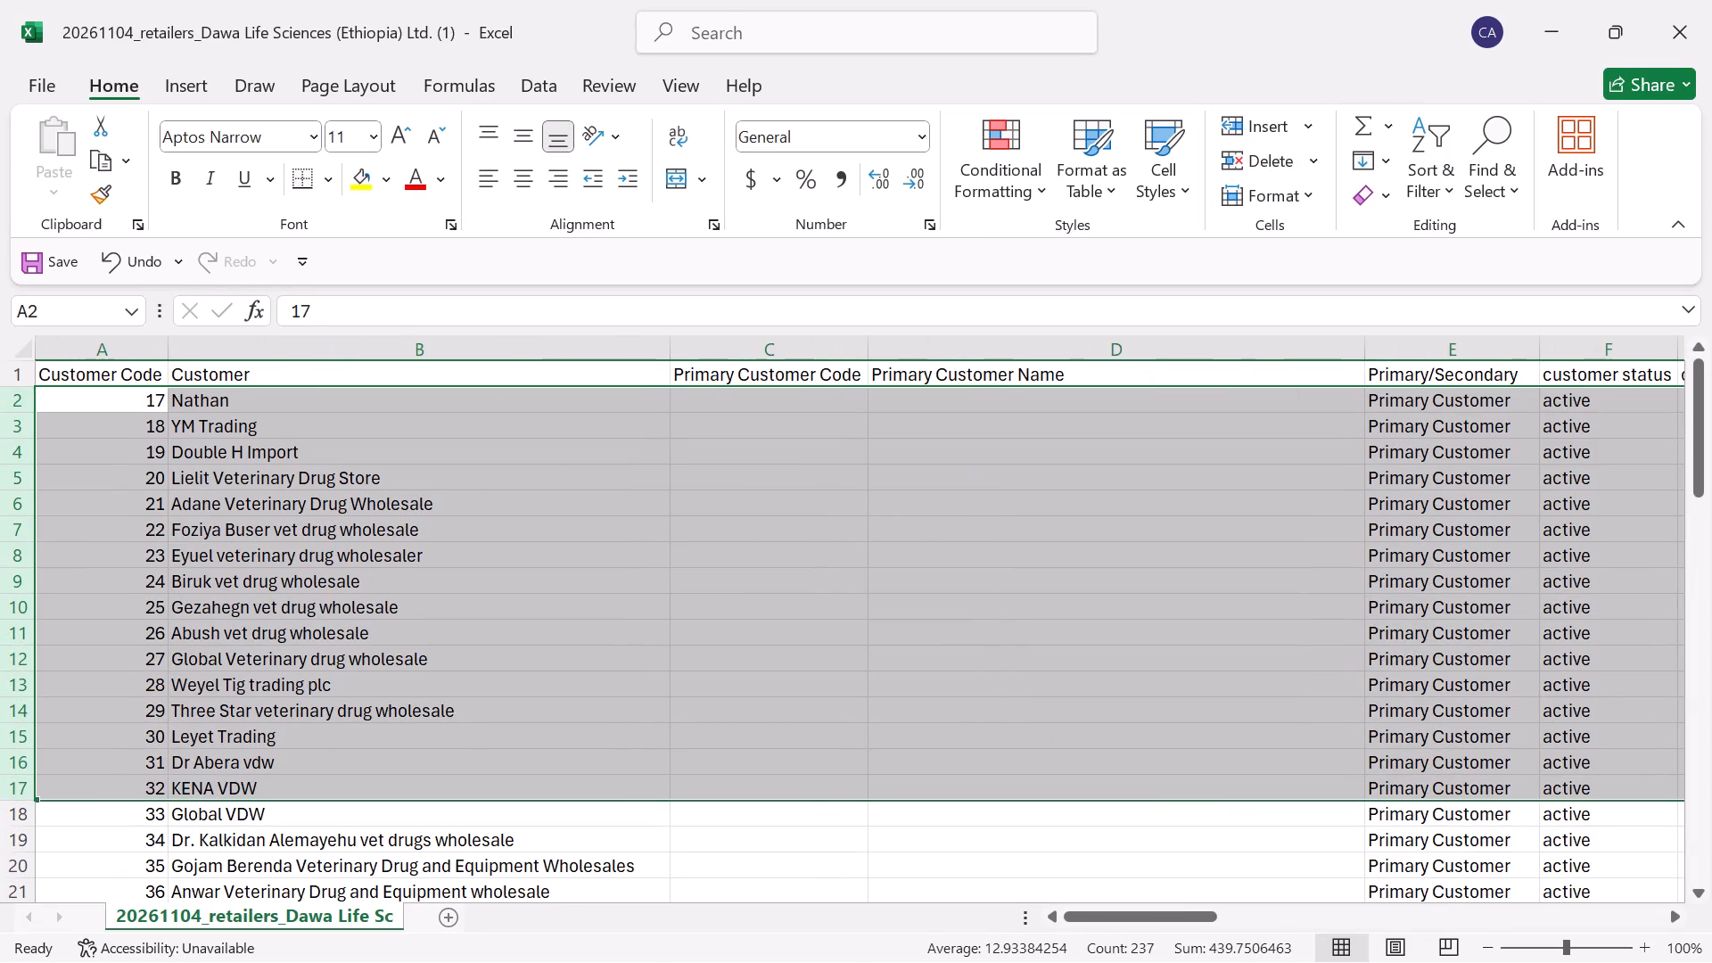
pyautogui.click(11, 401)
pyautogui.click(1267, 157)
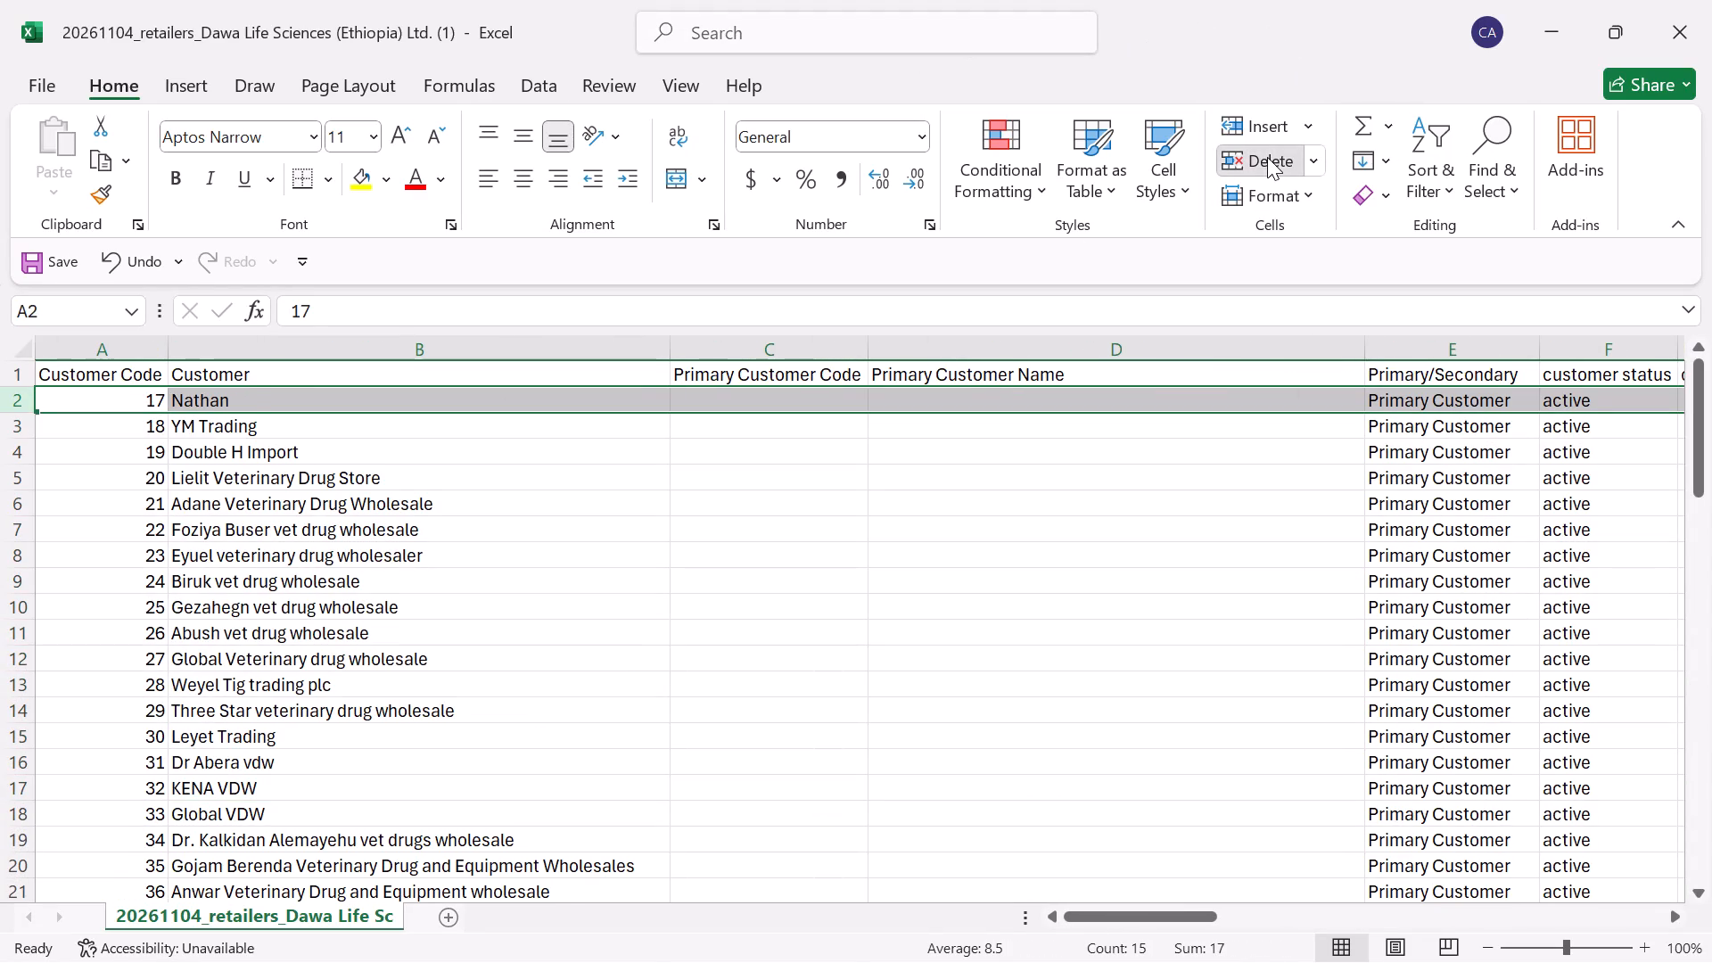
pyautogui.click(1119, 591)
# Review the remaining customers down to the end of the list, including their primary customer and Primary/Secondary entries.
pyautogui.hscroll(-3, 1119, 591)
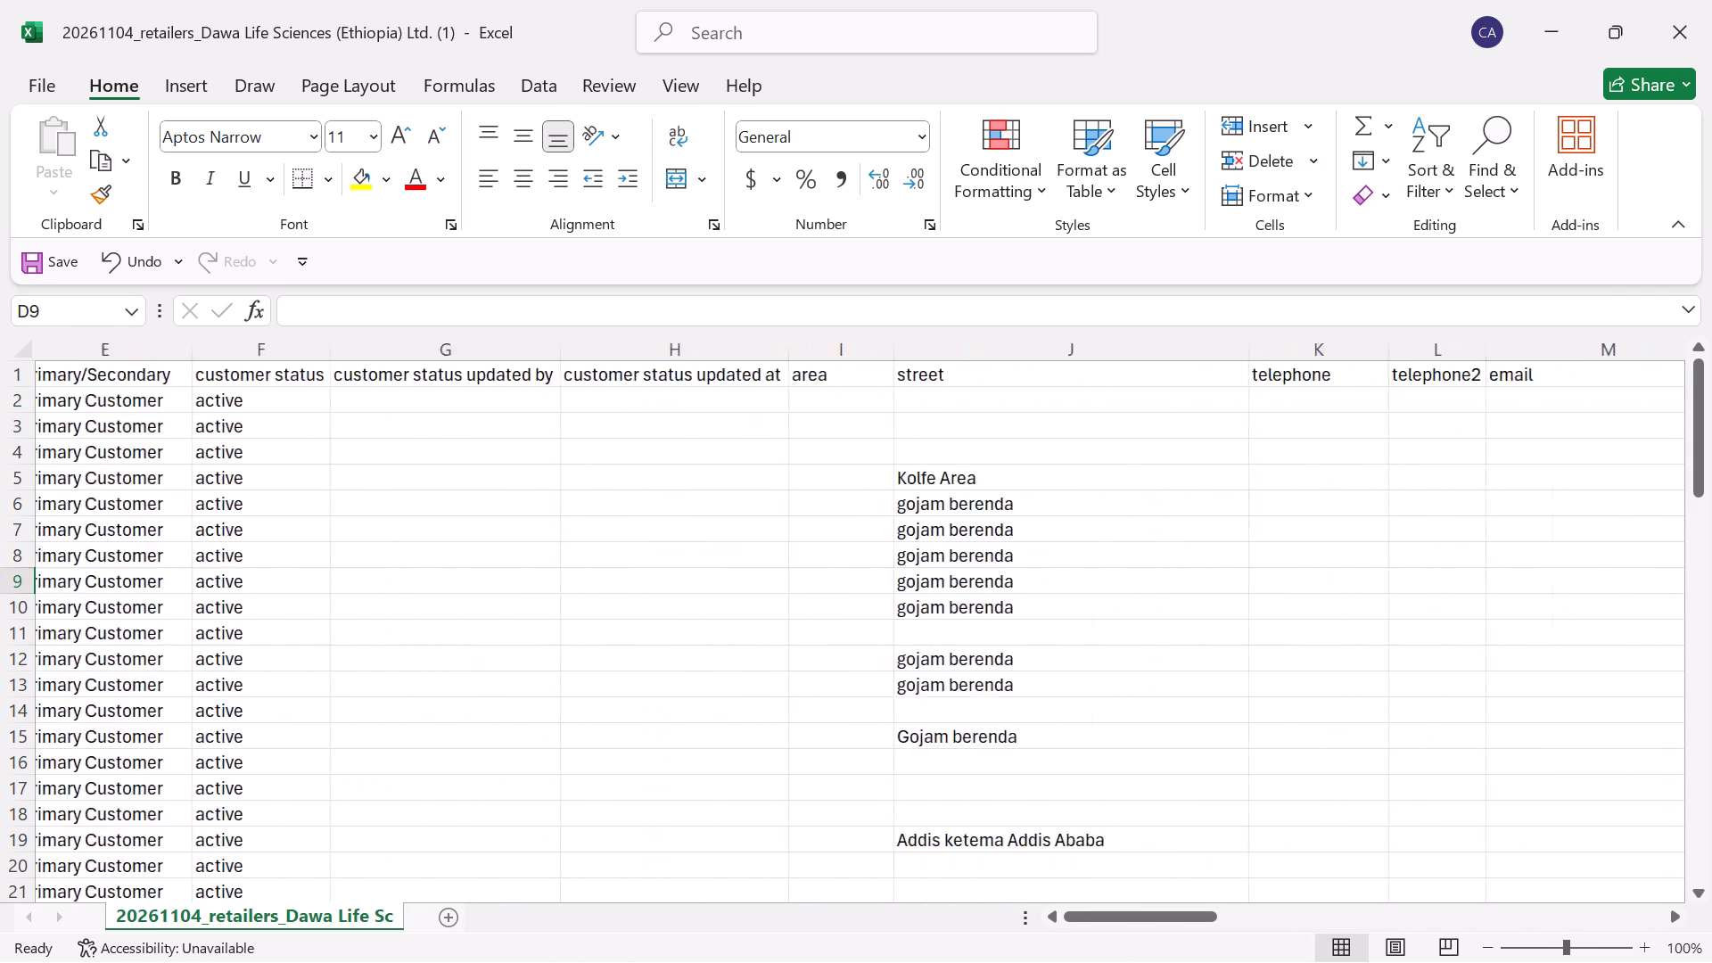
pyautogui.hscroll(-3, 1119, 591)
pyautogui.hscroll(8, 1119, 591)
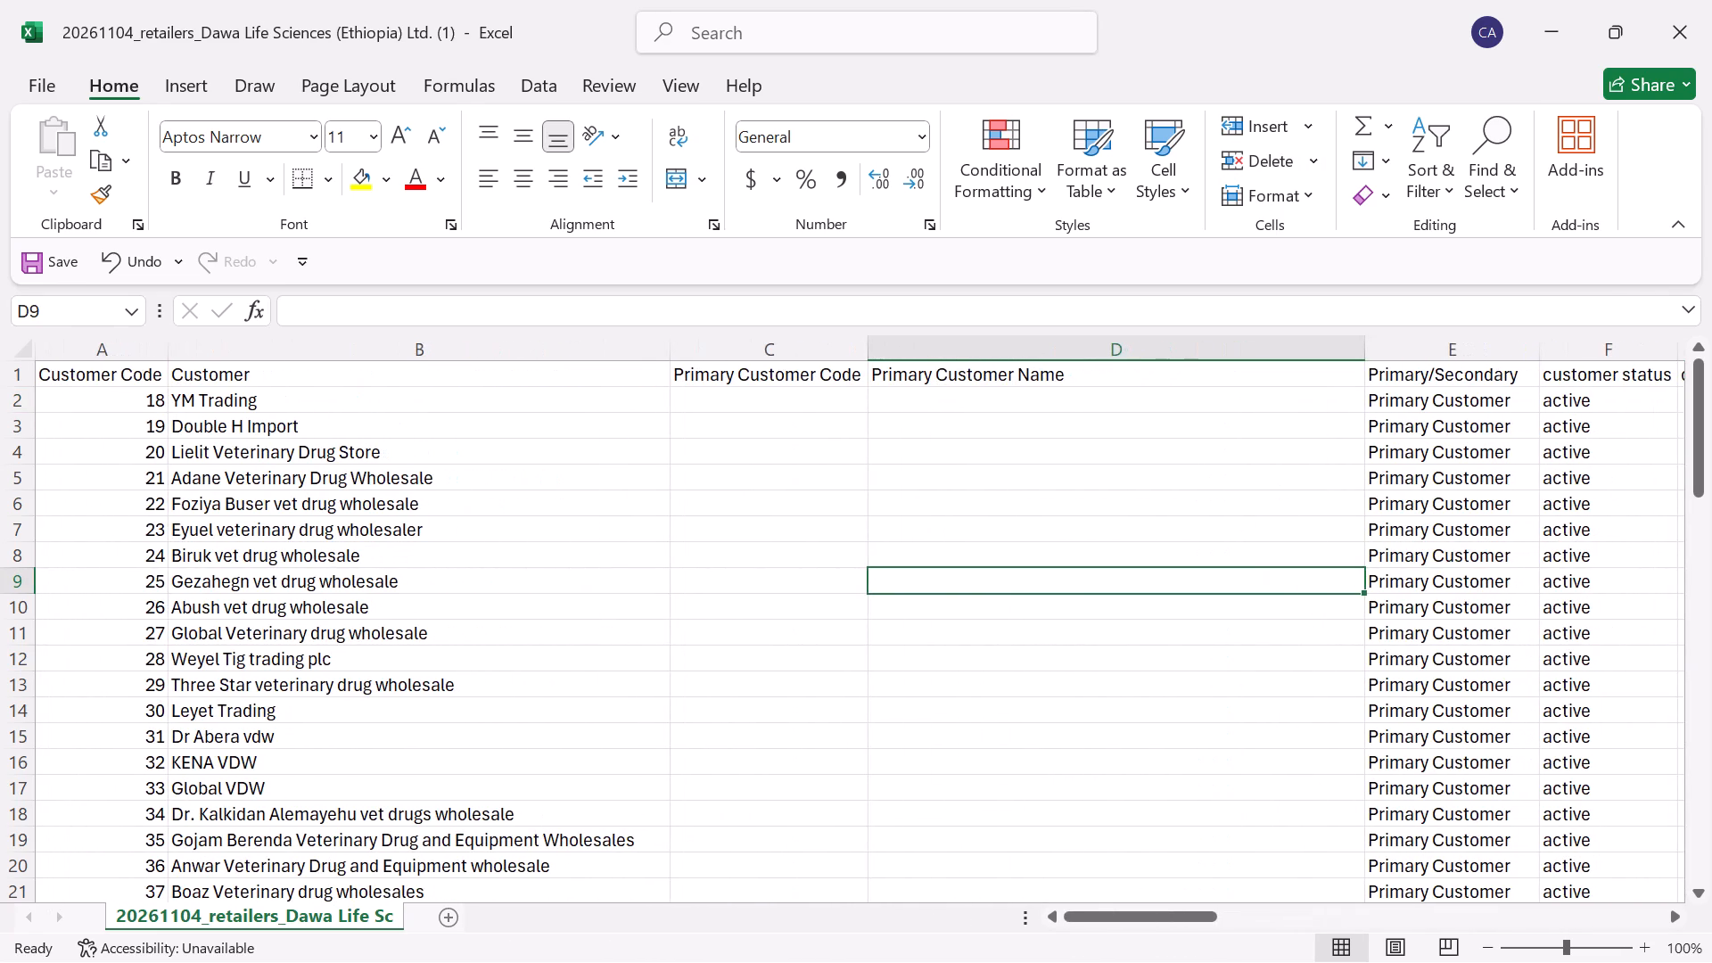
pyautogui.scroll(-4, 906, 667)
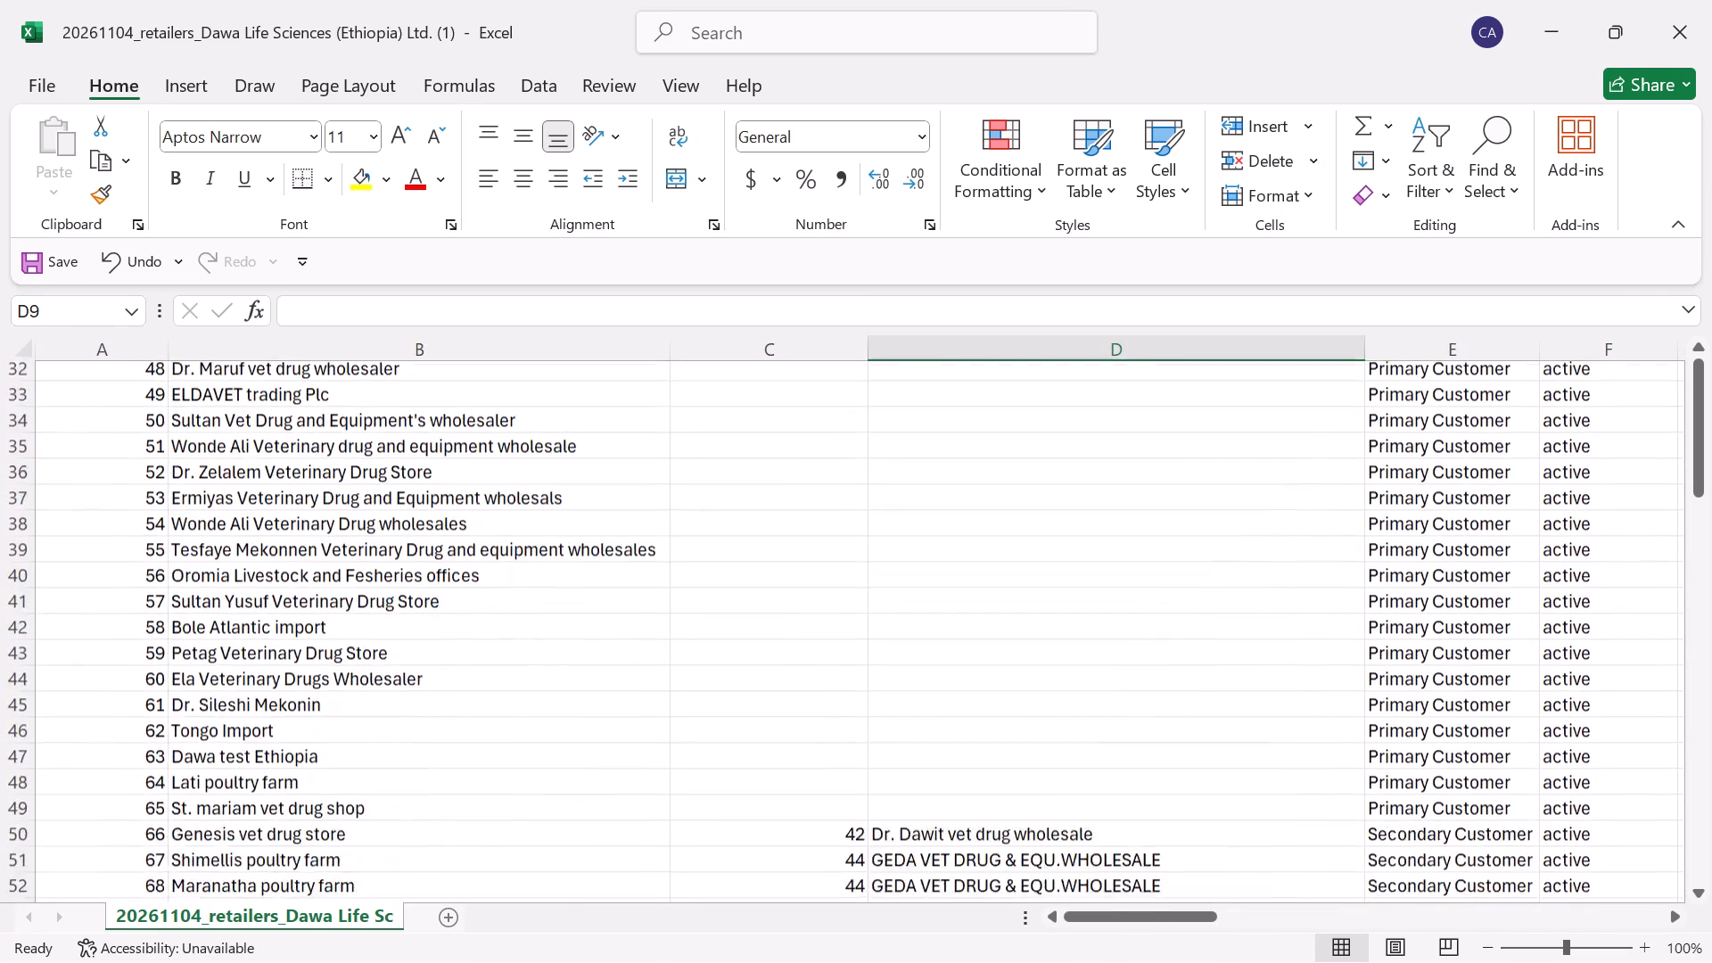
pyautogui.scroll(-2, 906, 667)
pyautogui.scroll(1, 906, 667)
pyautogui.scroll(-2, 906, 667)
pyautogui.scroll(4, 906, 667)
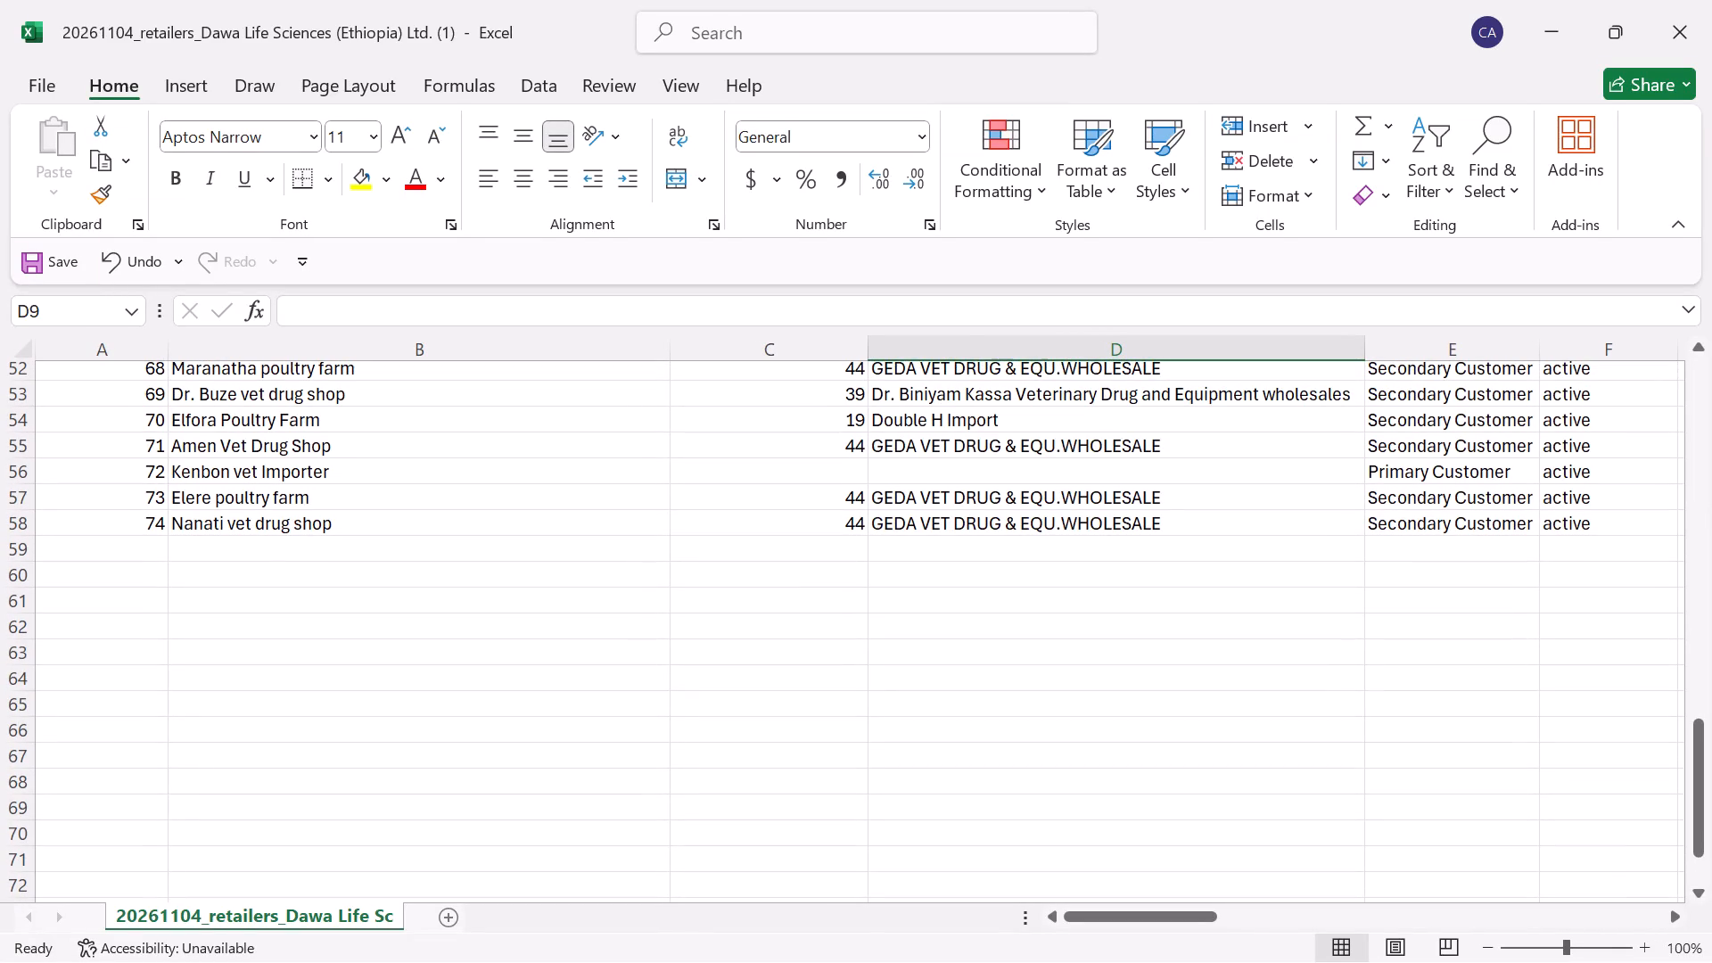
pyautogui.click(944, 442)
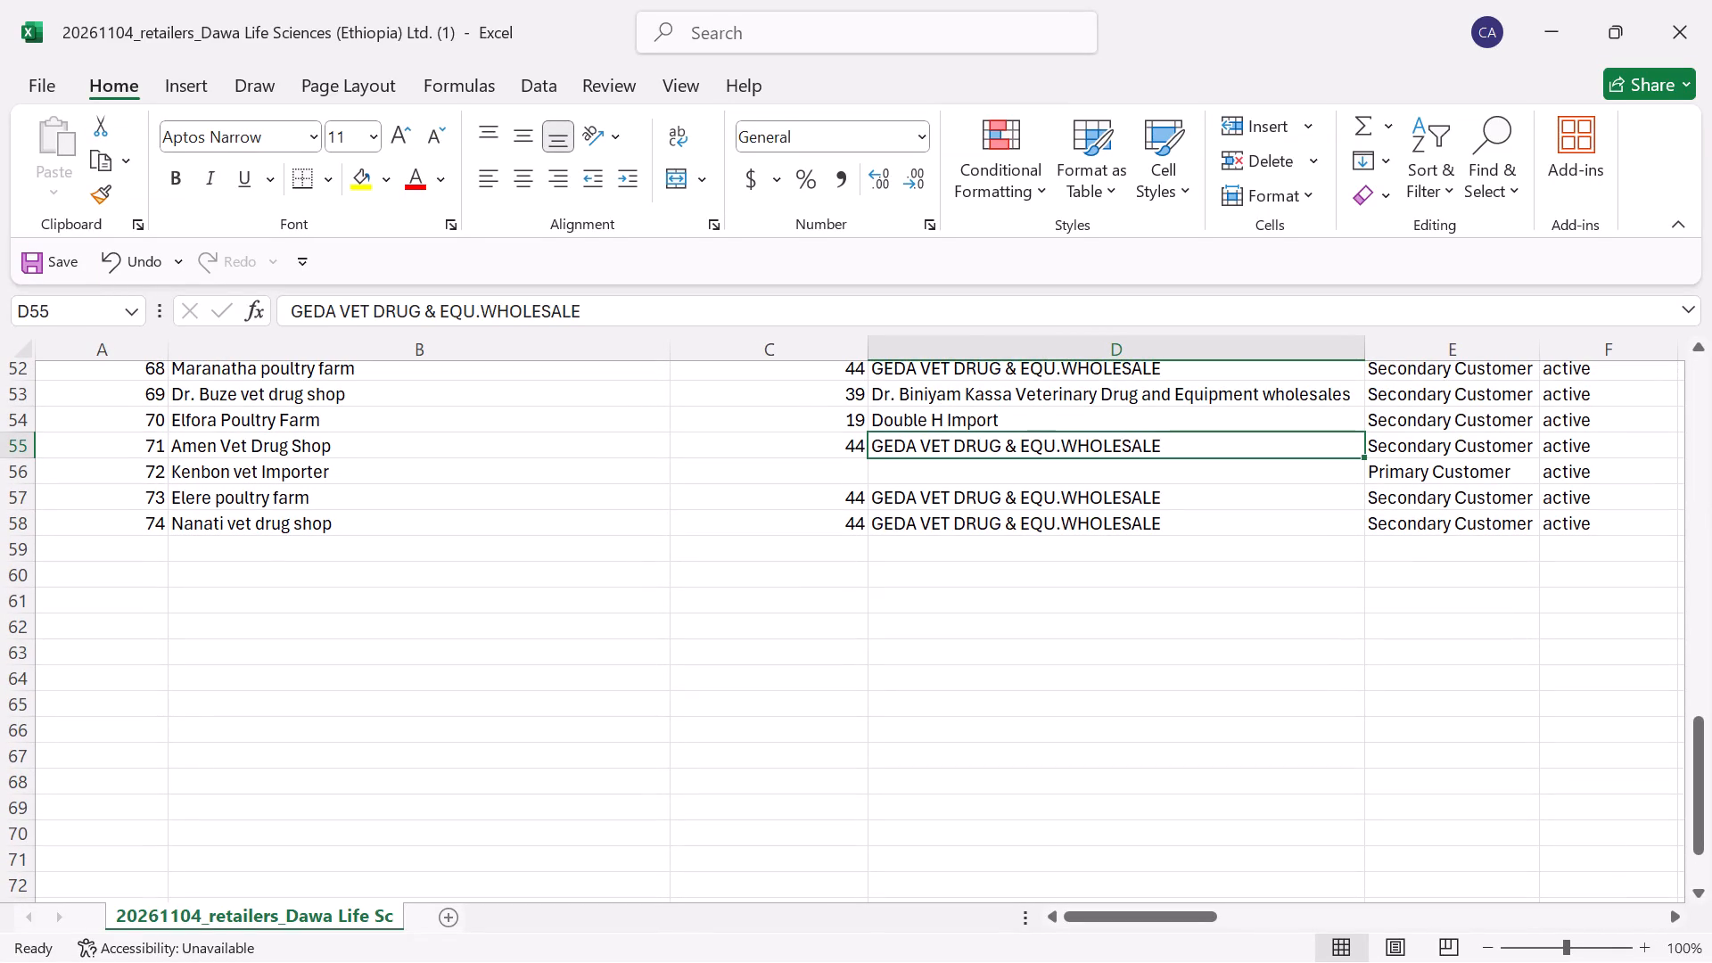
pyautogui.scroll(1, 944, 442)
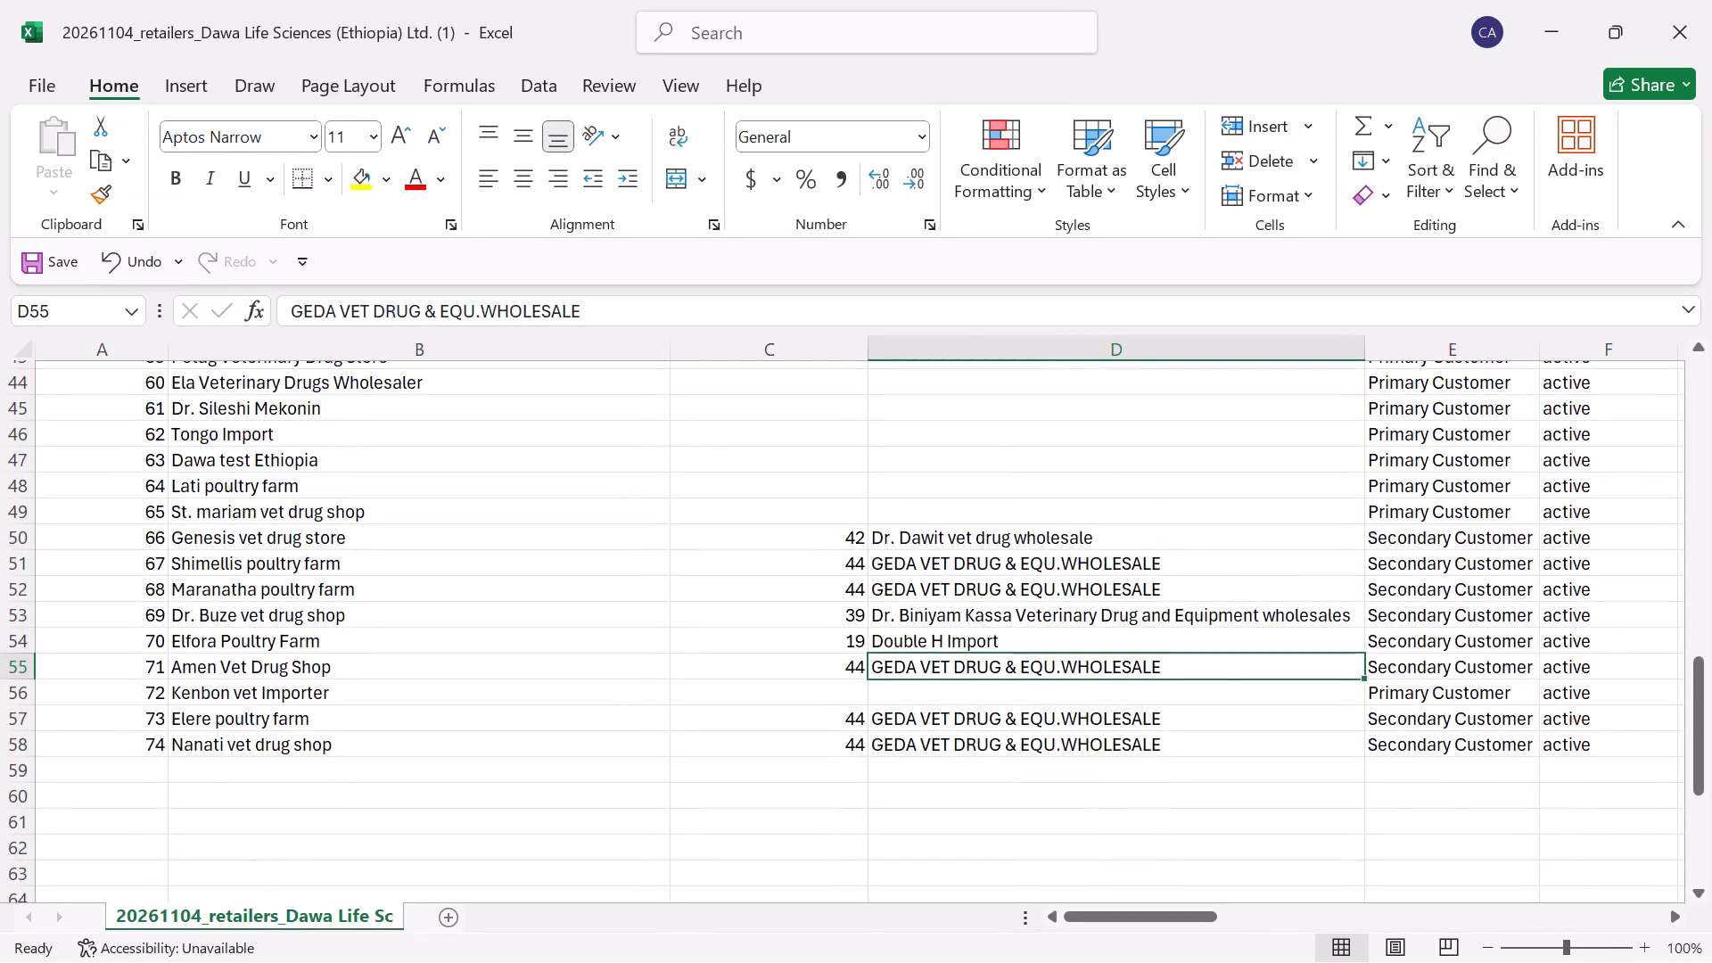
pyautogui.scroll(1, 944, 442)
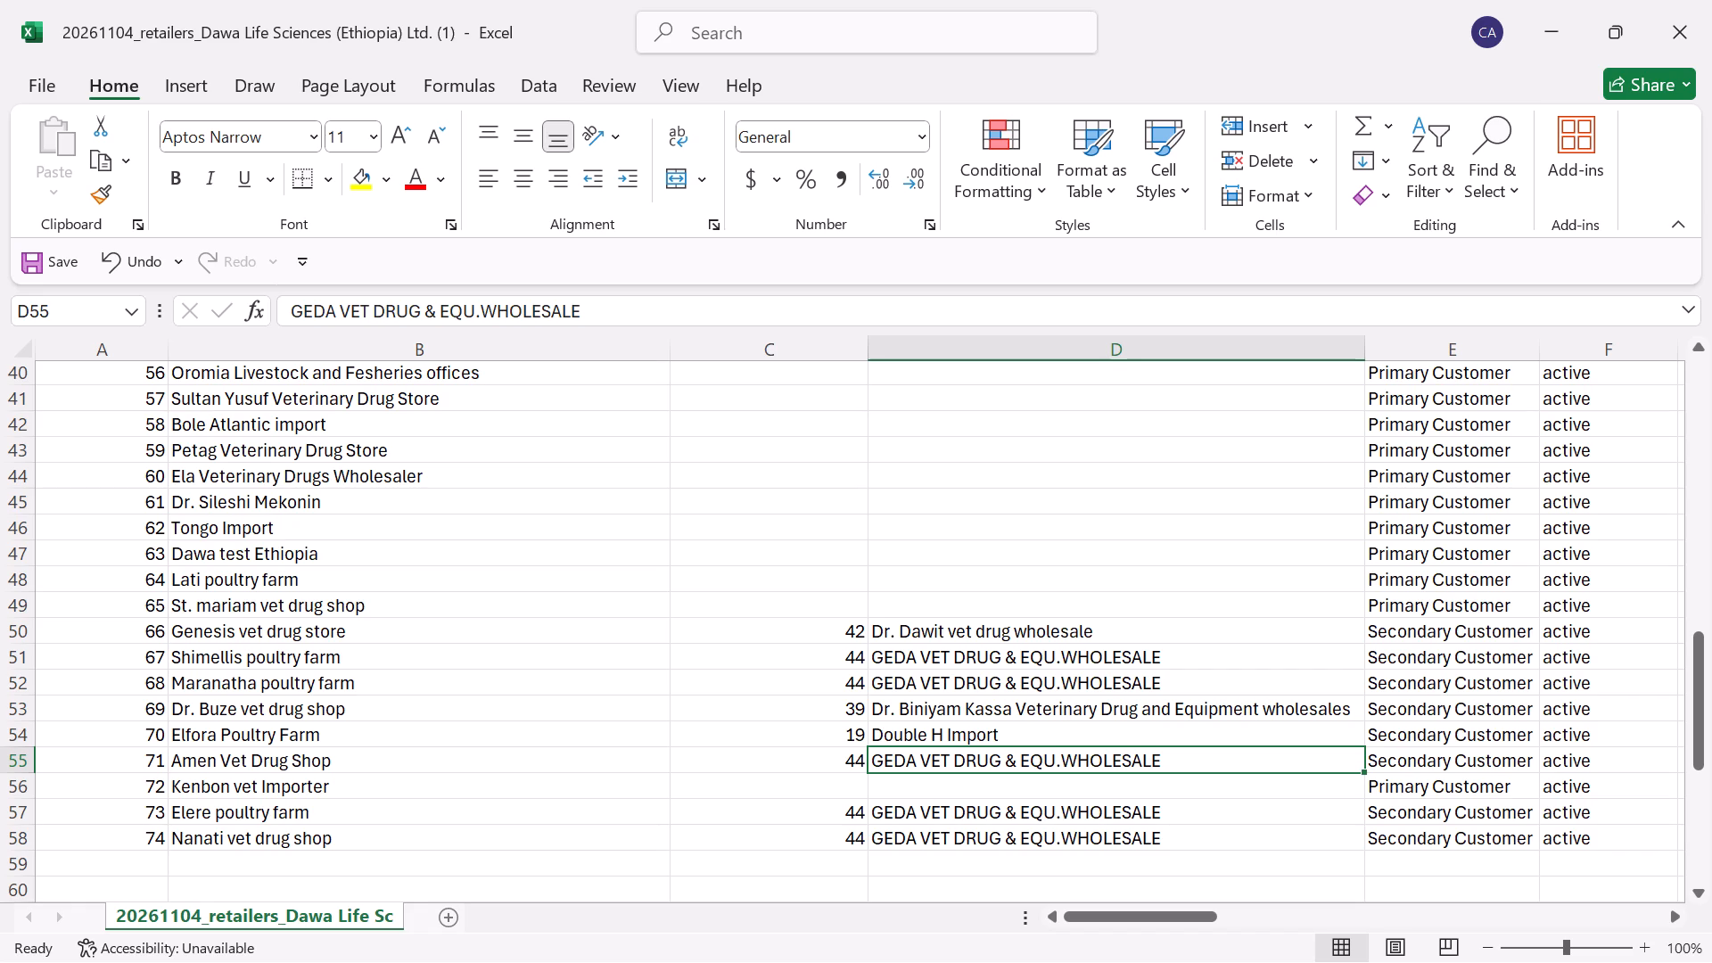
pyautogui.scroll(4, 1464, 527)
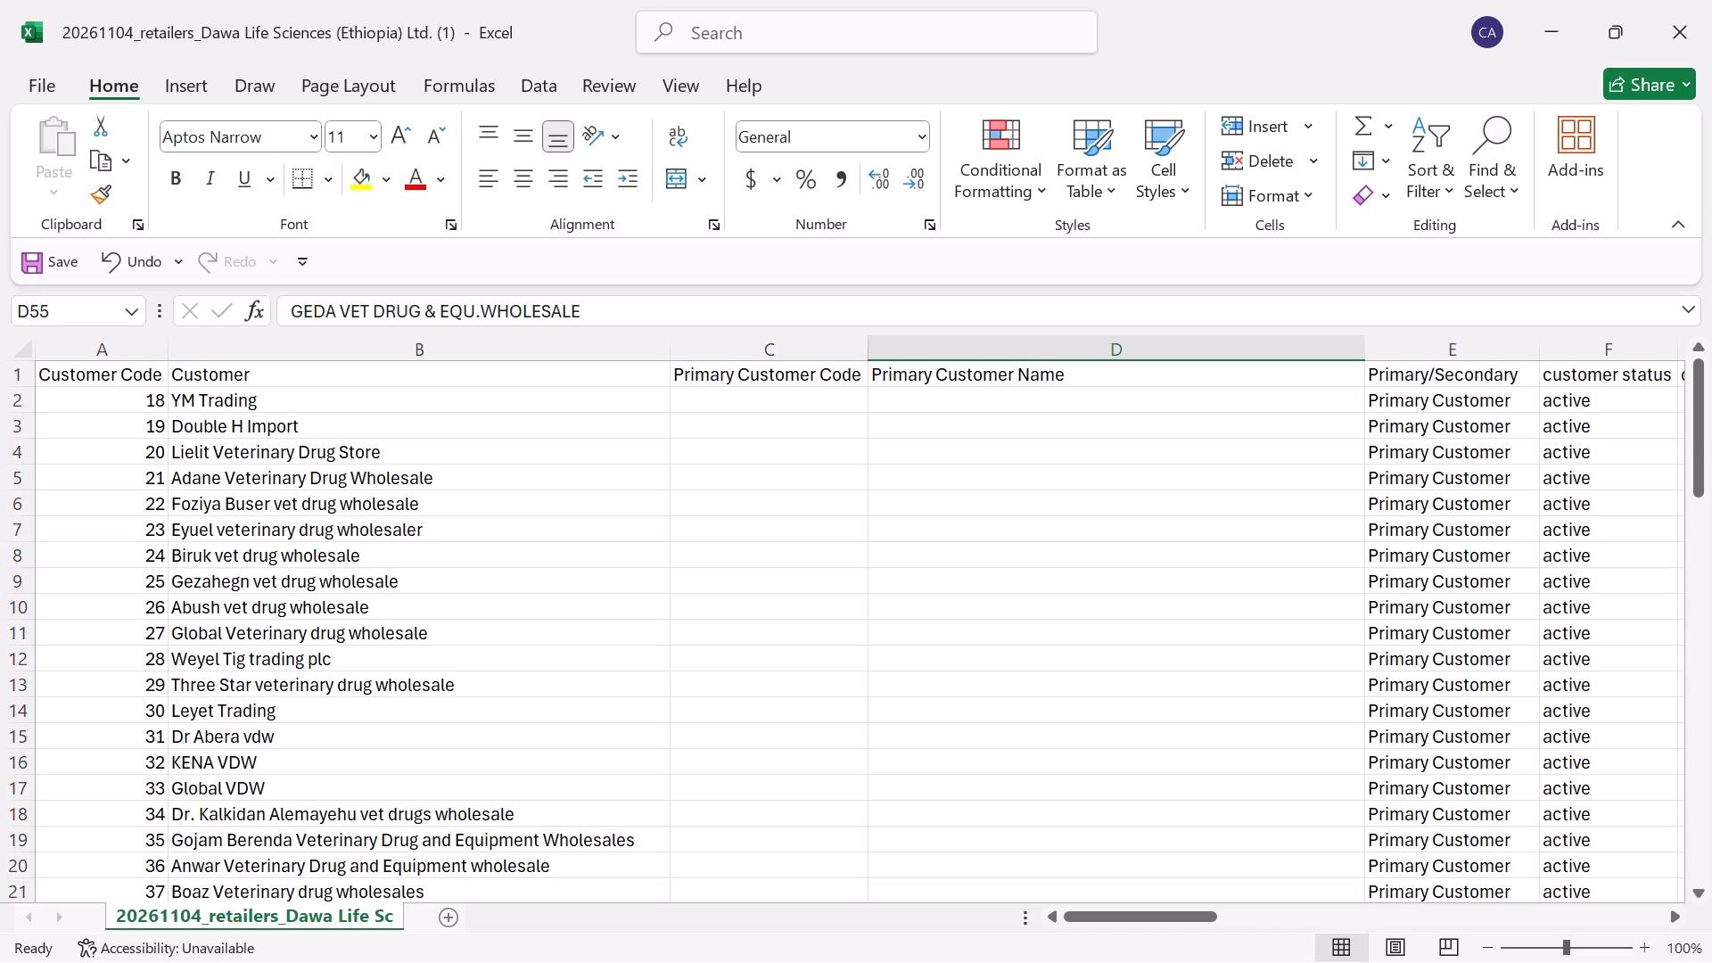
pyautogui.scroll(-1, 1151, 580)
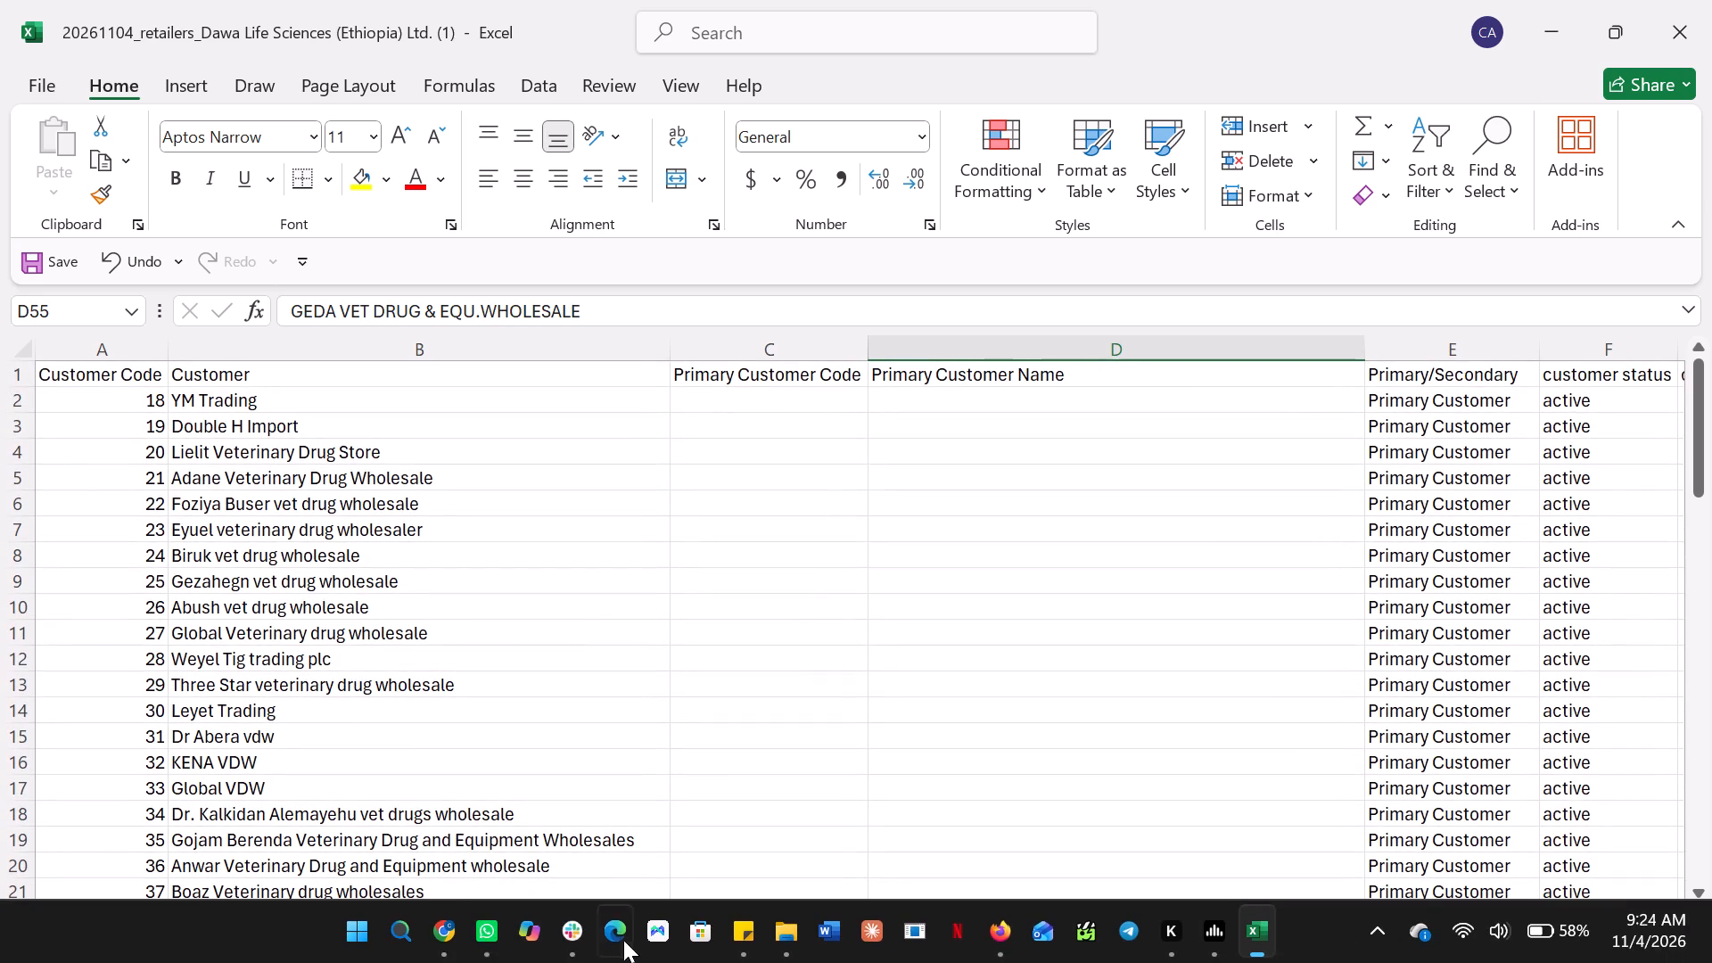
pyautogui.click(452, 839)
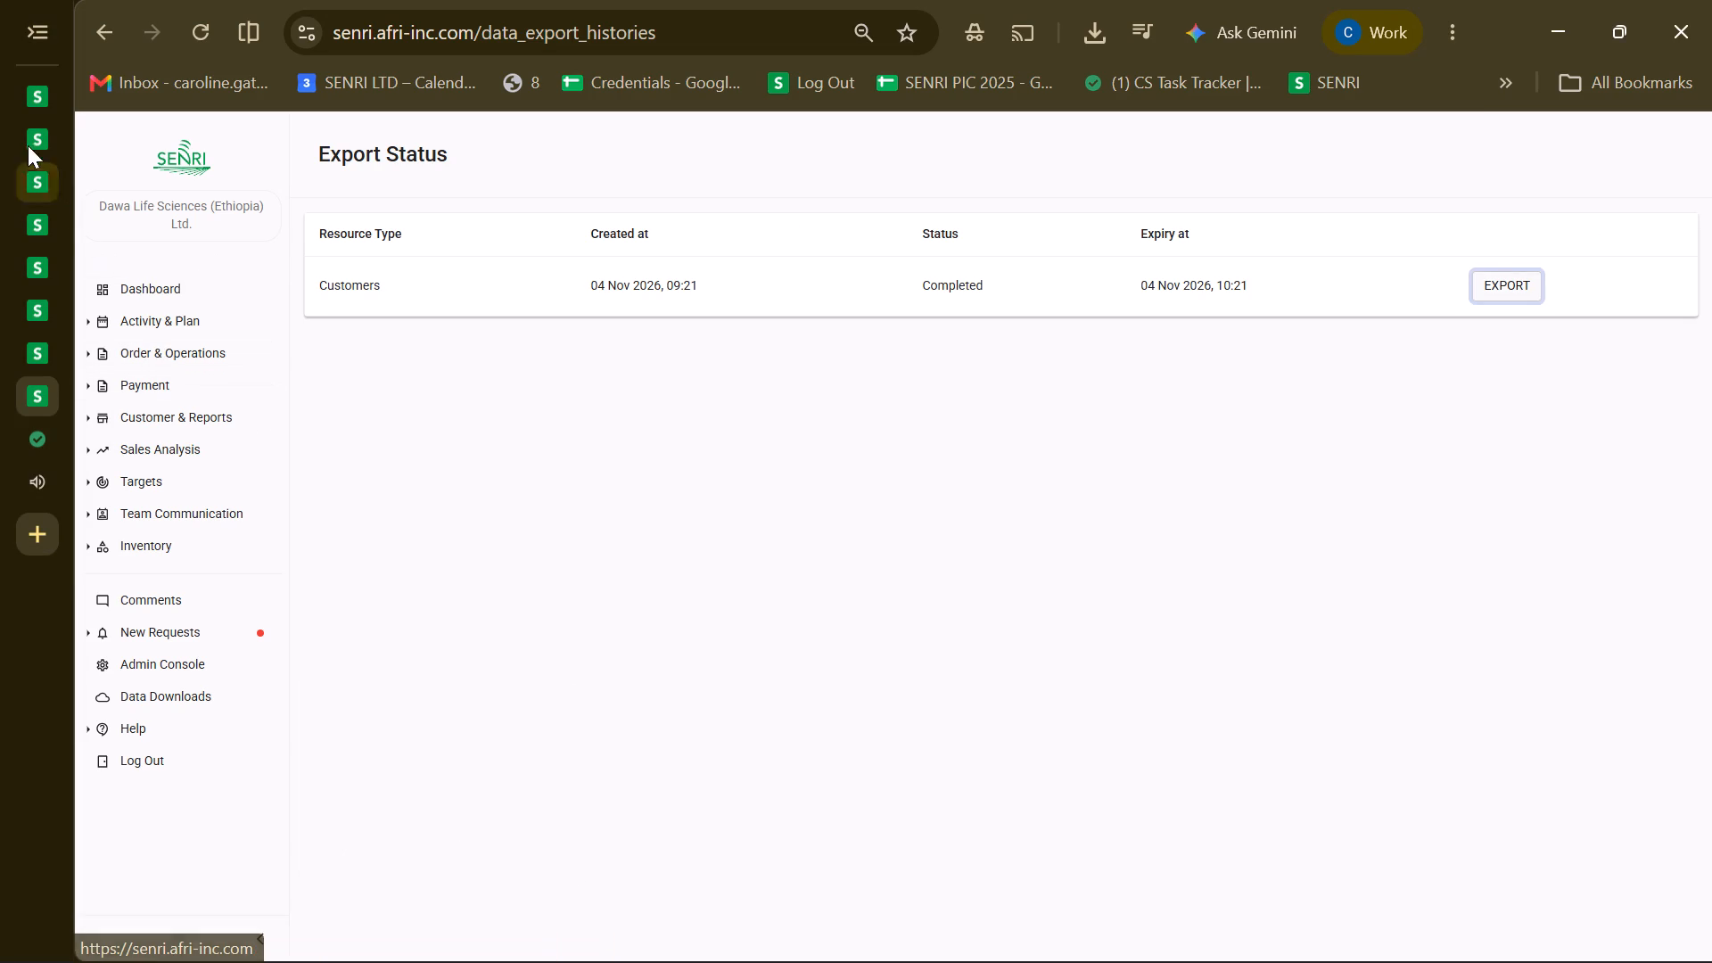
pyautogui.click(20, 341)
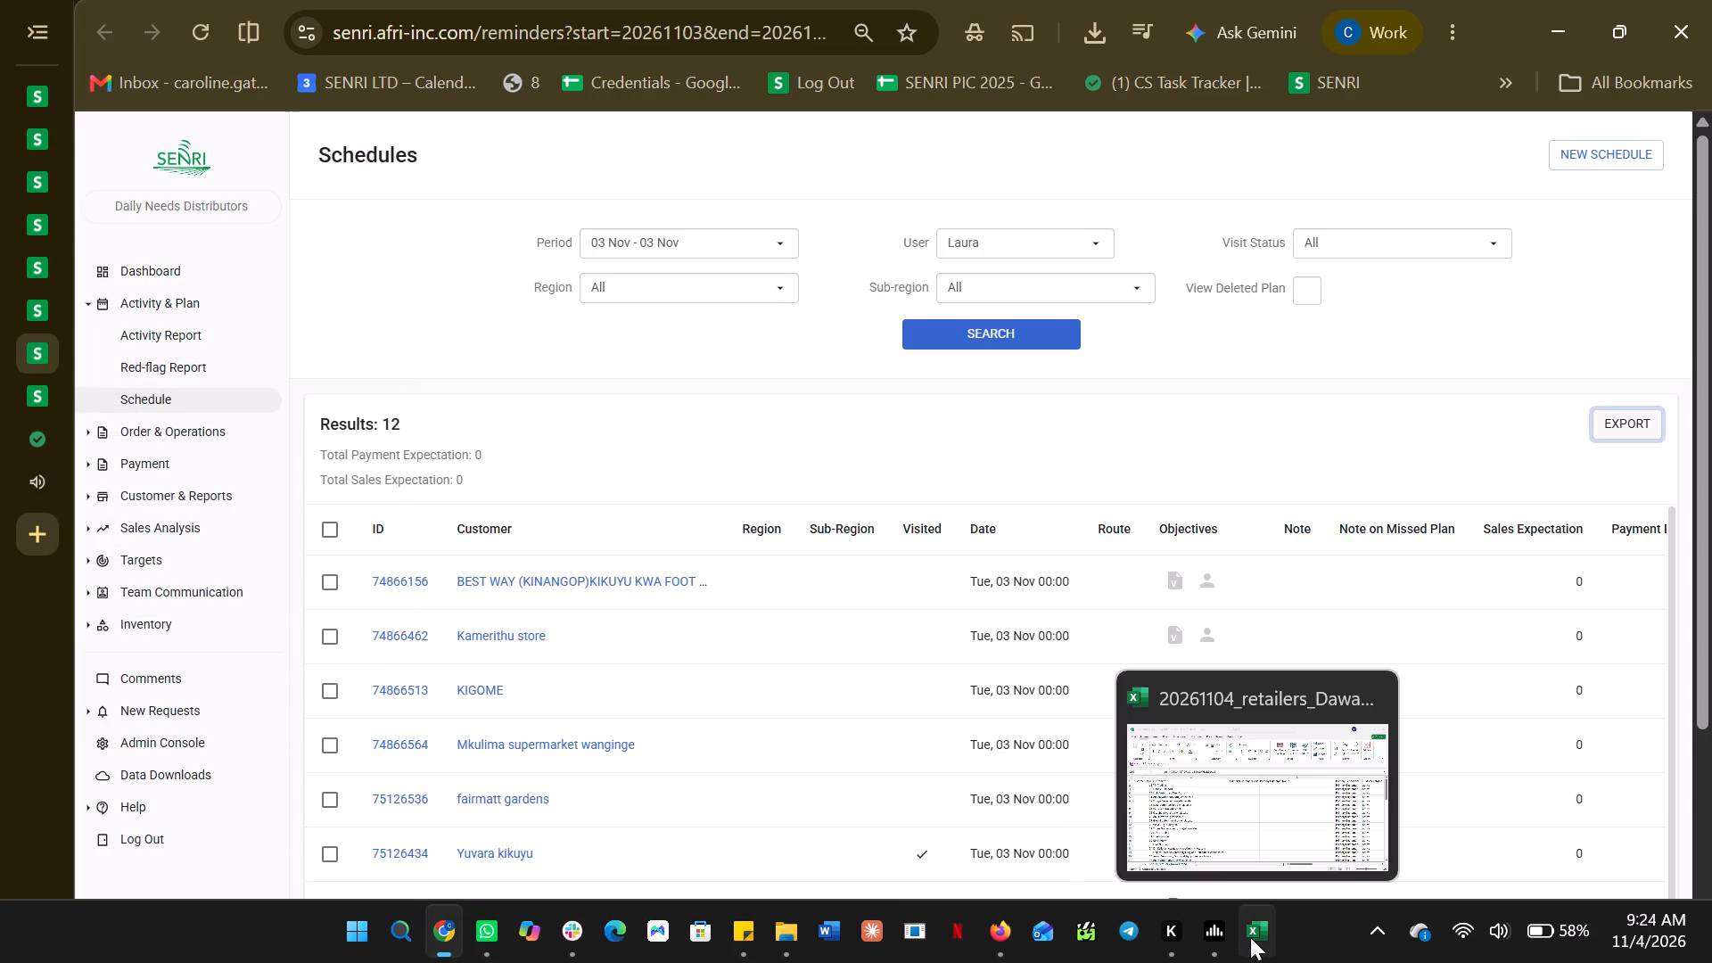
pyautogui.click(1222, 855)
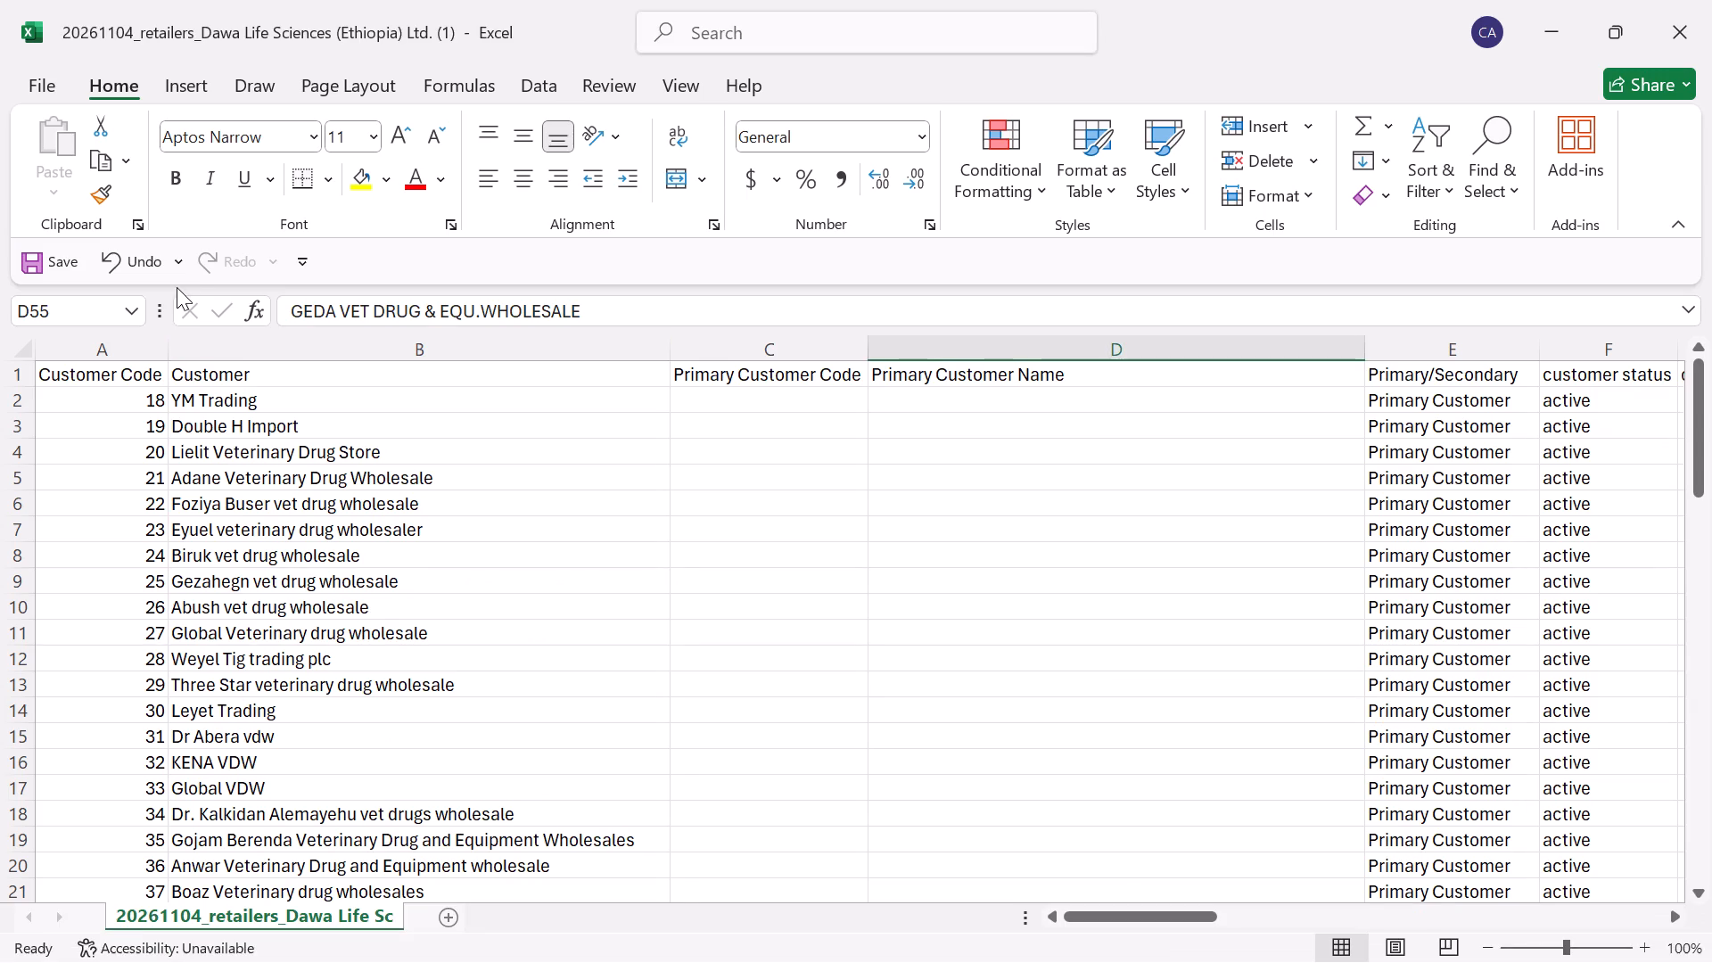
# Fill the blank Primary Customer Name cells D2:D49 with a copy of the existing entry GEDA VET DRUG & EQU.WHOLESALE.
pyautogui.scroll(-4, 928, 665)
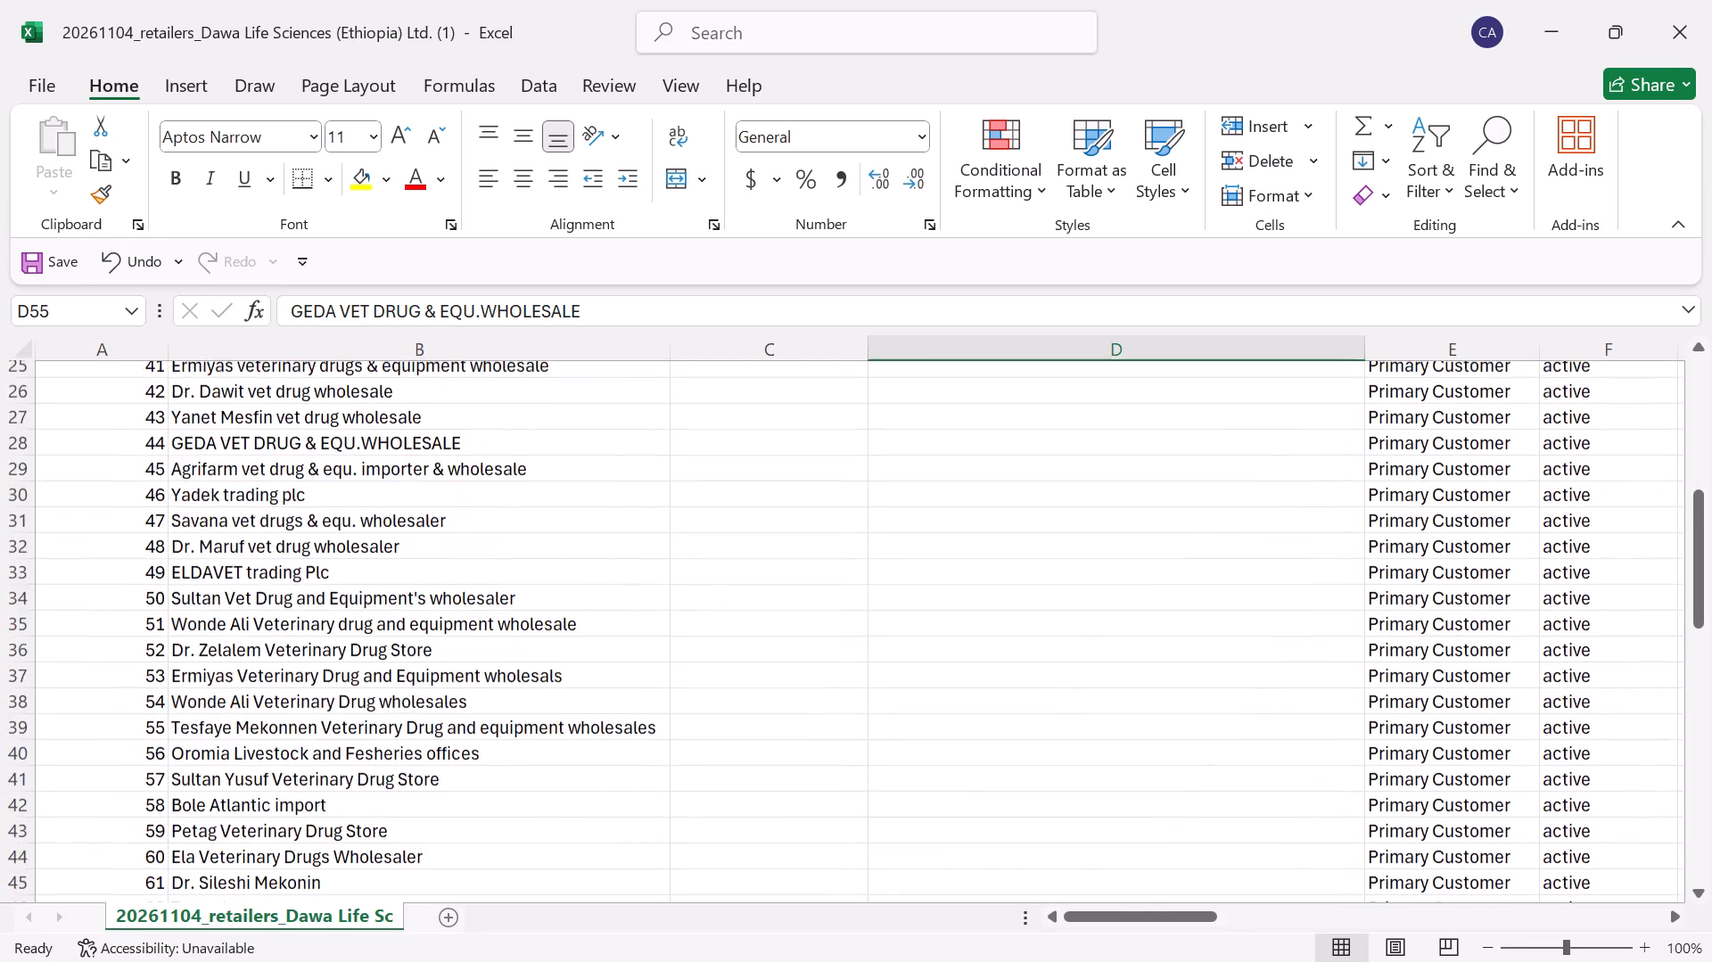
pyautogui.scroll(-3, 928, 665)
pyautogui.click(924, 597)
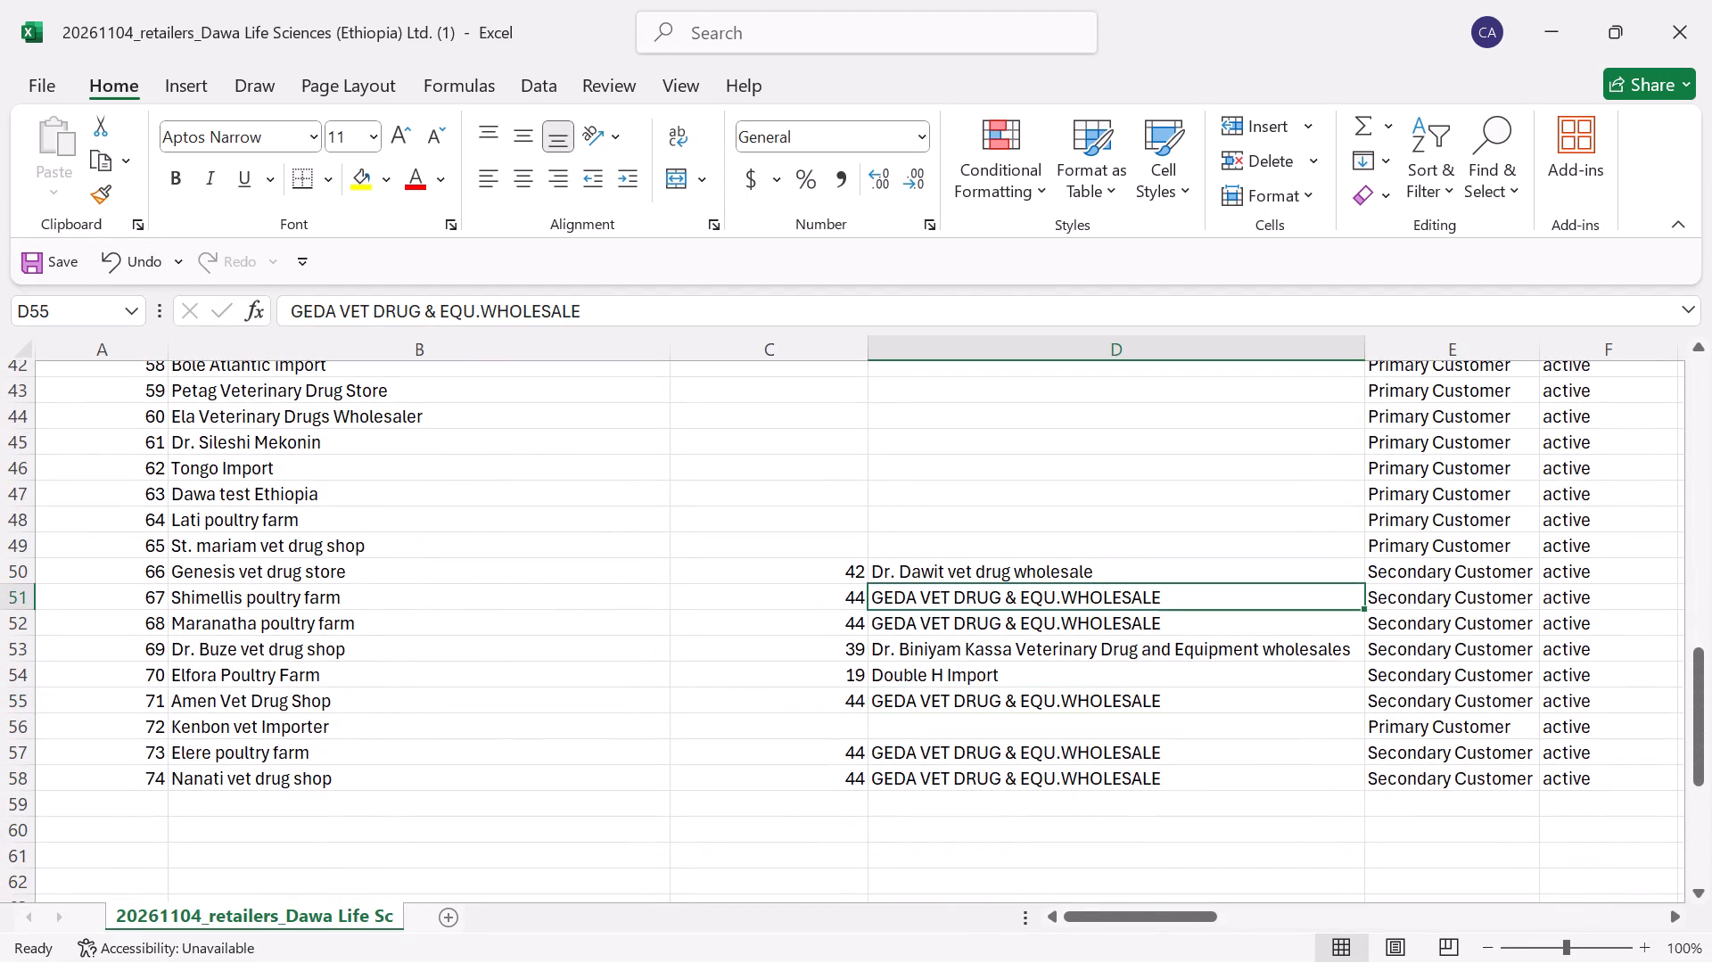
pyautogui.hotkey('ctrl', 'c')
pyautogui.scroll(6, 1045, 453)
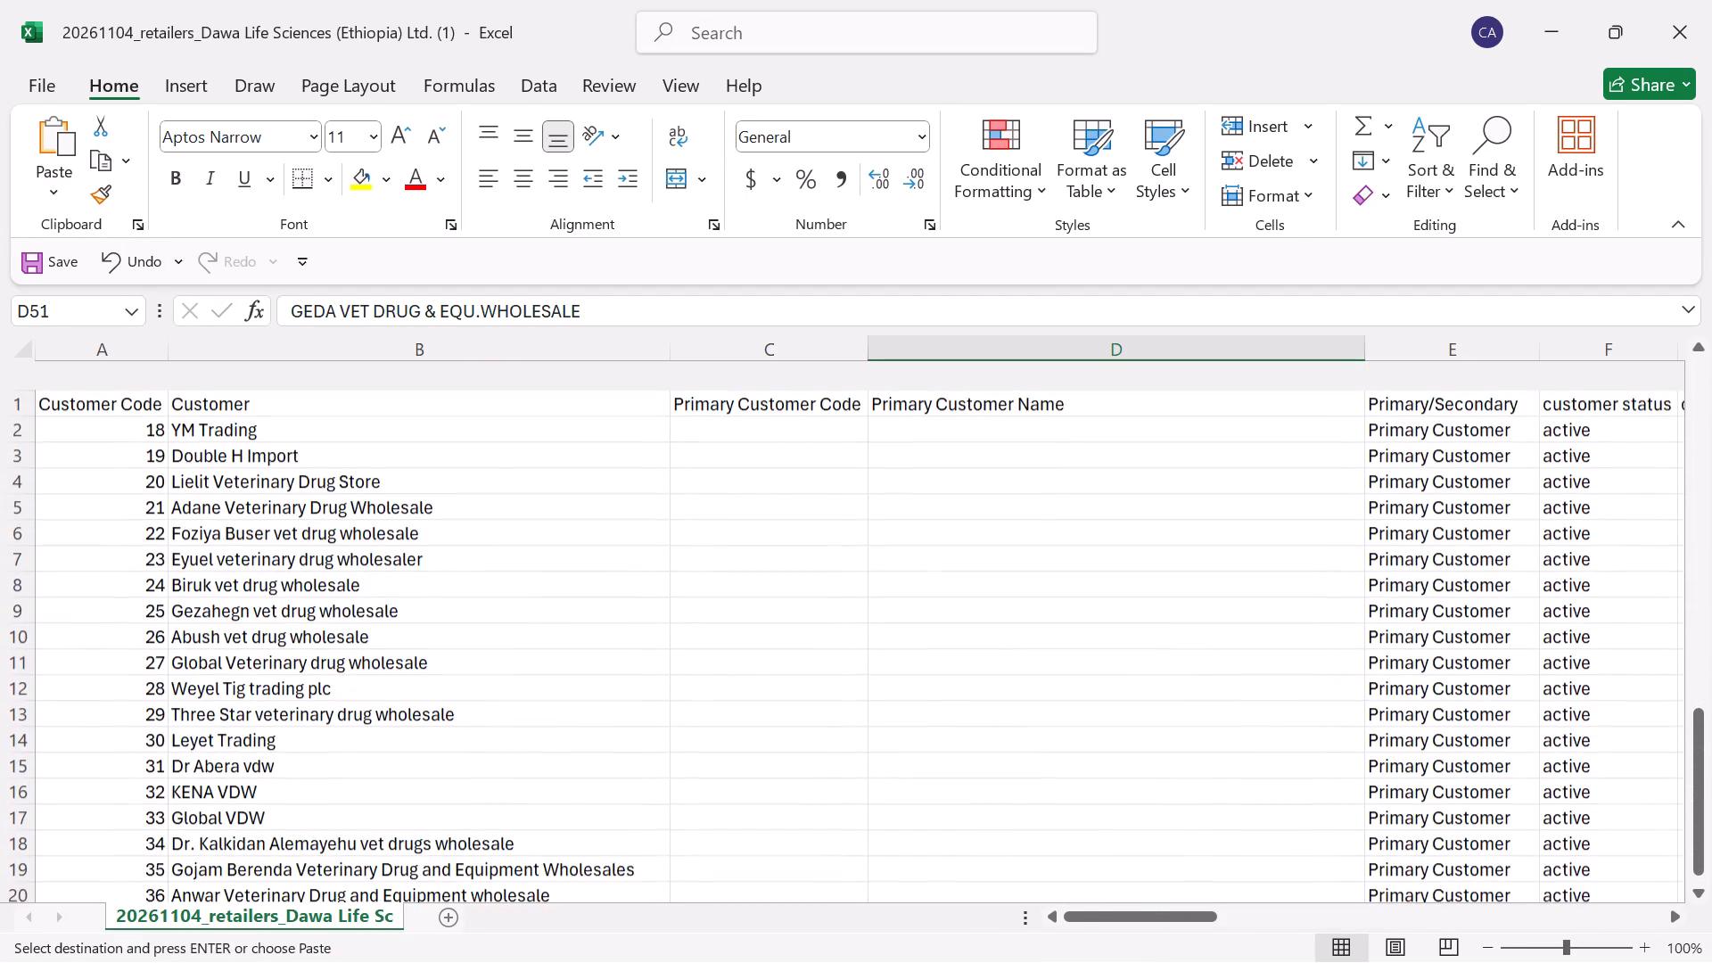
pyautogui.click(982, 401)
pyautogui.hotkey('ctrl', 'v')
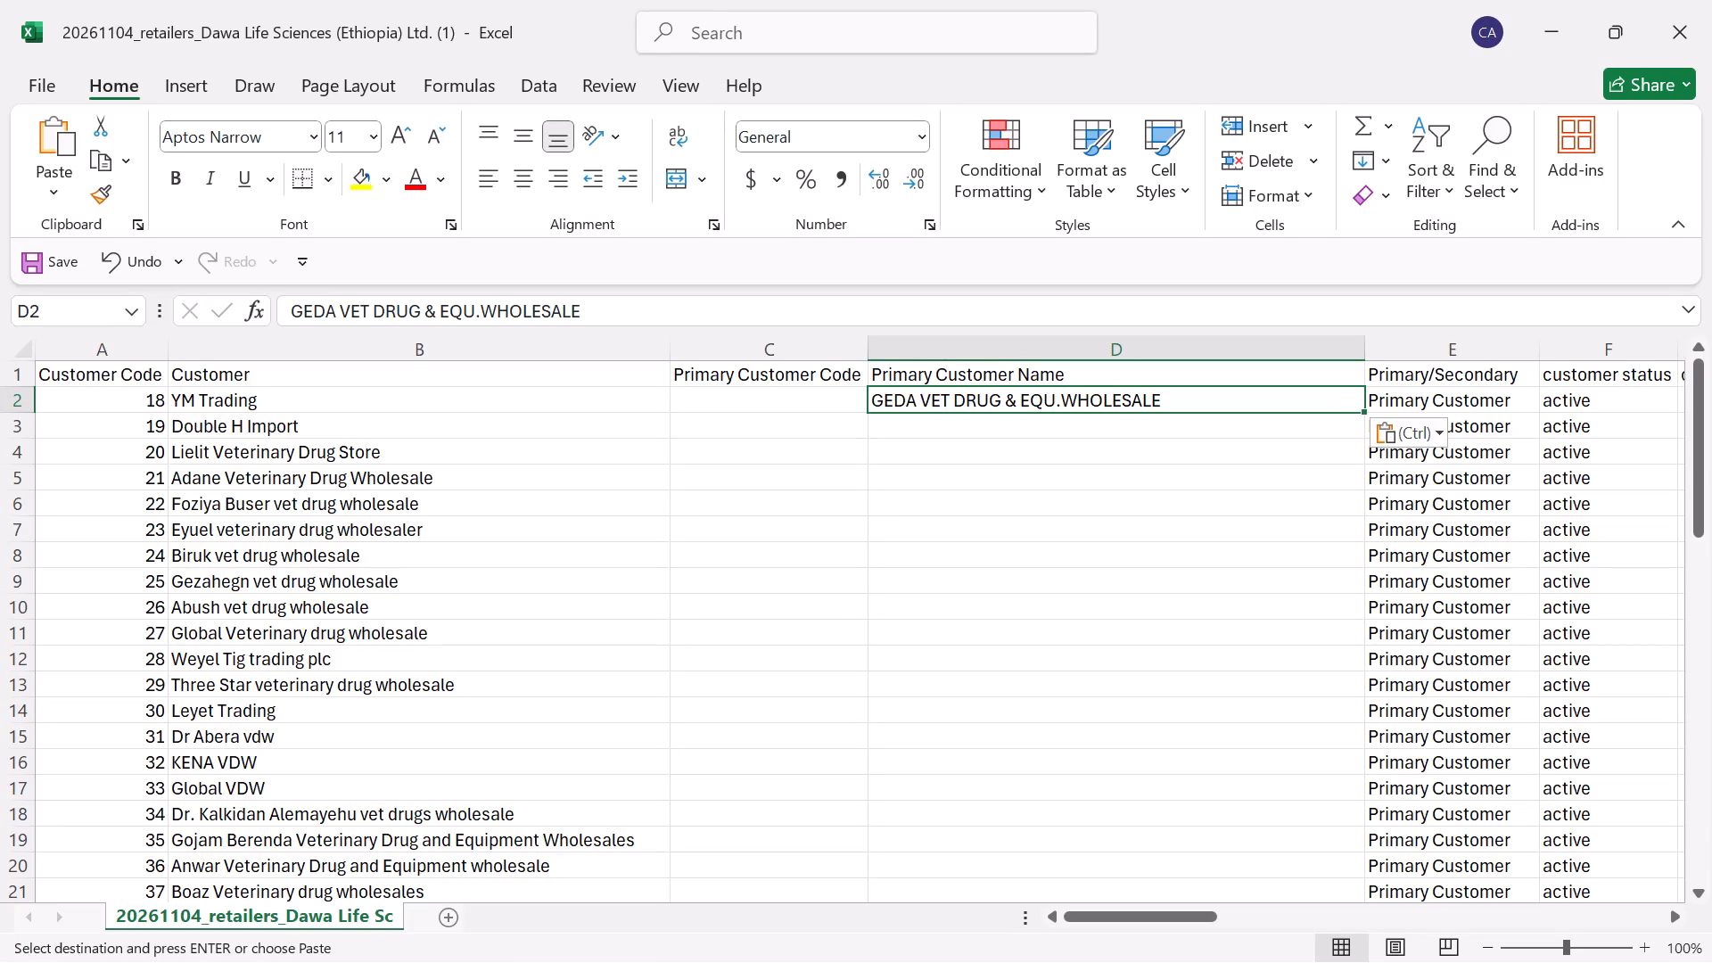
pyautogui.moveTo(1366, 413); pyautogui.dragTo(1332, 909)
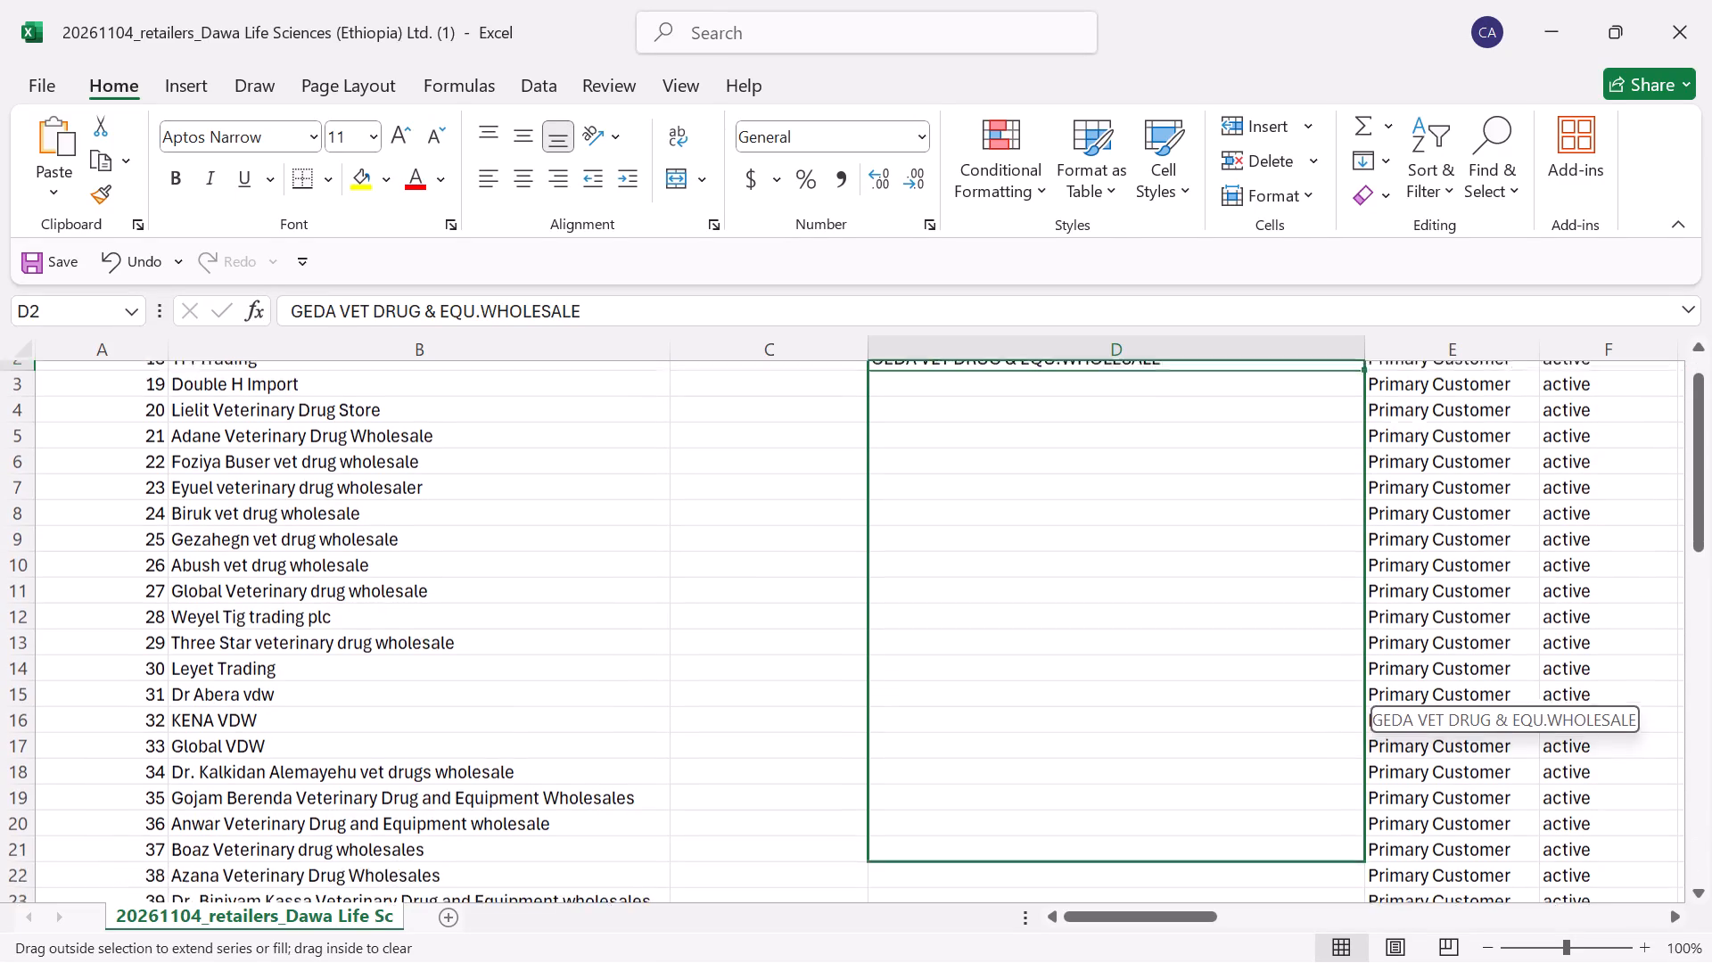
pyautogui.moveTo(1332, 909); pyautogui.dragTo(1293, 820)
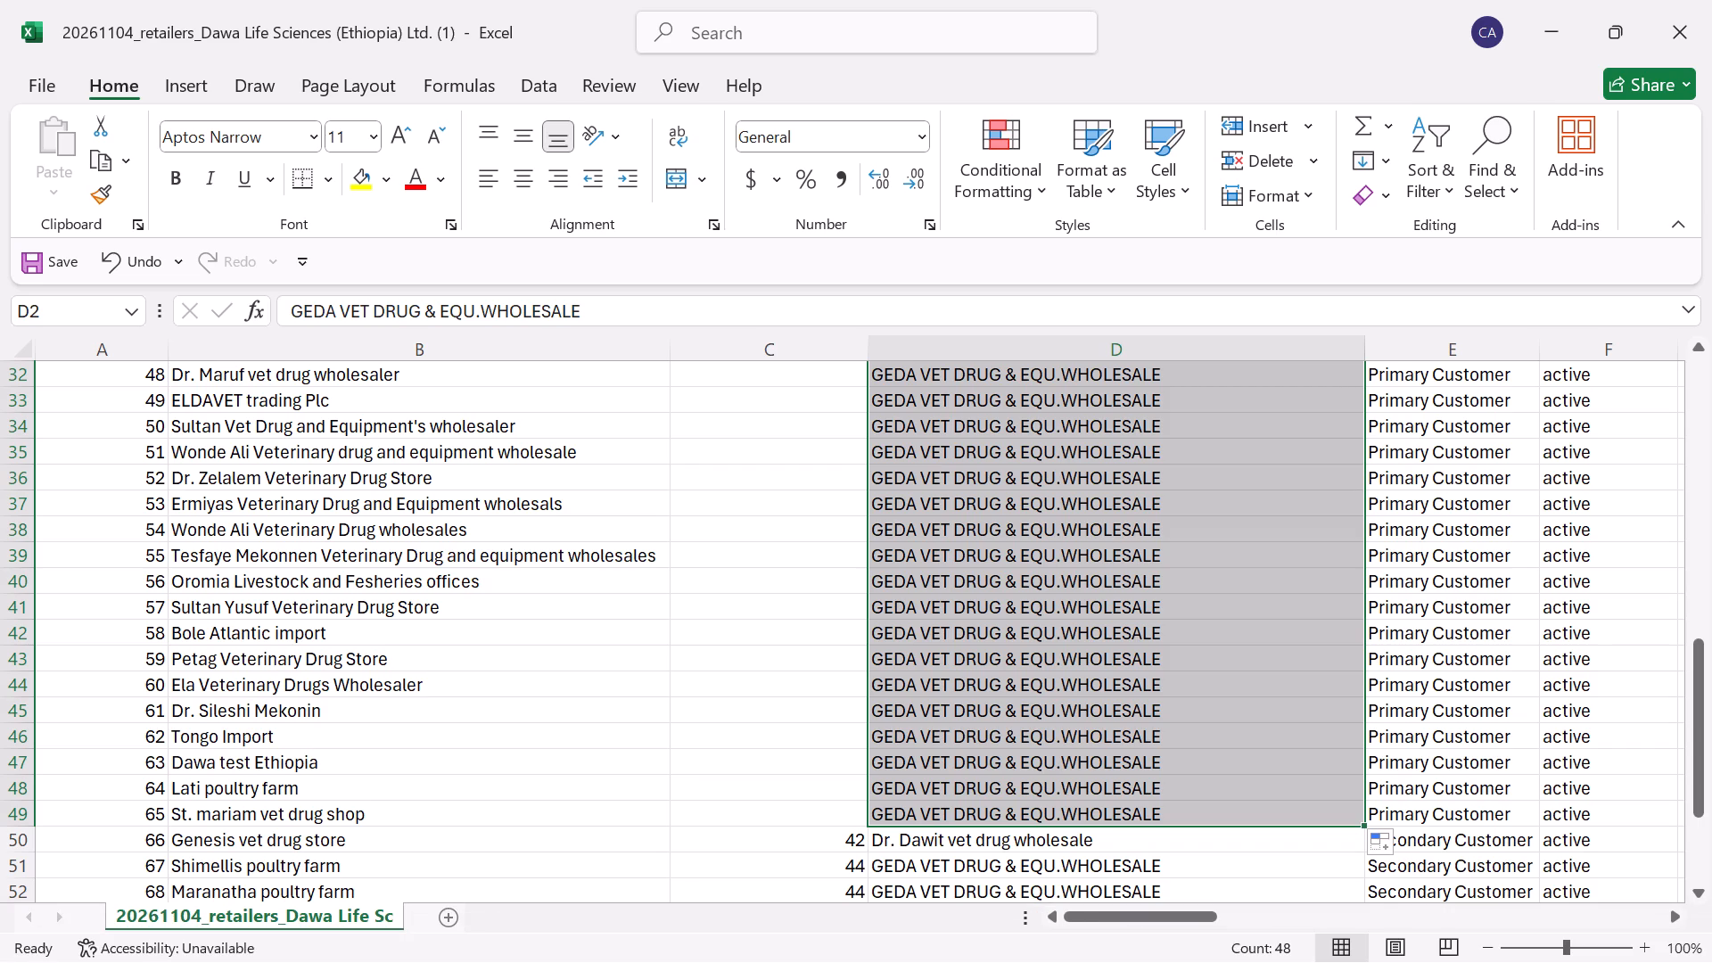
# Fill the blank Primary Customer Code cells C2:C49 with GEDA VET DRUG & EQU.WHOLESALE's code 44, copied from an existing row.
pyautogui.click(855, 859)
pyautogui.hotkey('ctrl', 'c')
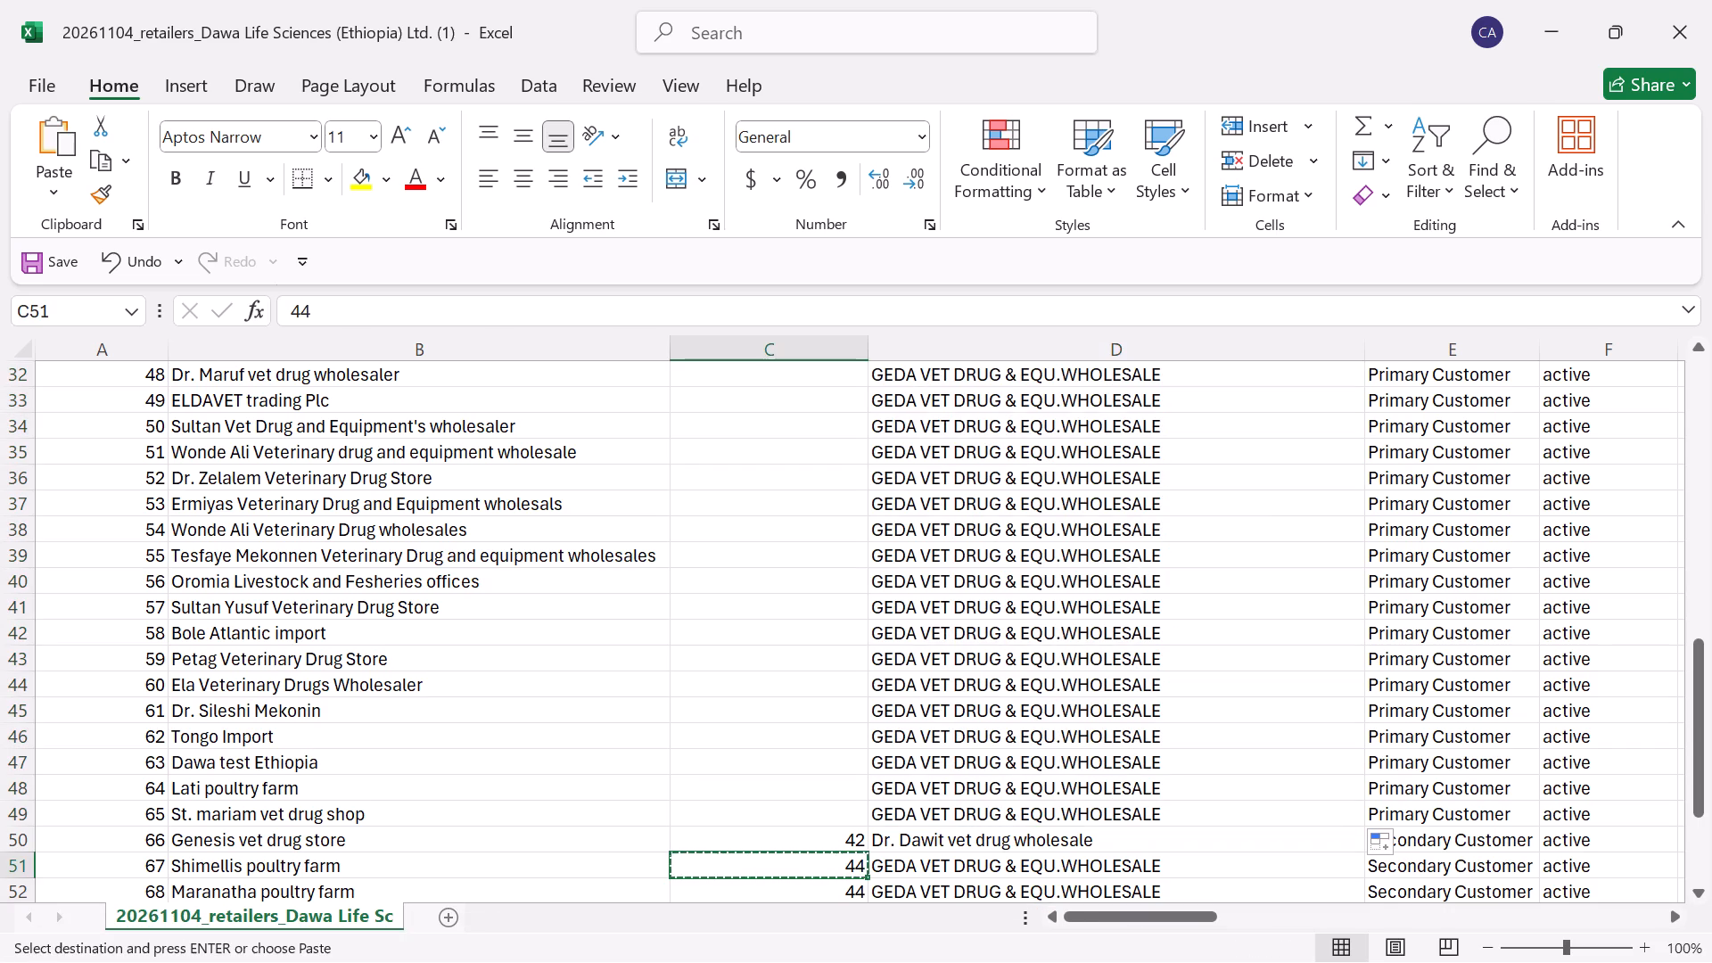
pyautogui.scroll(3, 855, 859)
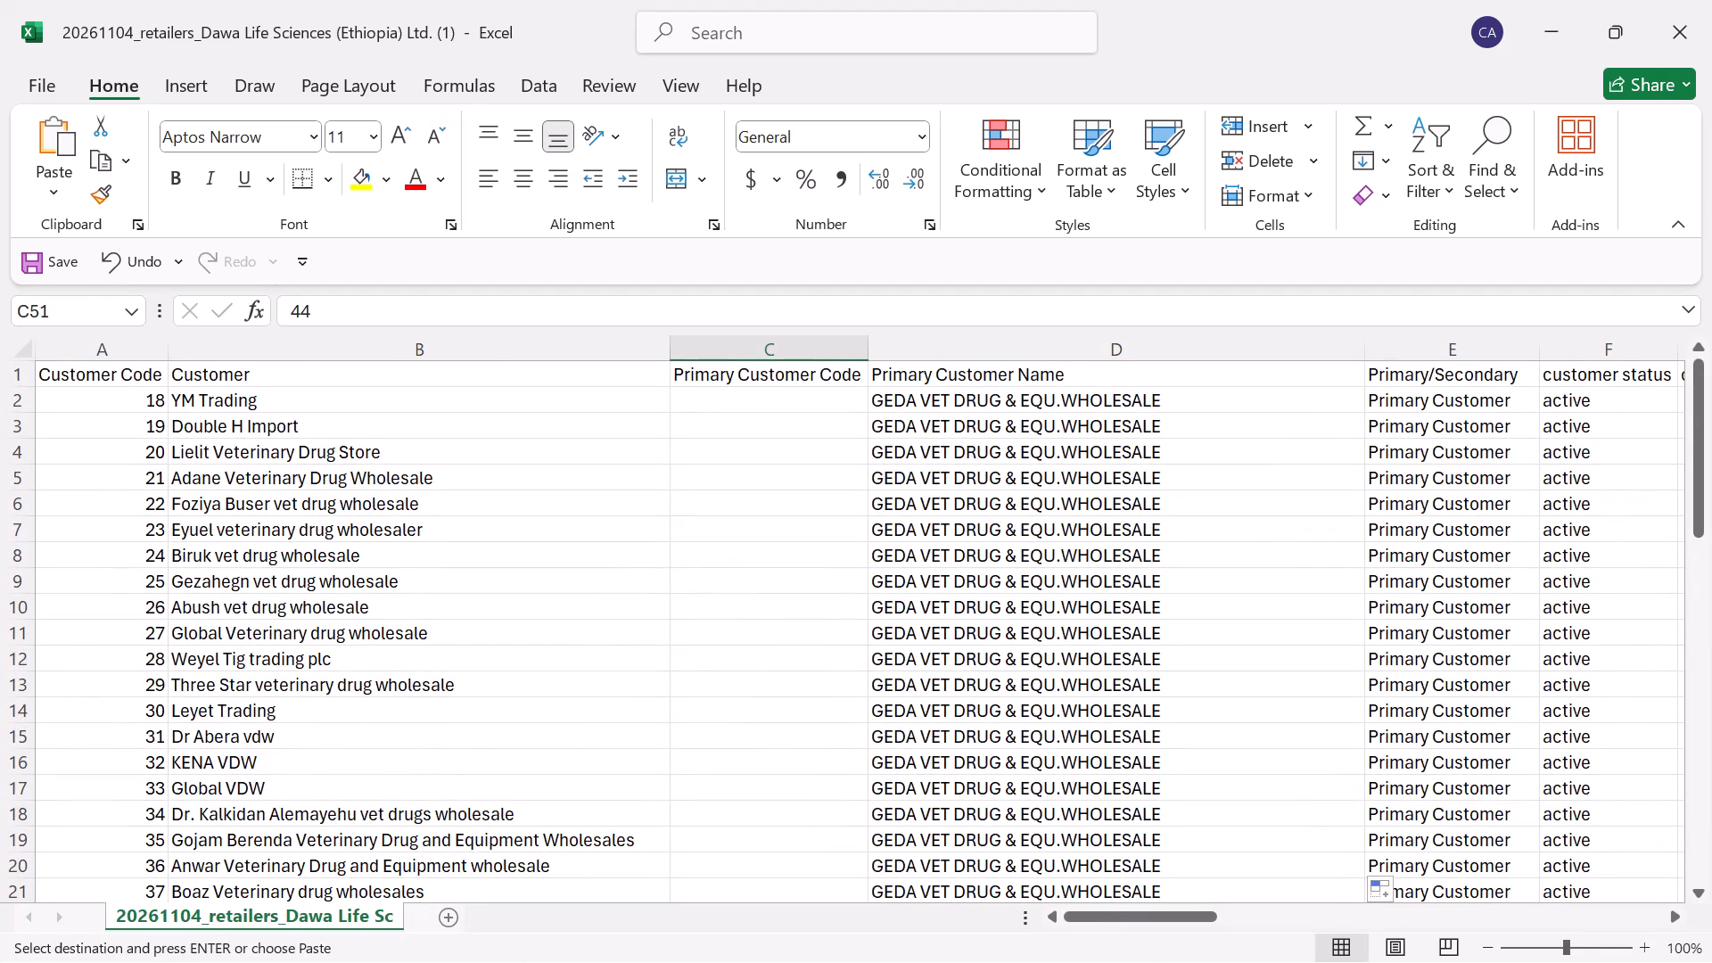
pyautogui.click(781, 384)
pyautogui.click(778, 392)
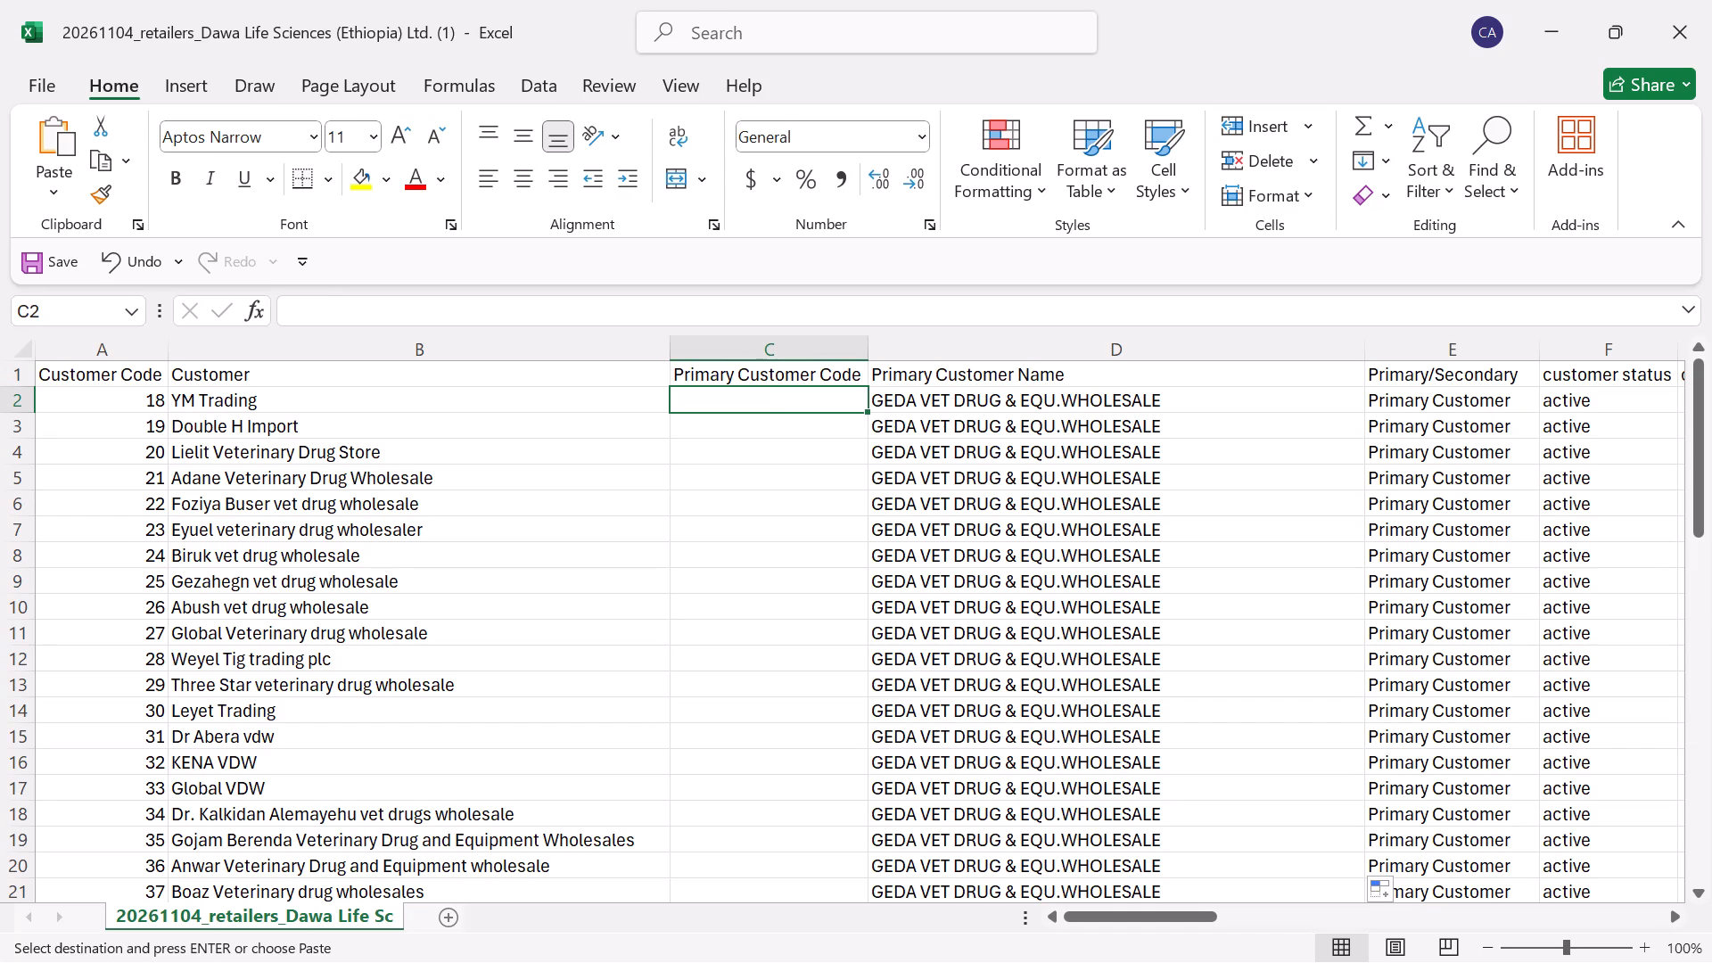
pyautogui.hotkey('ctrl', 'v')
pyautogui.click(805, 421)
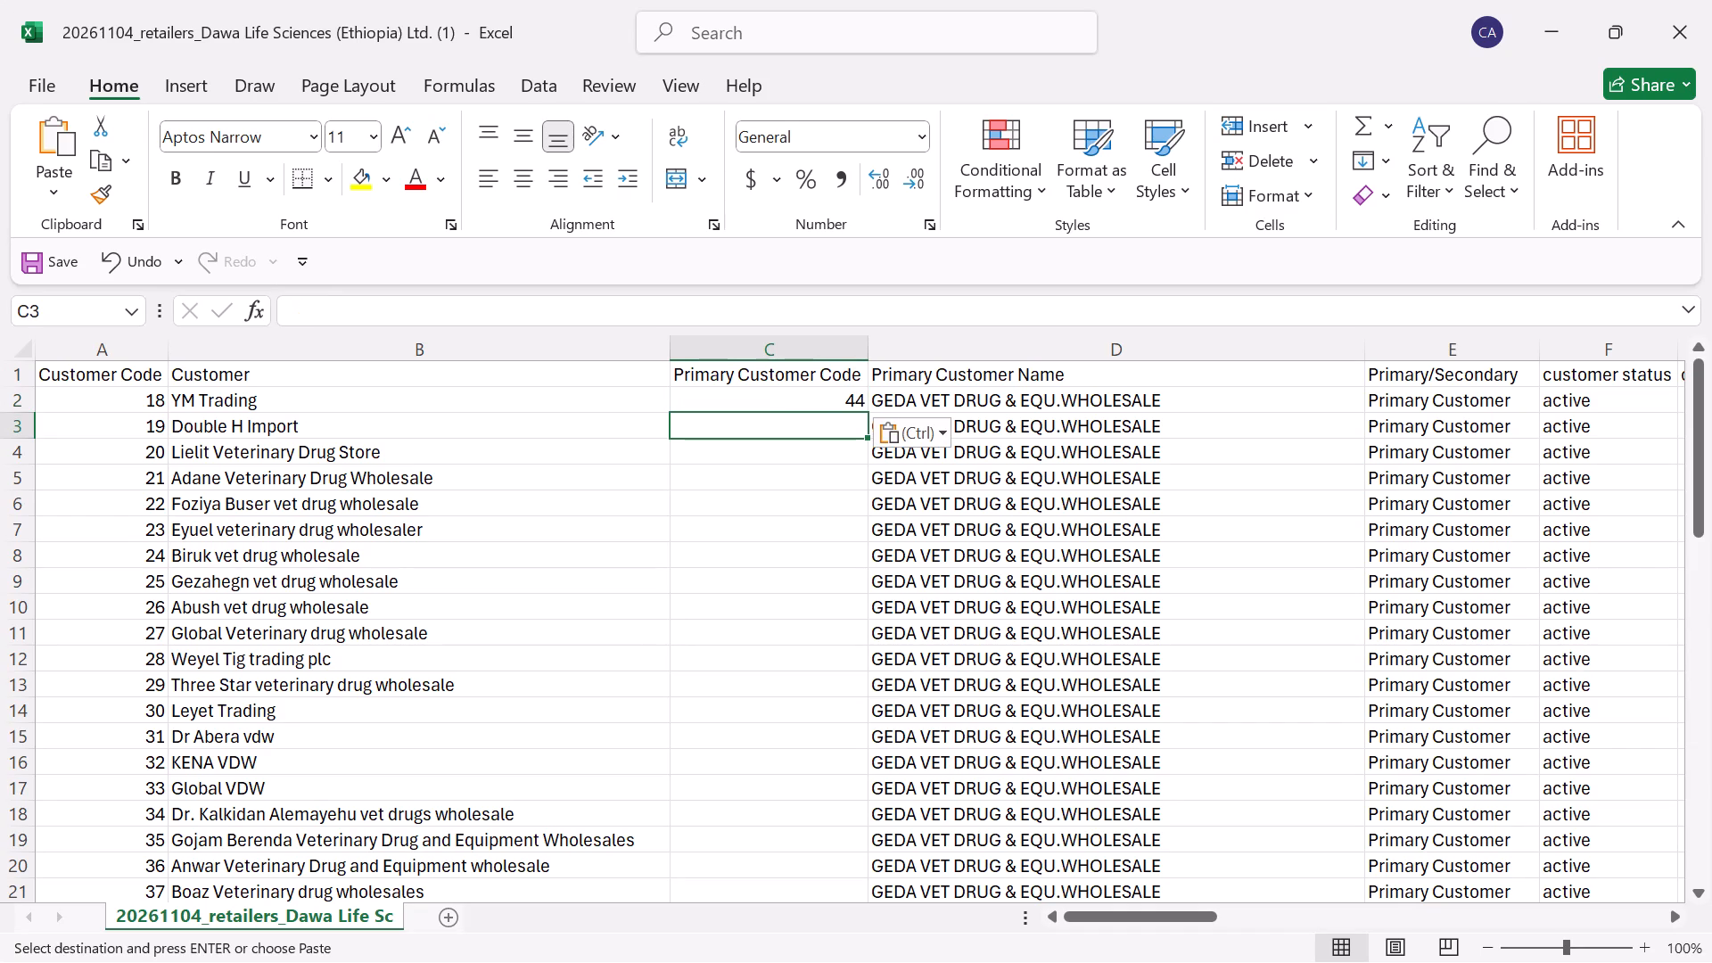
pyautogui.hotkey('ctrl', 'v')
pyautogui.moveTo(821, 383); pyautogui.dragTo(826, 419)
pyautogui.click(821, 398)
pyautogui.moveTo(821, 398); pyautogui.dragTo(821, 420)
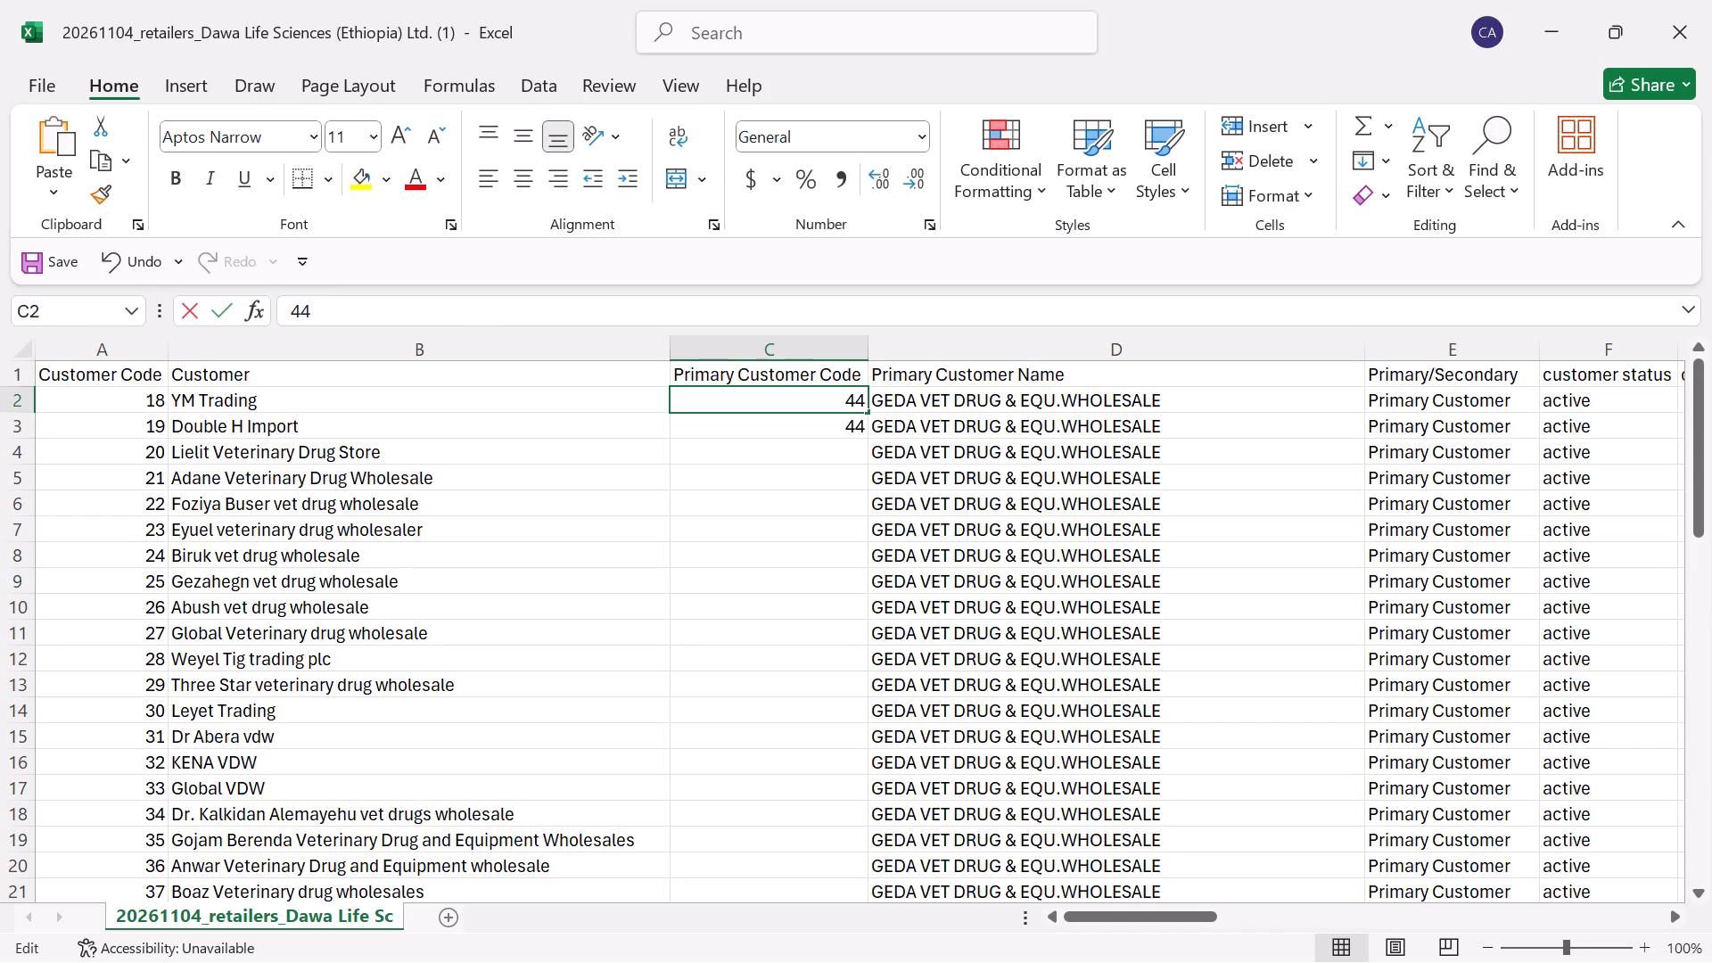
pyautogui.click(824, 457)
pyautogui.moveTo(812, 398); pyautogui.dragTo(818, 419)
pyautogui.tripleClick(868, 437)
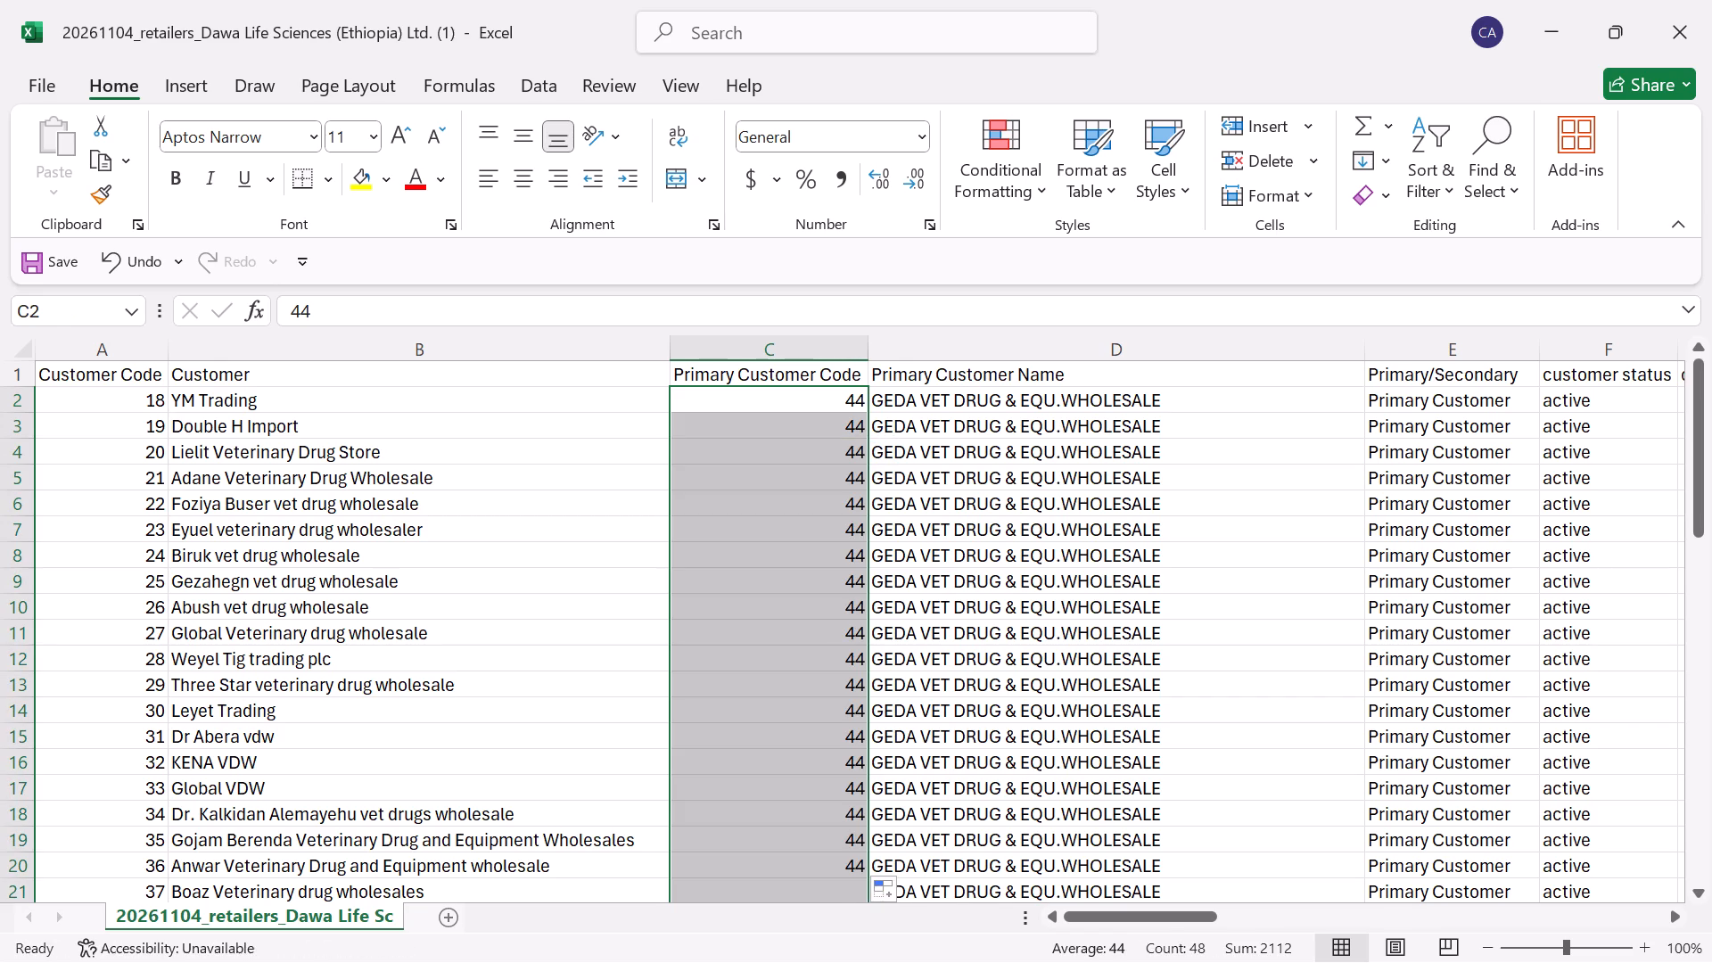
# Delete the entire row of Kenbon vet Importer, customer code 72, near the end of the list.
pyautogui.scroll(-5, 868, 437)
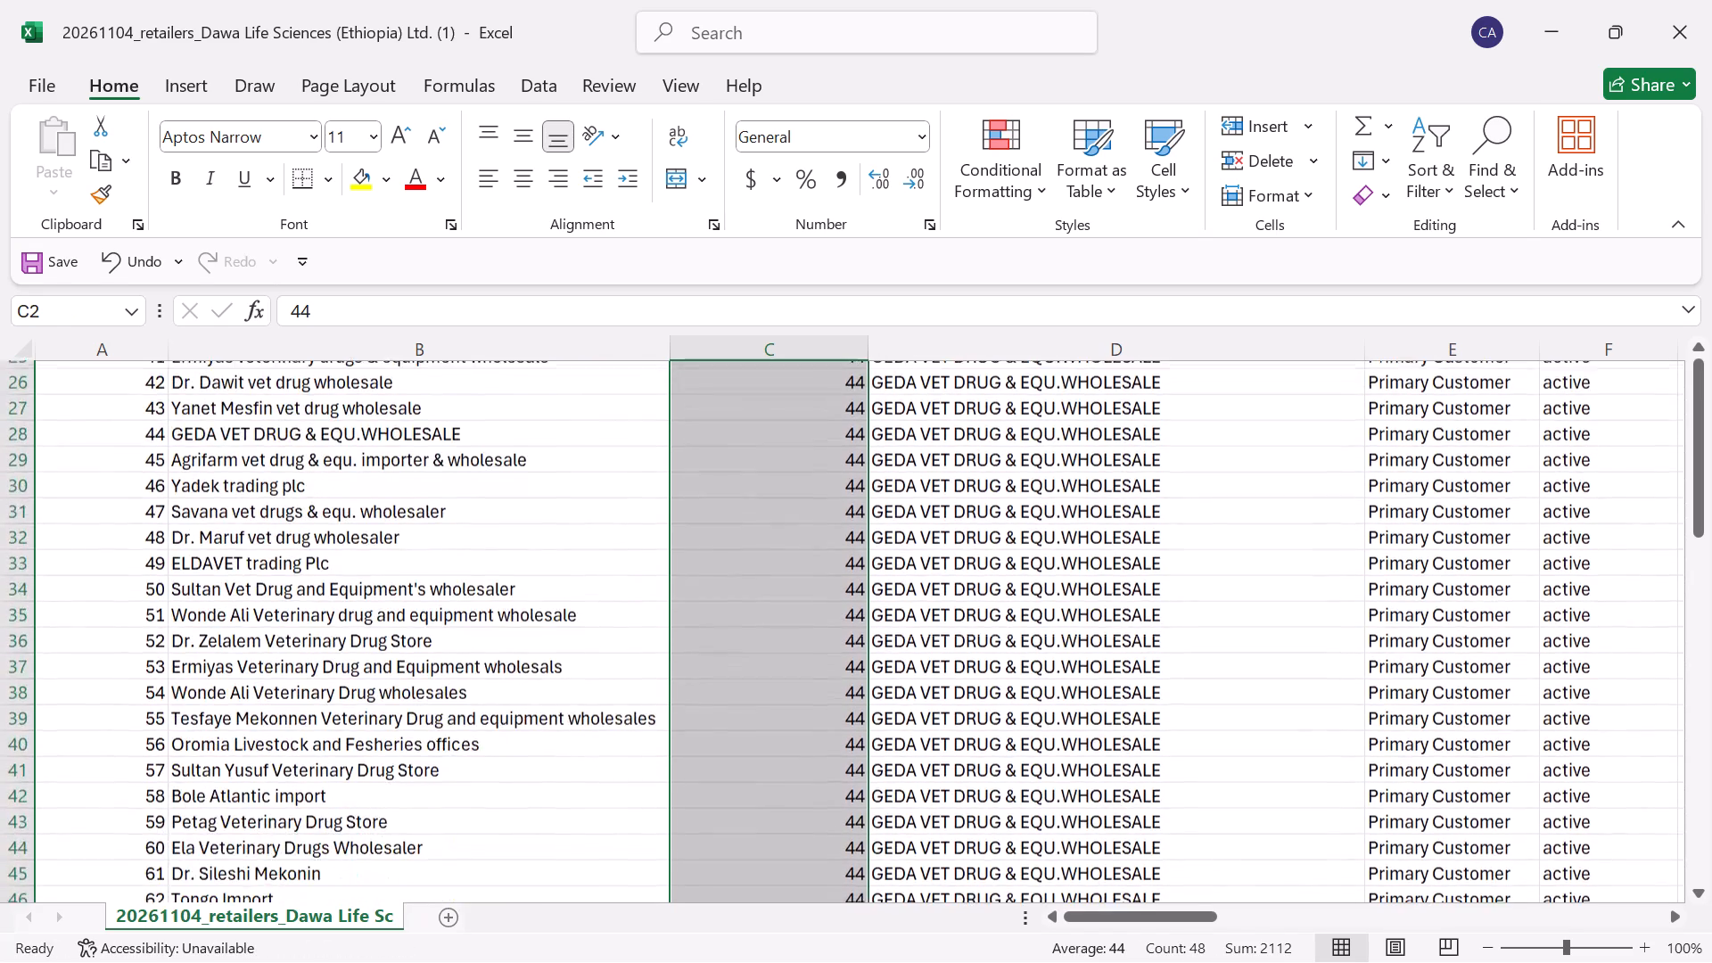
pyautogui.scroll(-3, 868, 437)
pyautogui.click(778, 784)
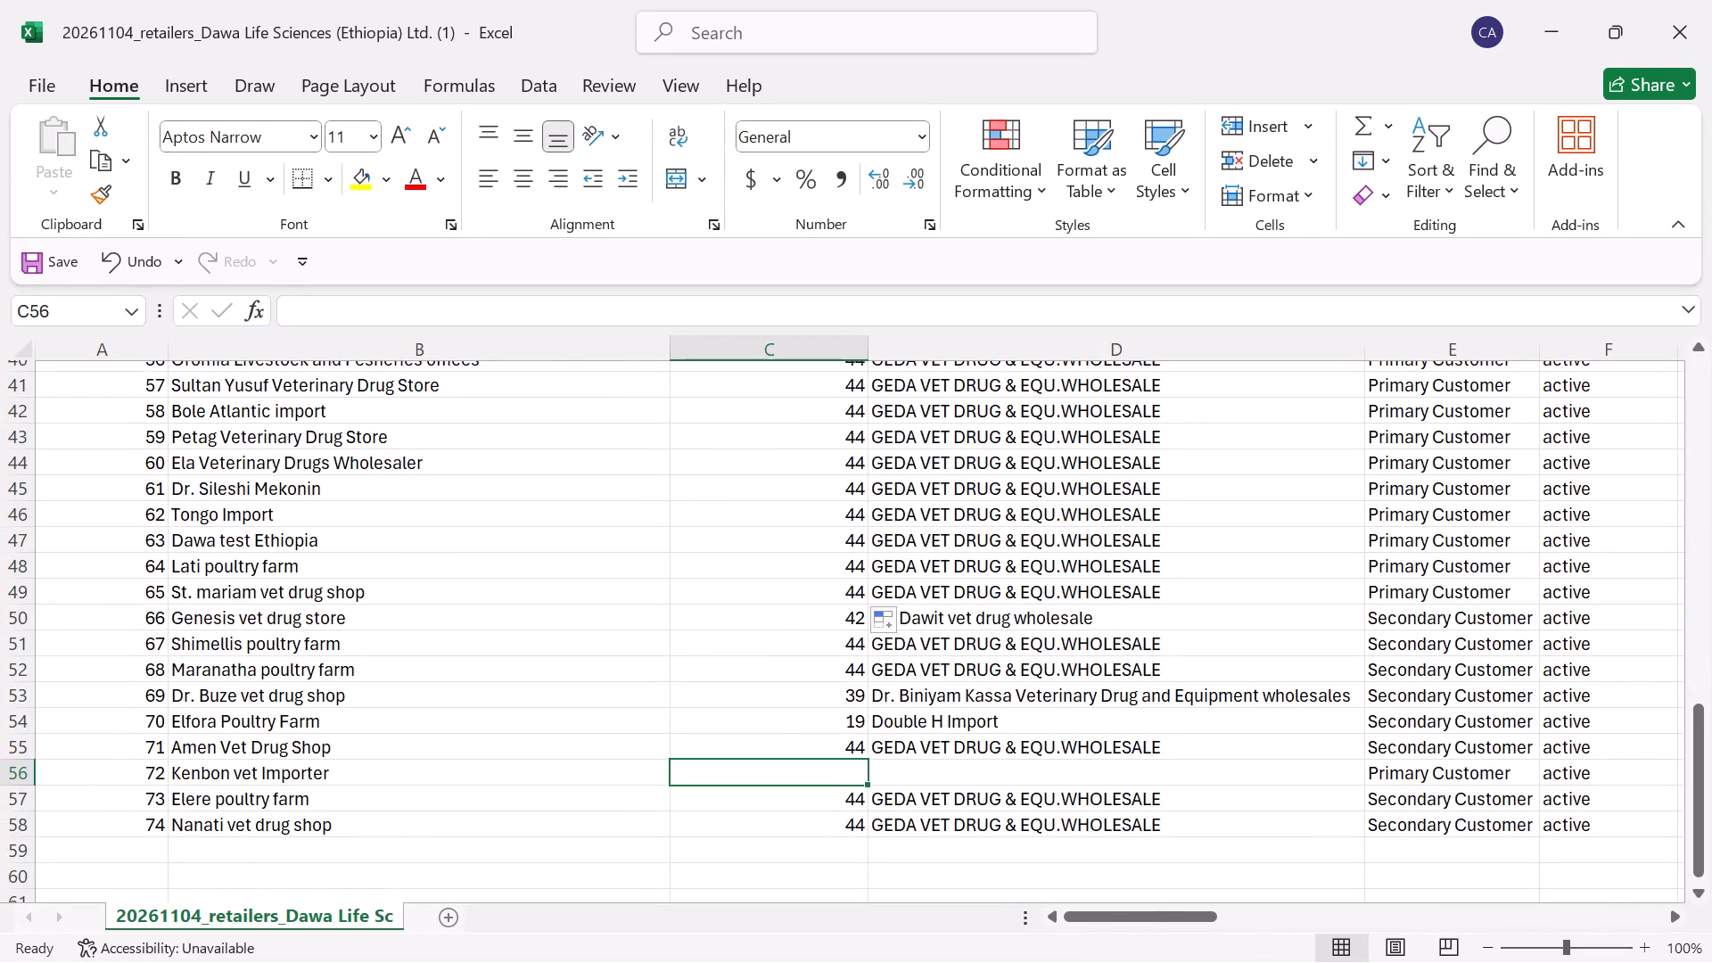
pyautogui.click(930, 803)
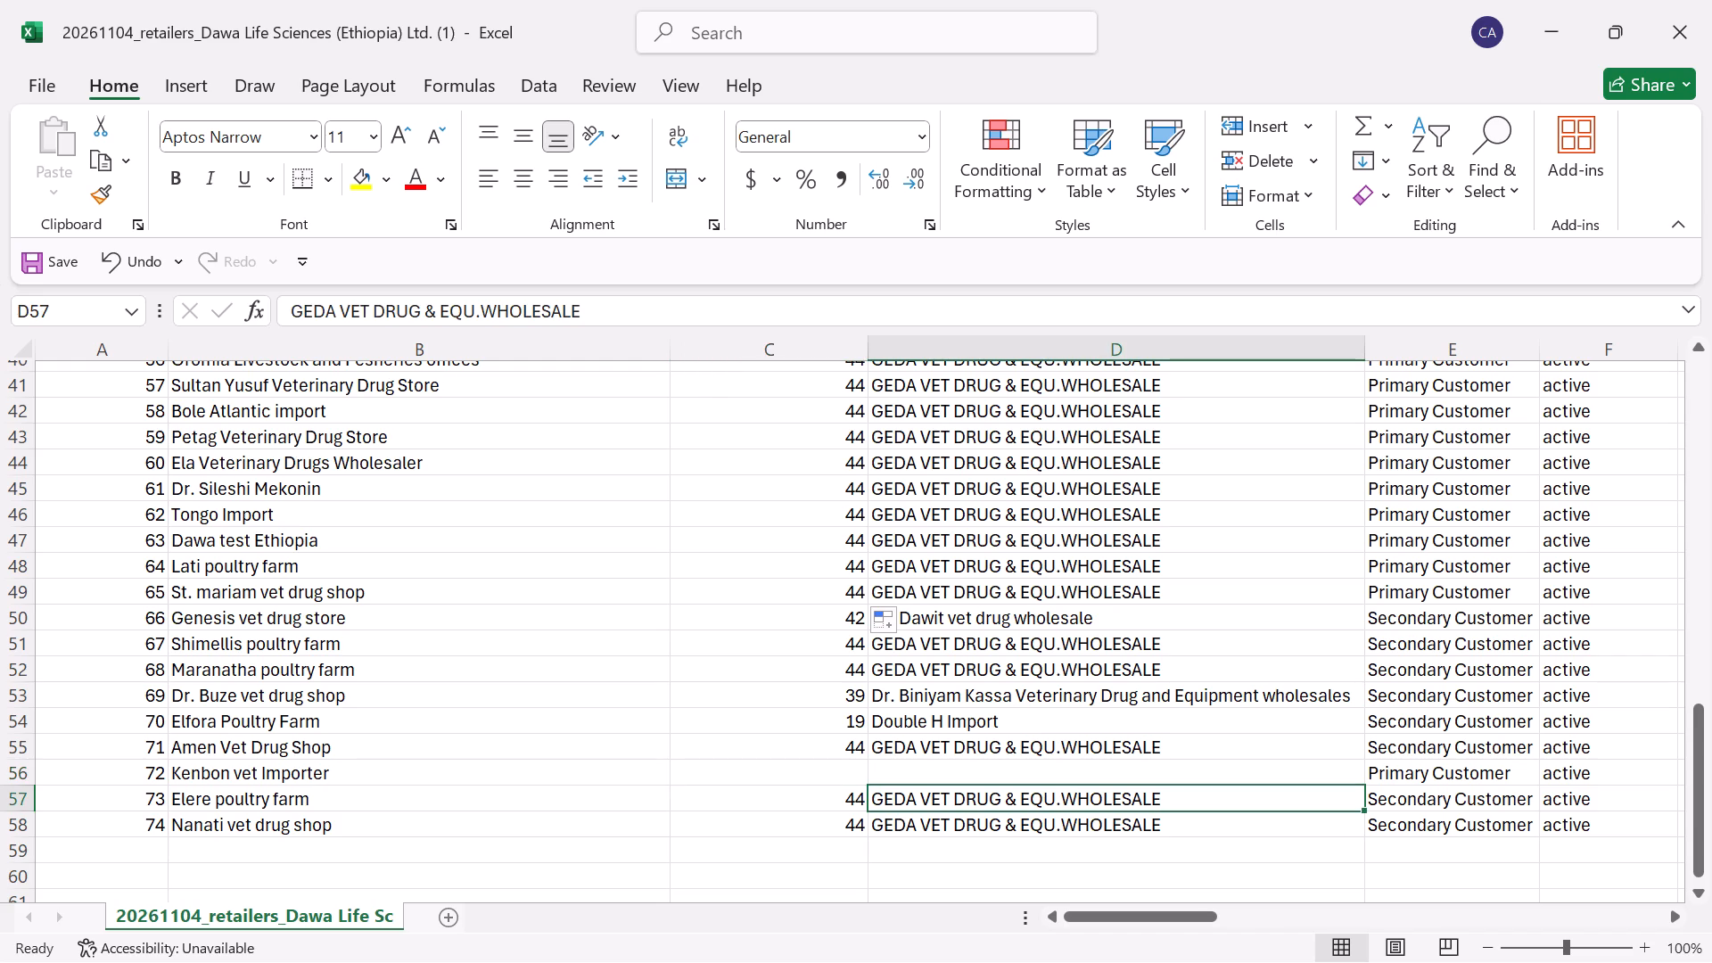
pyautogui.click(12, 770)
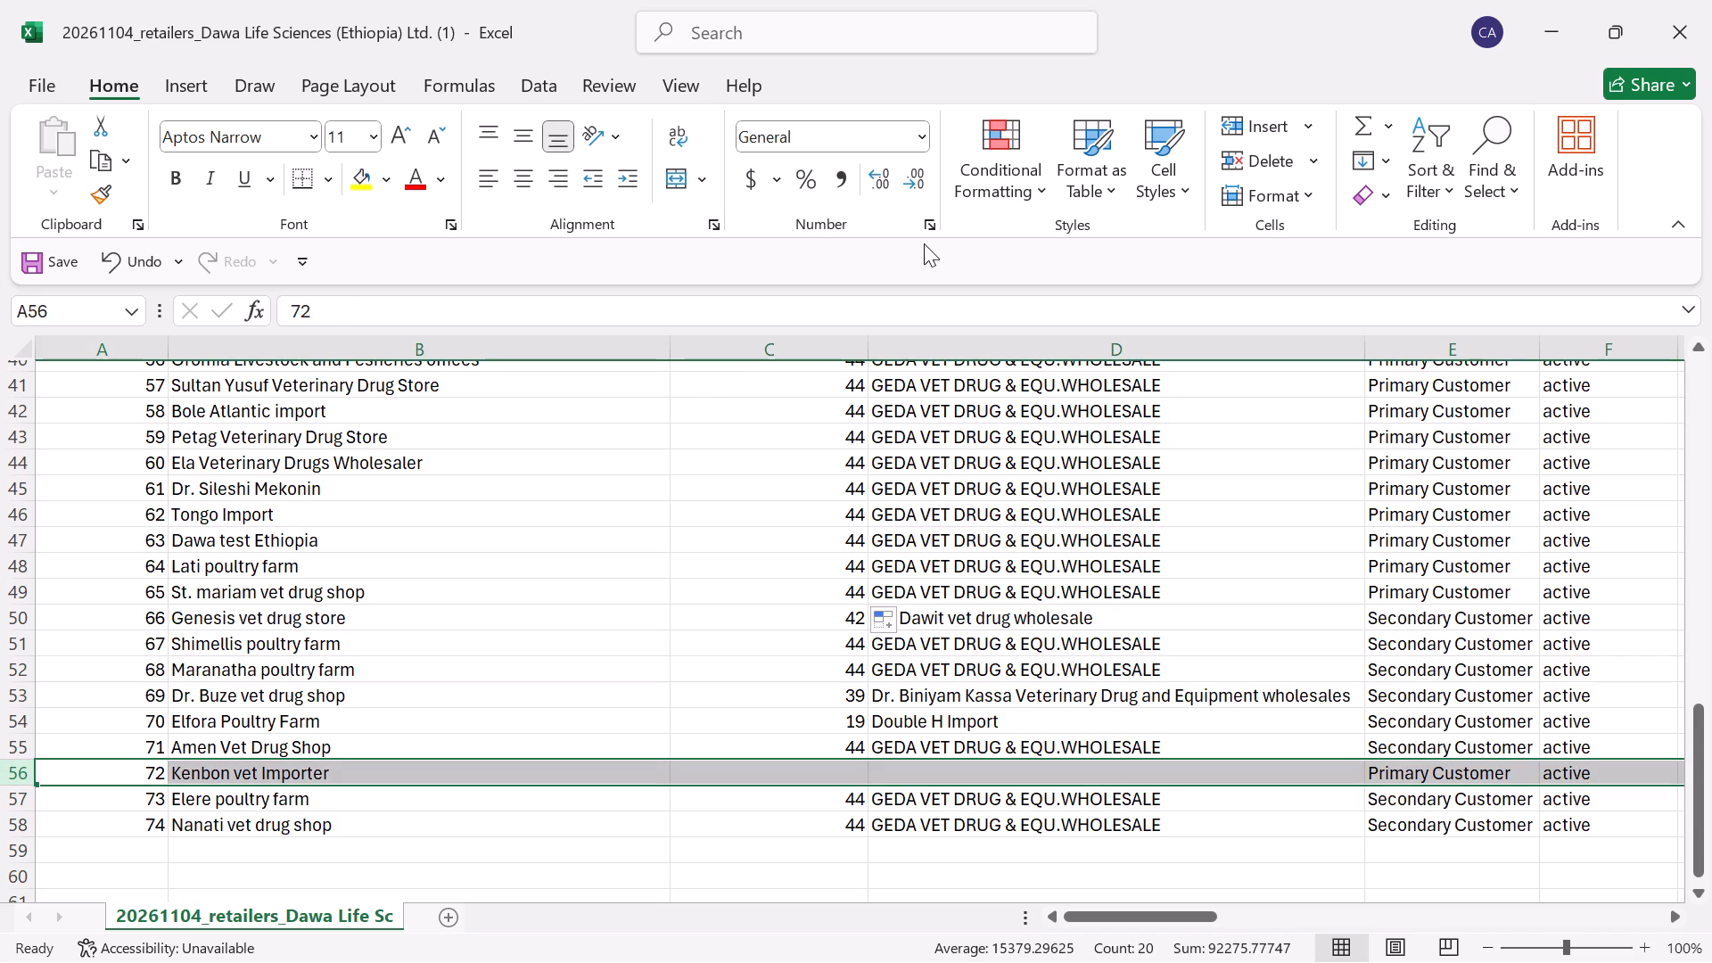
pyautogui.click(1273, 163)
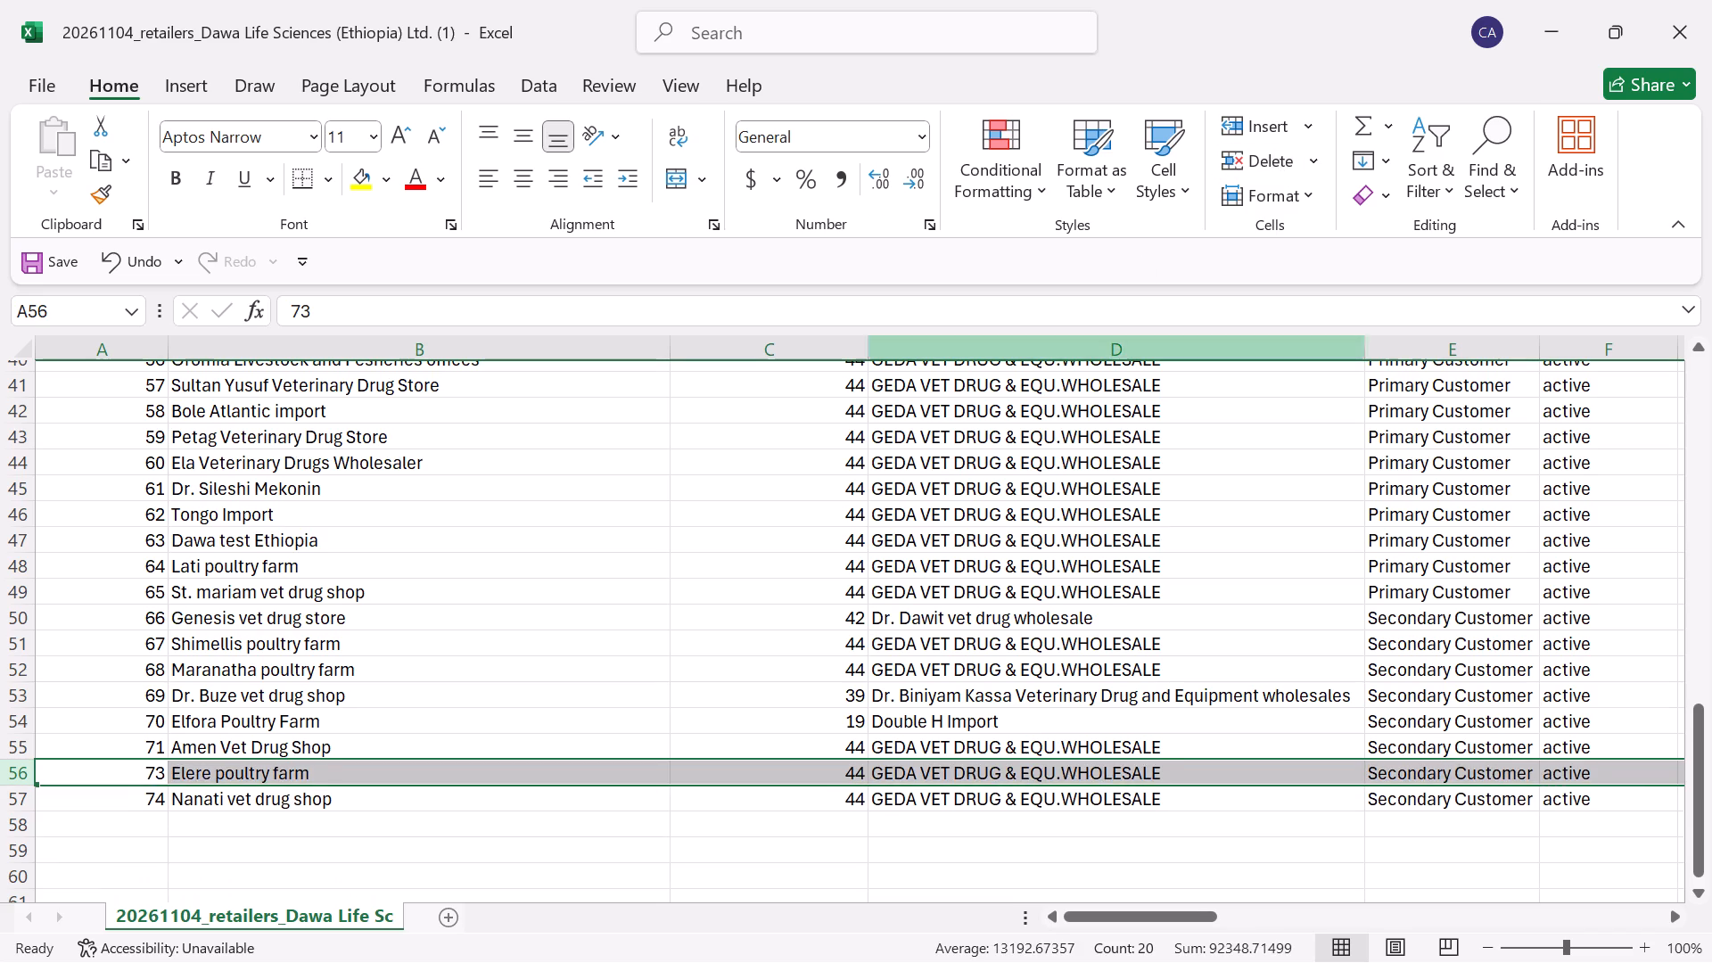
# Review the primary customer codes, names and Primary/Secondary entries from the end of the list back up to the header.
pyautogui.scroll(2, 654, 466)
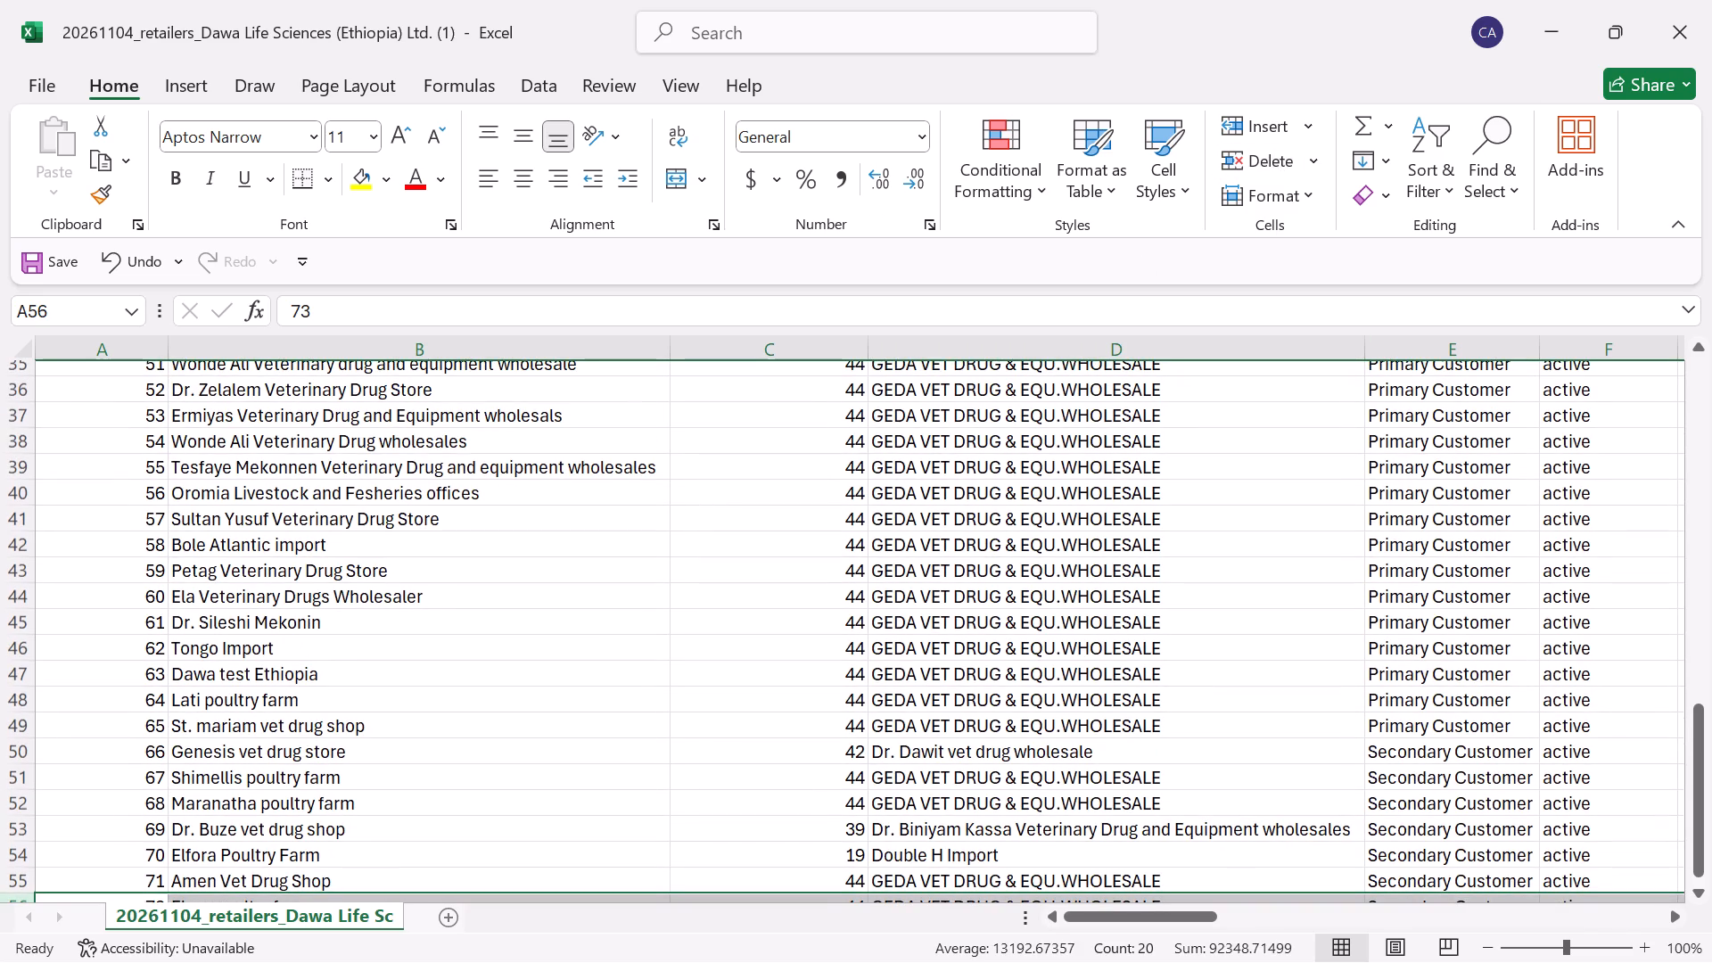
pyautogui.scroll(3, 654, 466)
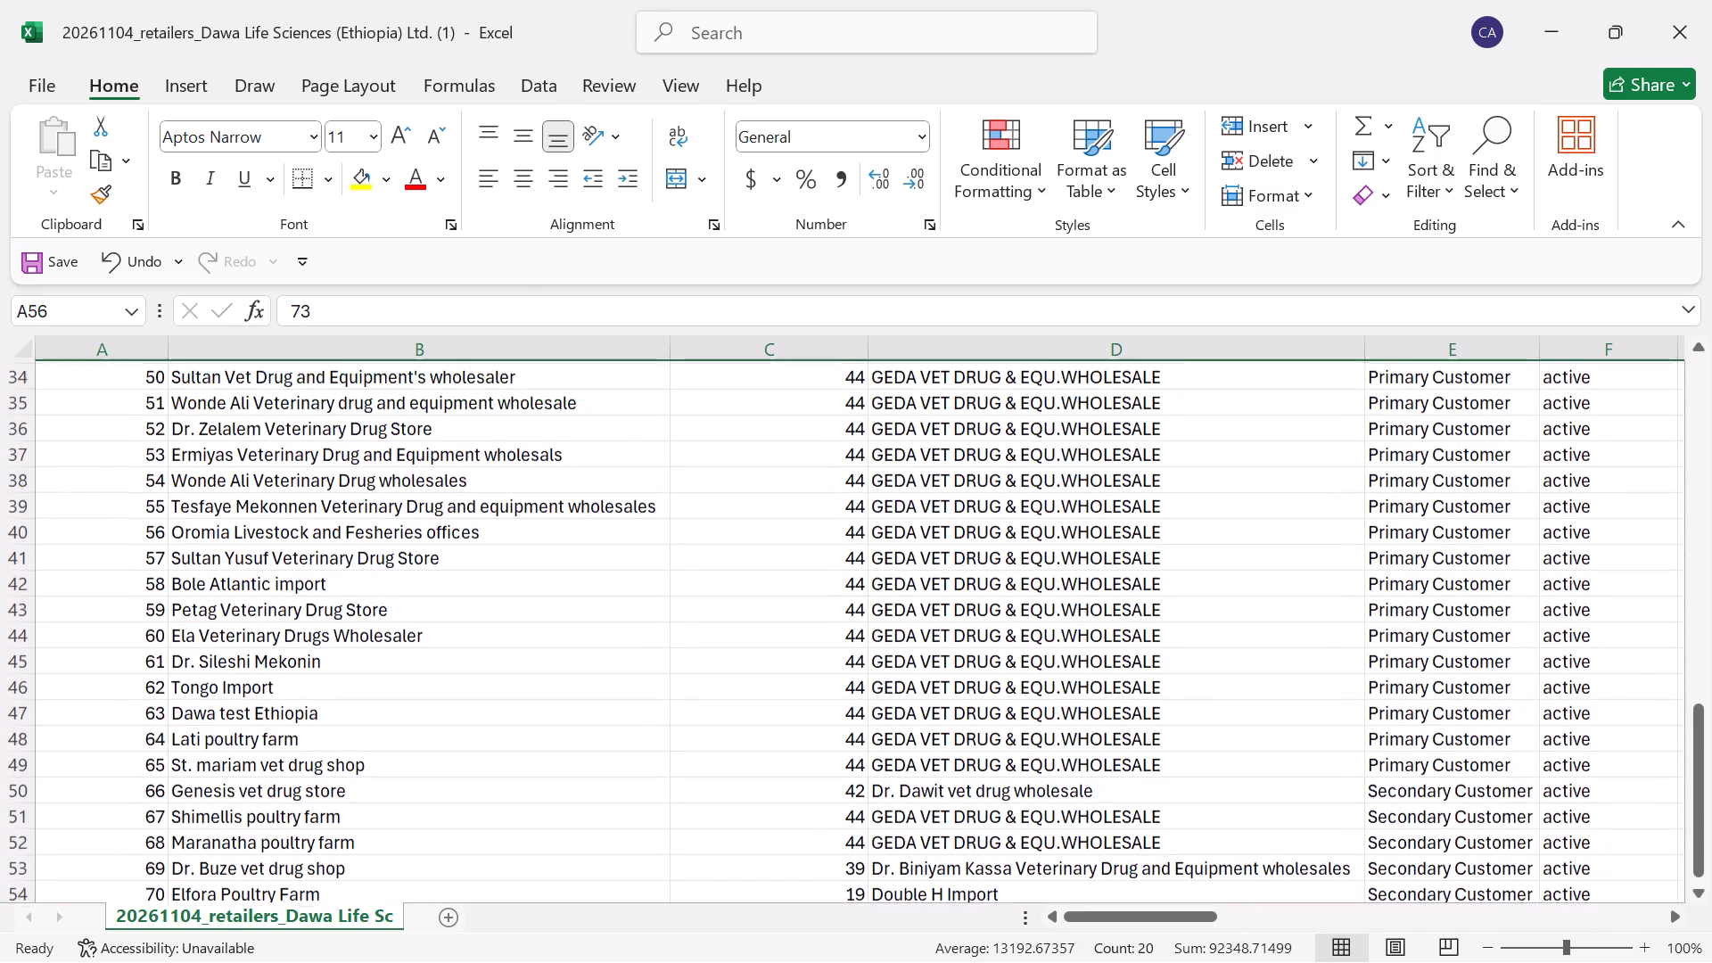
pyautogui.scroll(2, 654, 466)
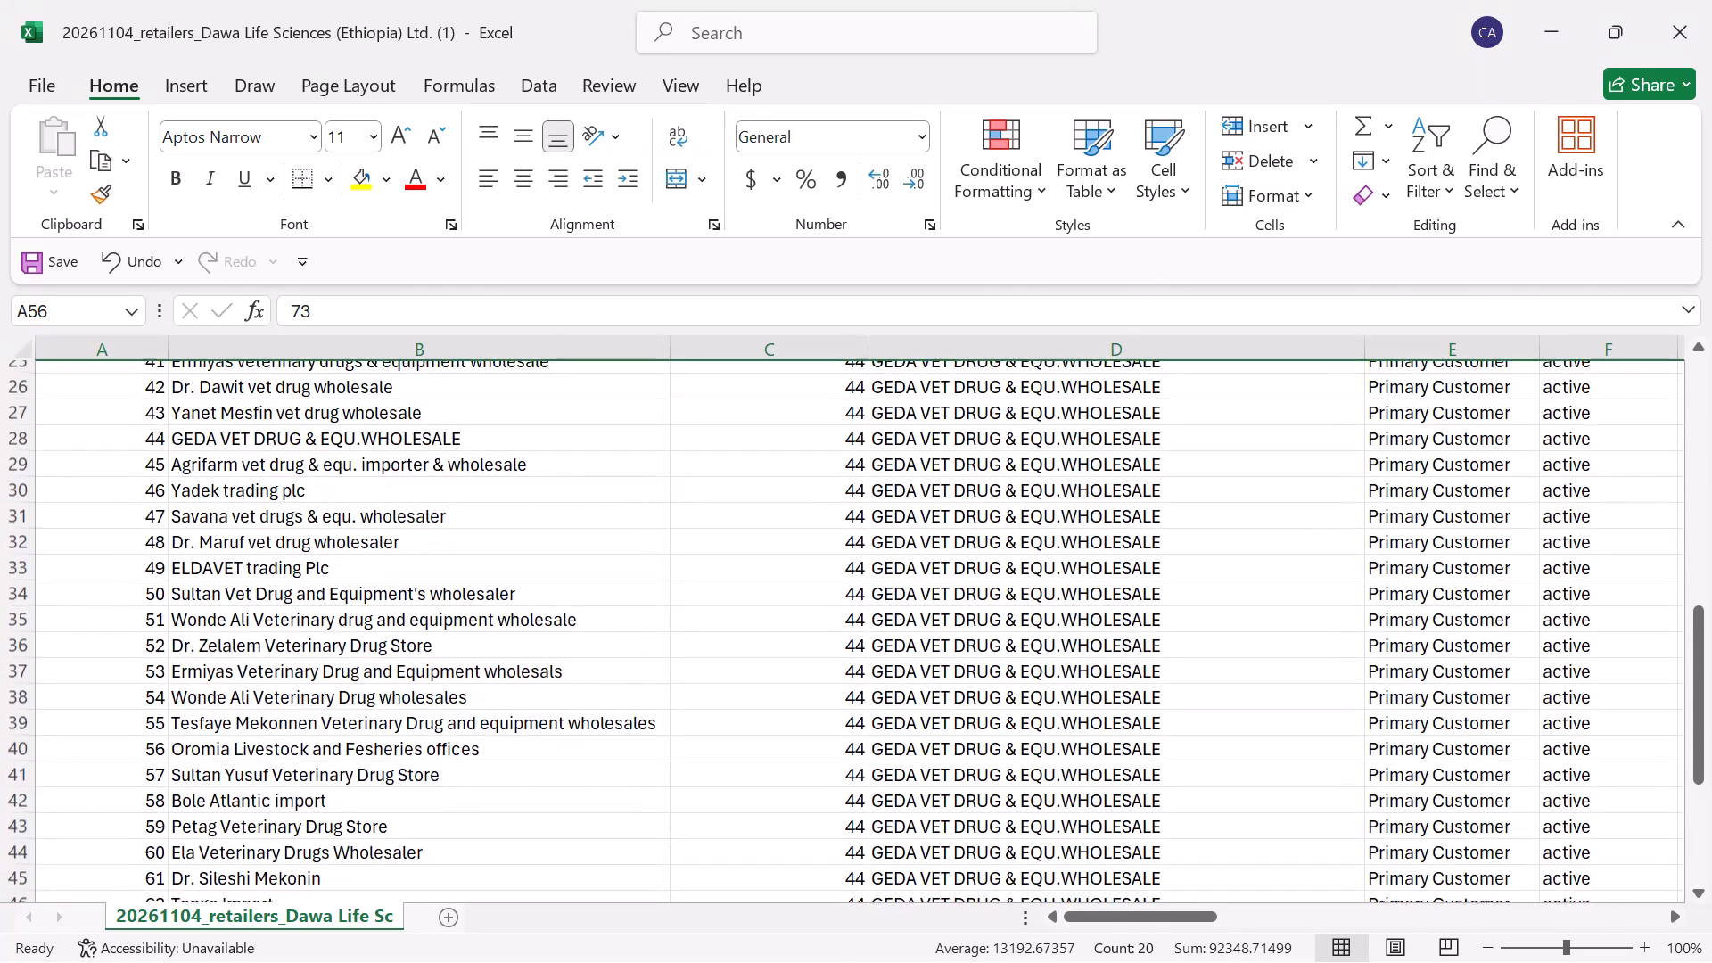
pyautogui.scroll(3, 654, 466)
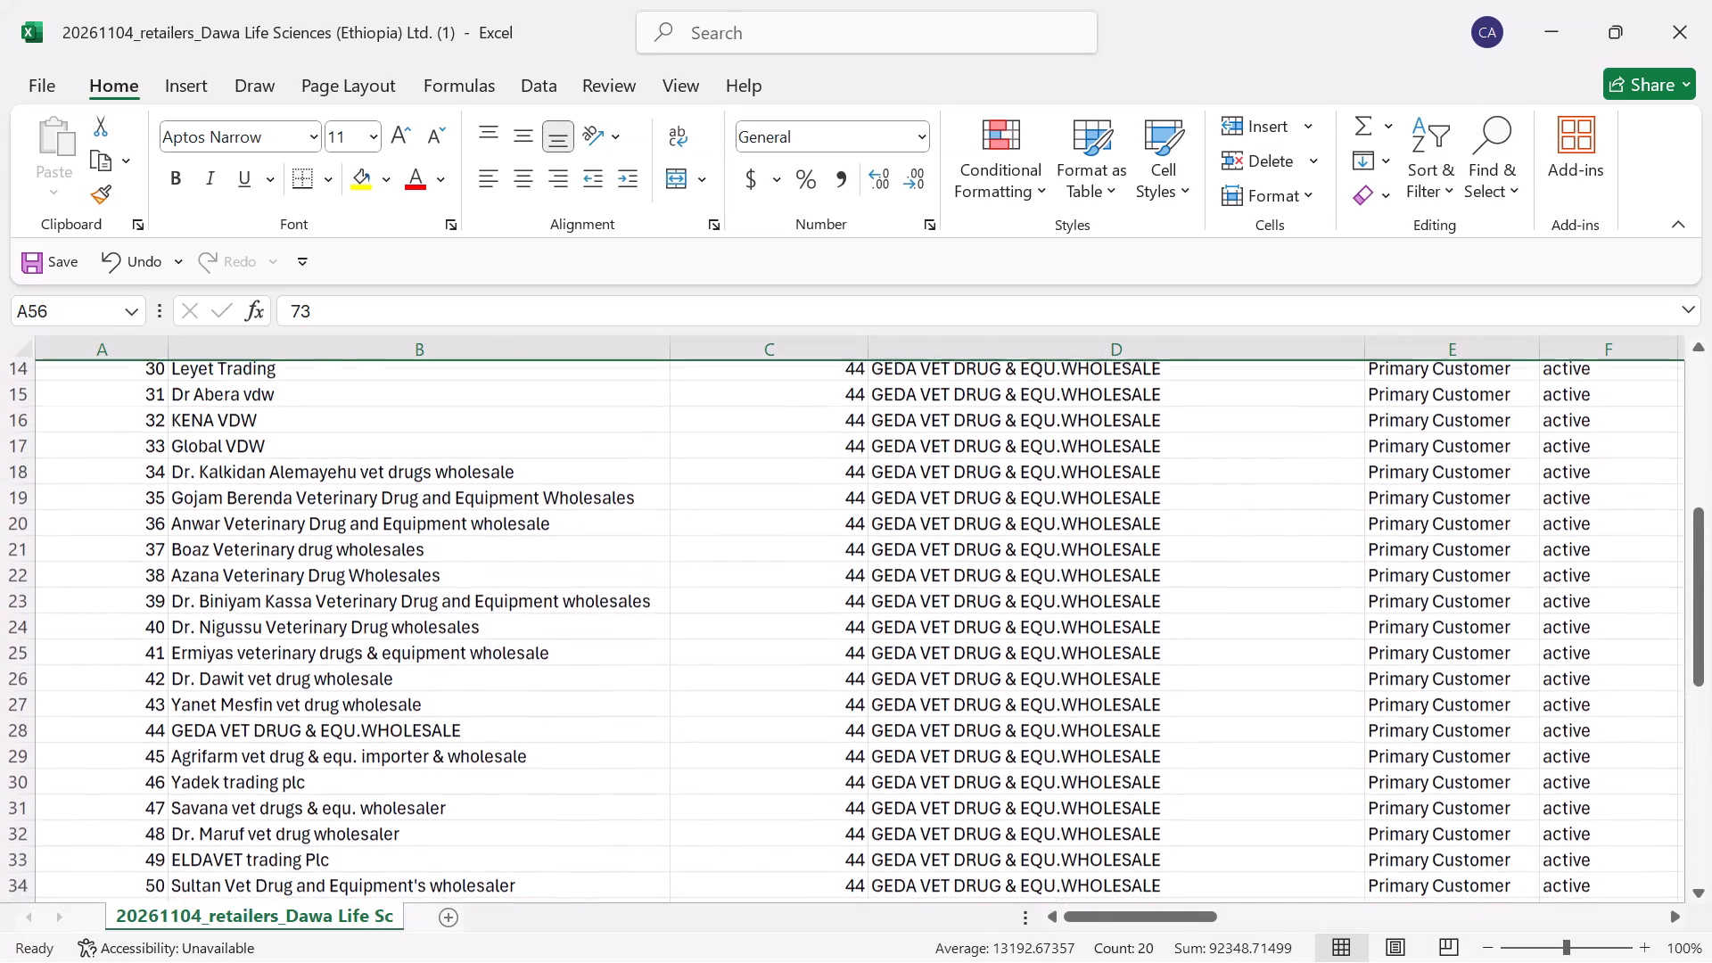
pyautogui.scroll(3, 654, 466)
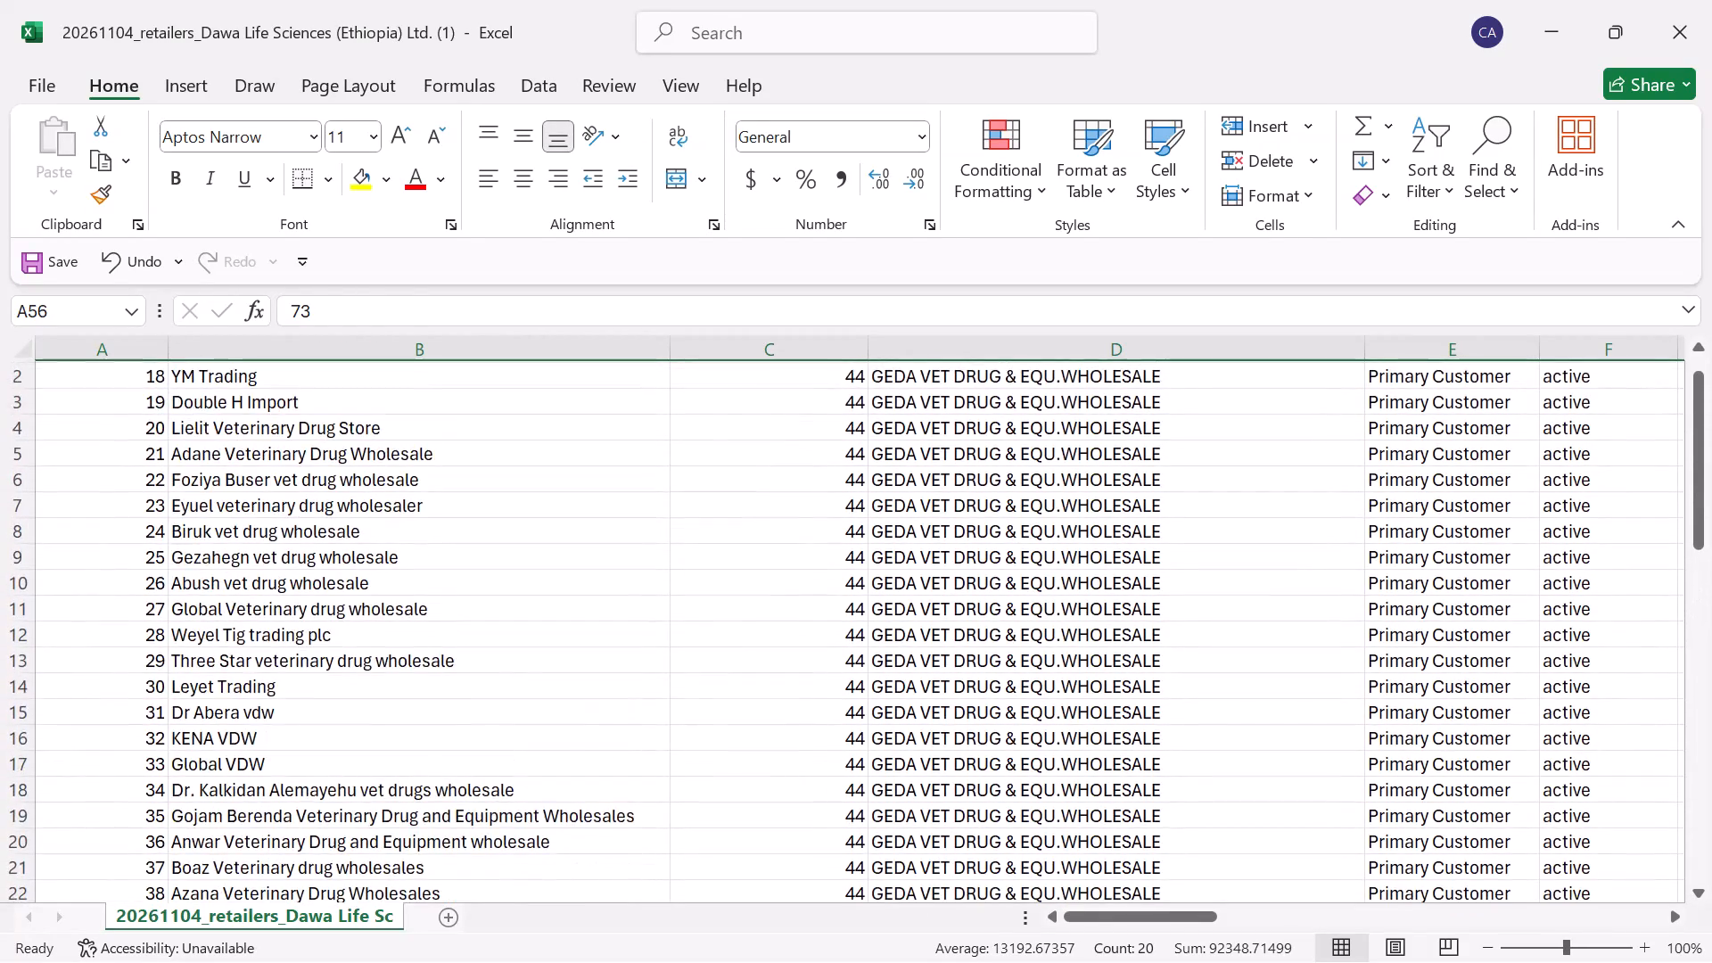
pyautogui.scroll(1, 654, 466)
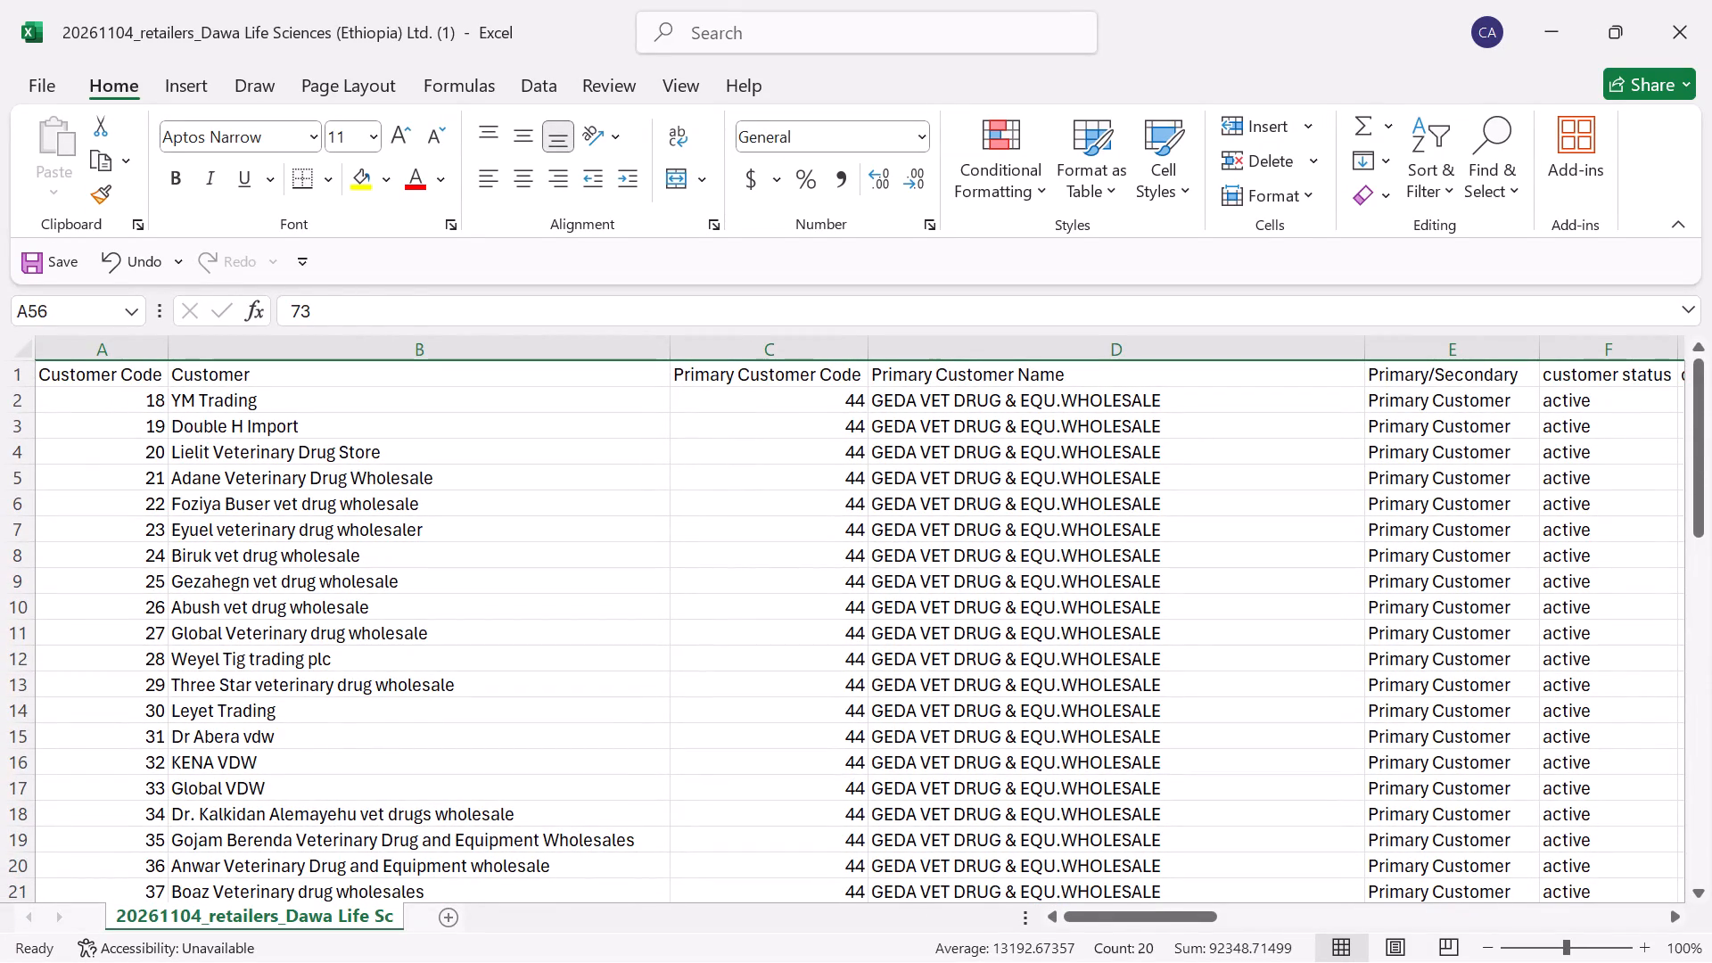
# Save the edited retailers workbook.
pyautogui.tripleClick(52, 266)
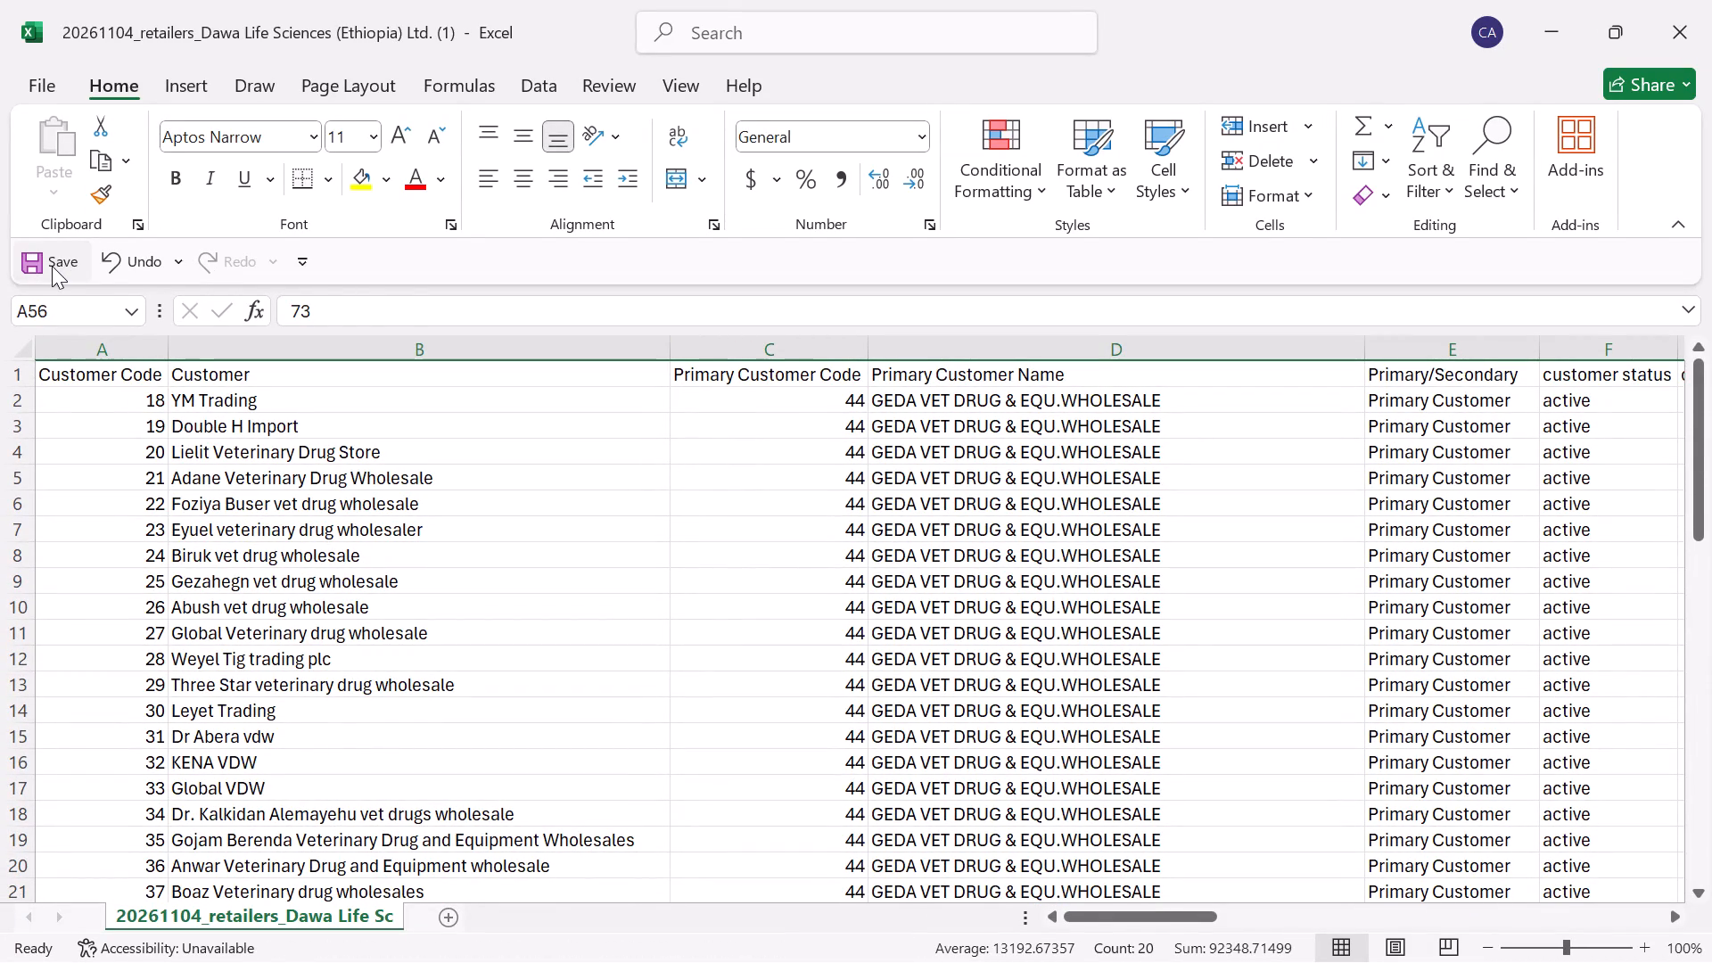
pyautogui.tripleClick(52, 266)
pyautogui.click(52, 266)
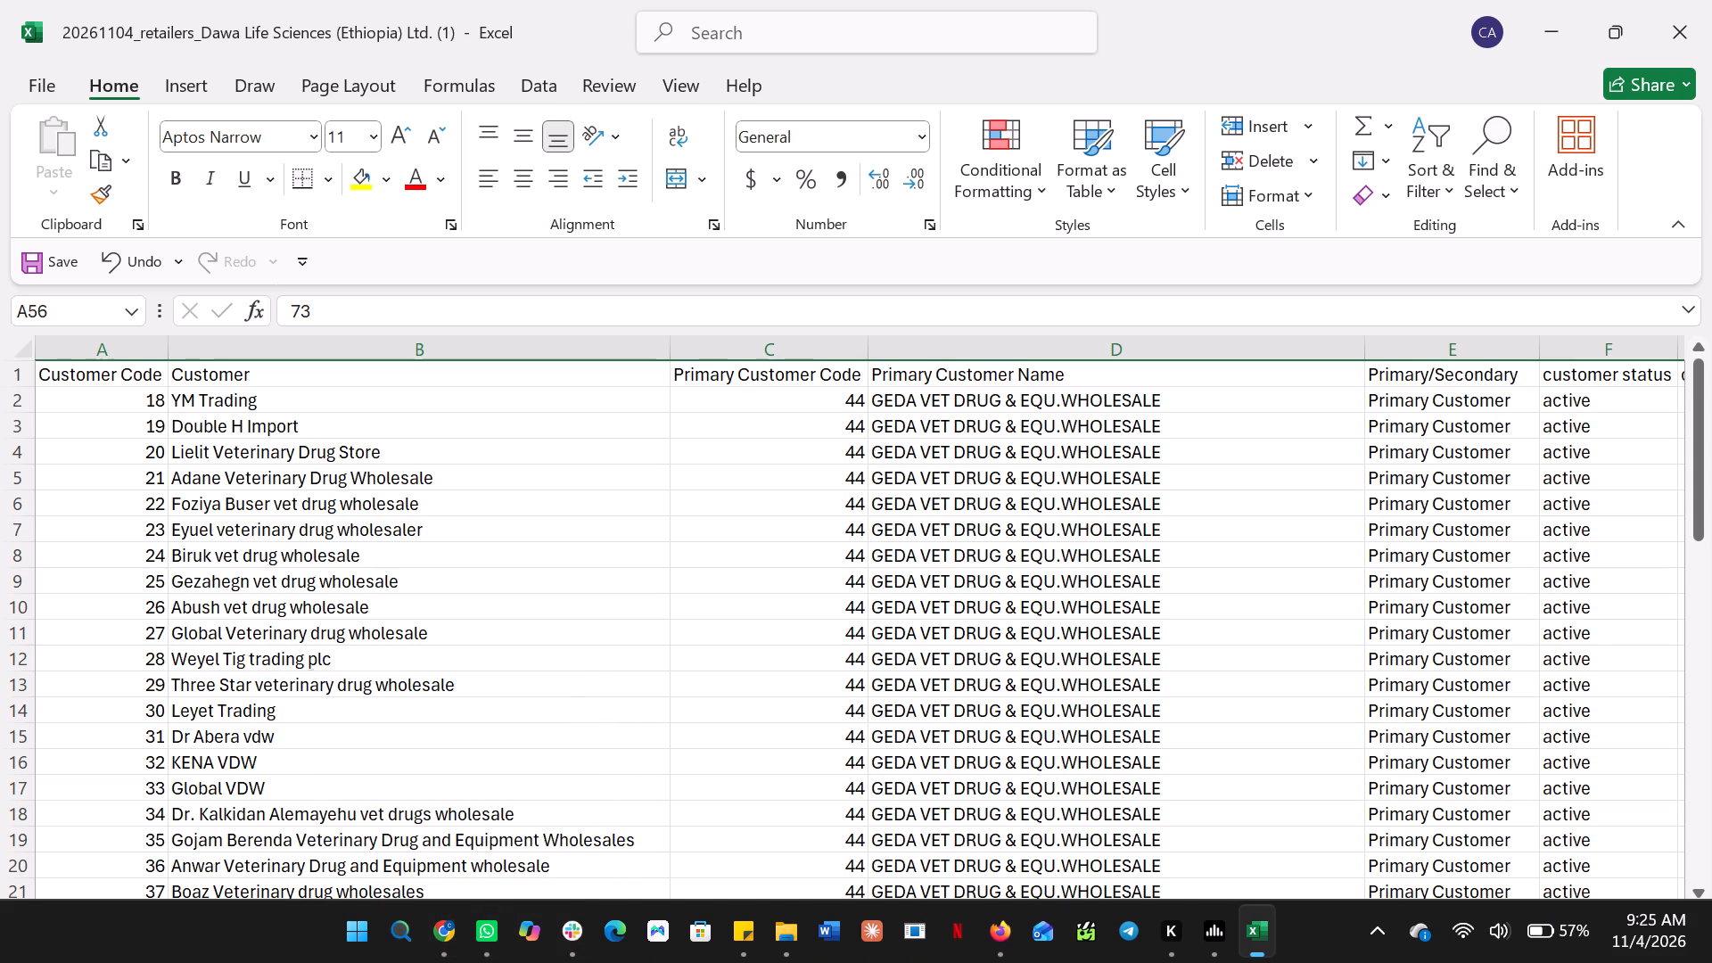
# Fill the Primary/Secondary cells E2:E49 with Secondary Customer, copied from an existing secondary customer row.
pyautogui.scroll(-5, 1464, 622)
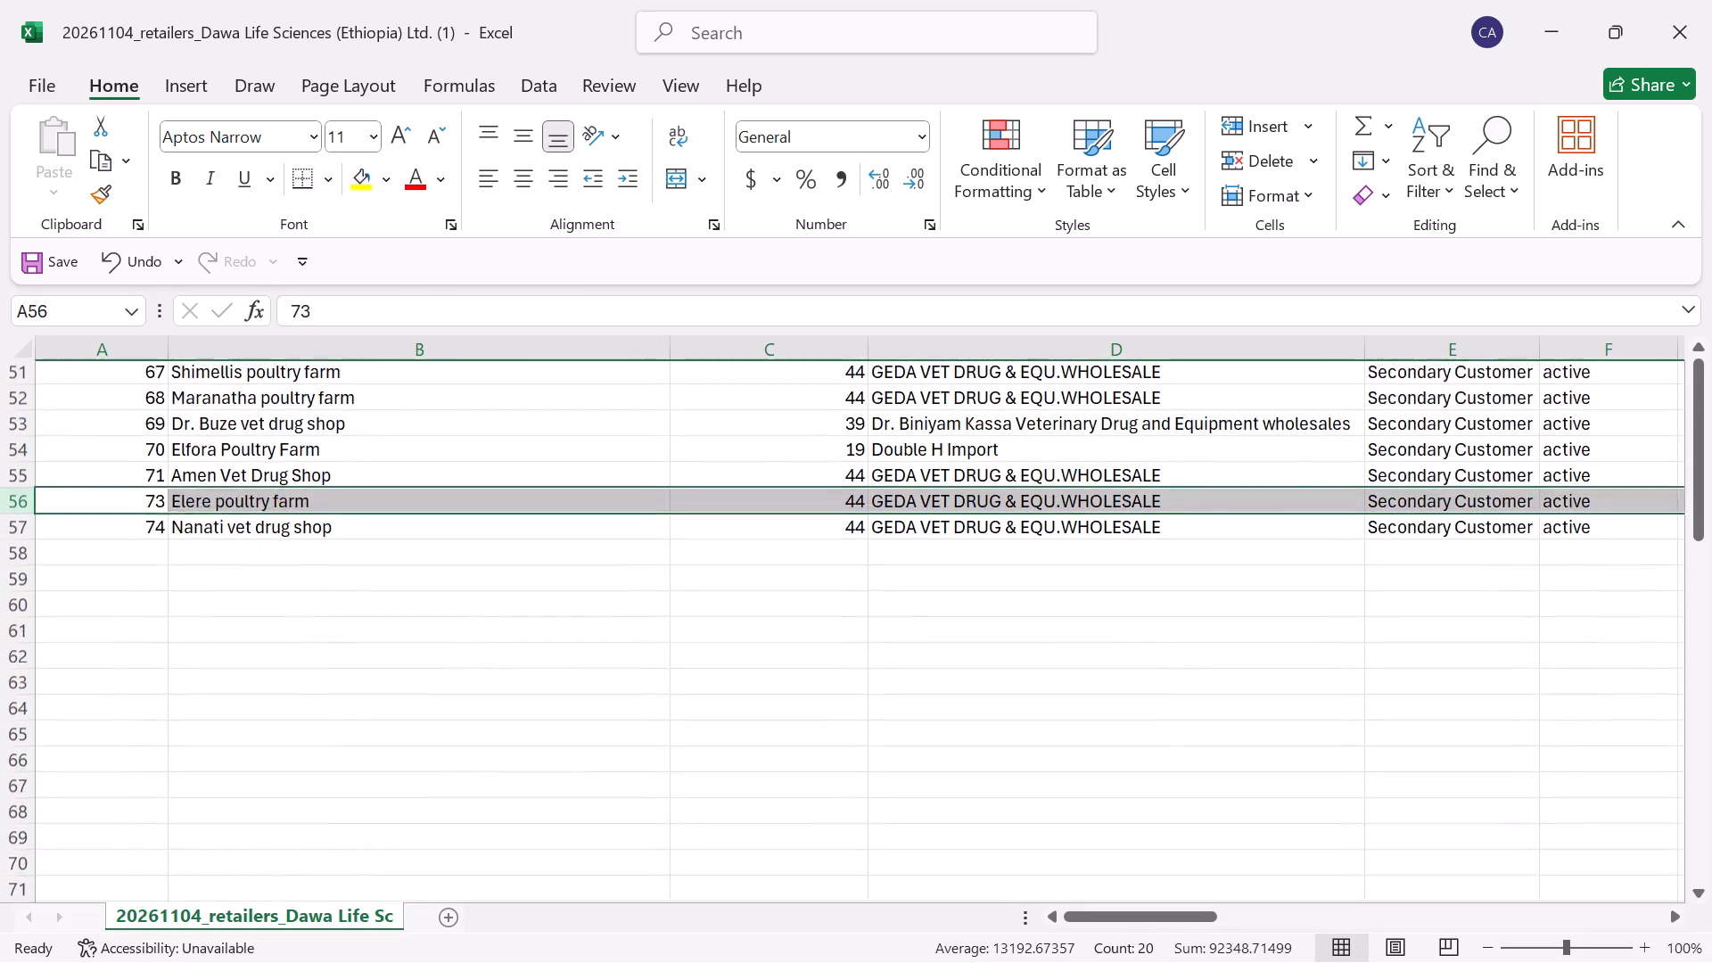
pyautogui.click(1436, 674)
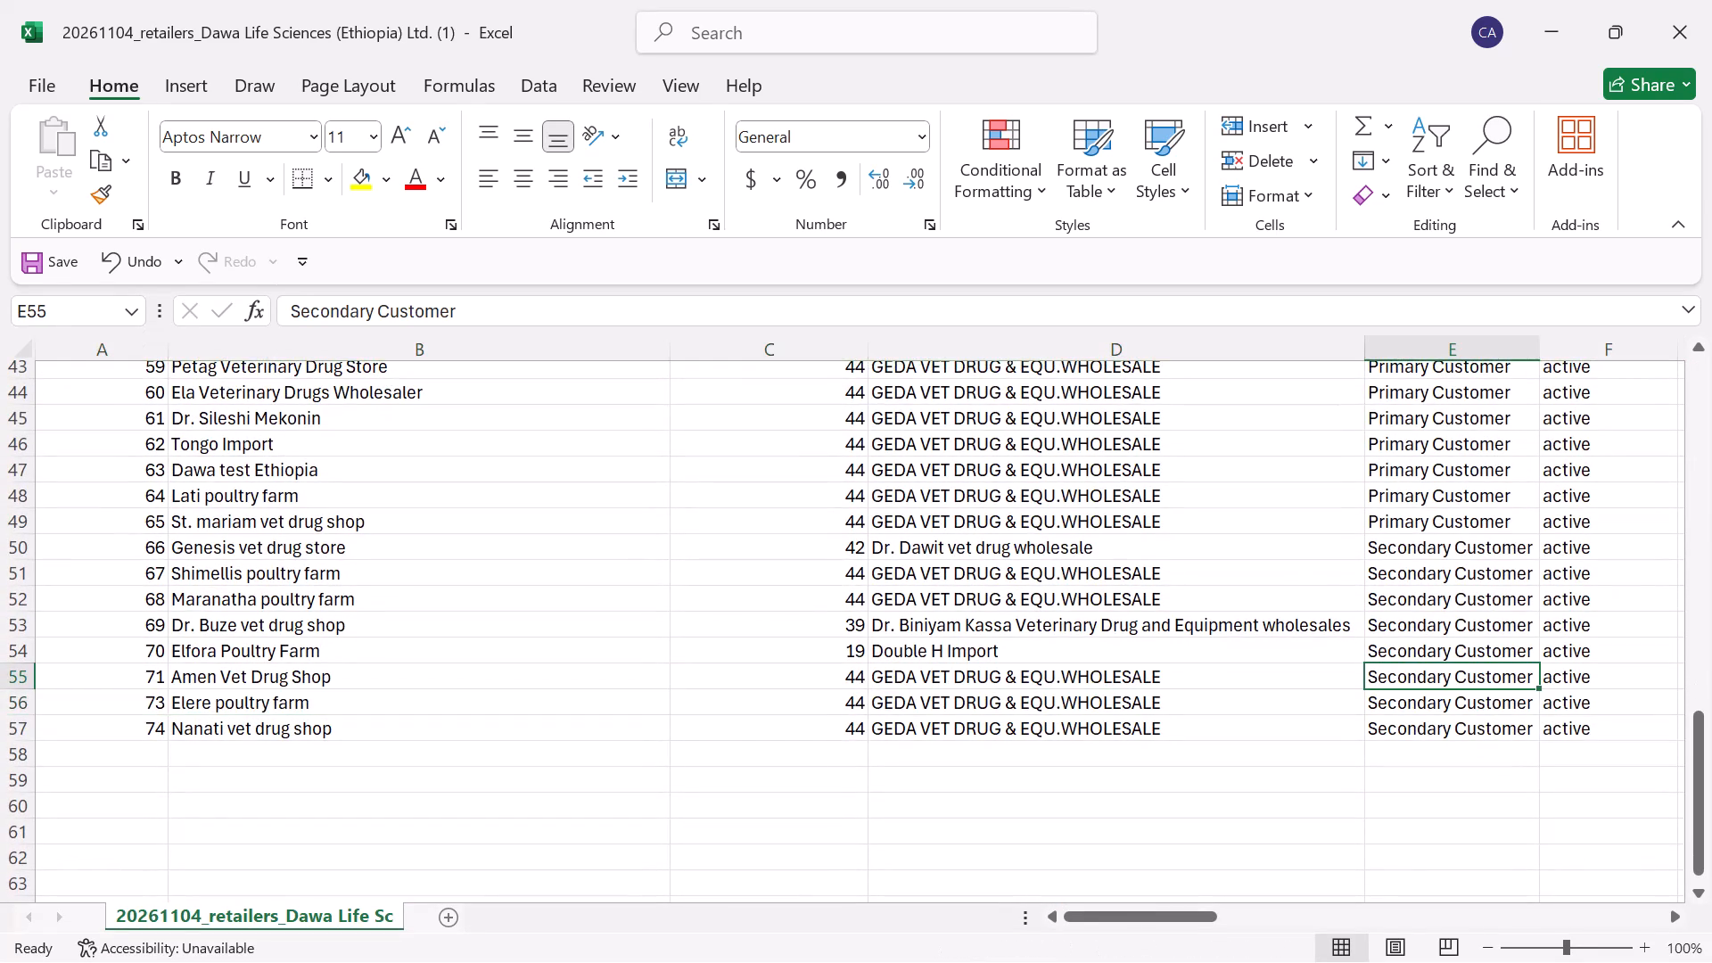
pyautogui.hotkey('ctrl', 'c')
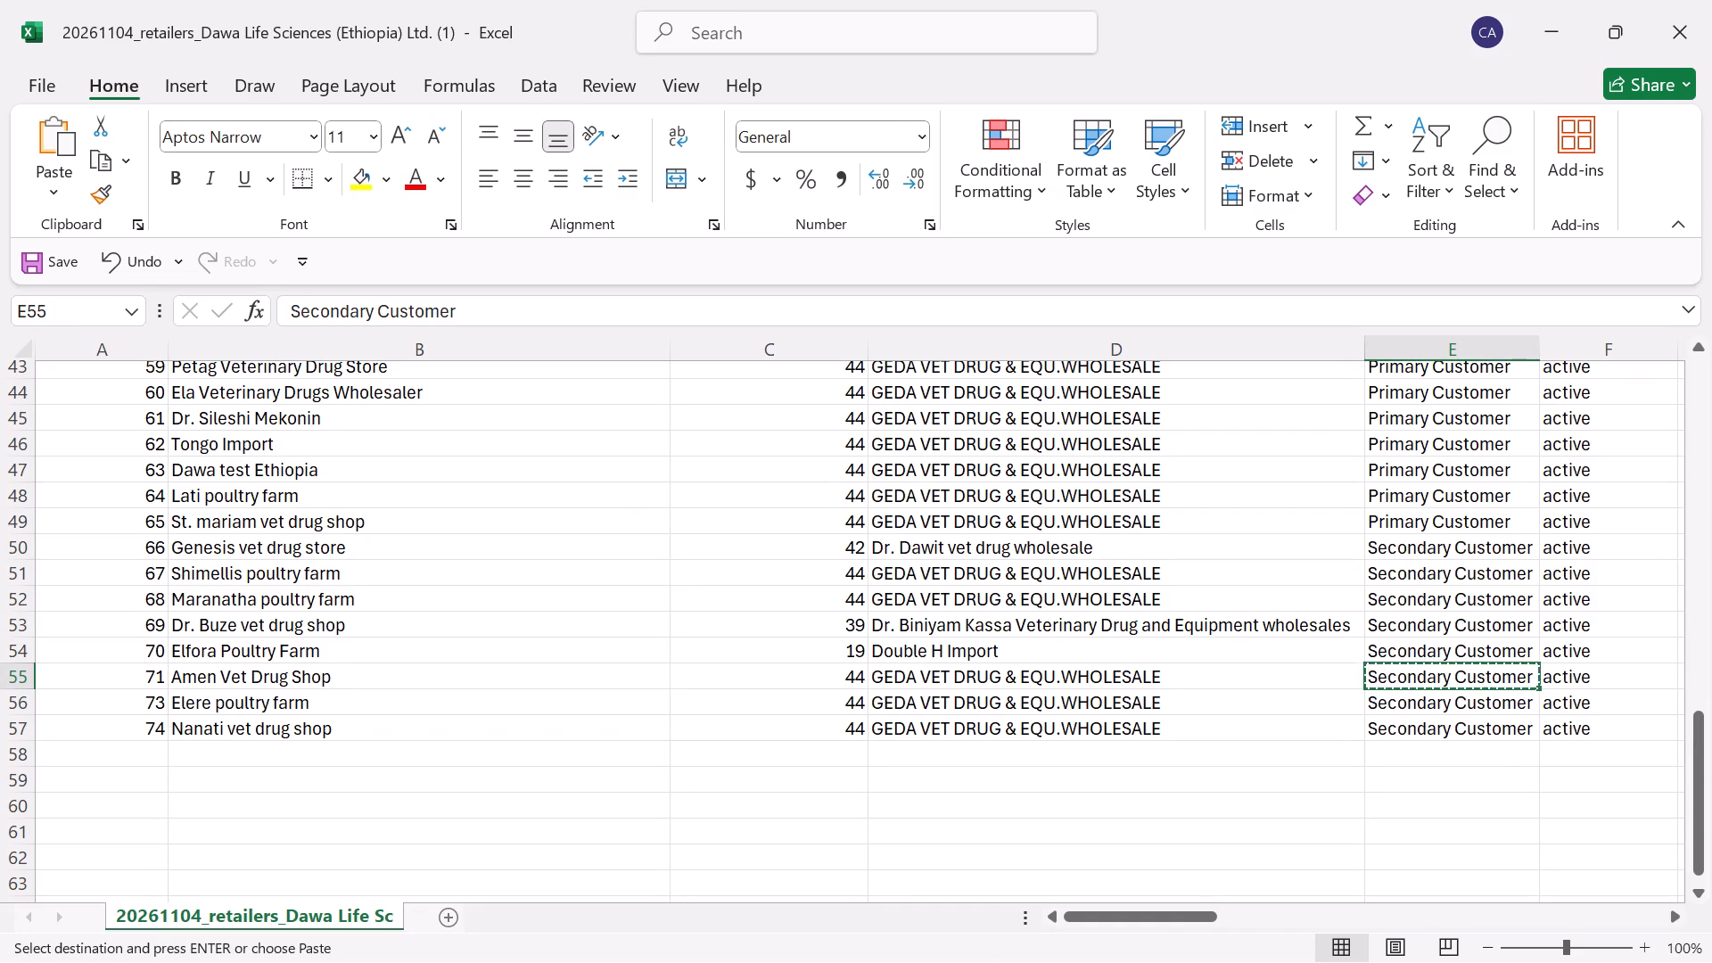
pyautogui.scroll(1, 1436, 674)
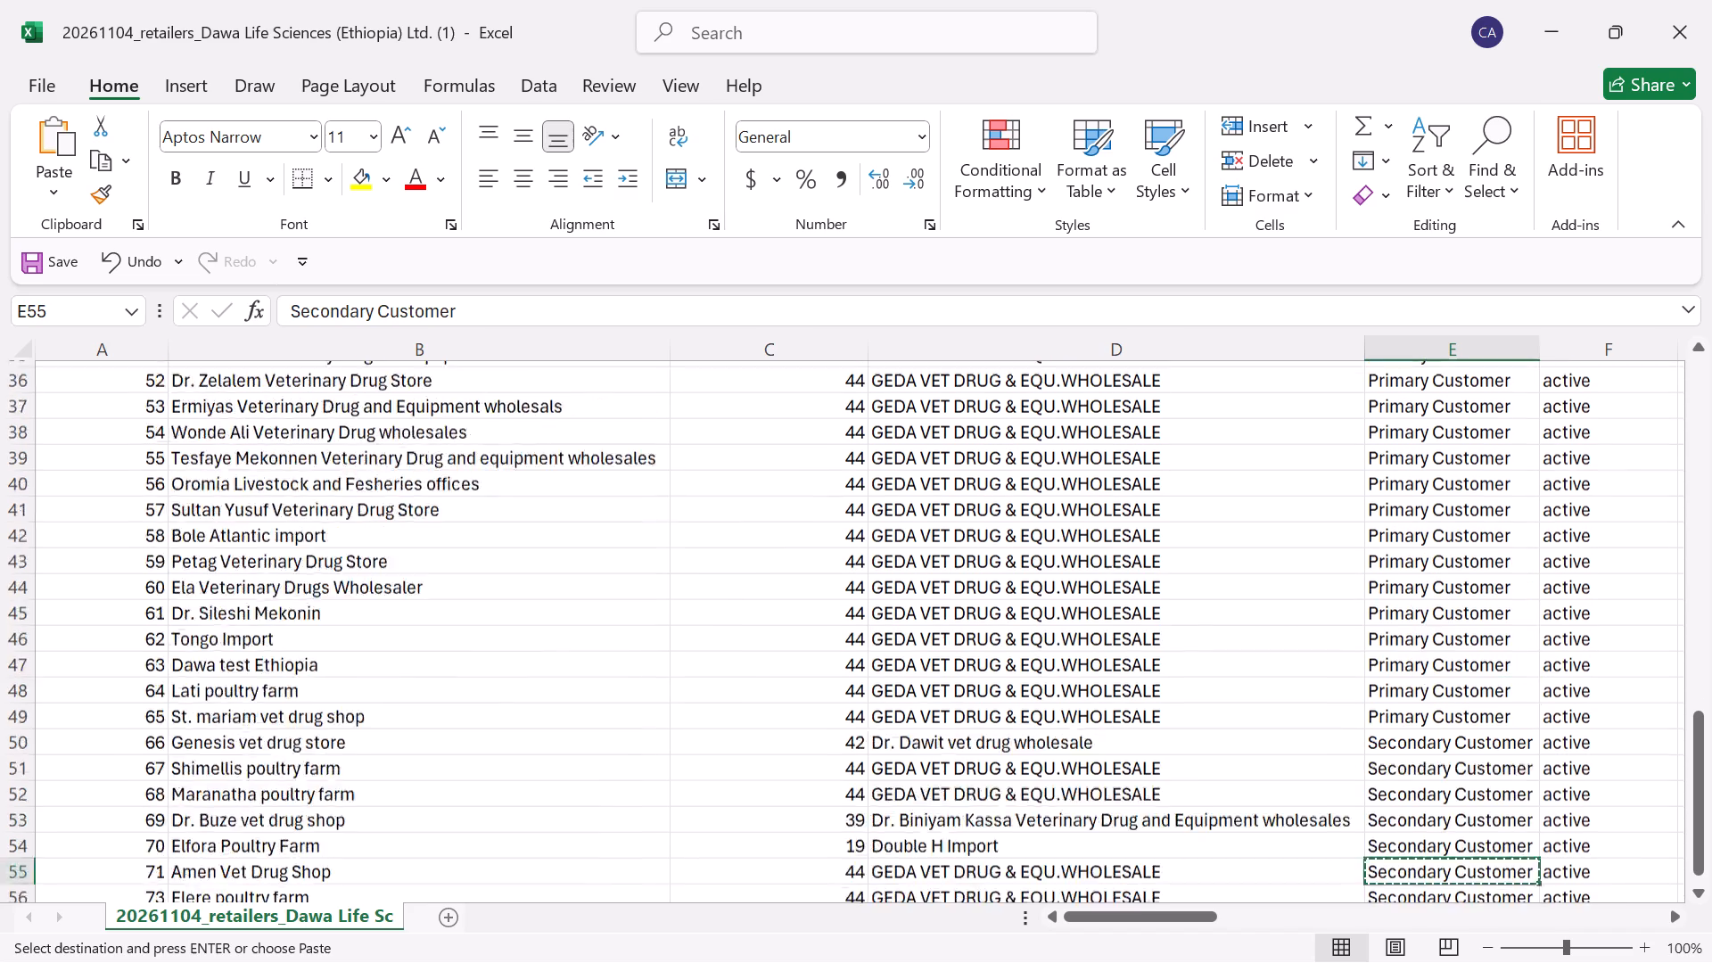
pyautogui.scroll(4, 1436, 674)
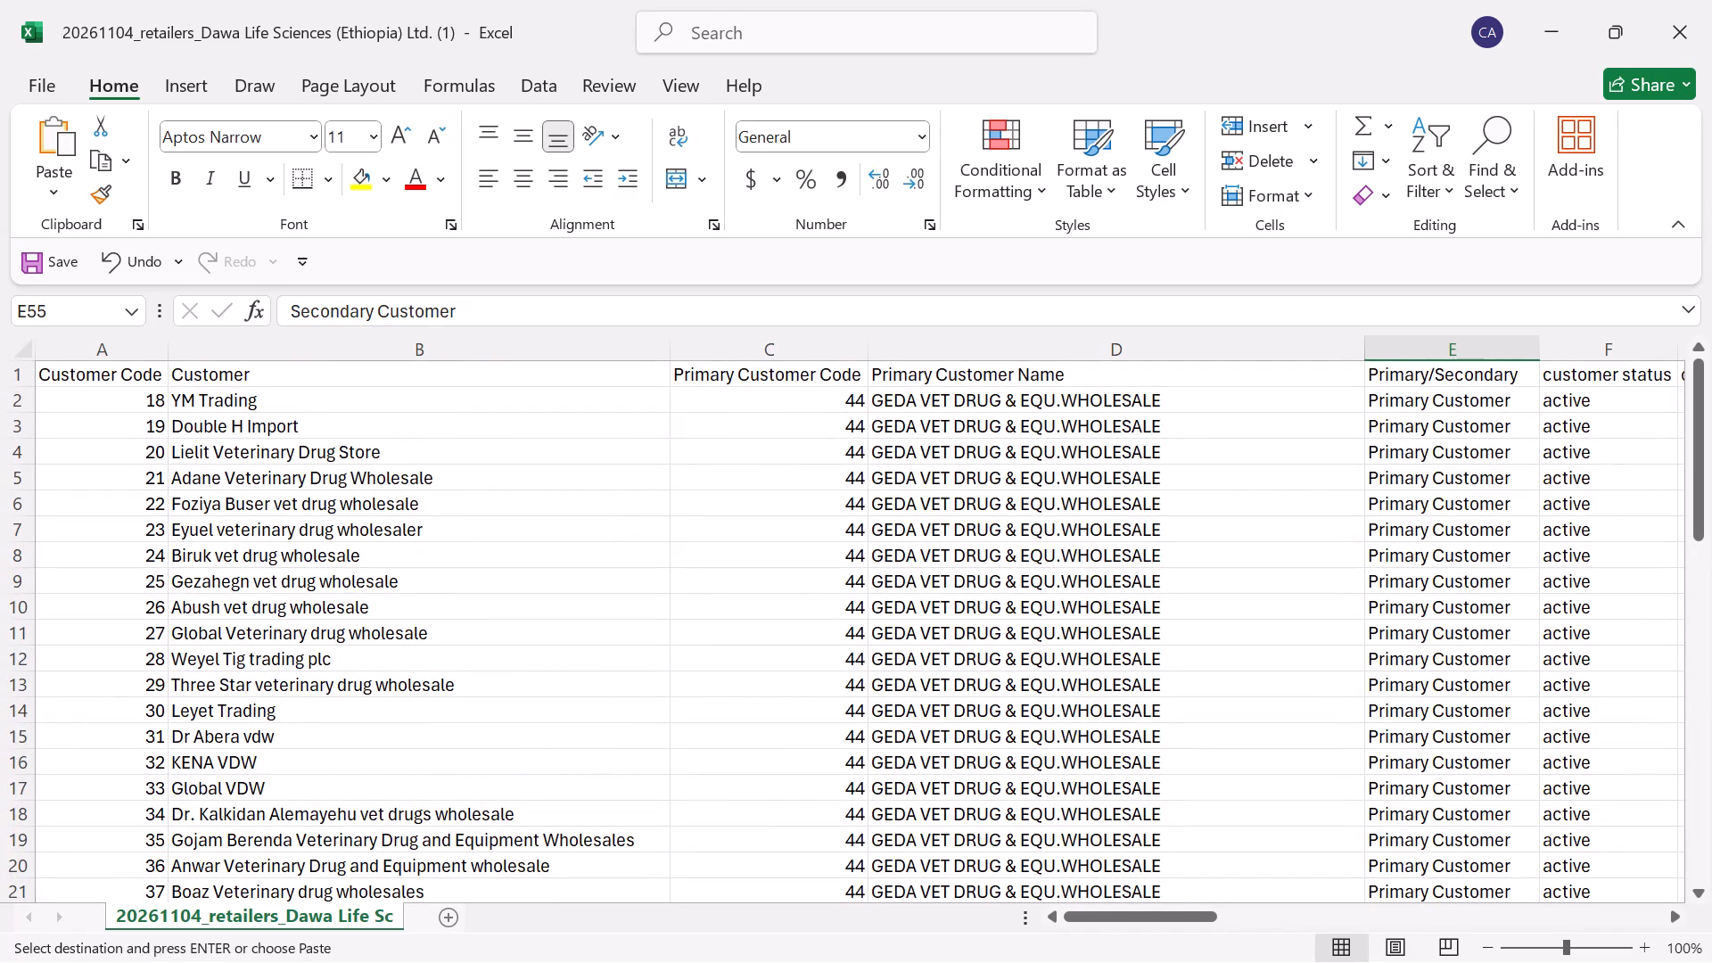
pyautogui.click(1421, 410)
pyautogui.hotkey('ctrl', 'v')
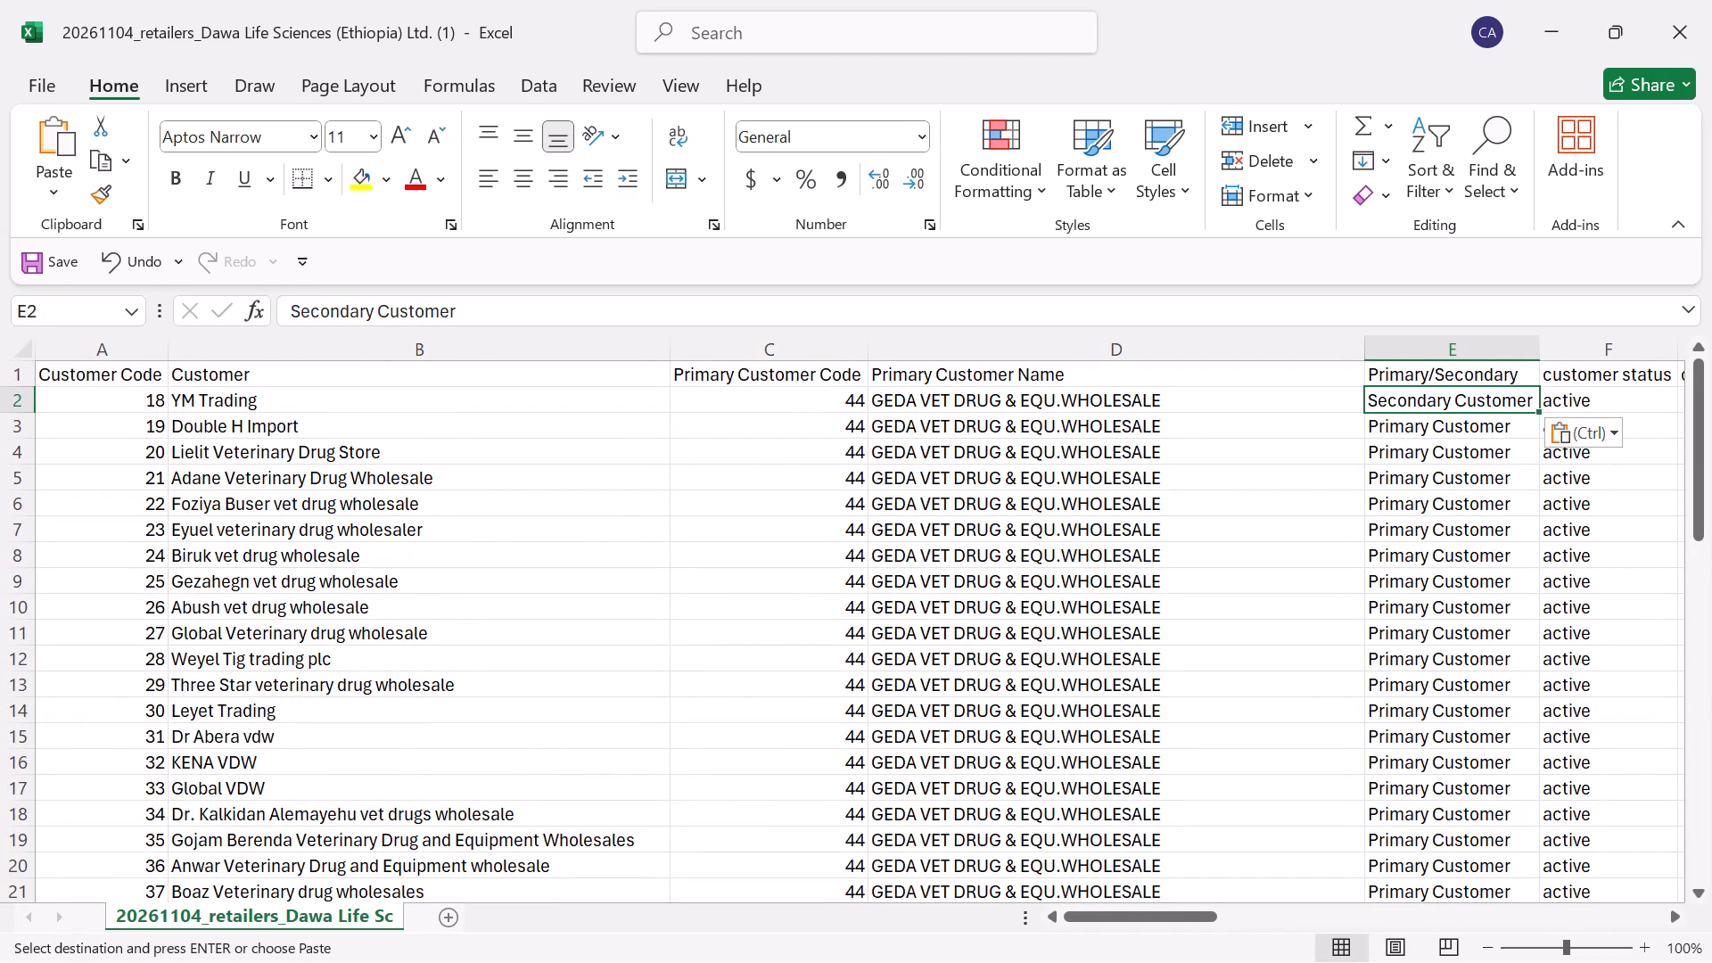
pyautogui.click(1506, 429)
pyautogui.click(1488, 399)
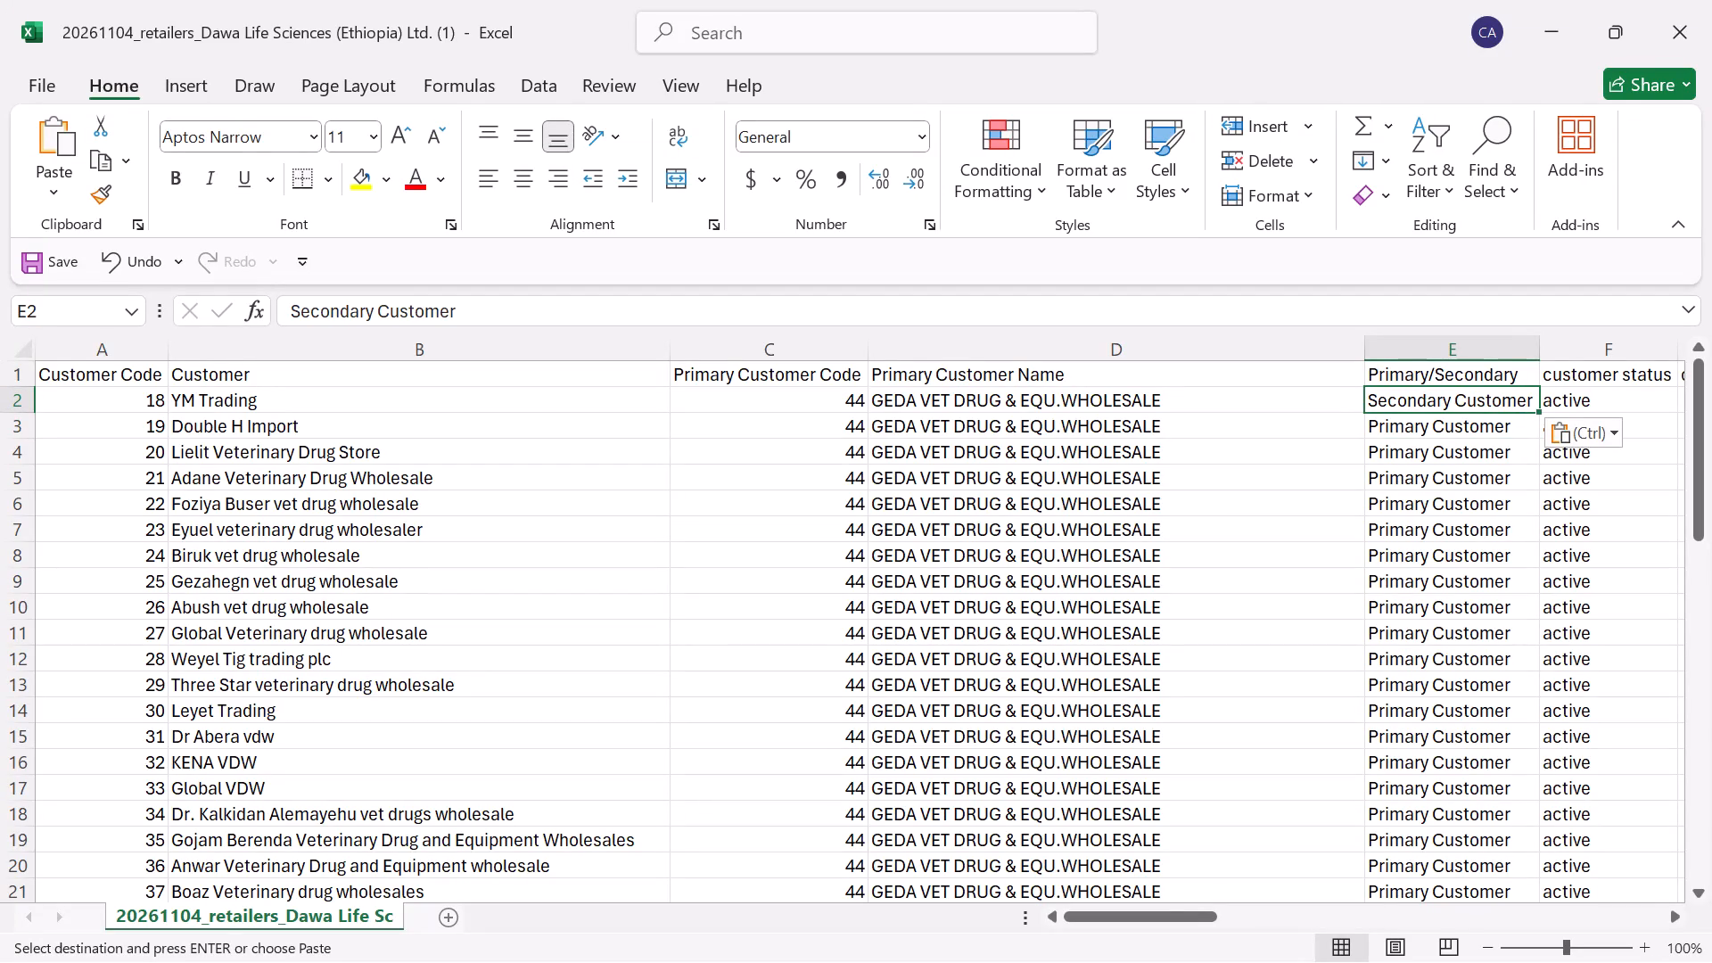
pyautogui.moveTo(1540, 408); pyautogui.dragTo(1508, 655)
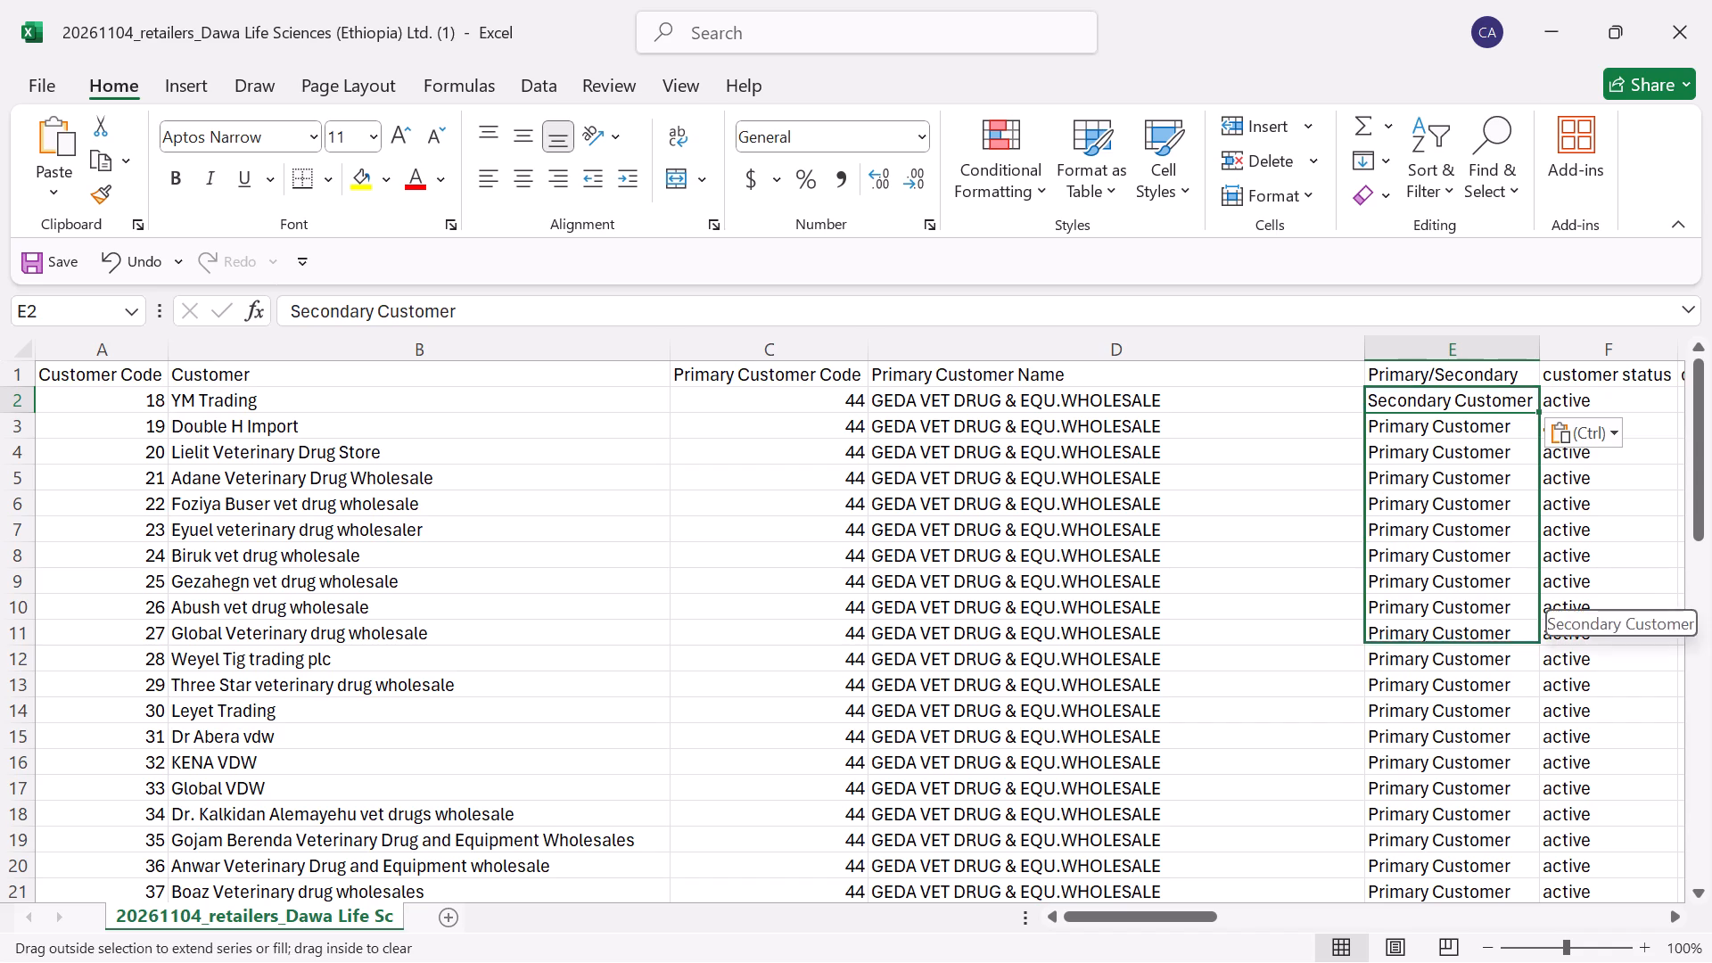
pyautogui.moveTo(1508, 655); pyautogui.dragTo(1518, 786)
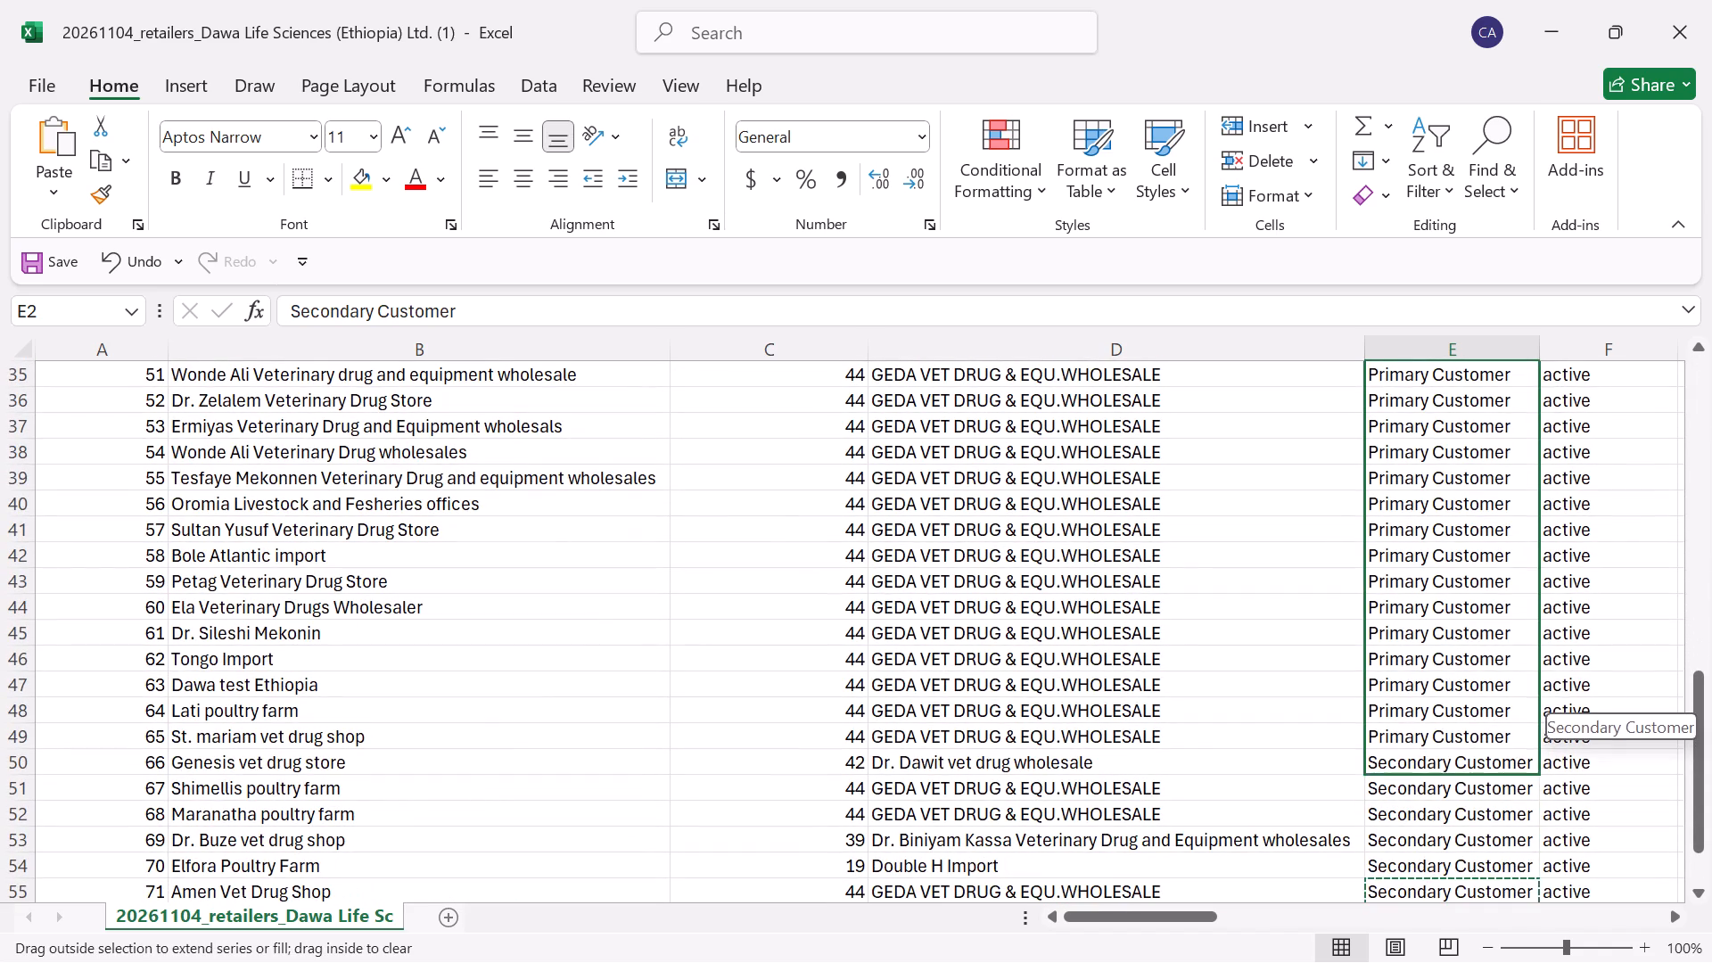
pyautogui.moveTo(1518, 786); pyautogui.dragTo(1531, 744)
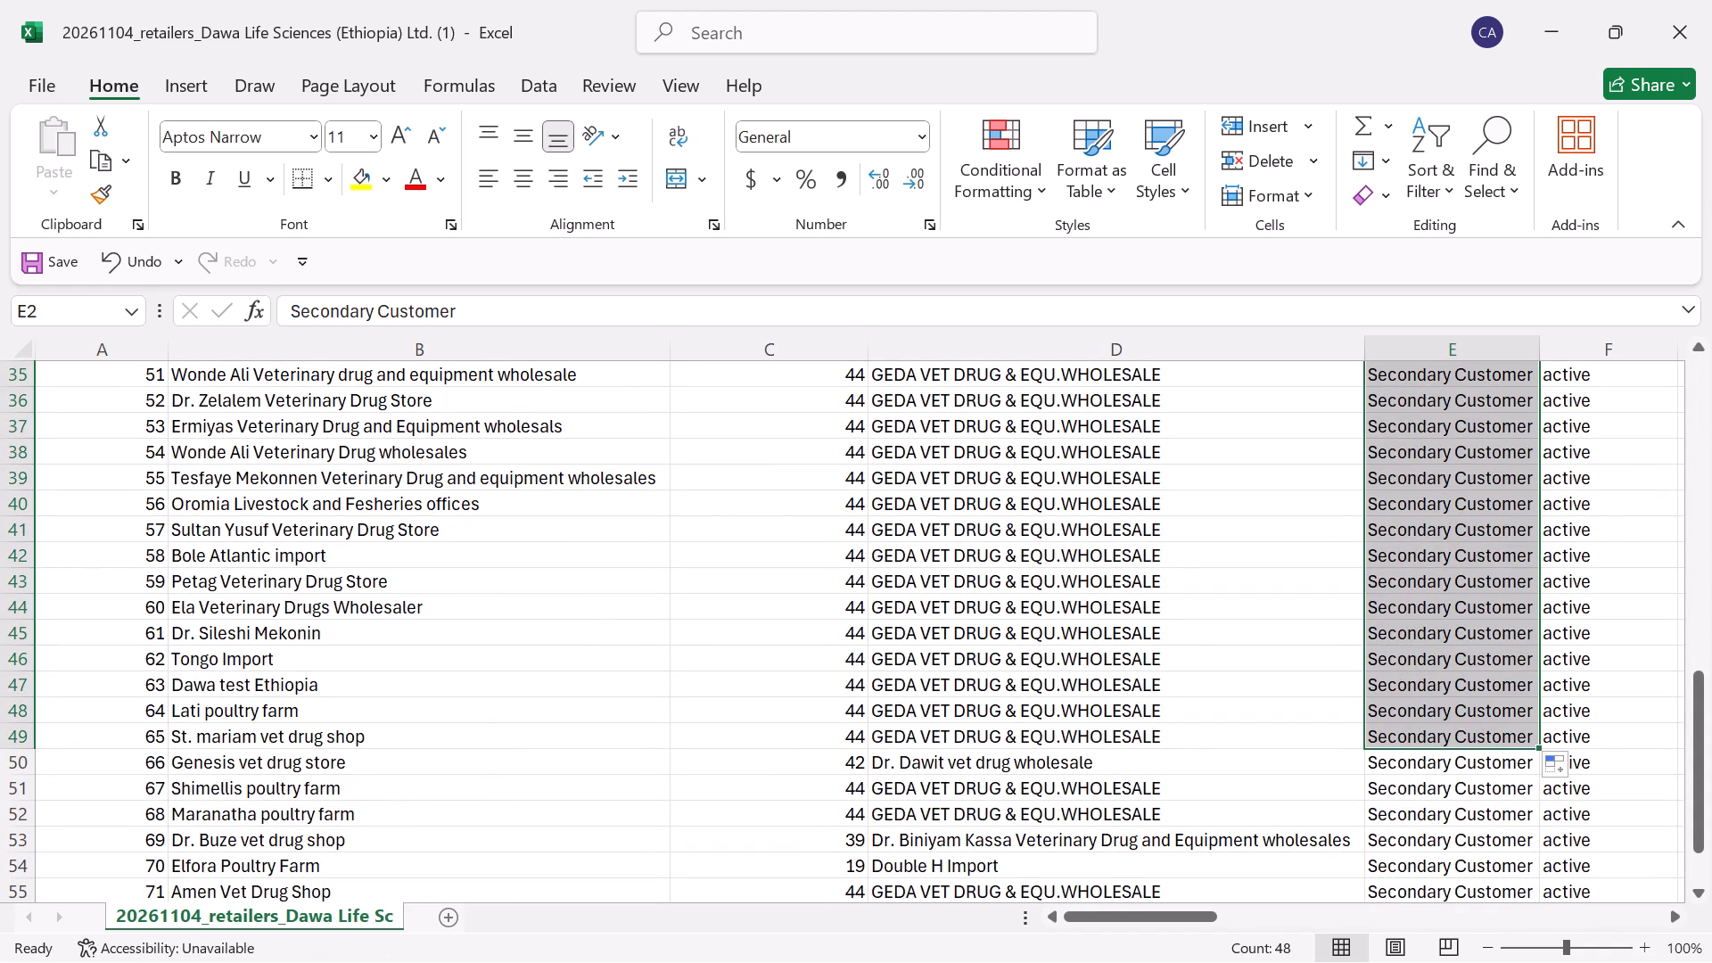
pyautogui.click(1200, 704)
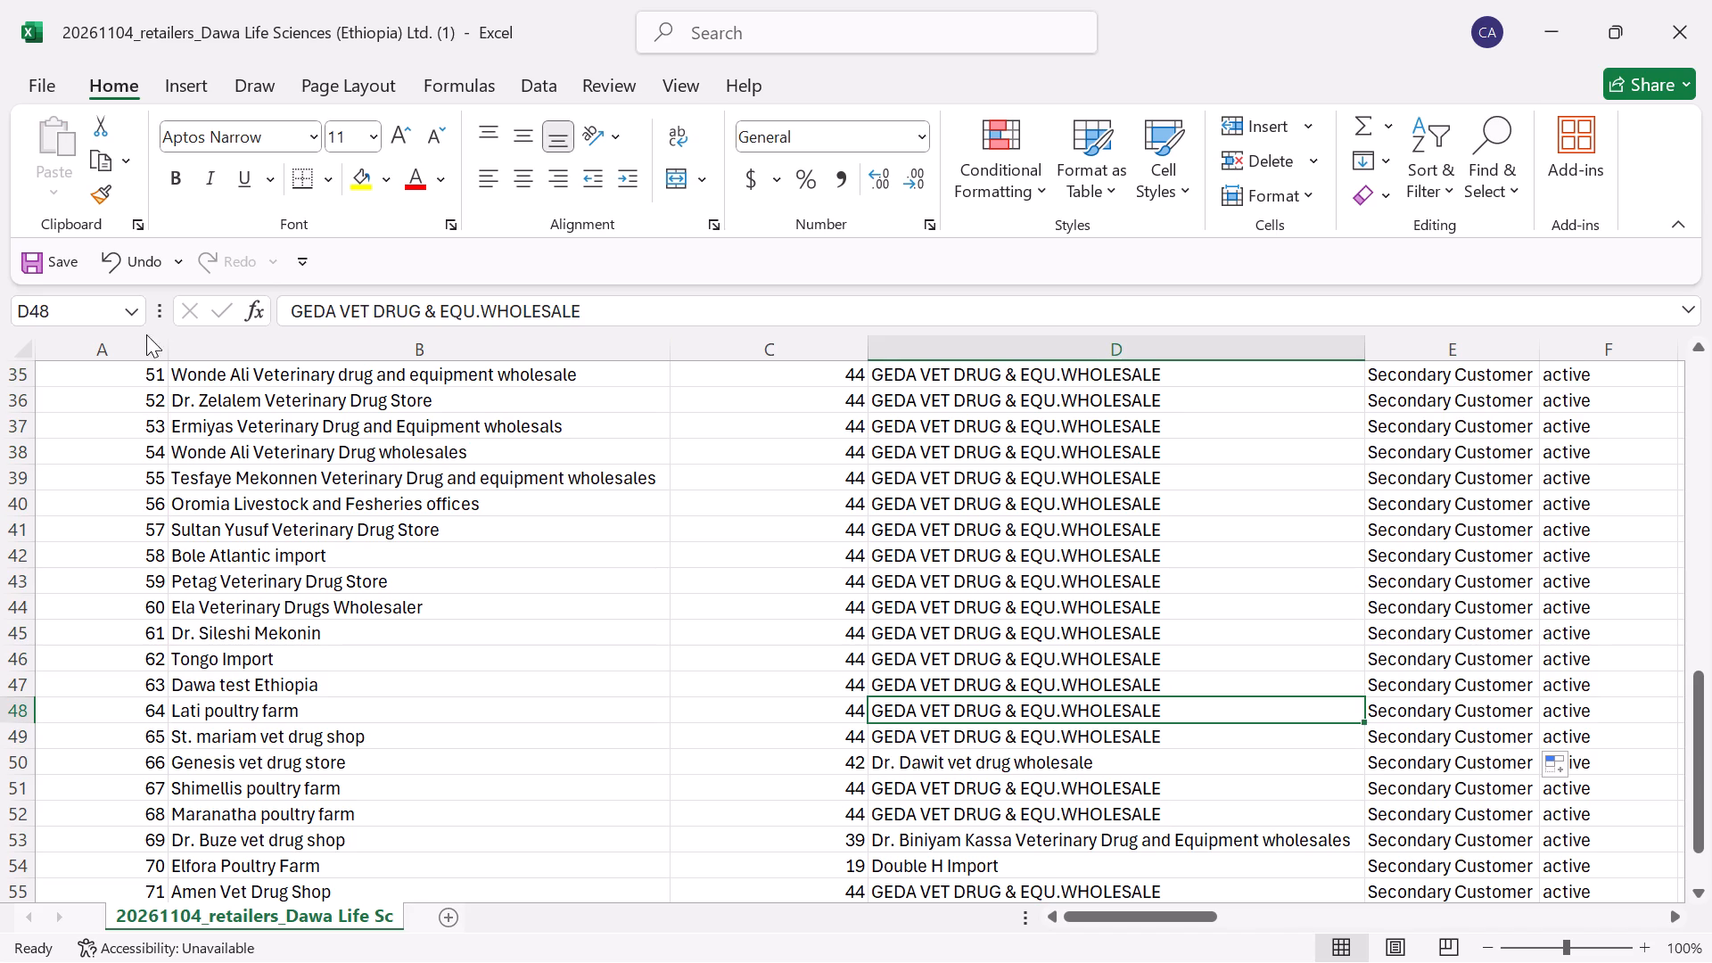
# Save the retailers workbook.
pyautogui.tripleClick(41, 258)
pyautogui.doubleClick(41, 258)
# Switch to SENRI in Chrome, log out of Daily Needs Distributors and log in to Dawa Life Sciences (Ethiopia) Ltd.
pyautogui.click(428, 728)
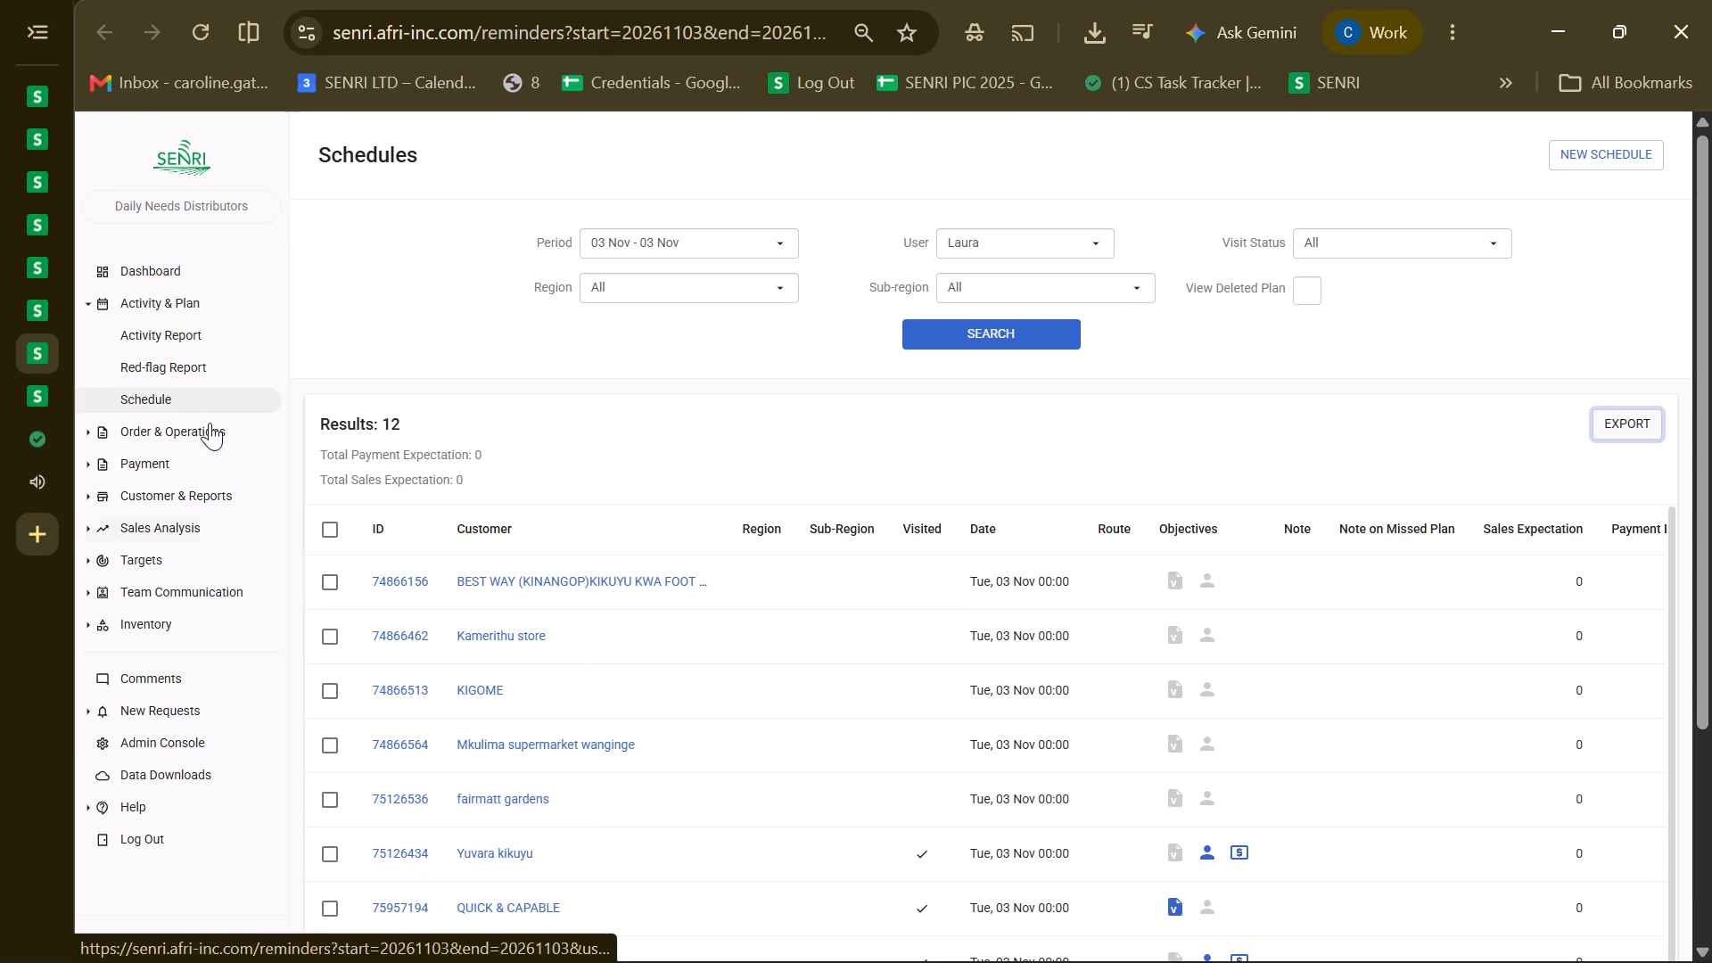
pyautogui.click(149, 497)
pyautogui.click(160, 430)
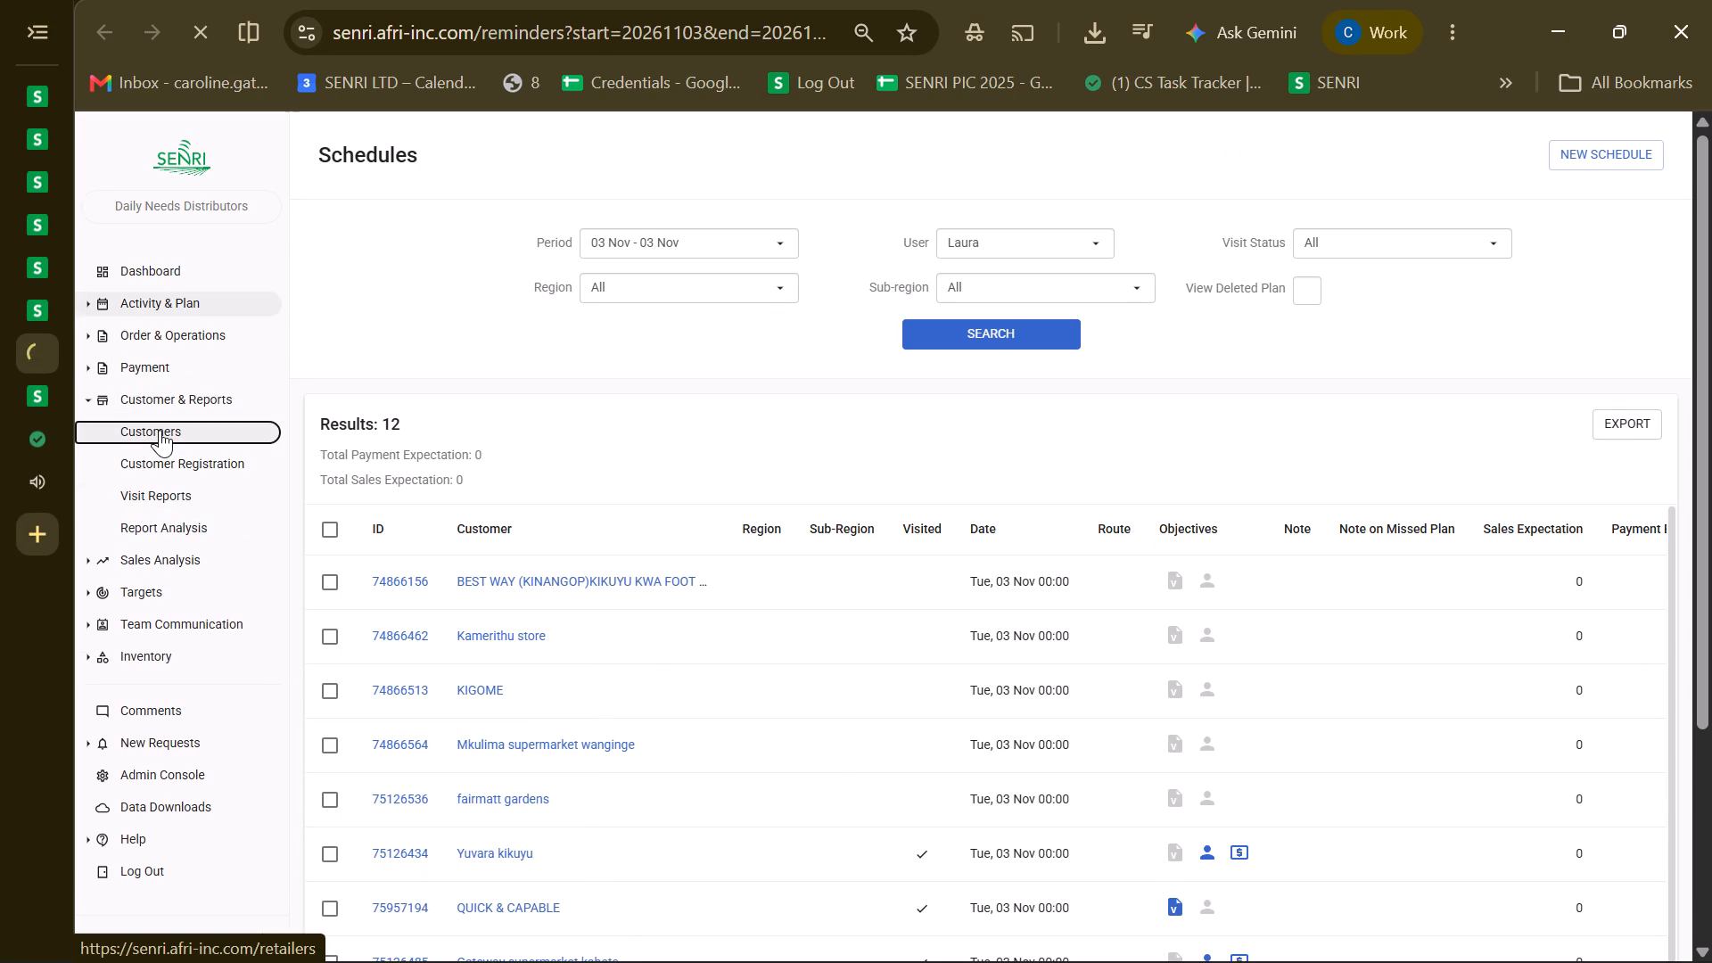
pyautogui.click(27, 110)
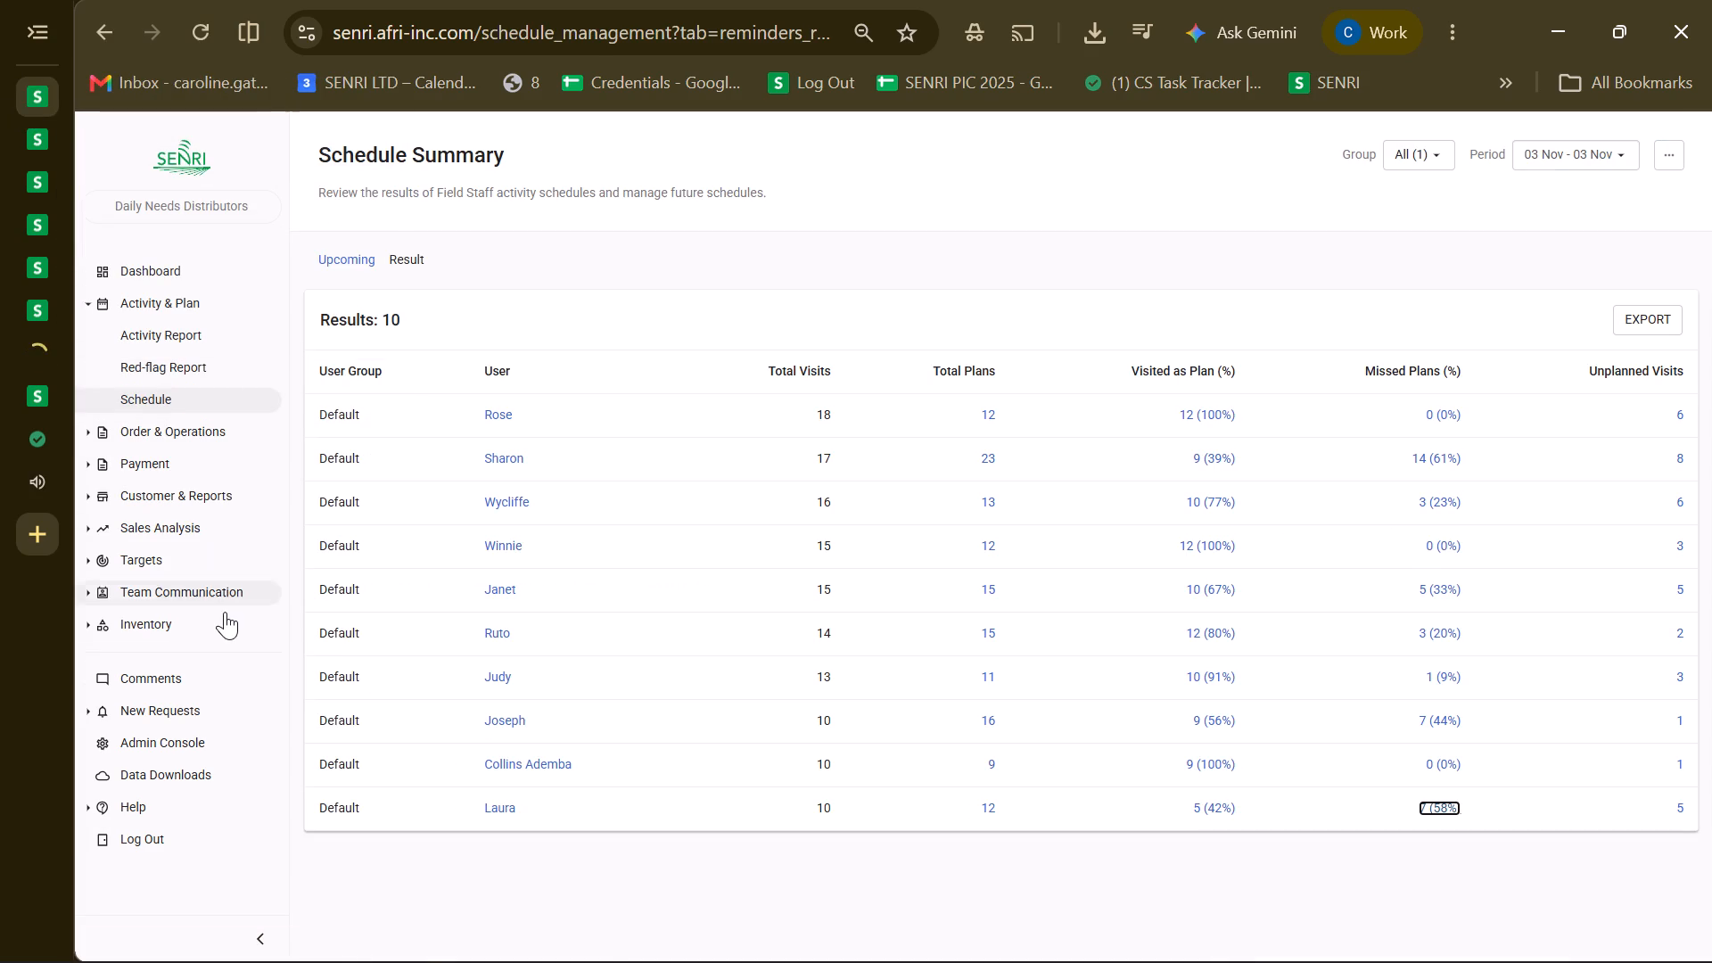
pyautogui.click(26, 86)
pyautogui.click(152, 833)
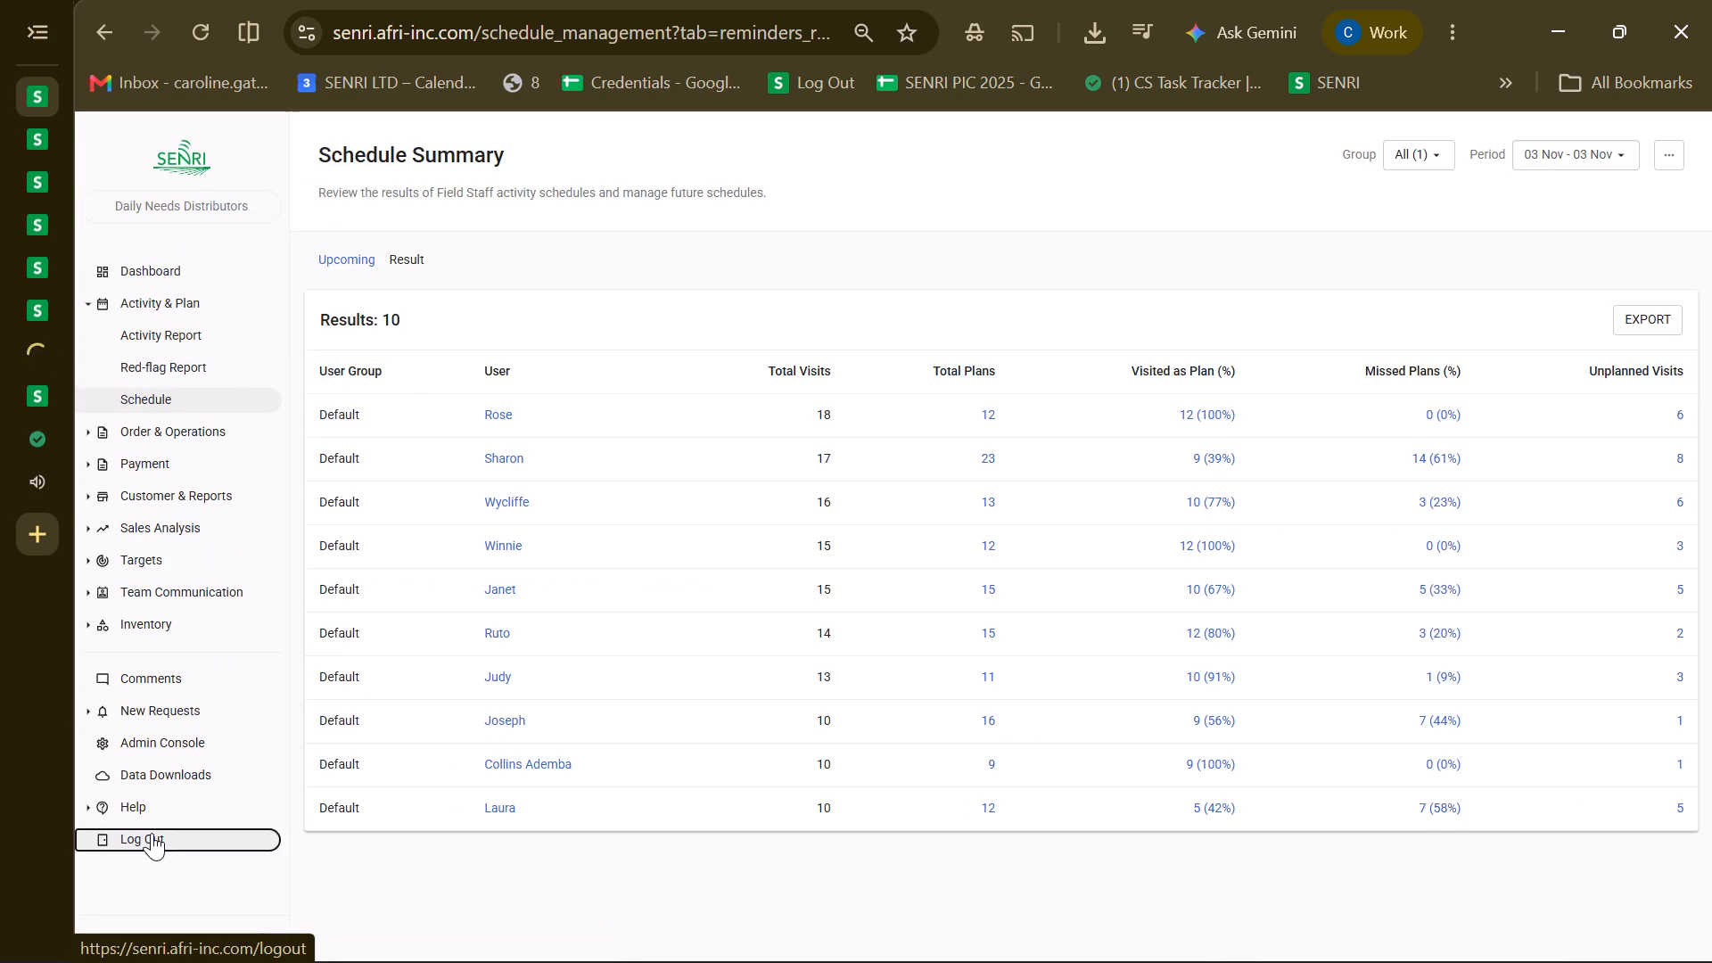
pyautogui.click(1027, 219)
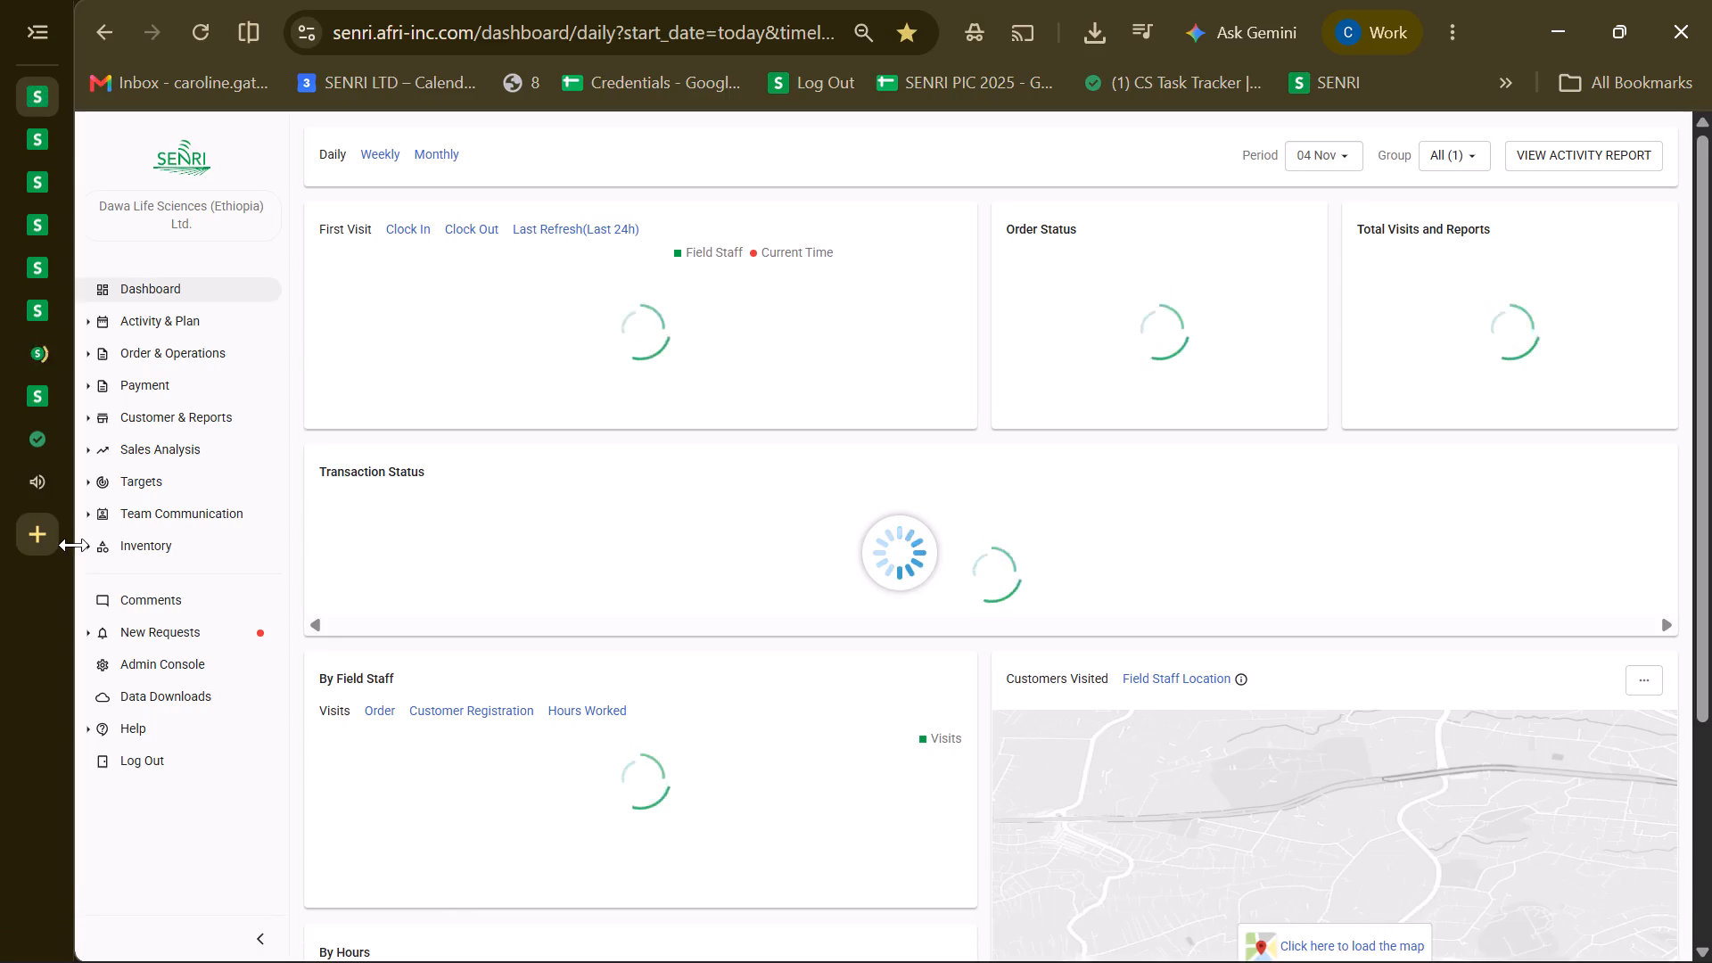
# Open the Customers list of Dawa Life Sciences (Ethiopia) Ltd.
pyautogui.click(180, 406)
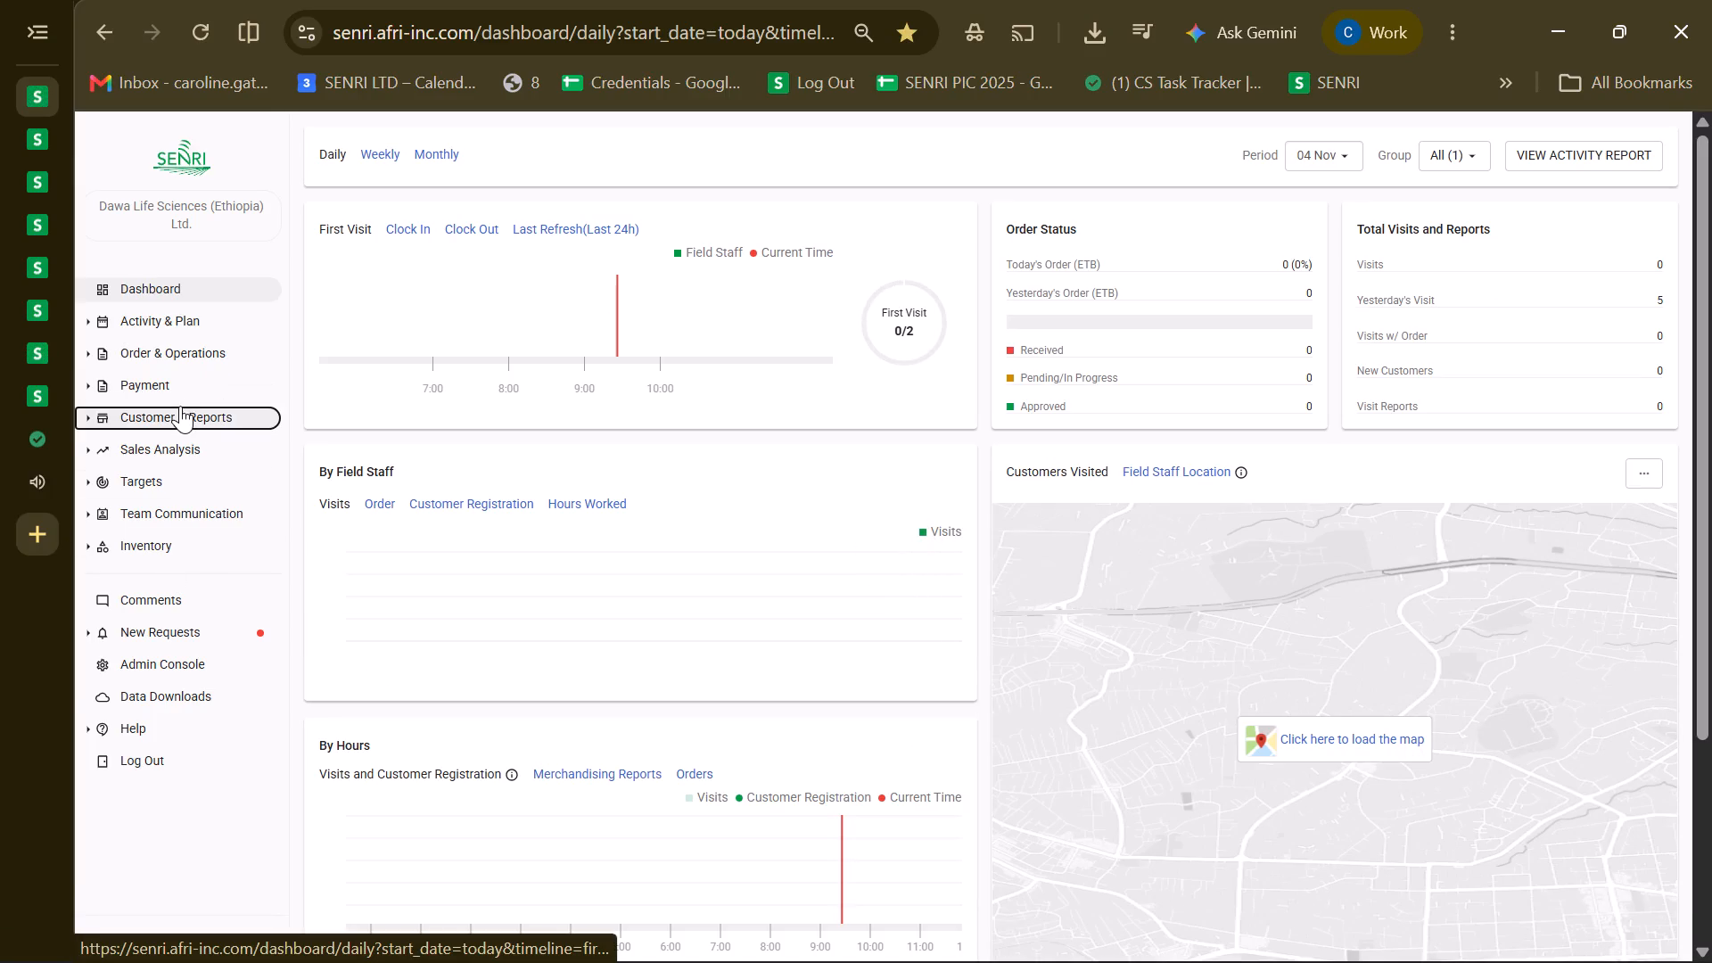
pyautogui.click(161, 437)
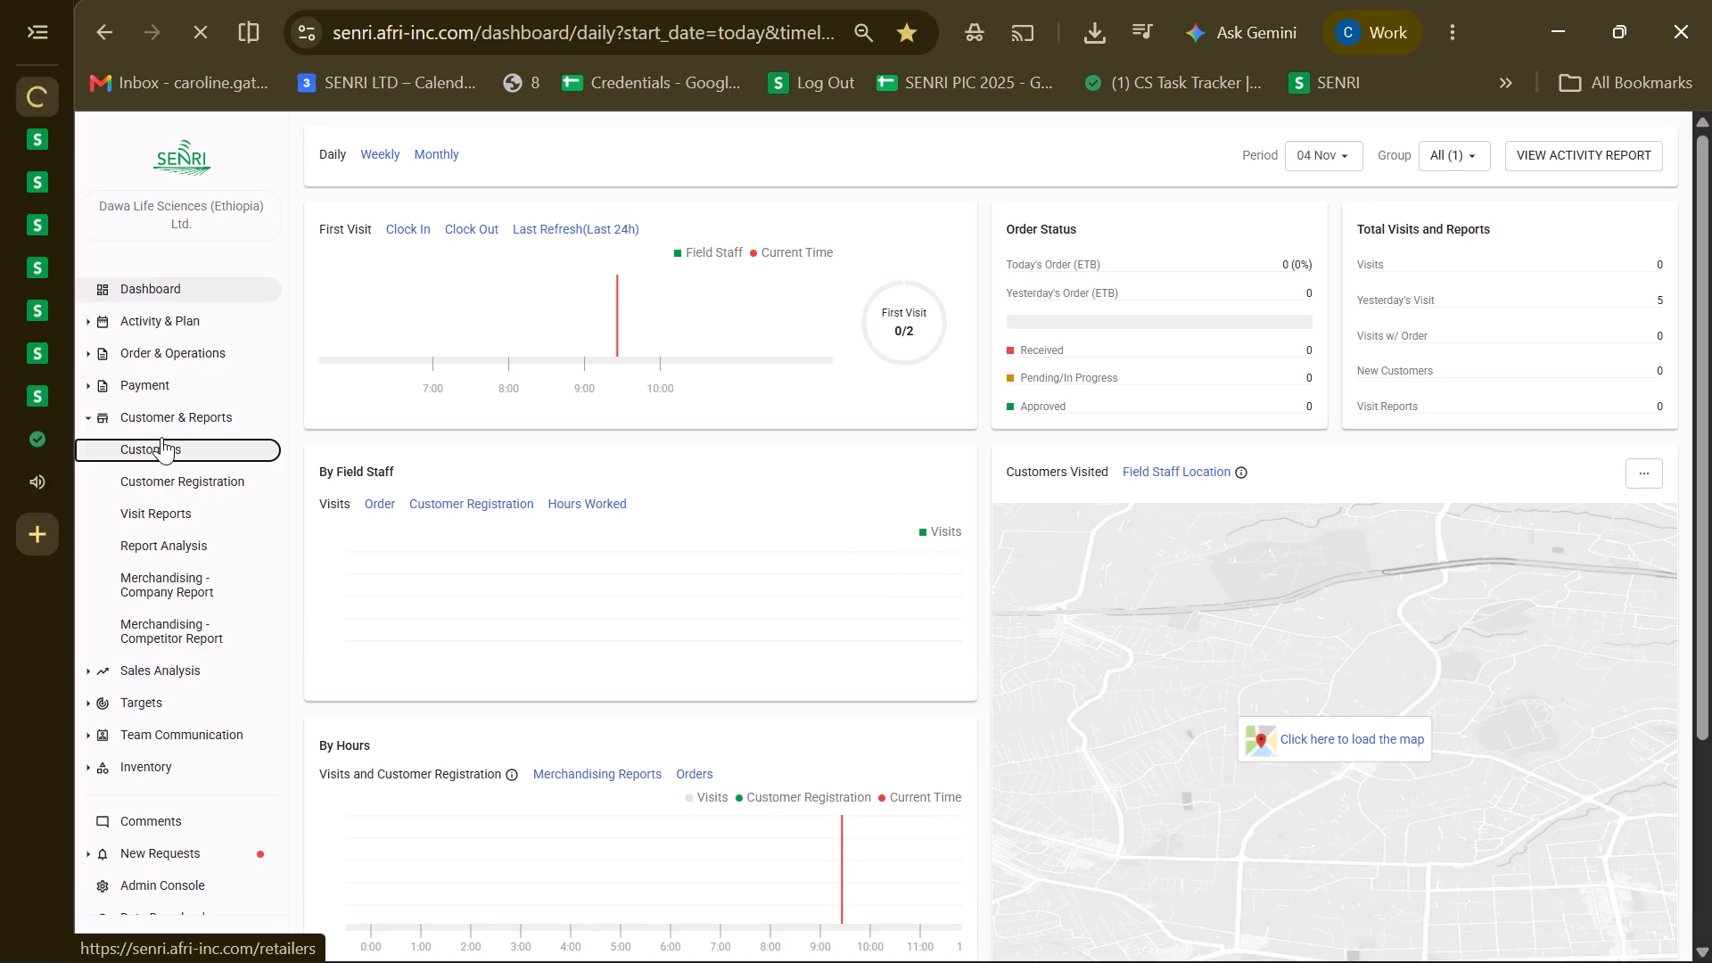
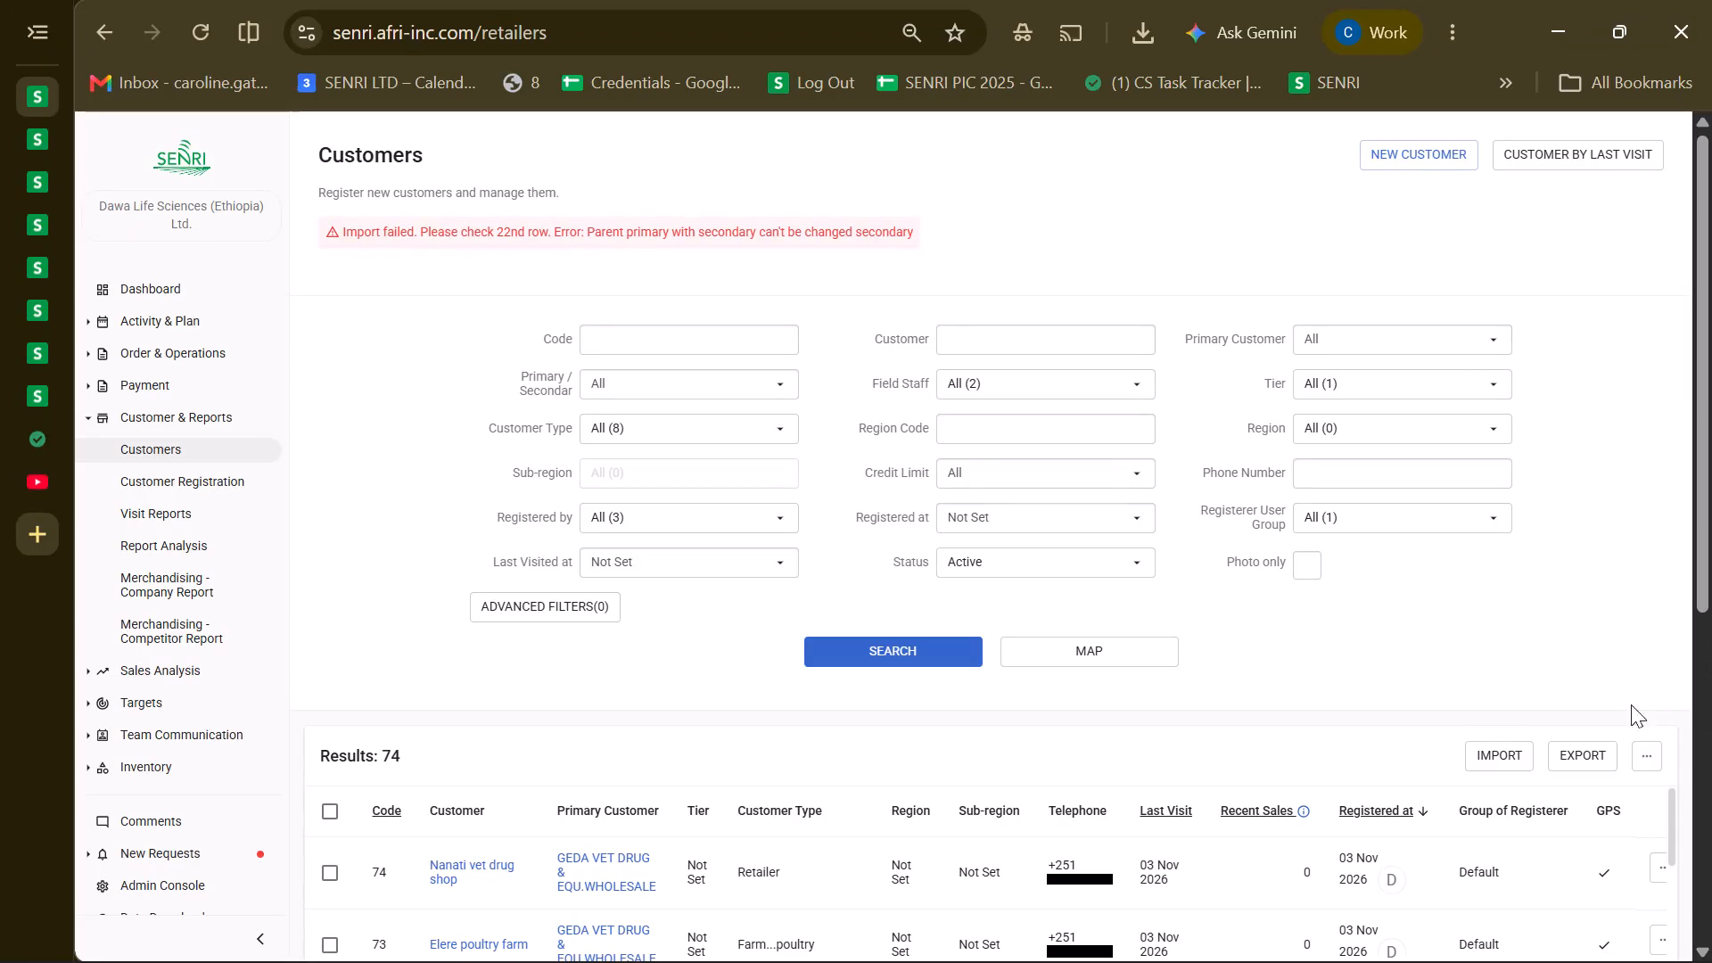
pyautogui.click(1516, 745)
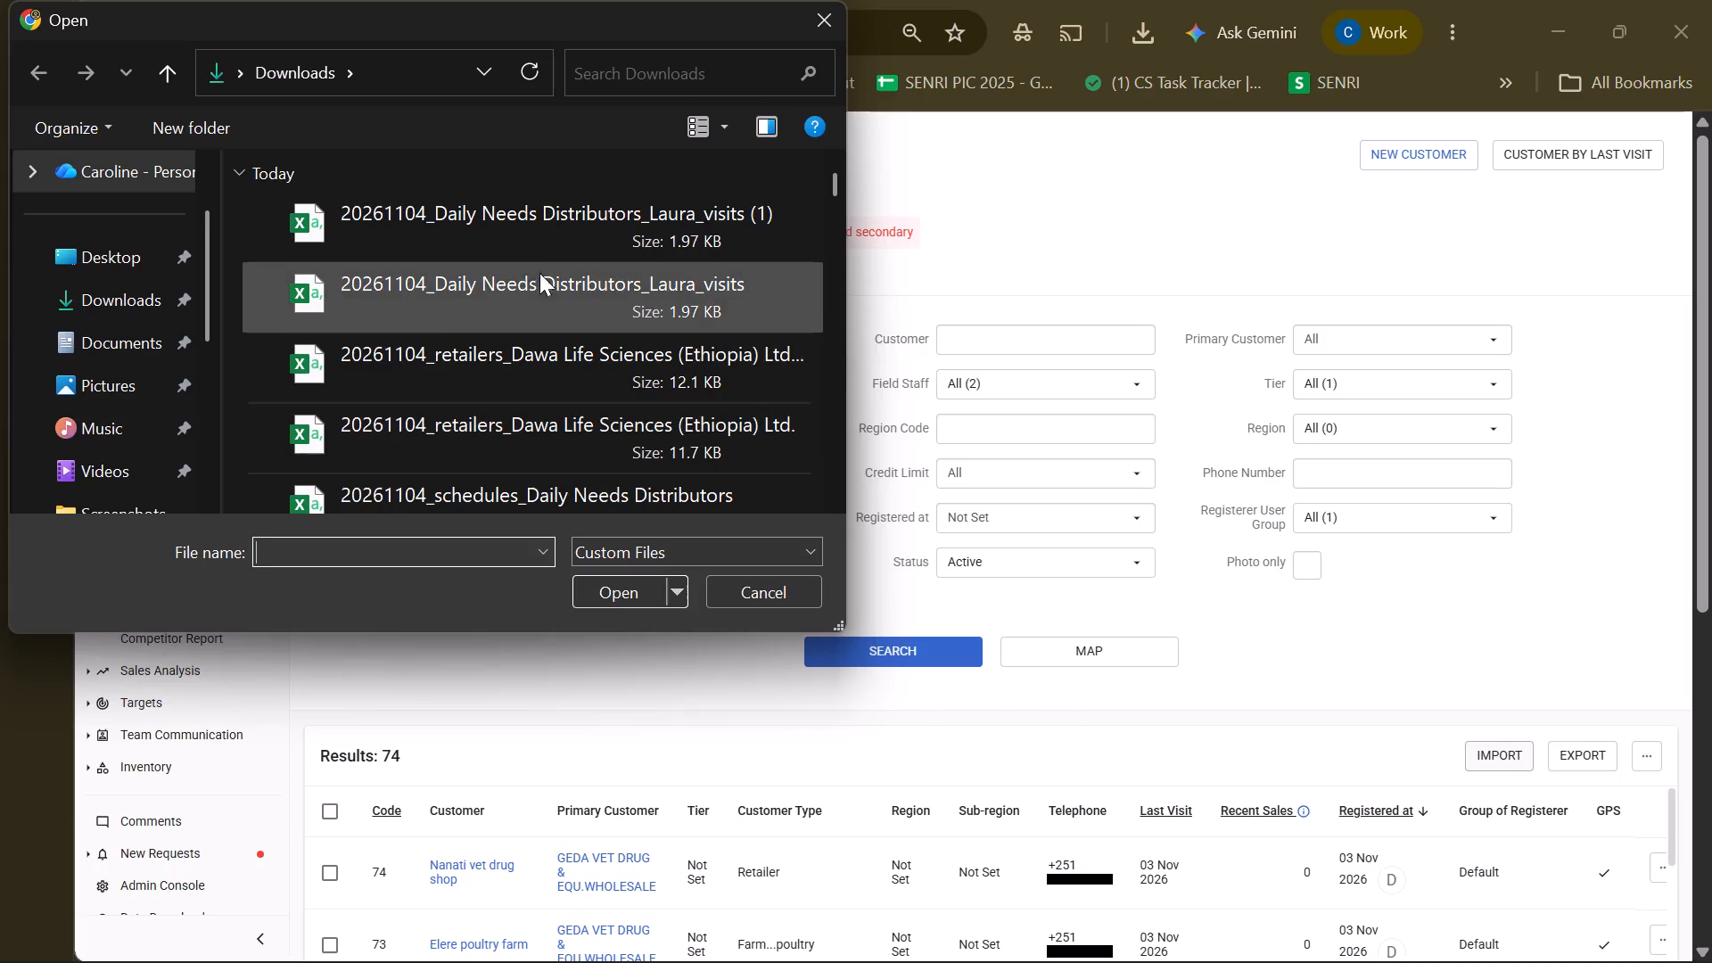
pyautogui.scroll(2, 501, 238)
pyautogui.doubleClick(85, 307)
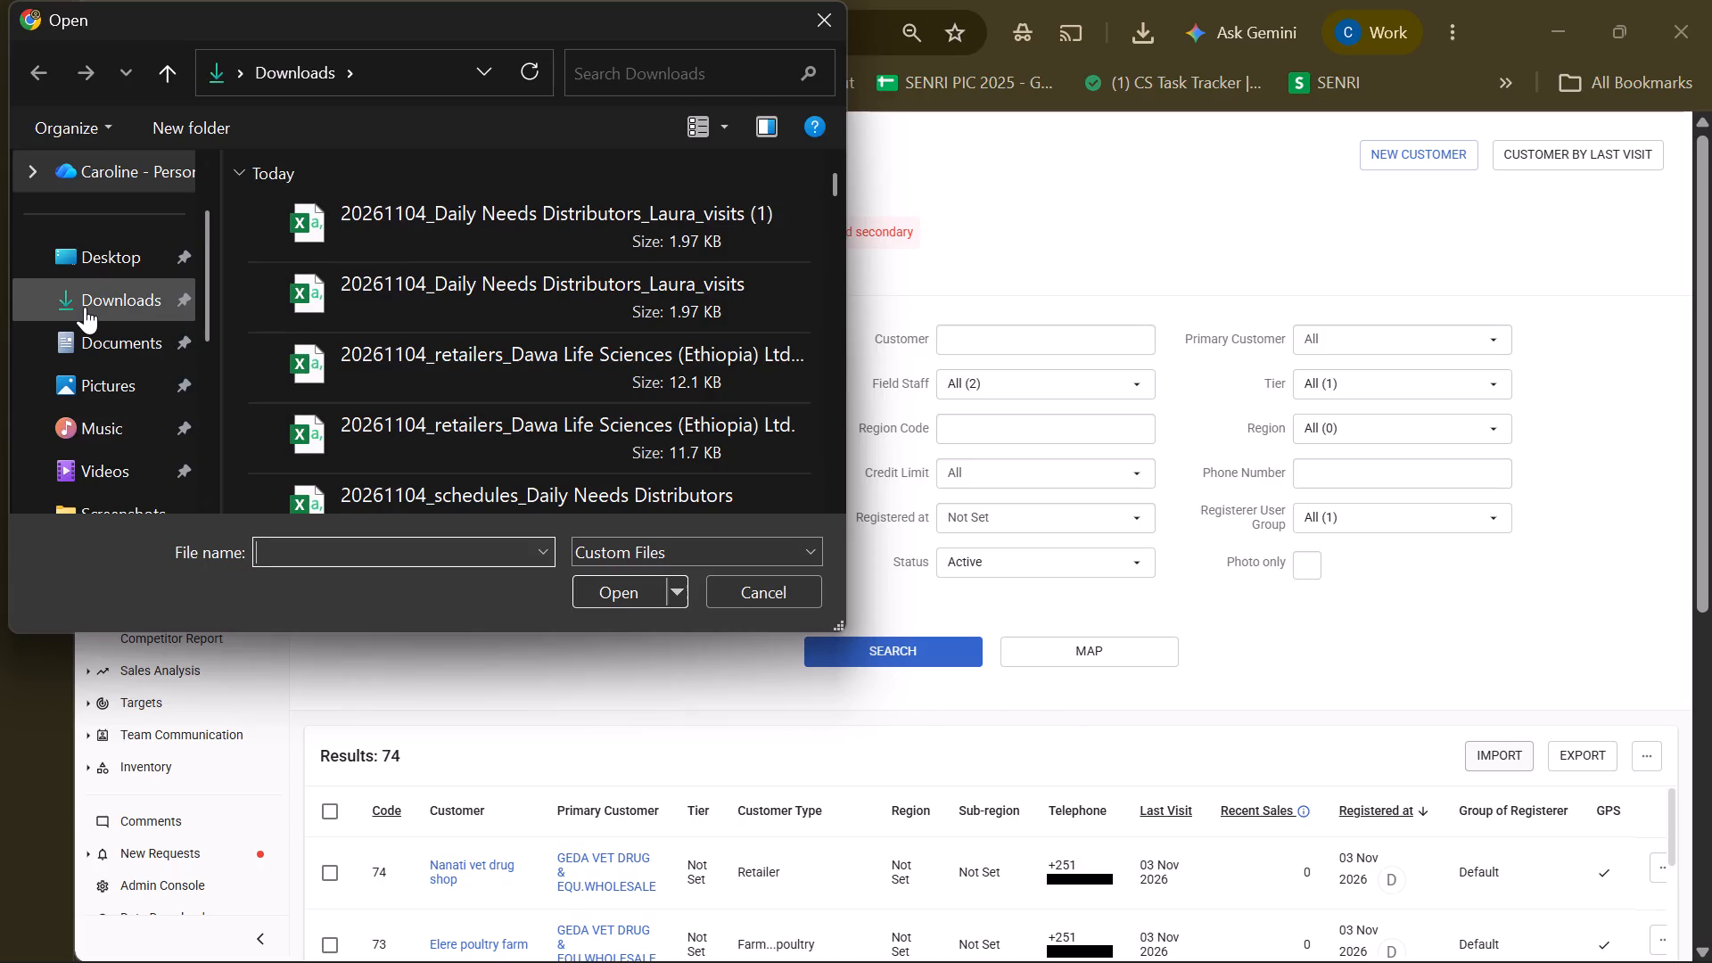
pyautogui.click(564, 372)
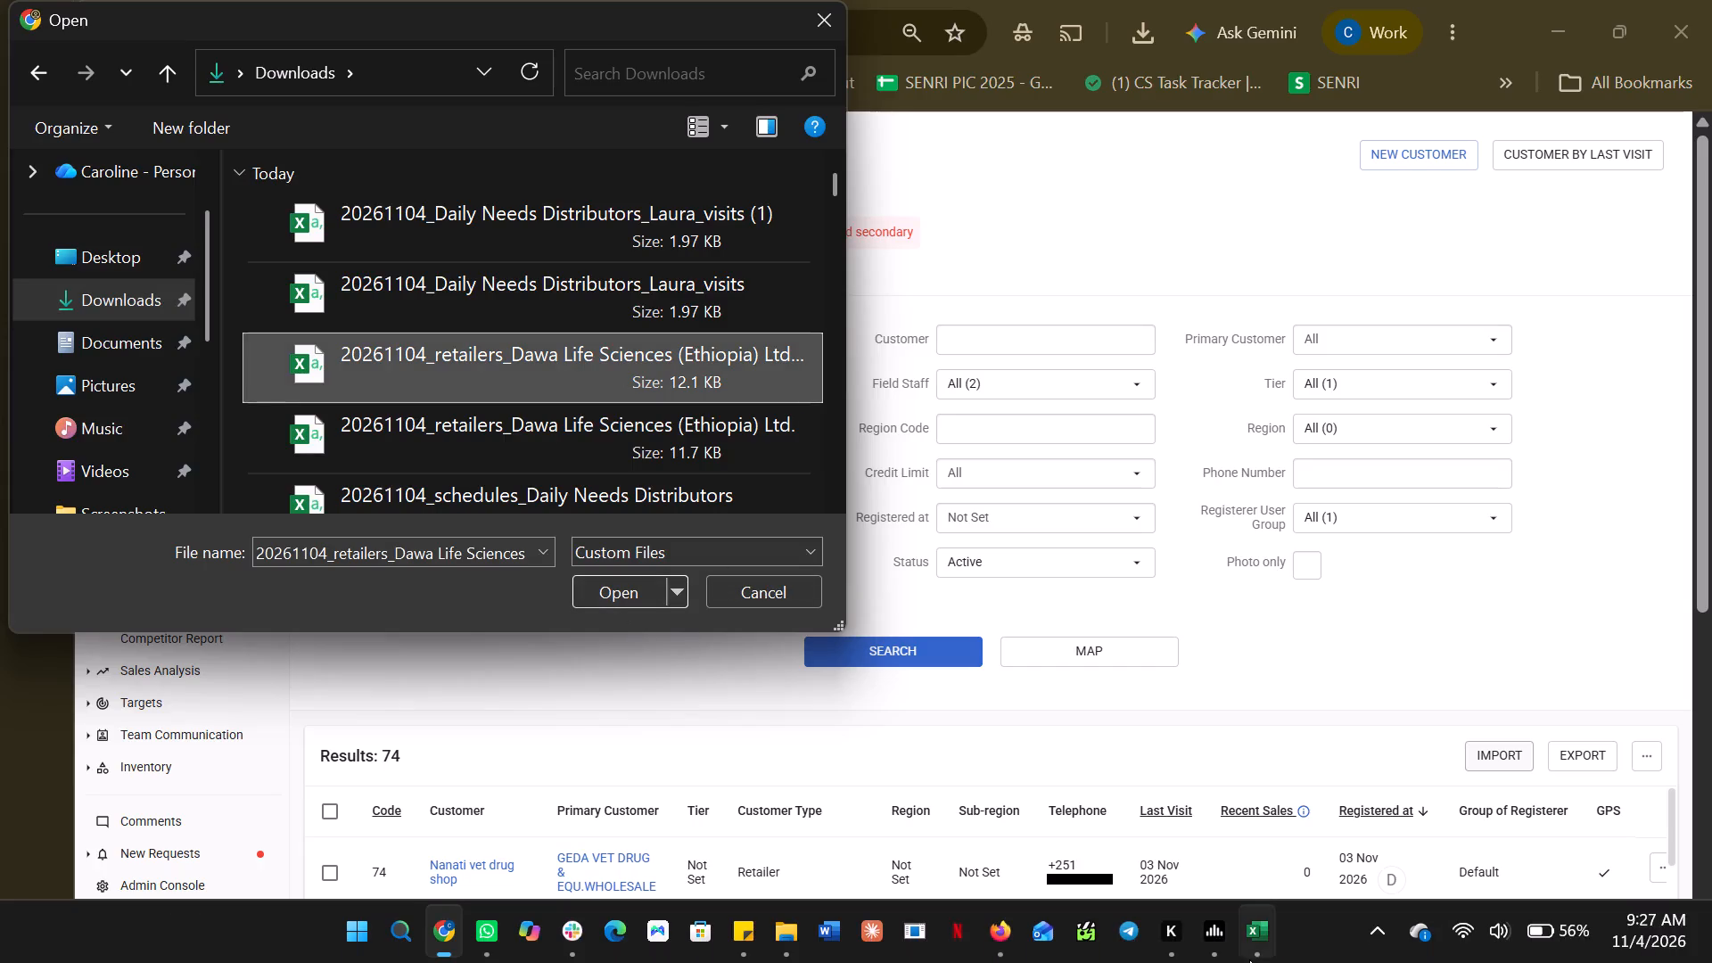
# Switch to Excel and save a copy of the retailers workbook in Downloads as dawa, in CSV UTF-8 format.
pyautogui.click(1252, 959)
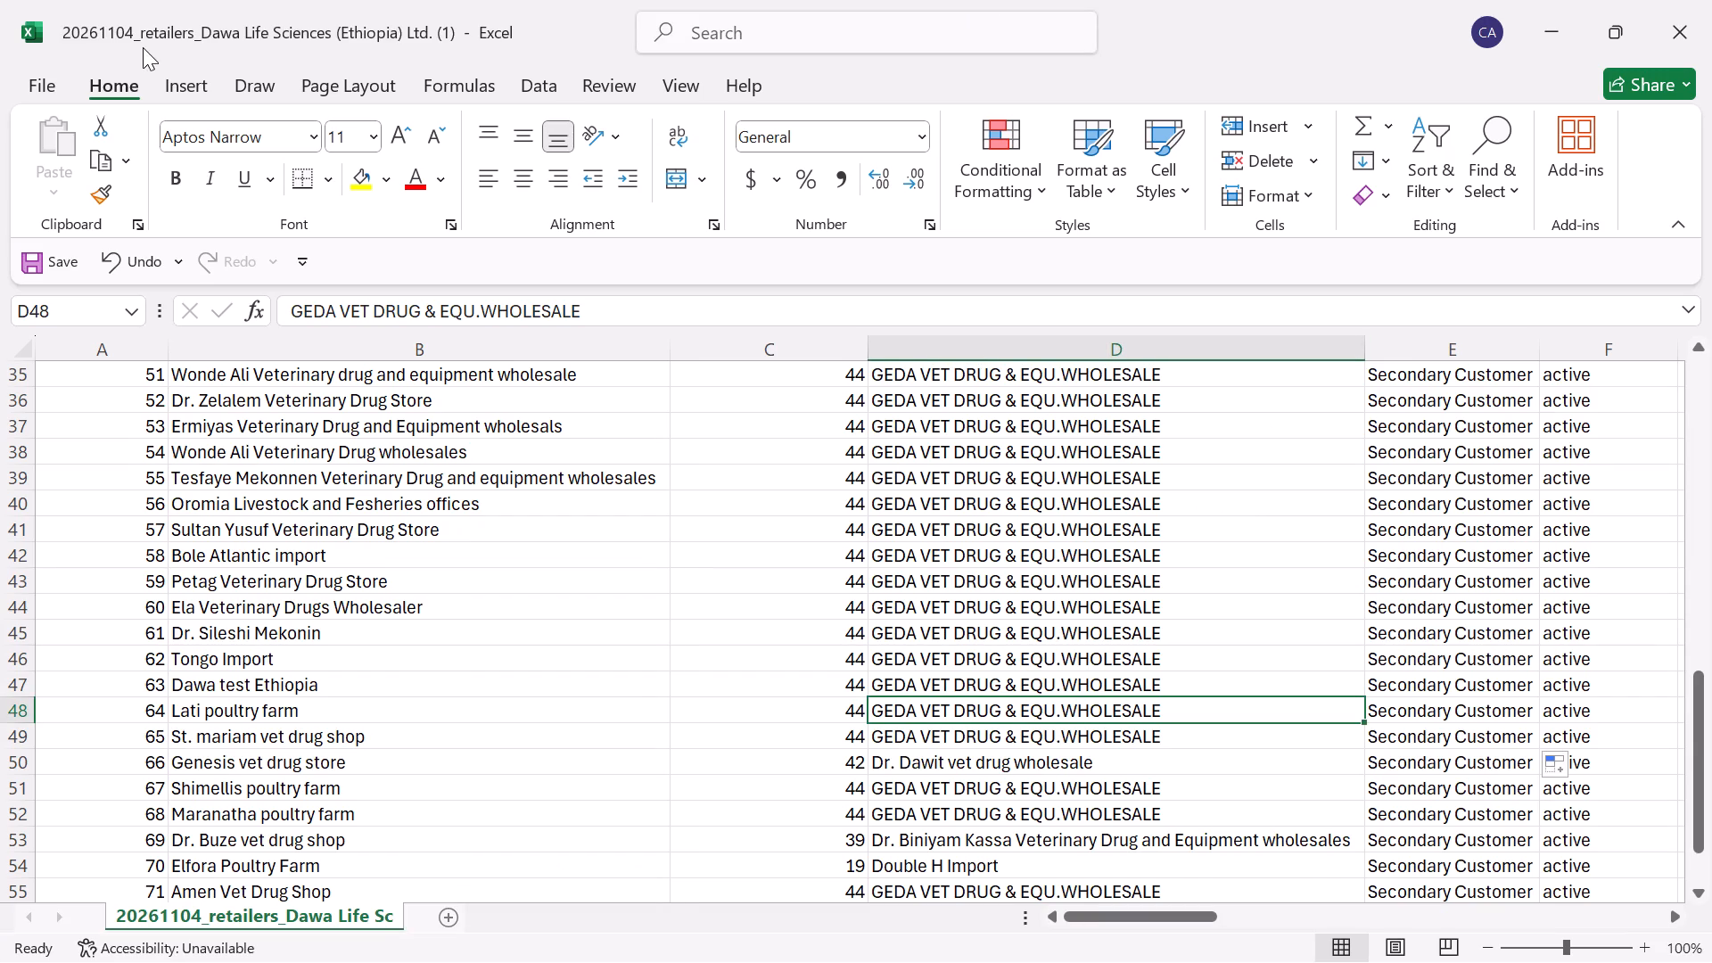
pyautogui.click(70, 261)
pyautogui.click(39, 78)
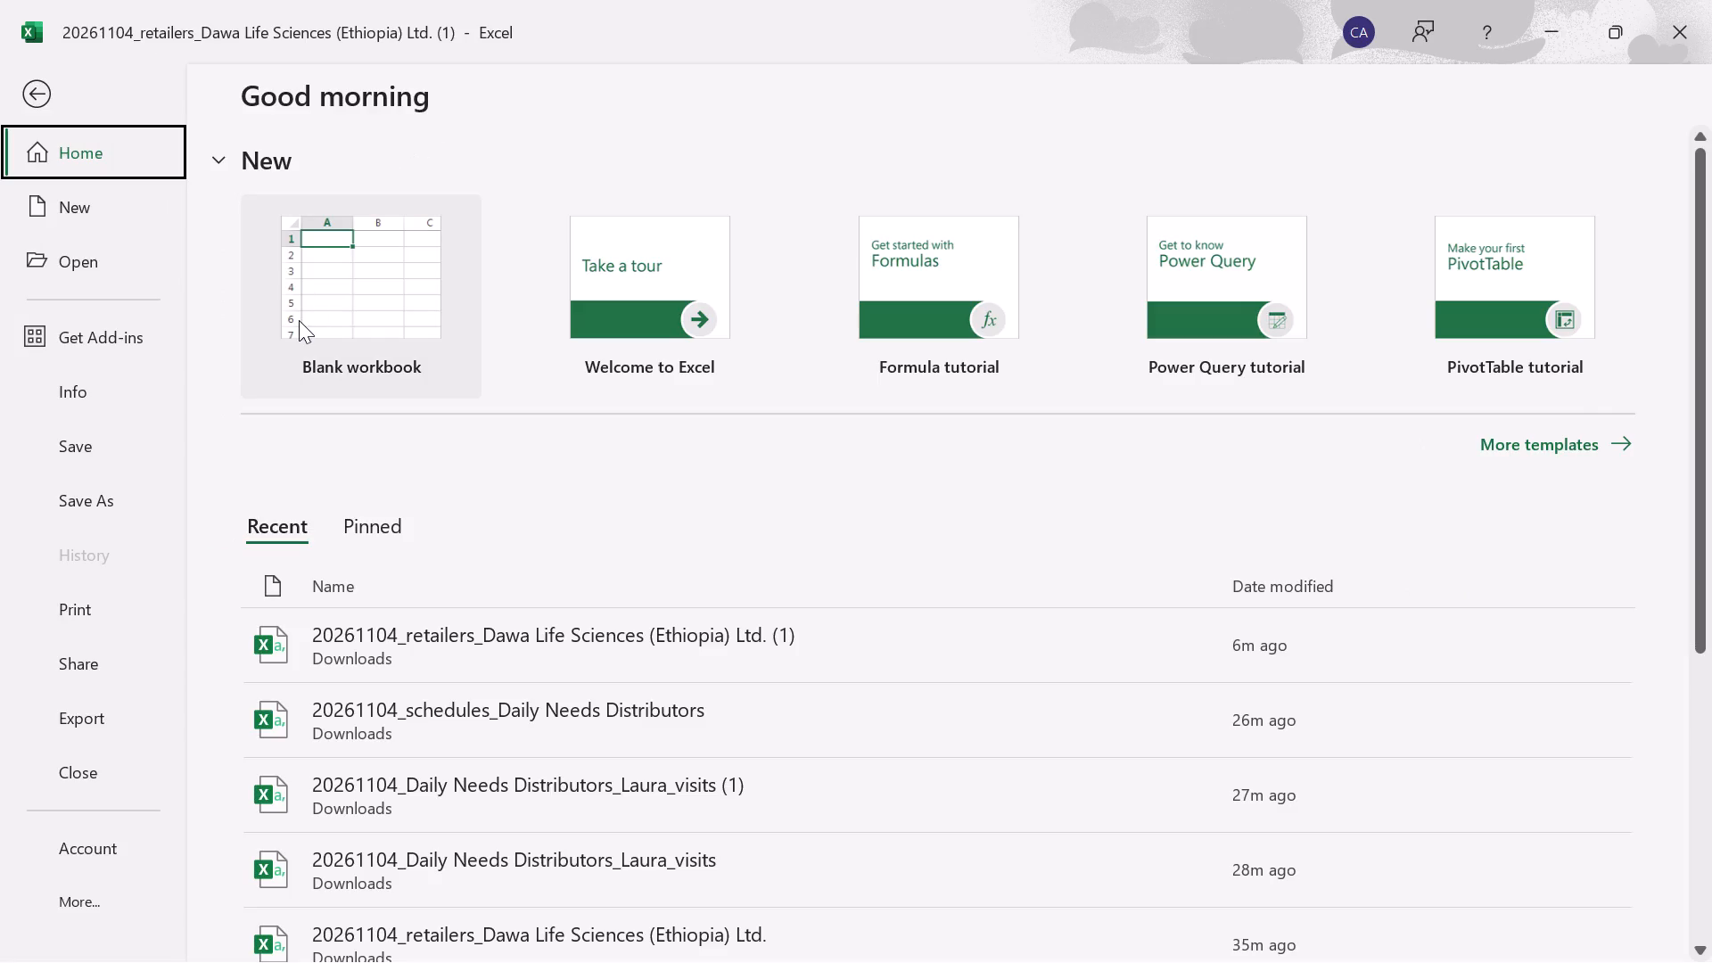
pyautogui.click(93, 508)
pyautogui.click(829, 296)
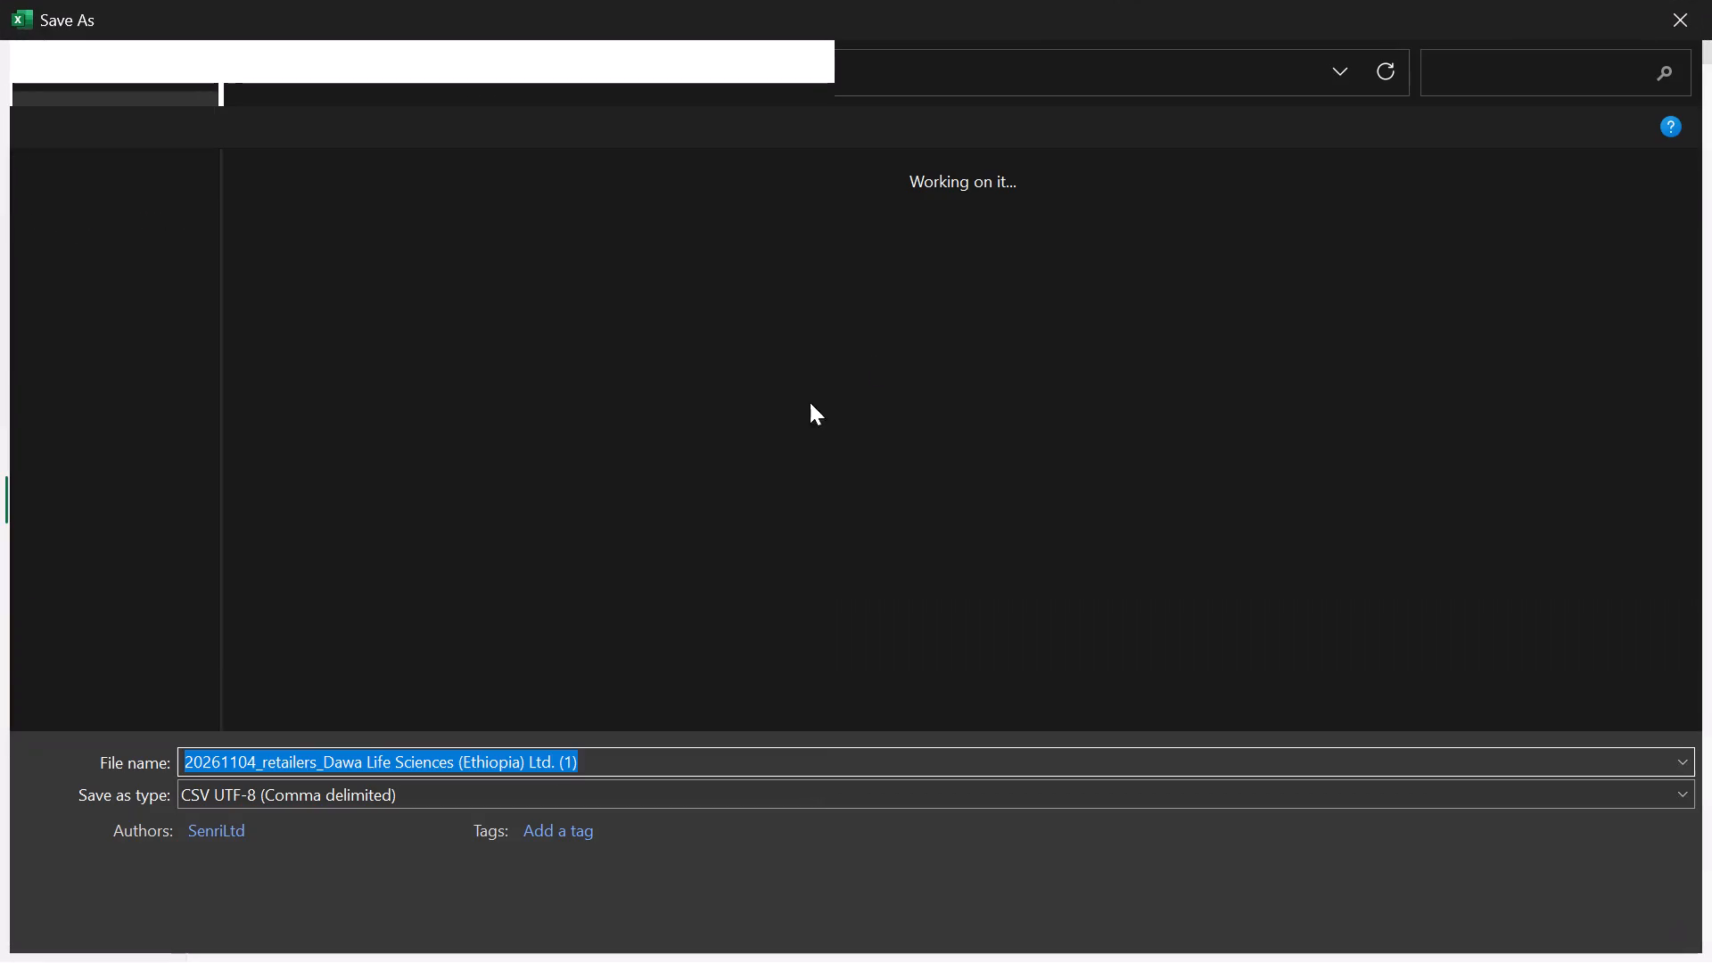
pyautogui.tripleClick(647, 759)
pyautogui.click(647, 759)
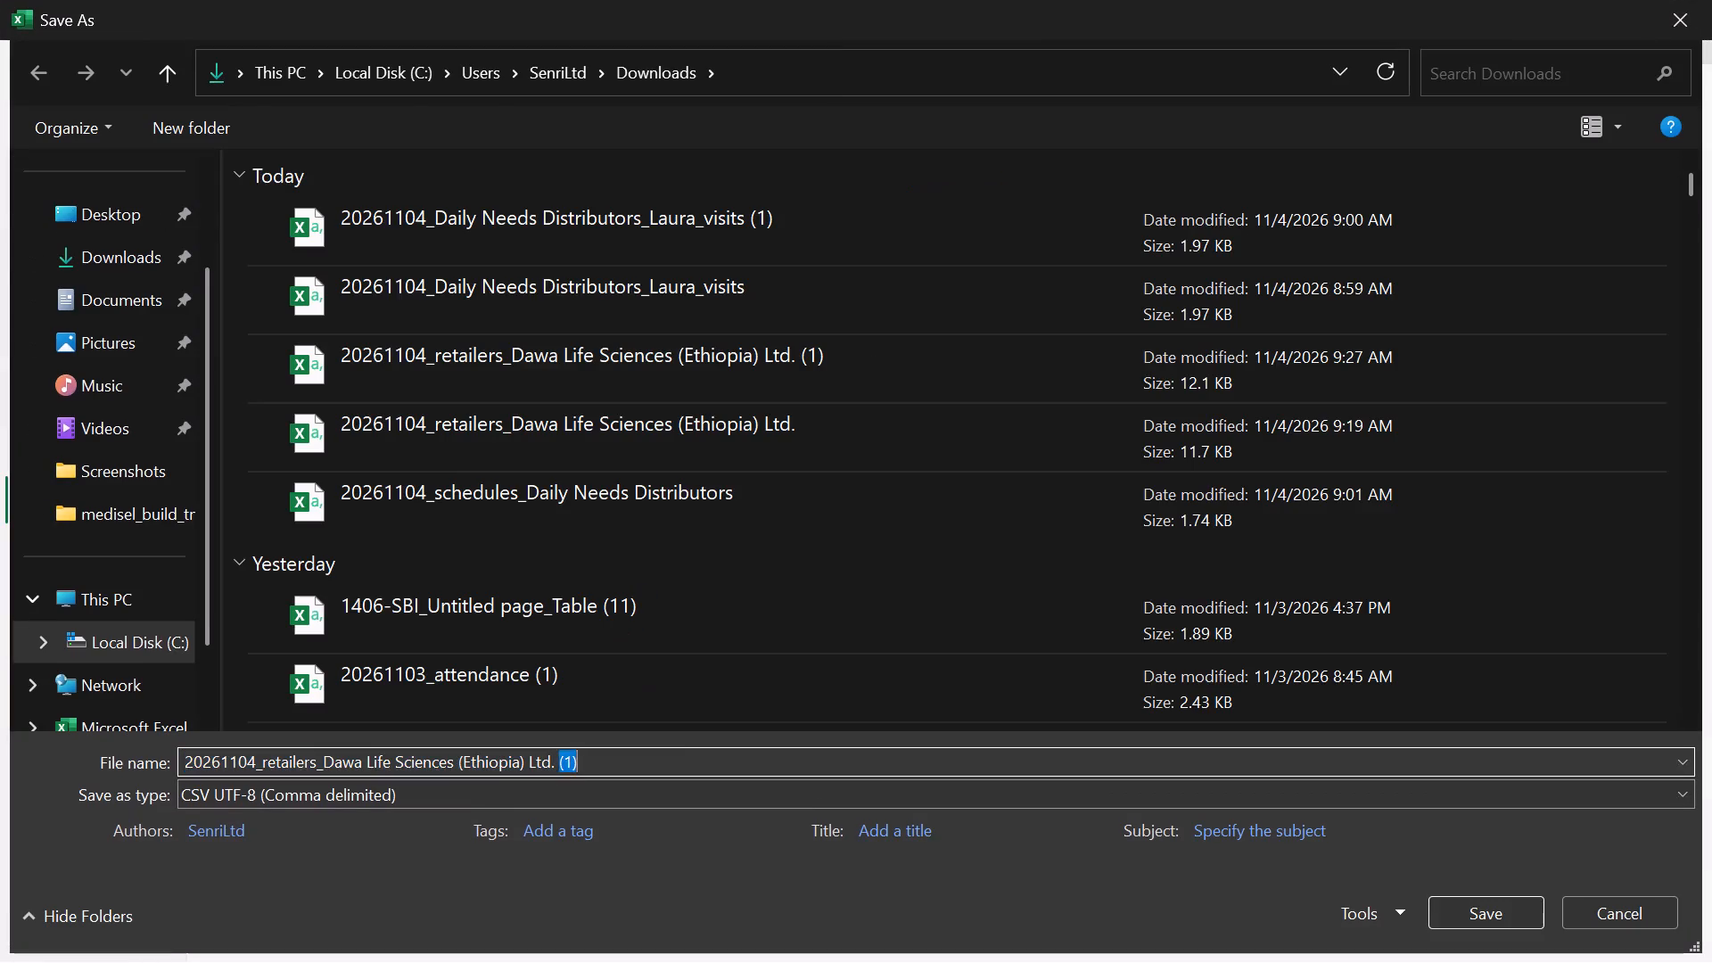
pyautogui.tripleClick(647, 759)
pyautogui.tripleClick(647, 759)
pyautogui.doubleClick(647, 759)
pyautogui.hotkey('ctrl', 'a')
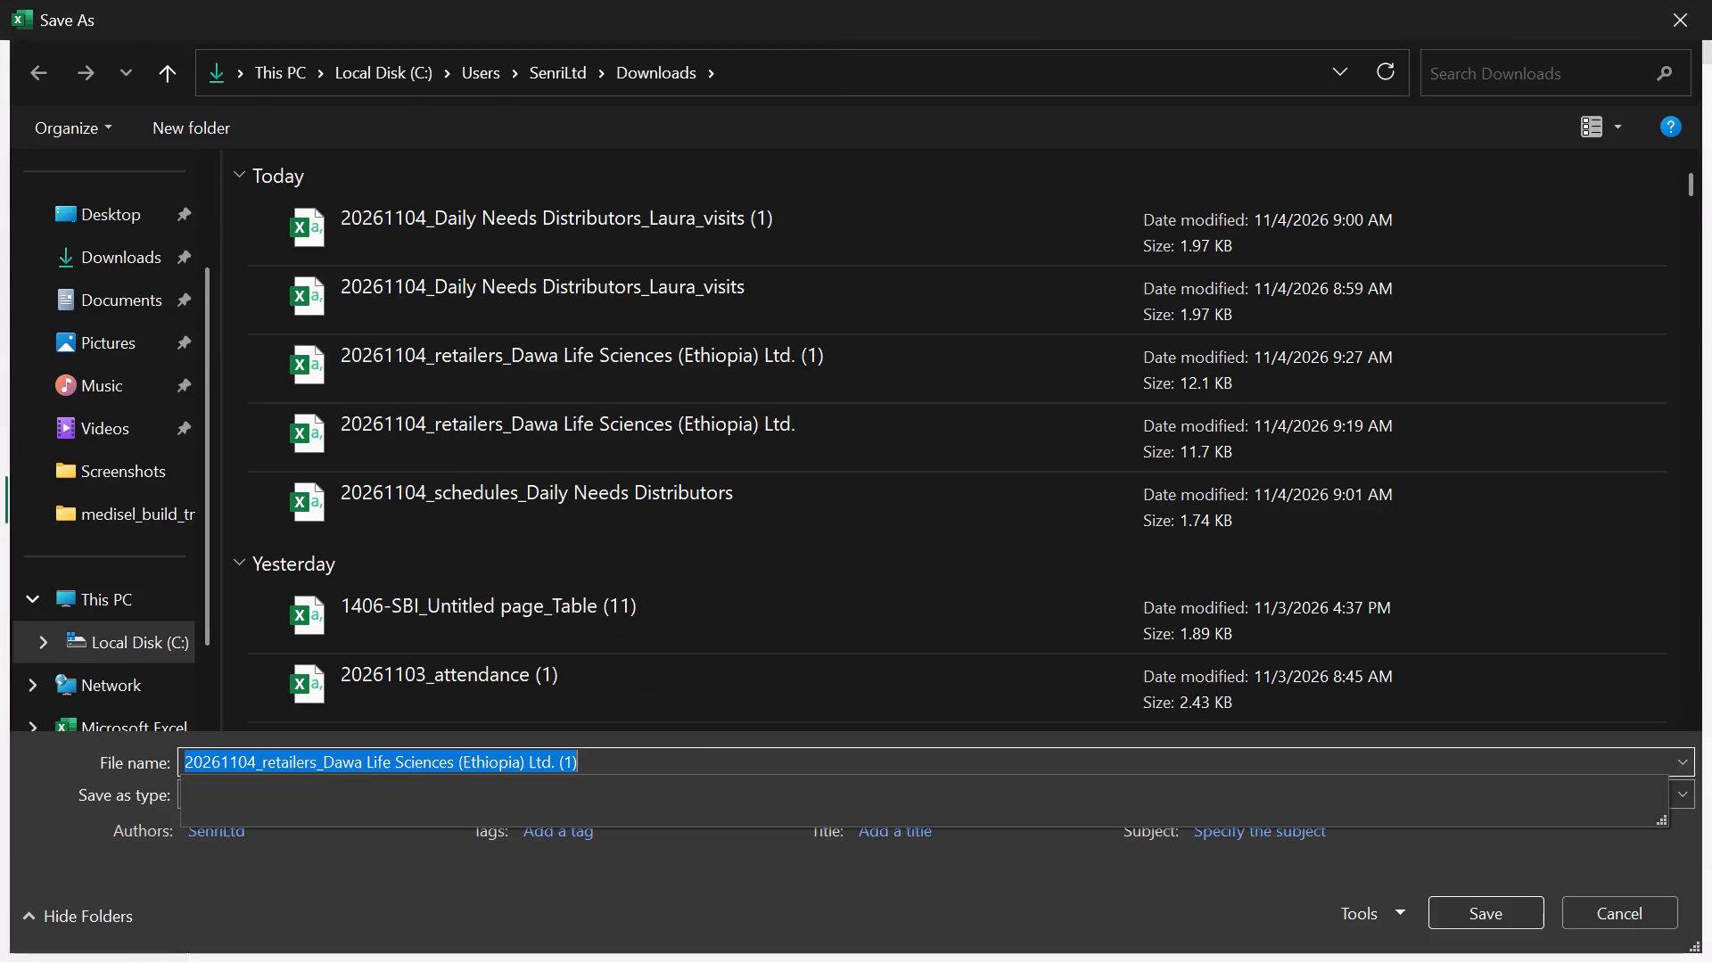
pyautogui.write('dawa')
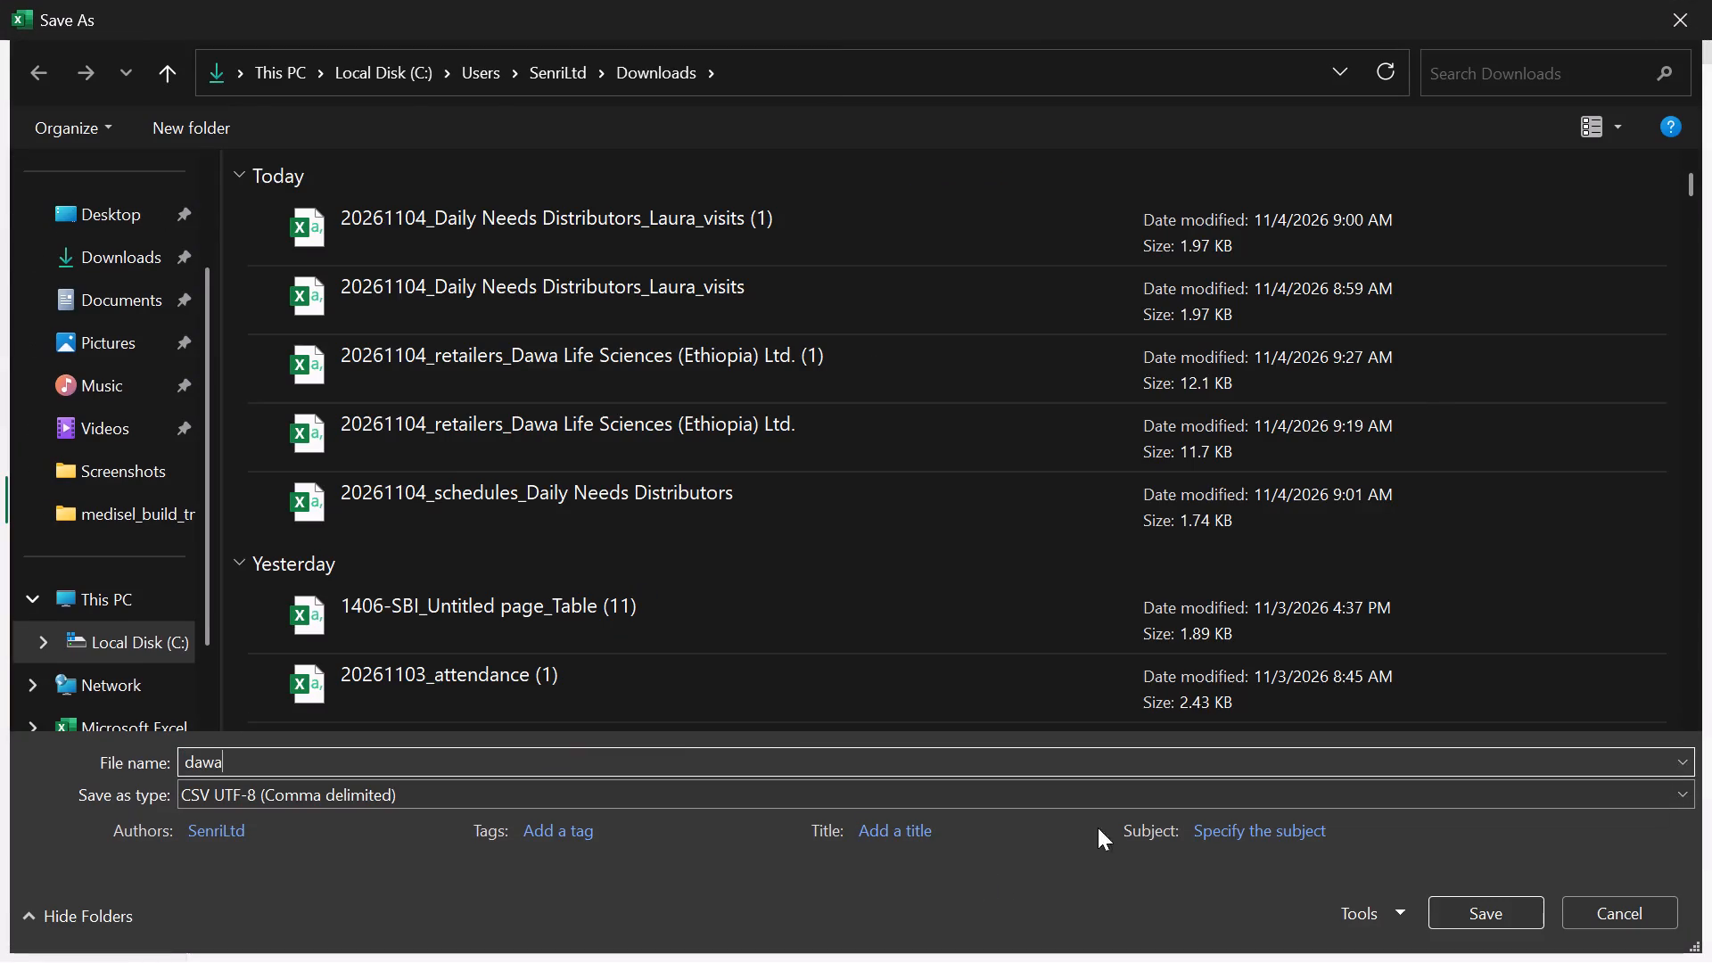
pyautogui.click(1517, 923)
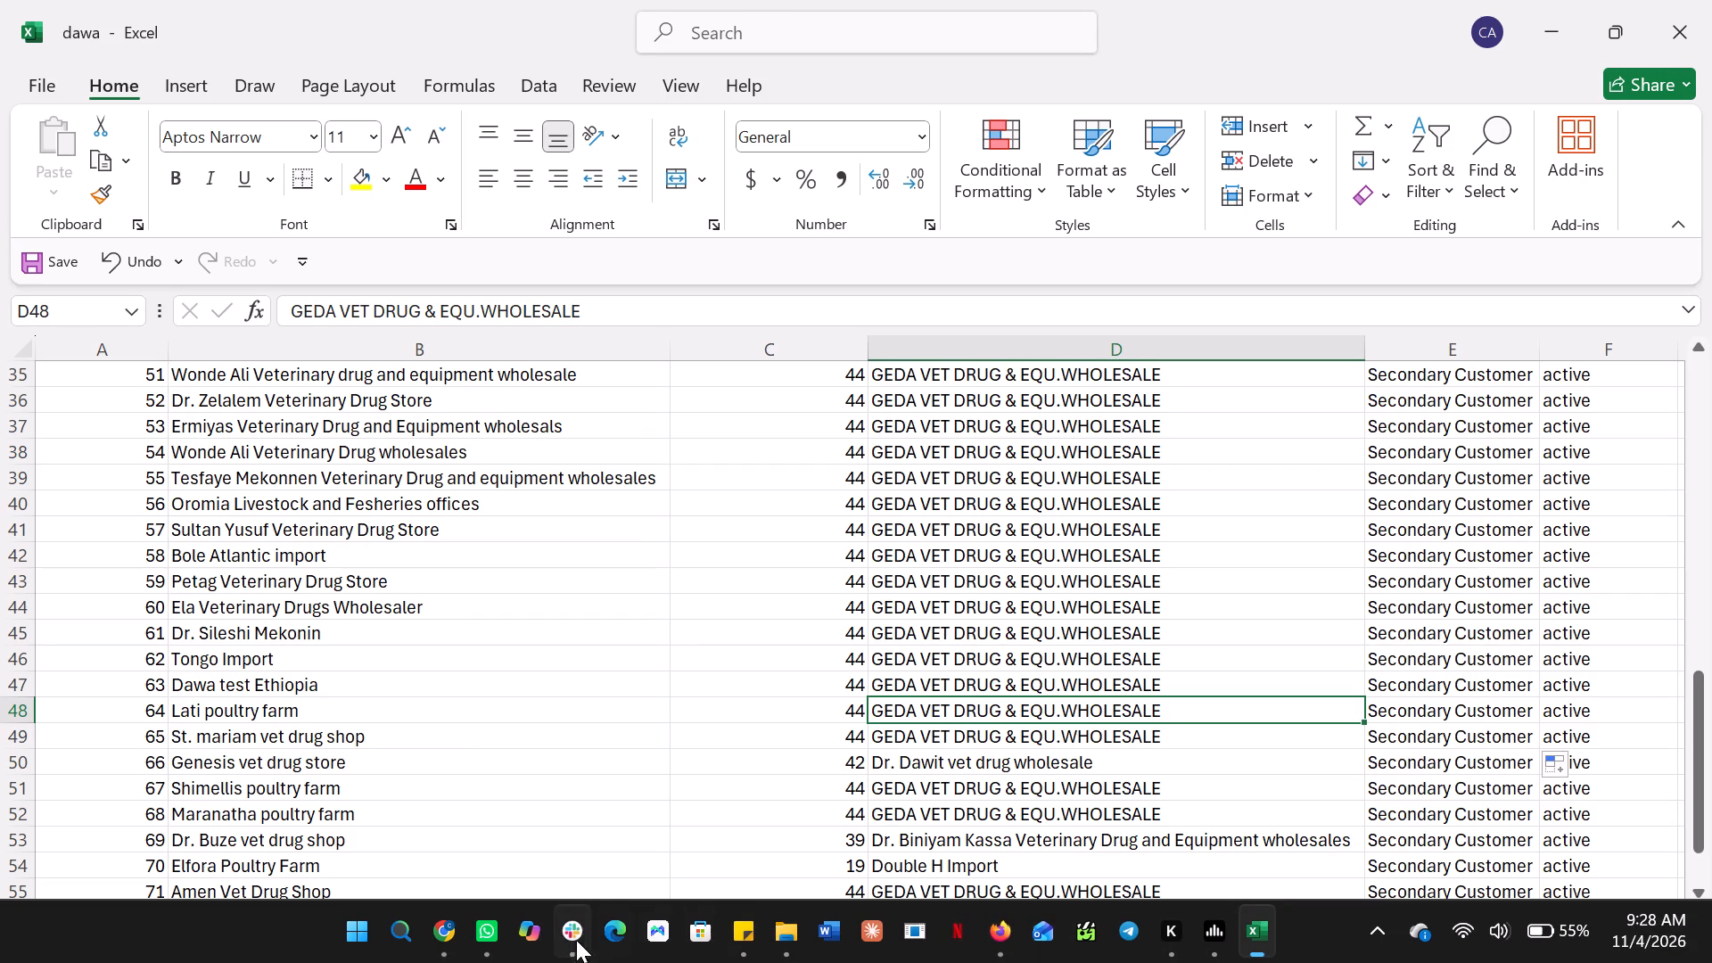
# Switch to SENRI in Chrome, import the dawa file into the Customers list, and reload the page to check the import status.
pyautogui.click(447, 836)
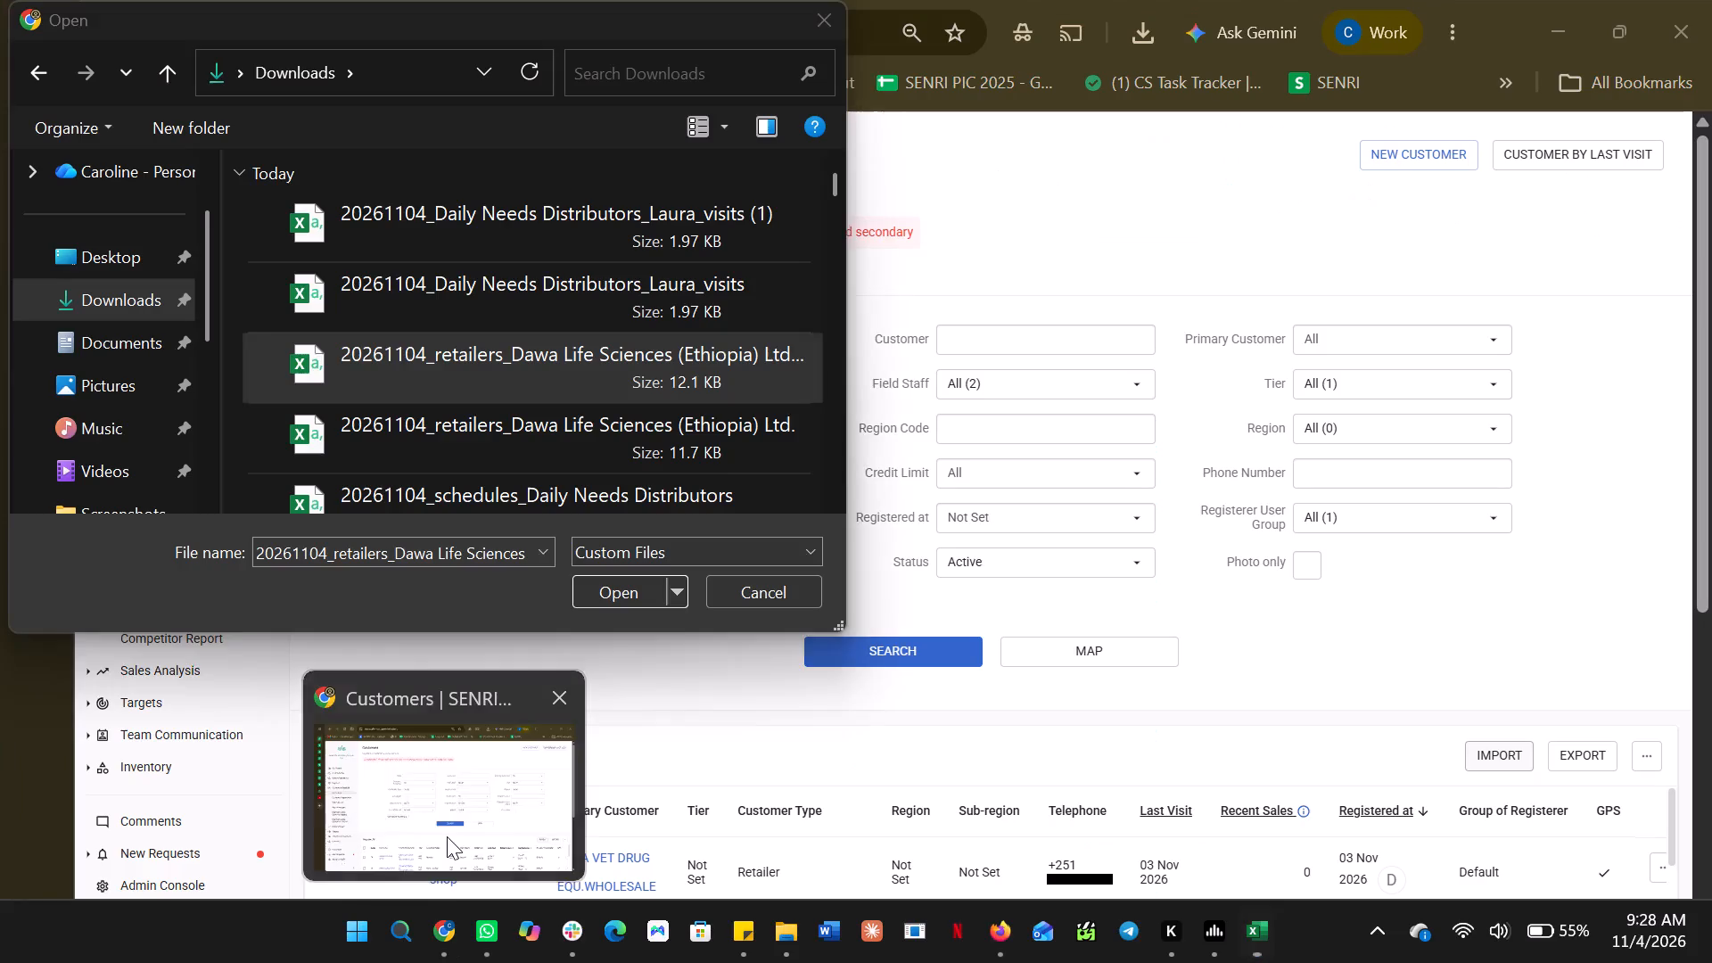
pyautogui.click(829, 24)
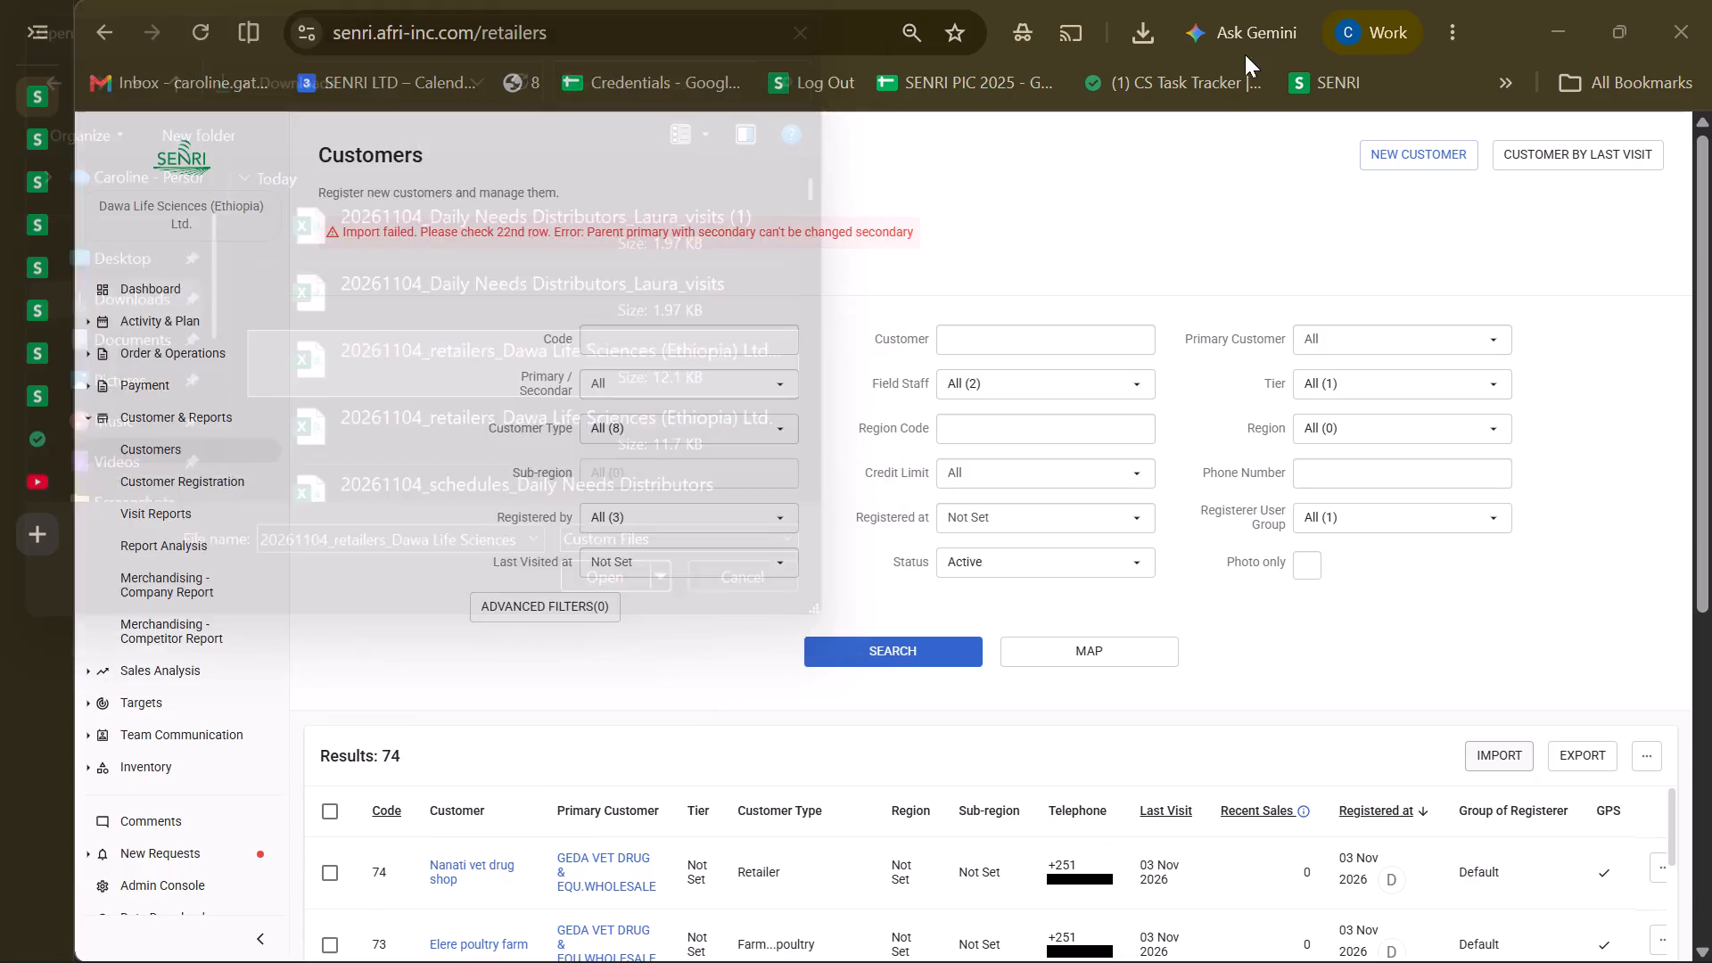
pyautogui.click(1605, 289)
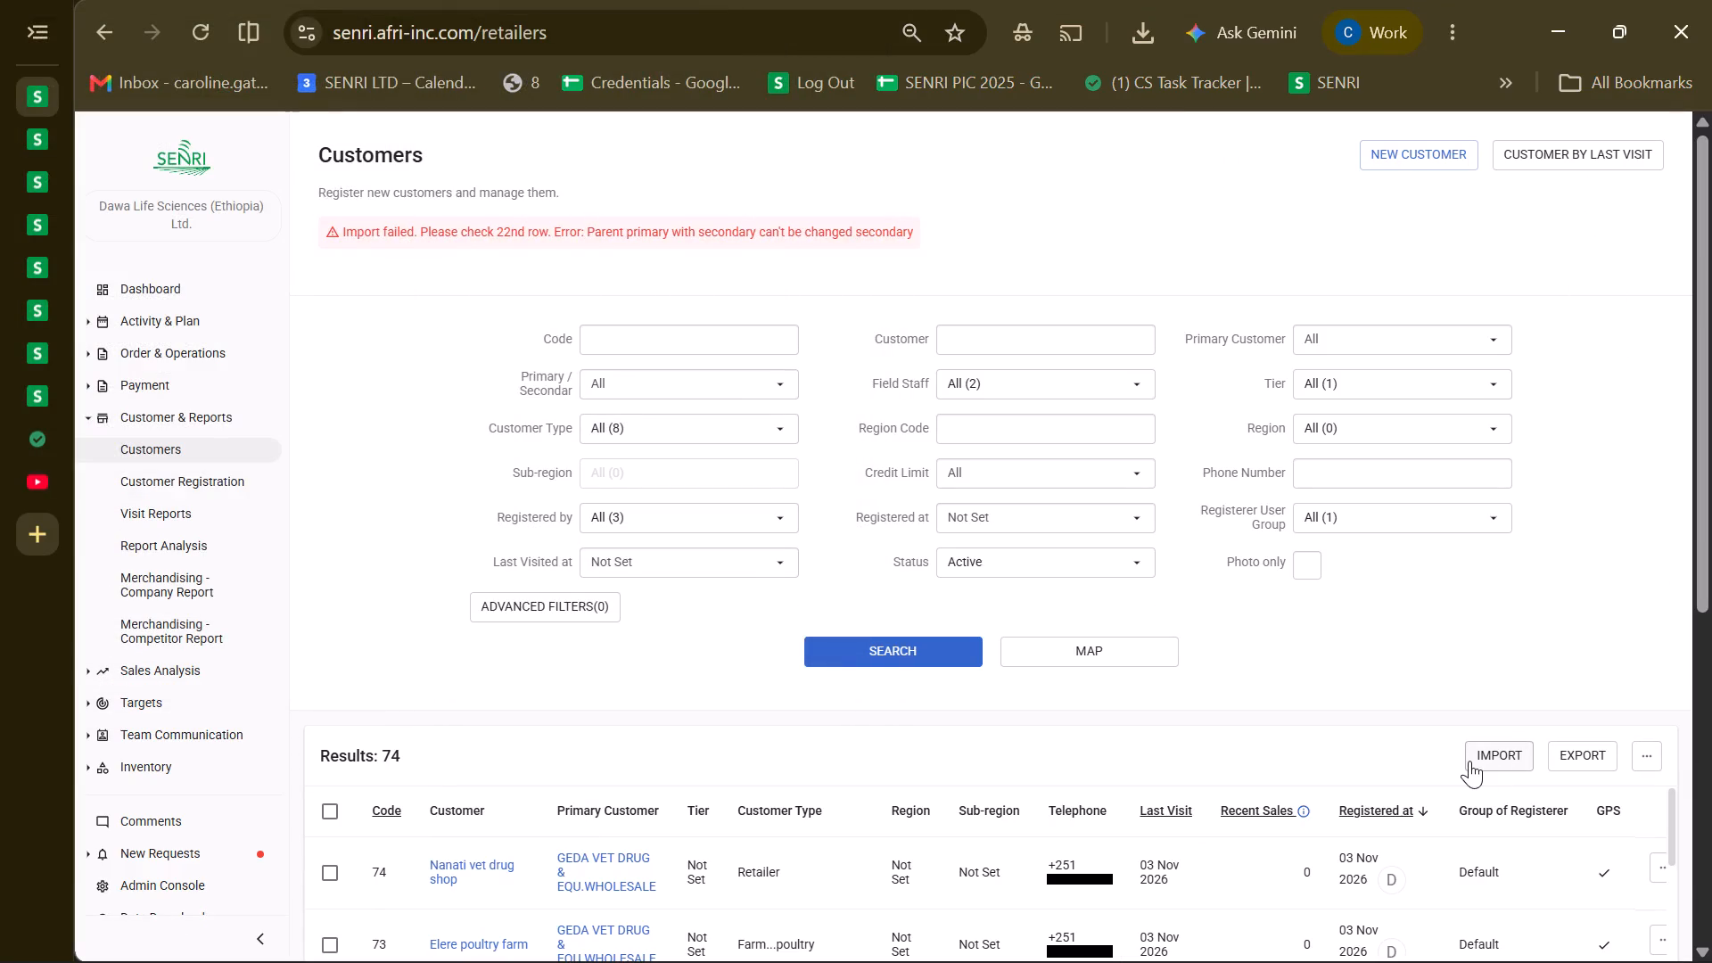
pyautogui.click(1469, 761)
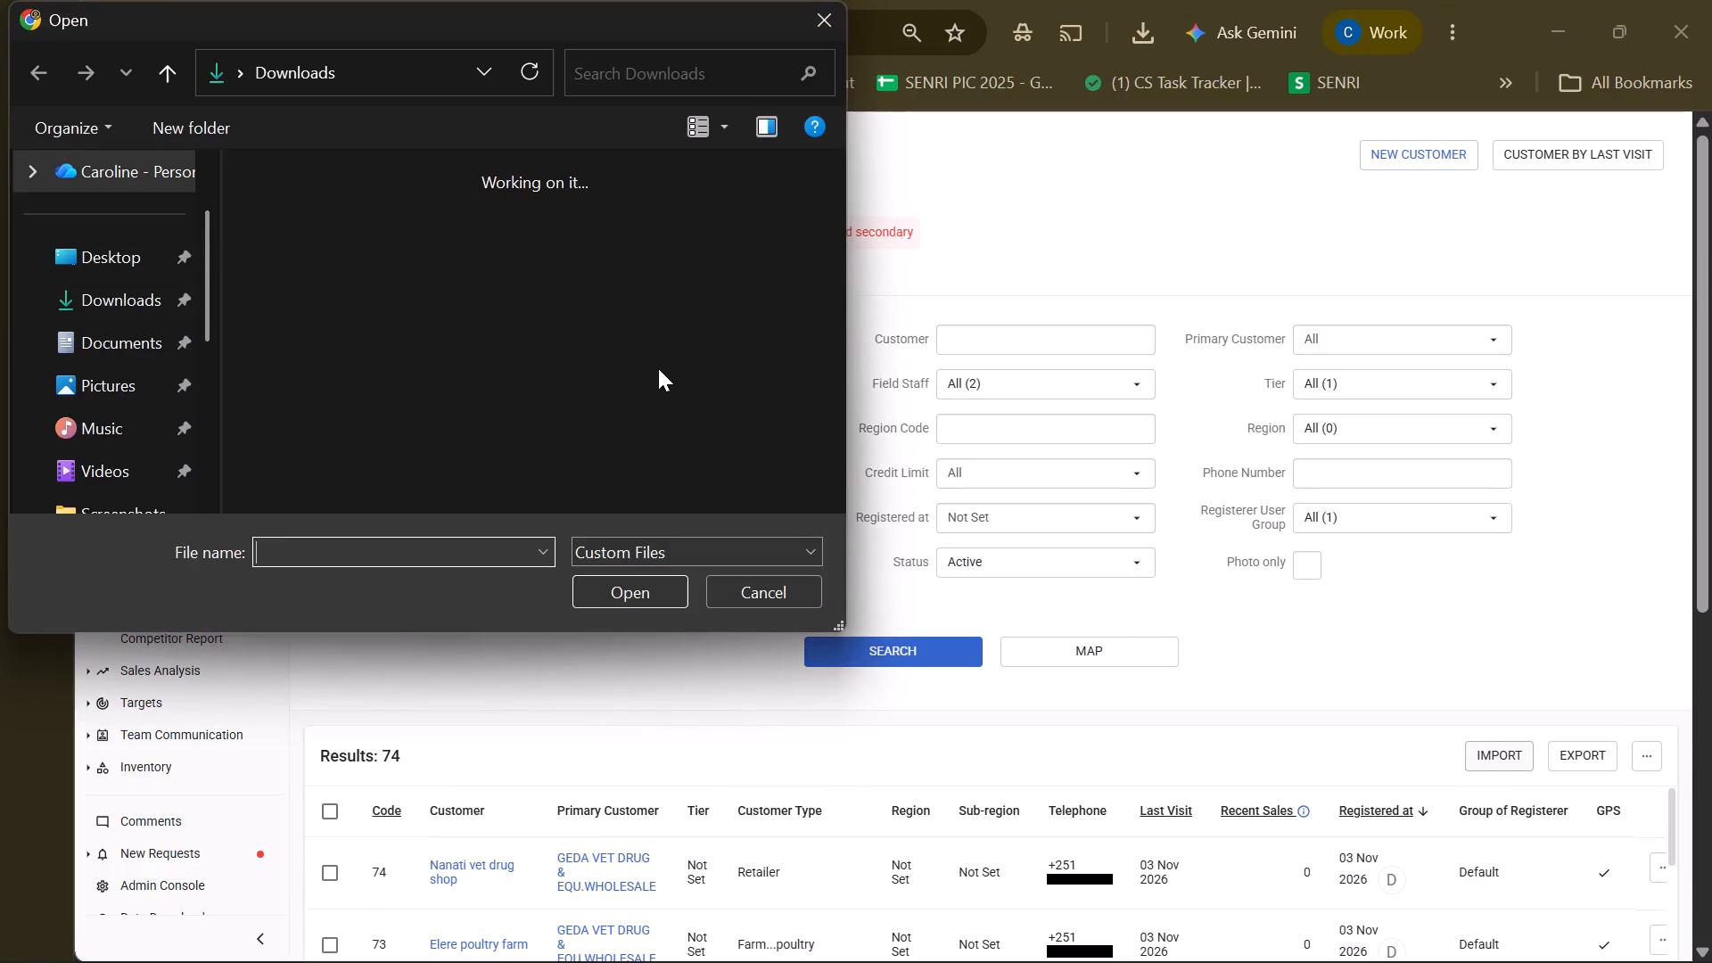
pyautogui.click(653, 63)
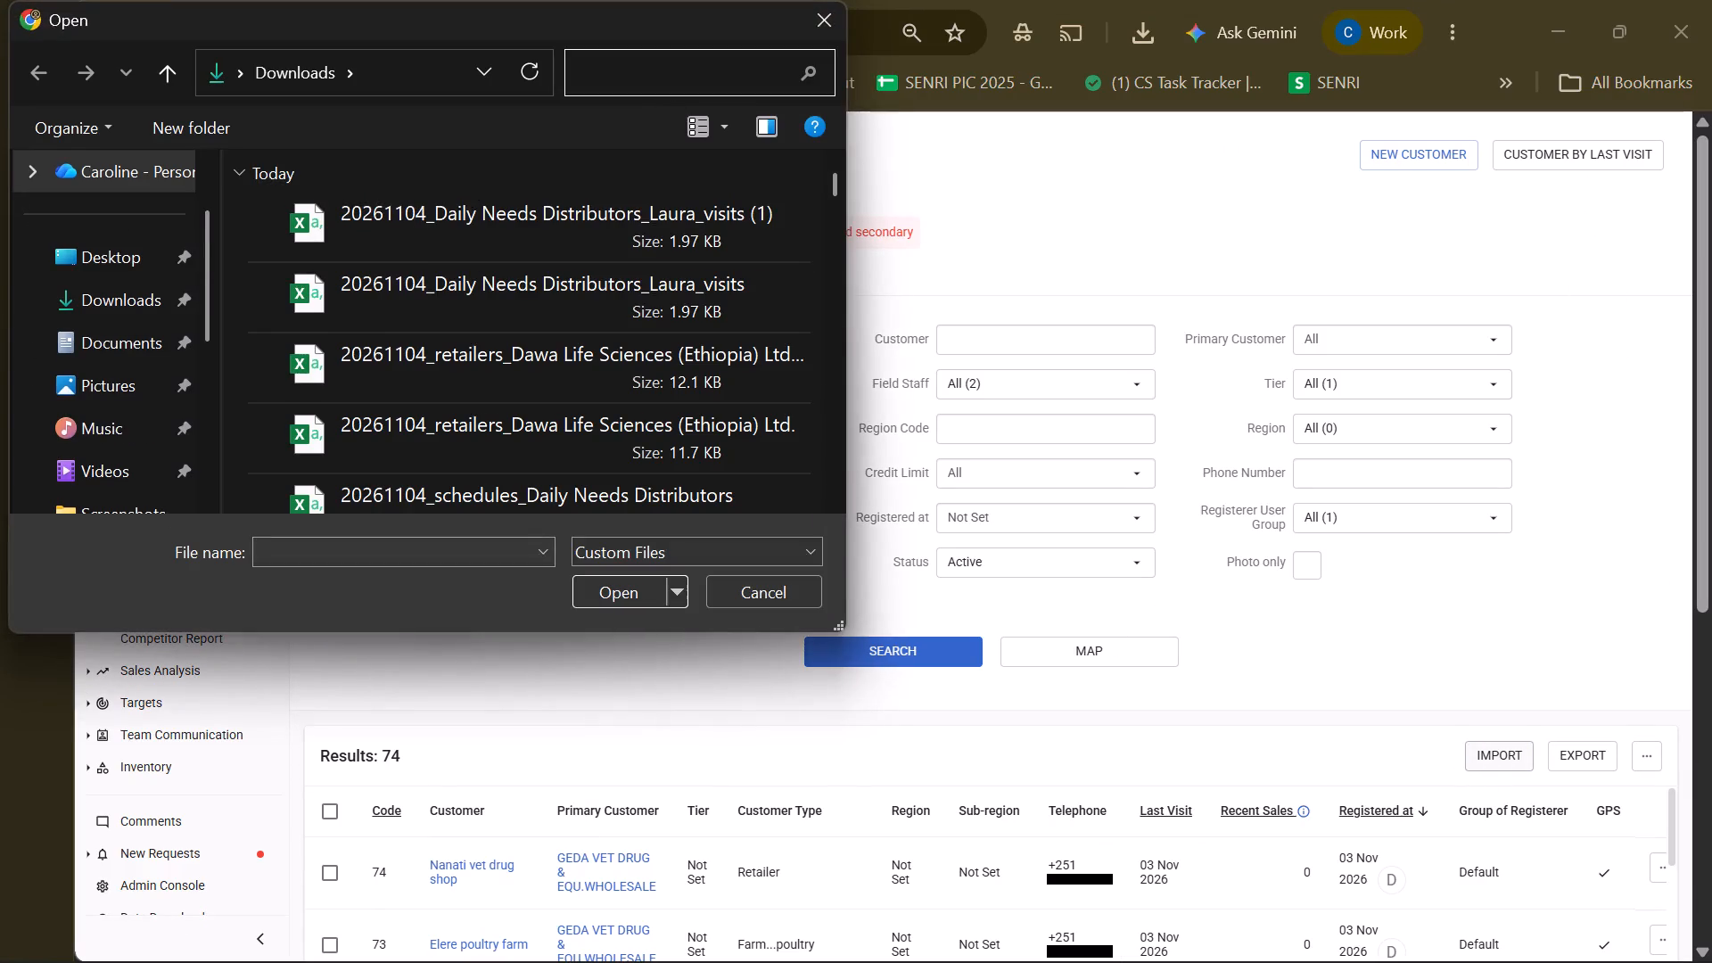
pyautogui.write('awa')
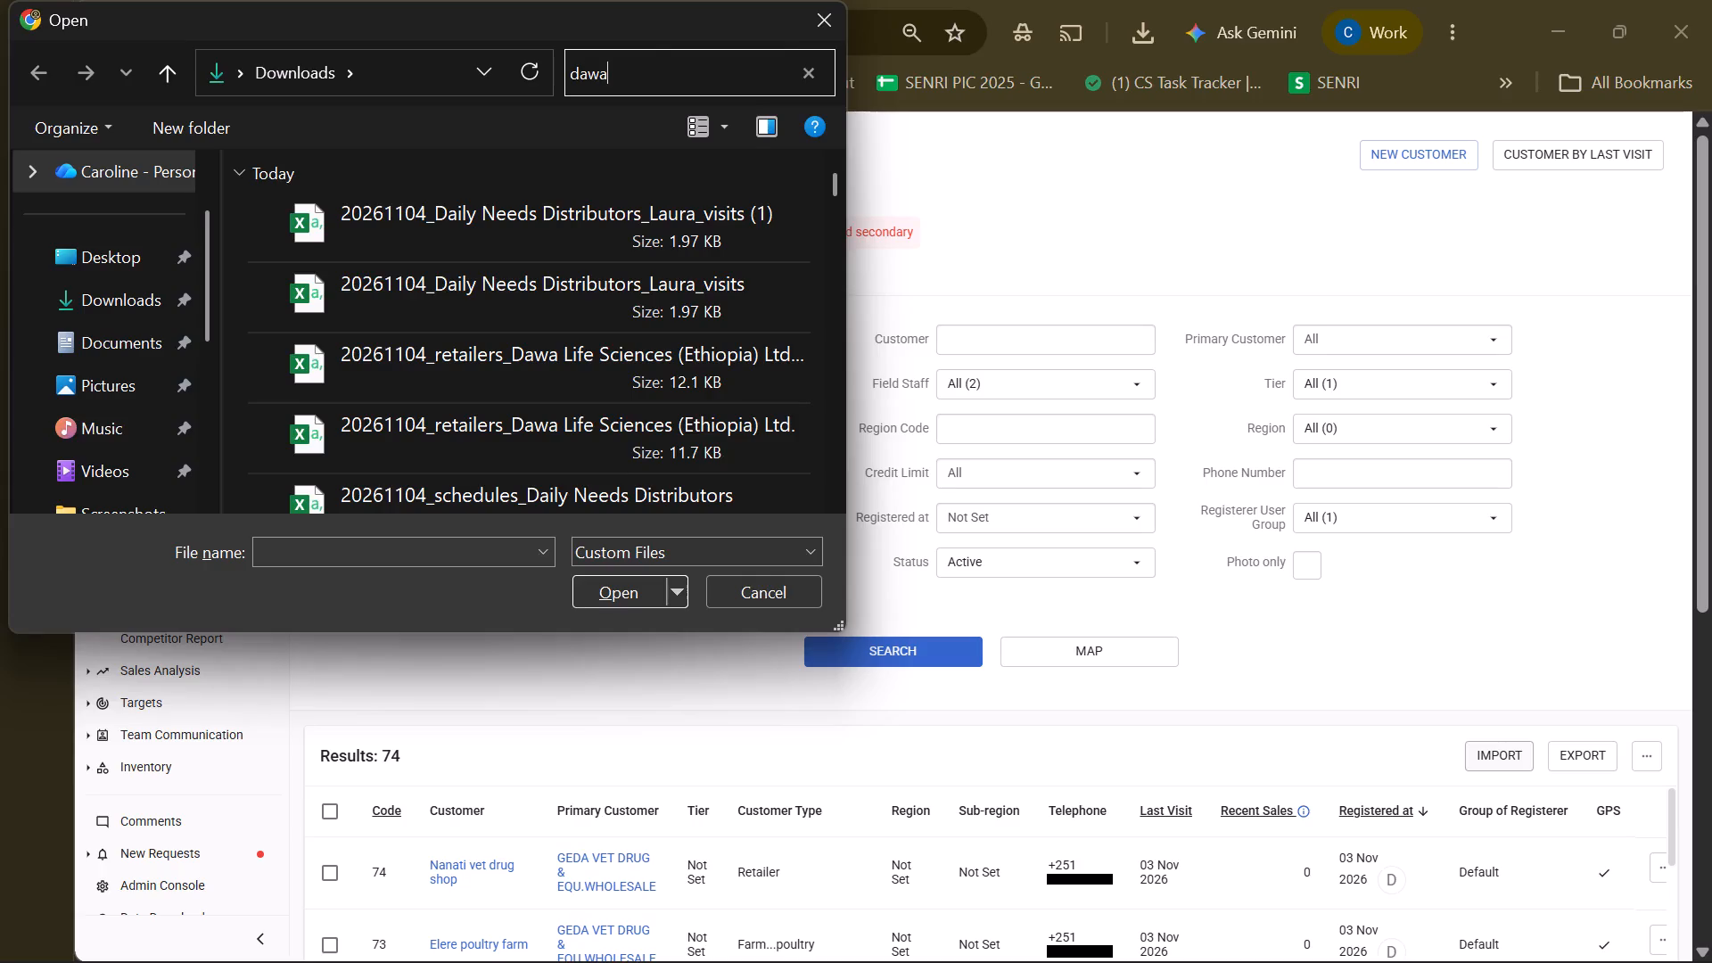
pyautogui.click(502, 235)
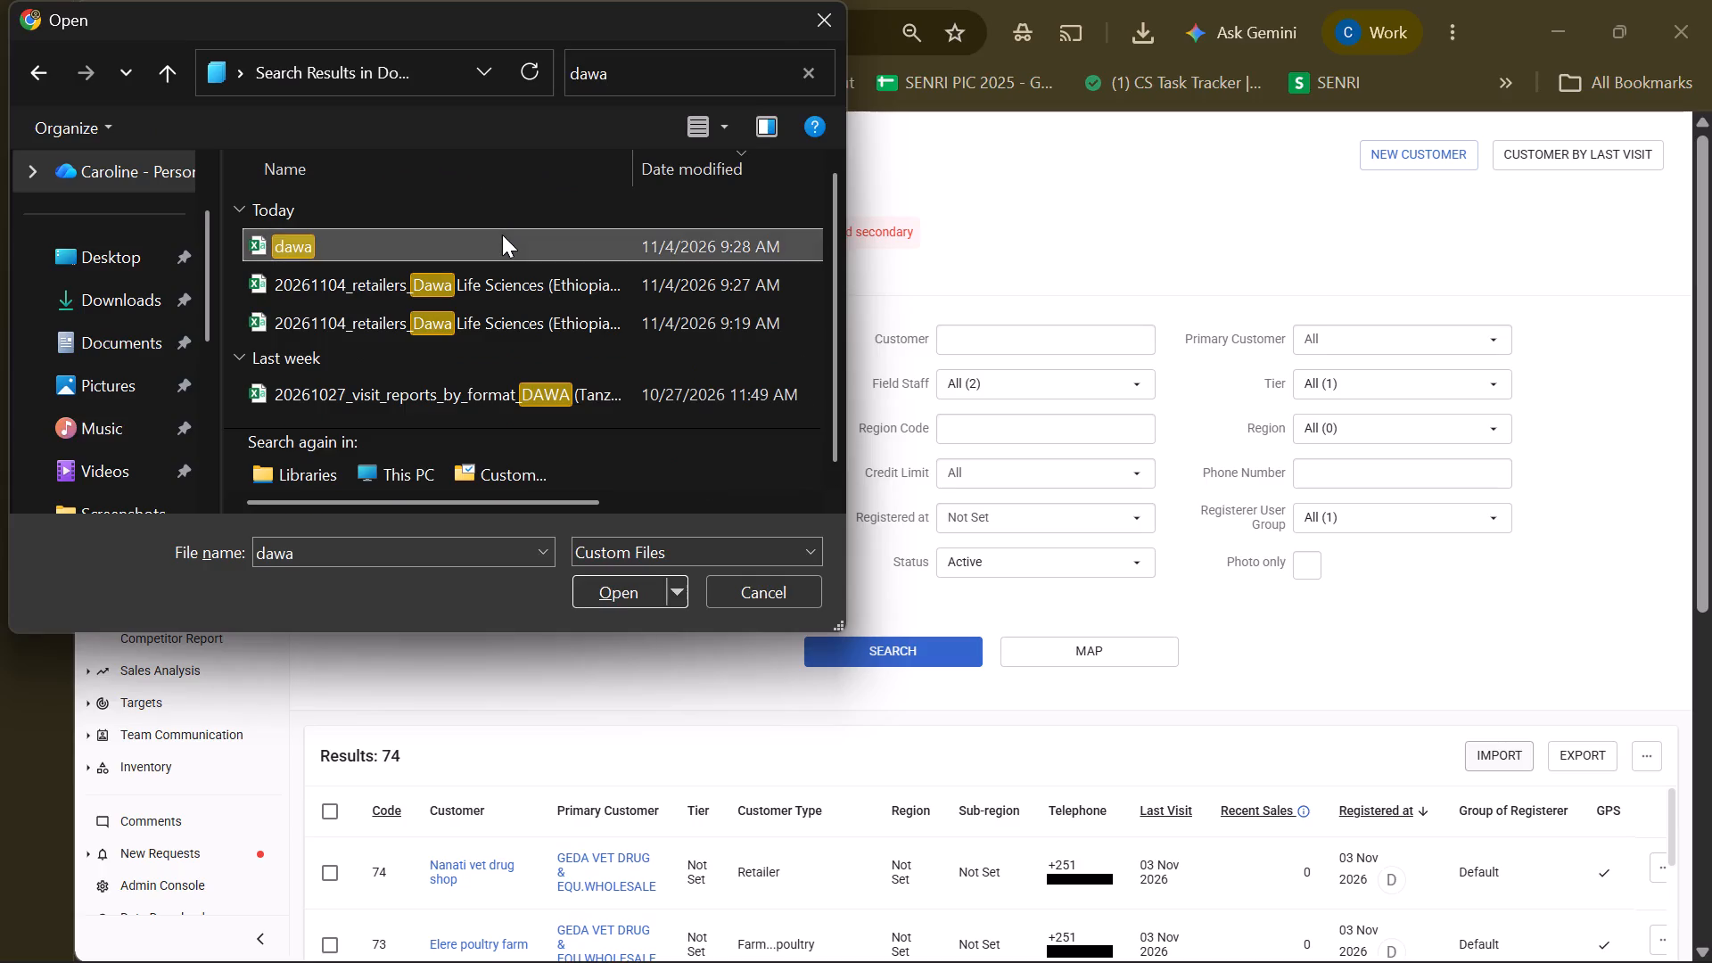
pyautogui.click(609, 588)
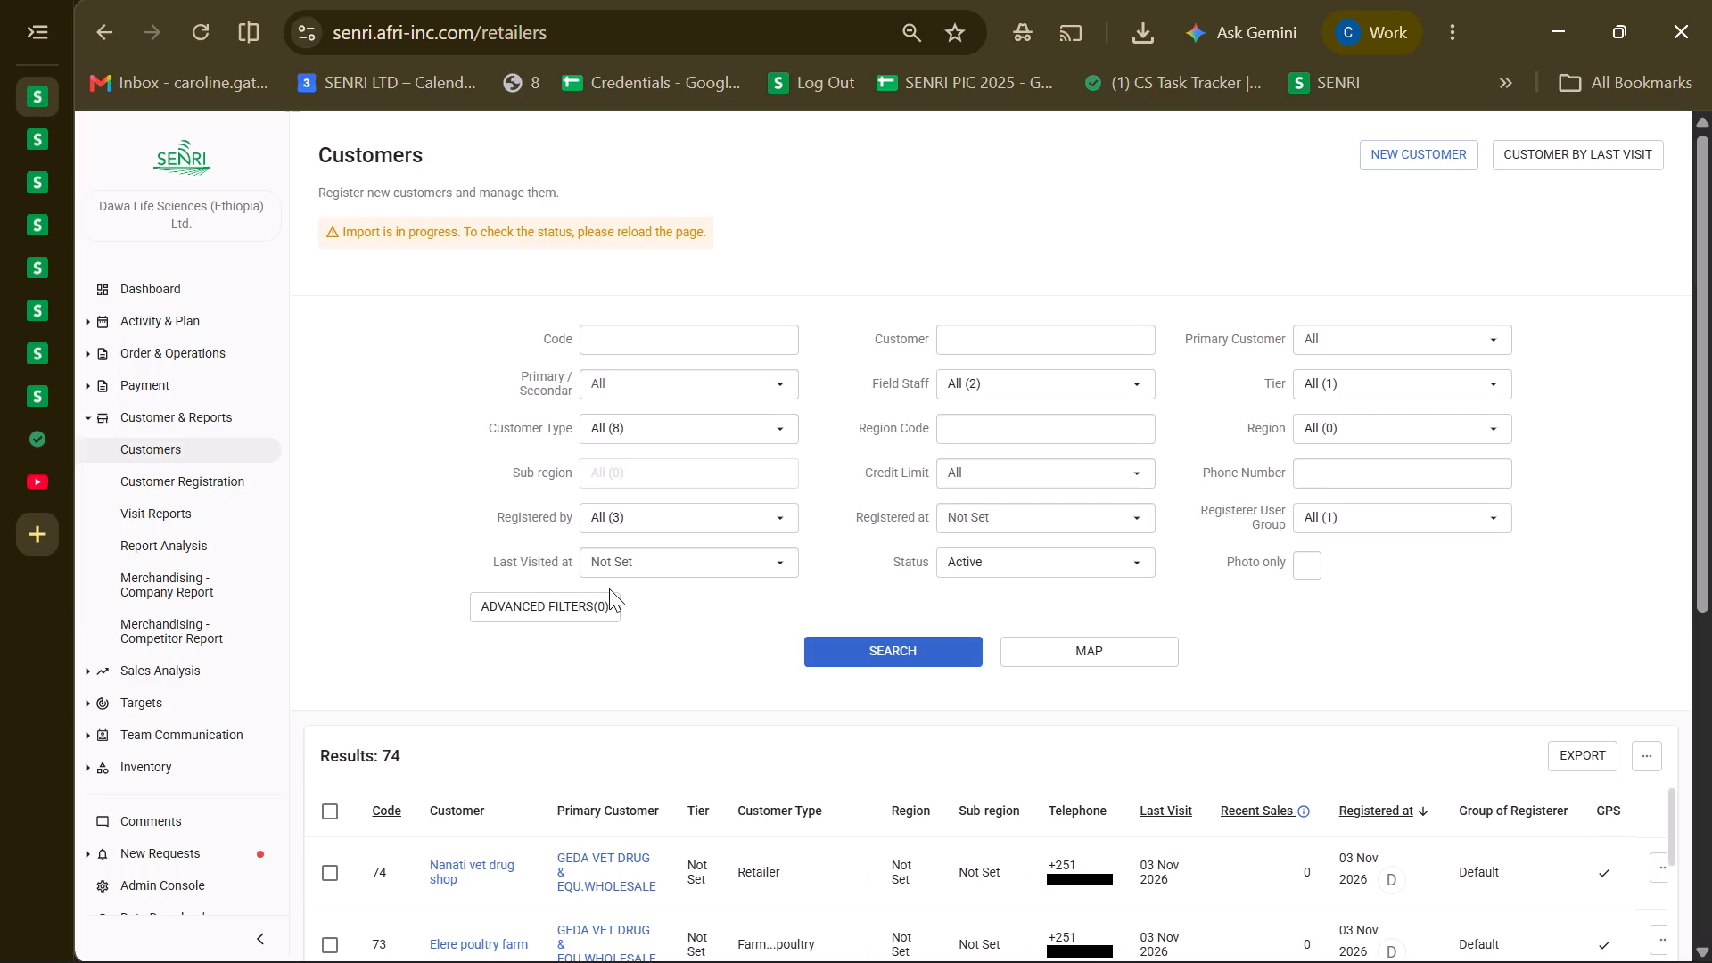
pyautogui.click(190, 36)
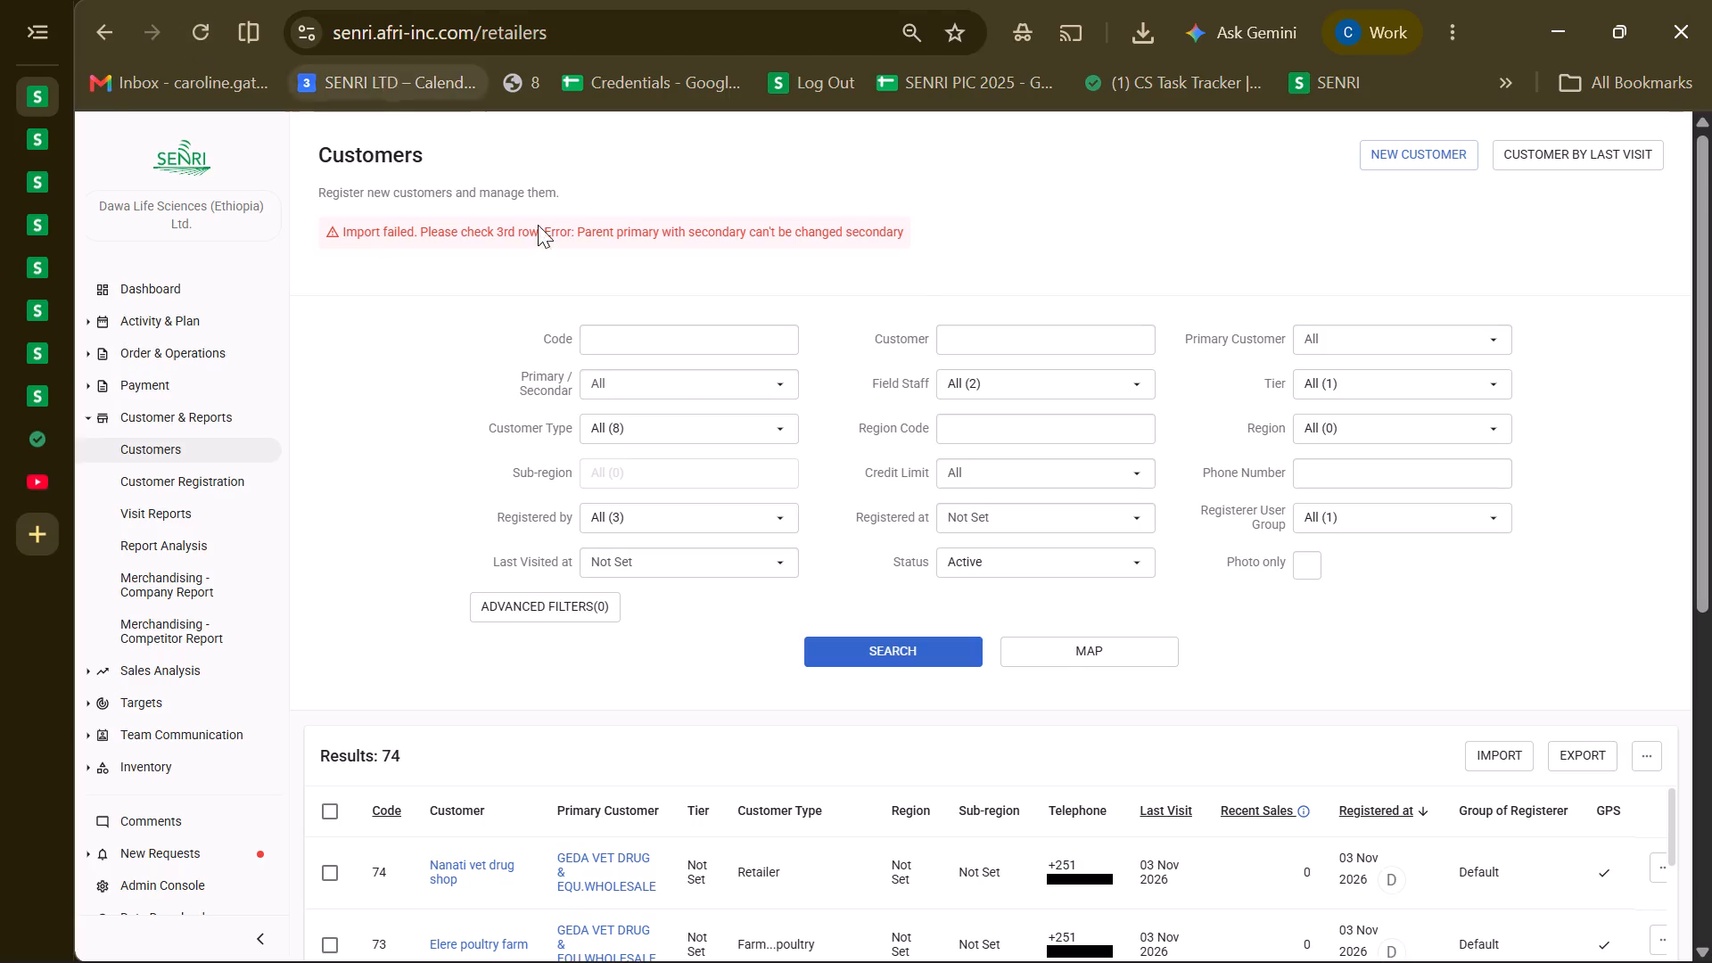
# Filter the Customers list to Primary Customer, look through the matching customers, and return to the unfiltered list.
pyautogui.click(1332, 332)
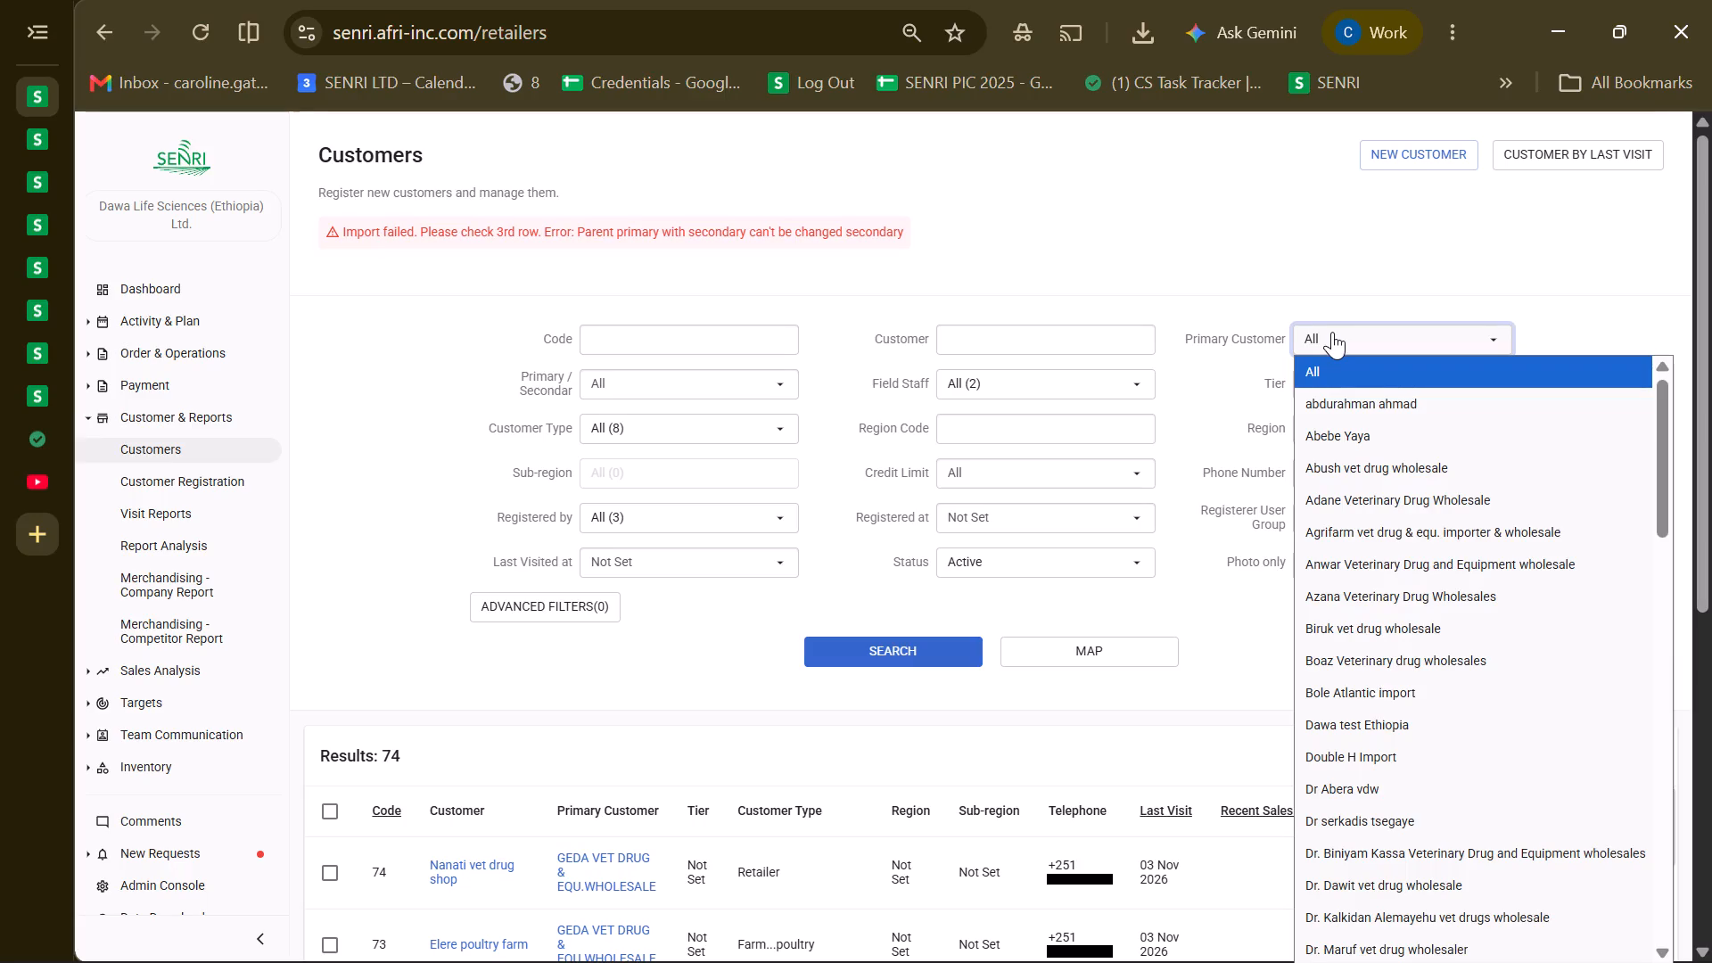
pyautogui.click(1332, 332)
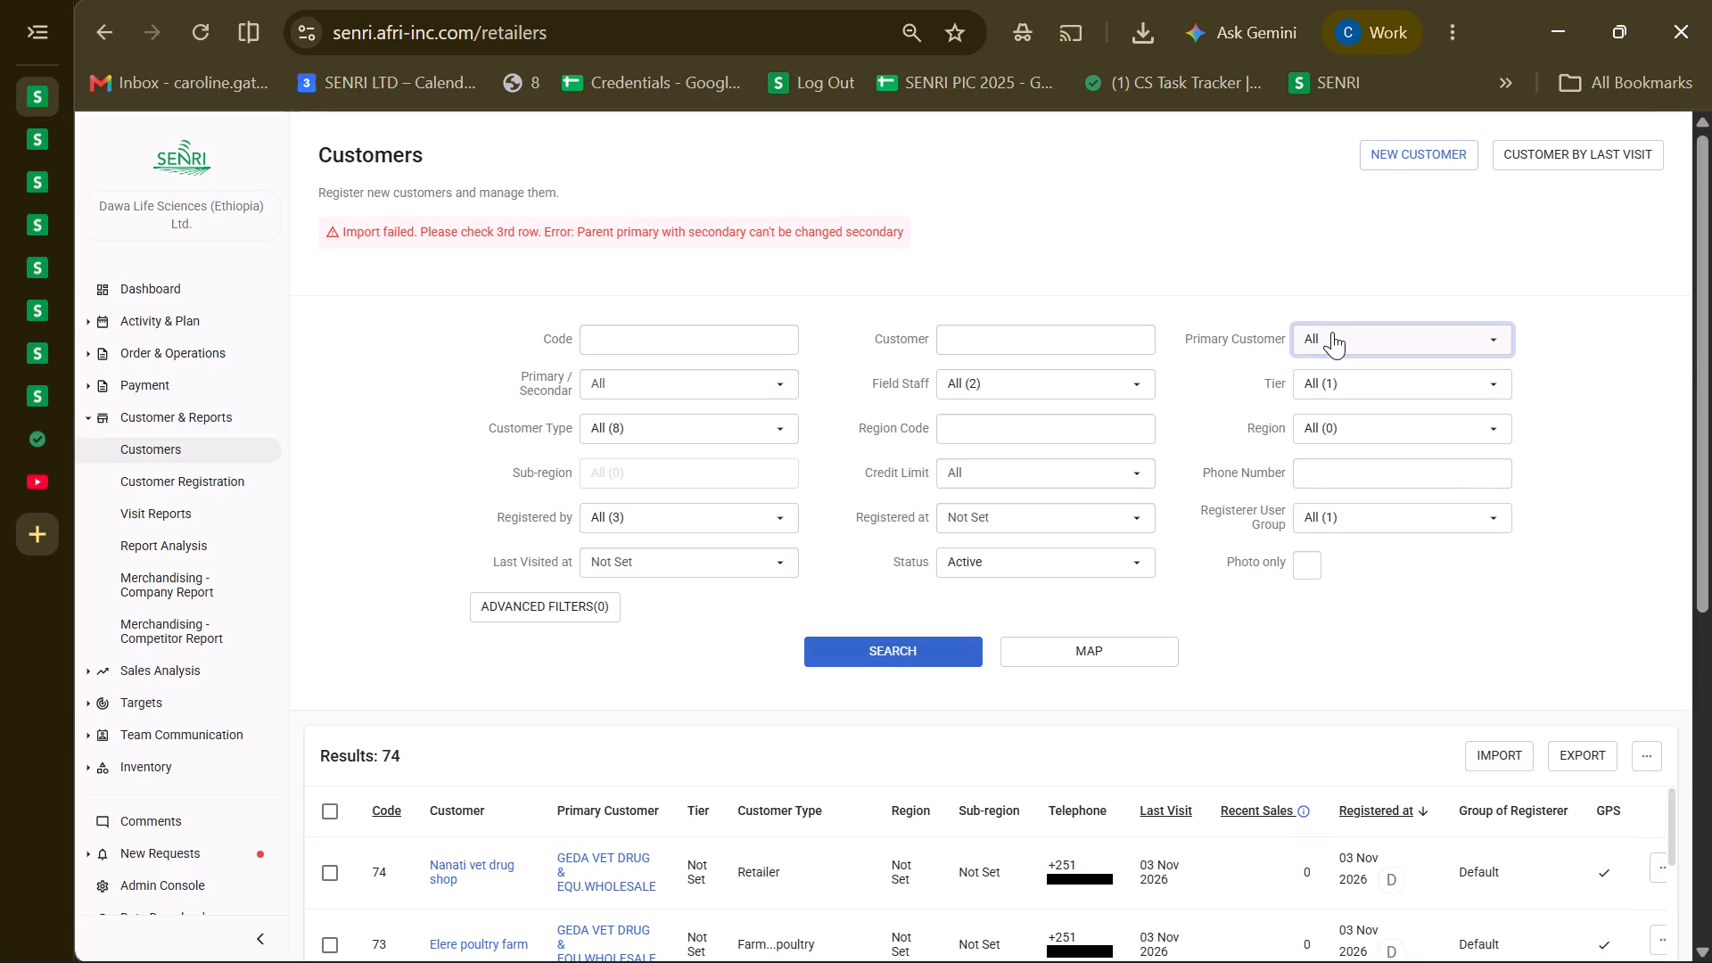
pyautogui.click(753, 386)
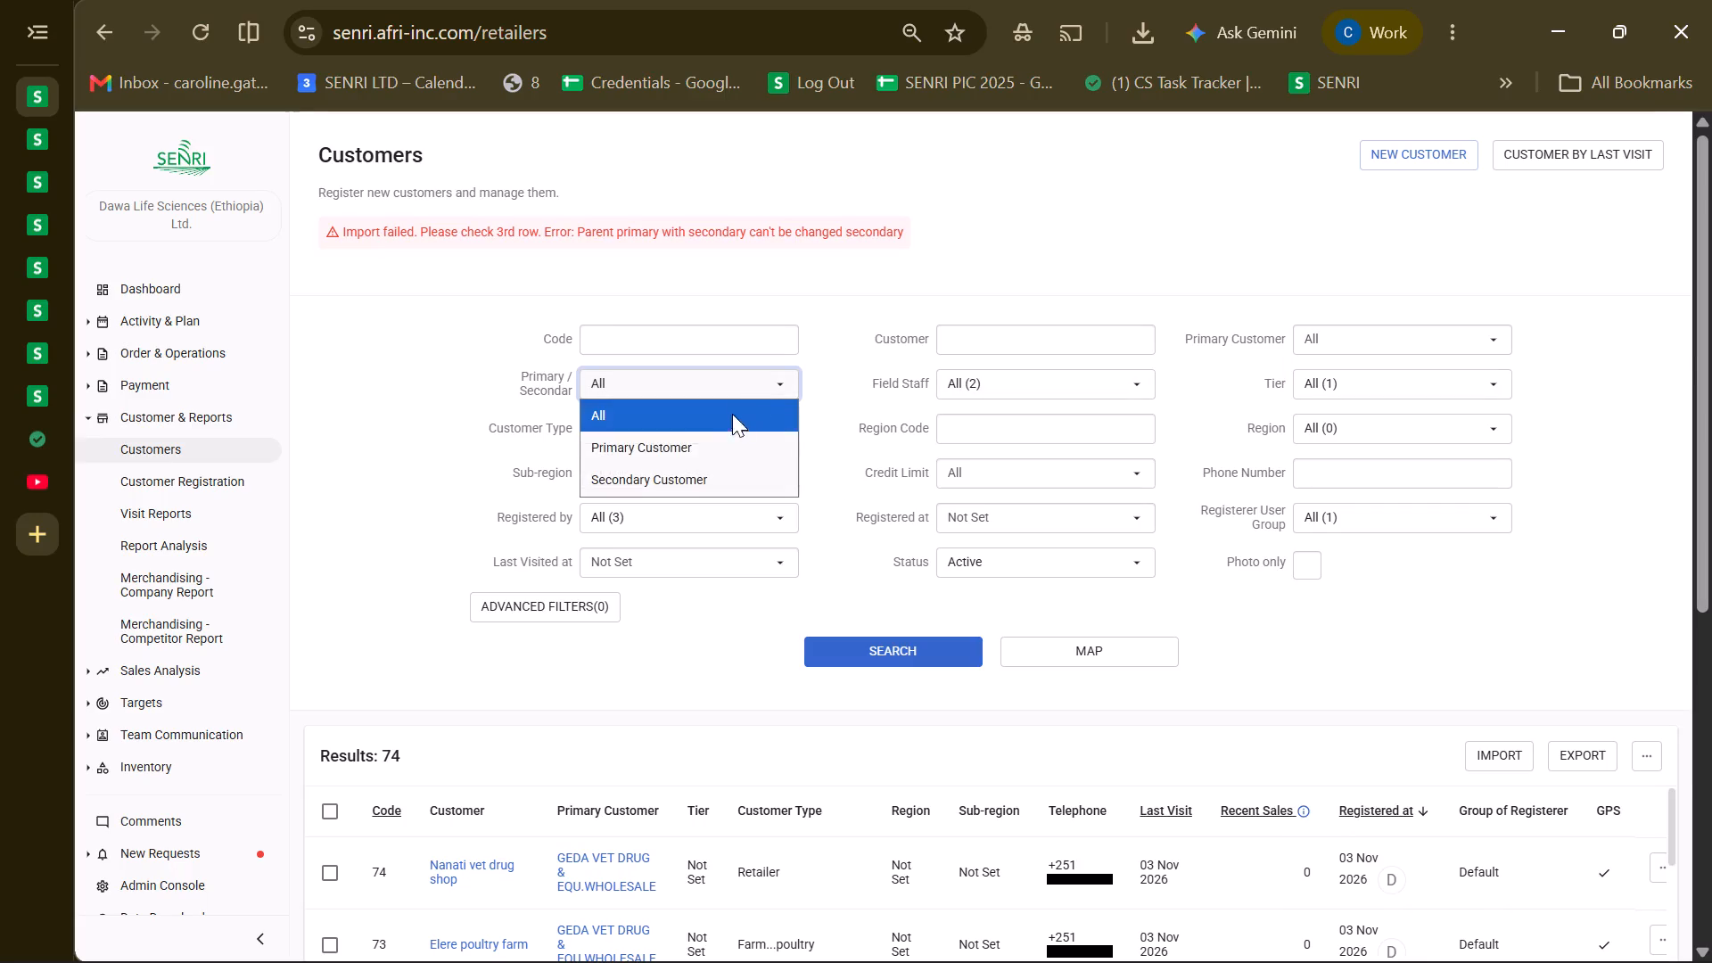
pyautogui.click(720, 436)
pyautogui.click(892, 641)
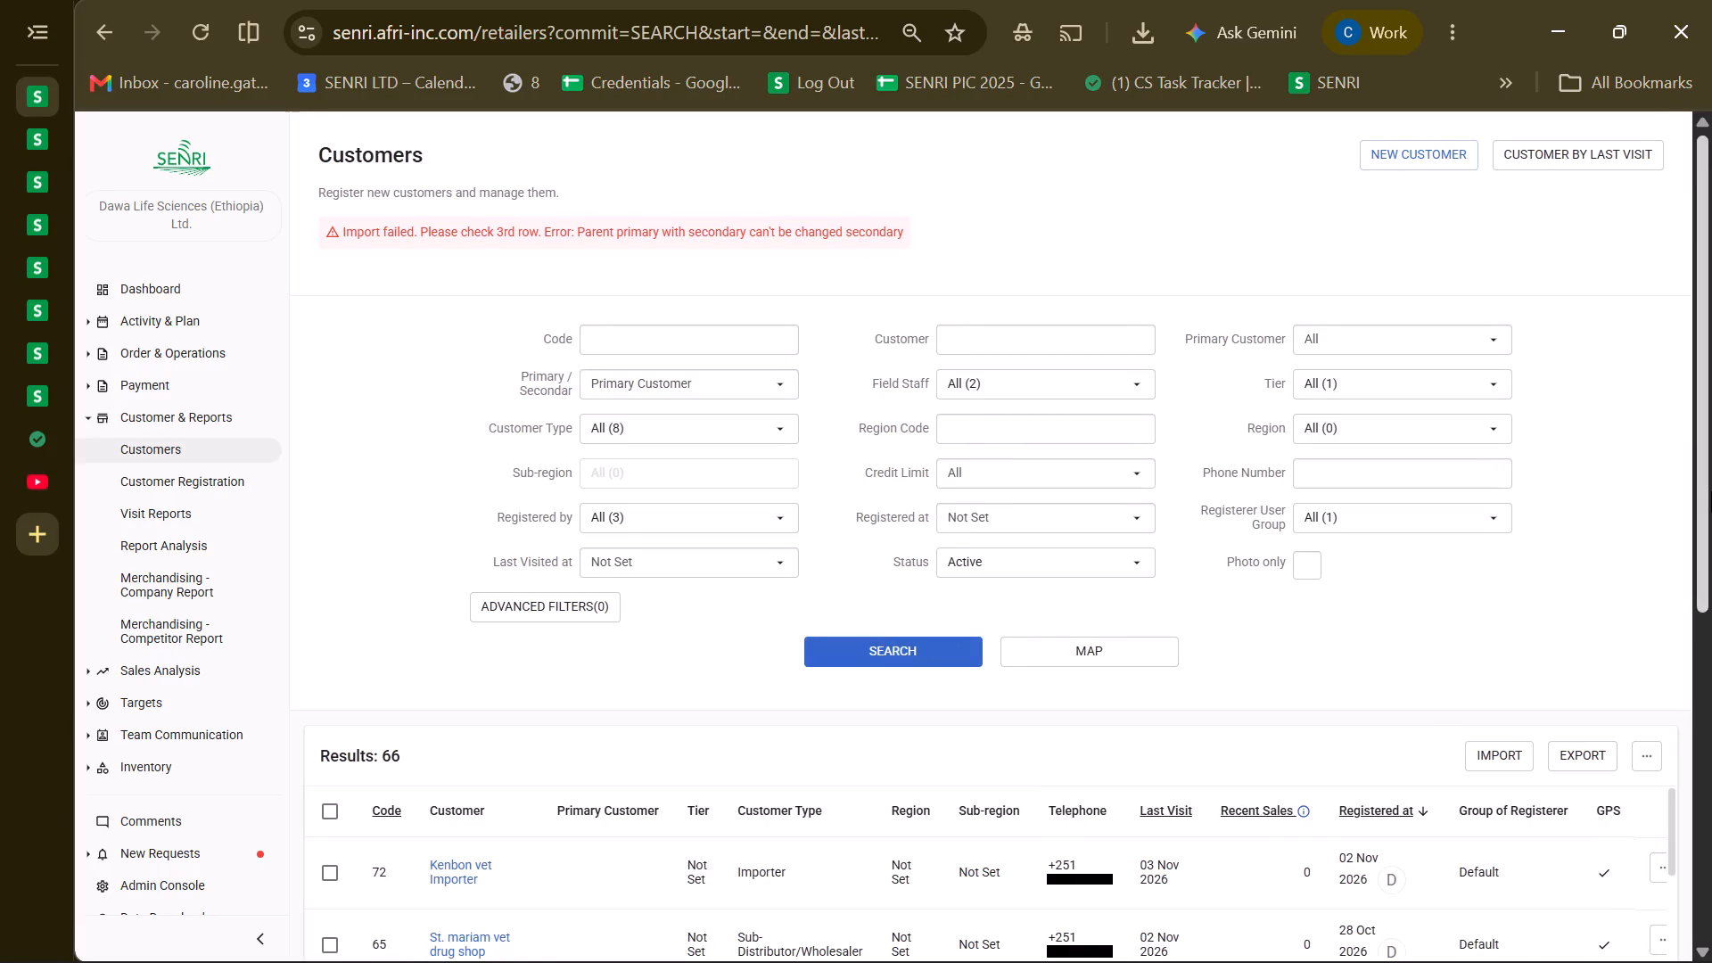
pyautogui.moveTo(1711, 491); pyautogui.dragTo(1705, 830)
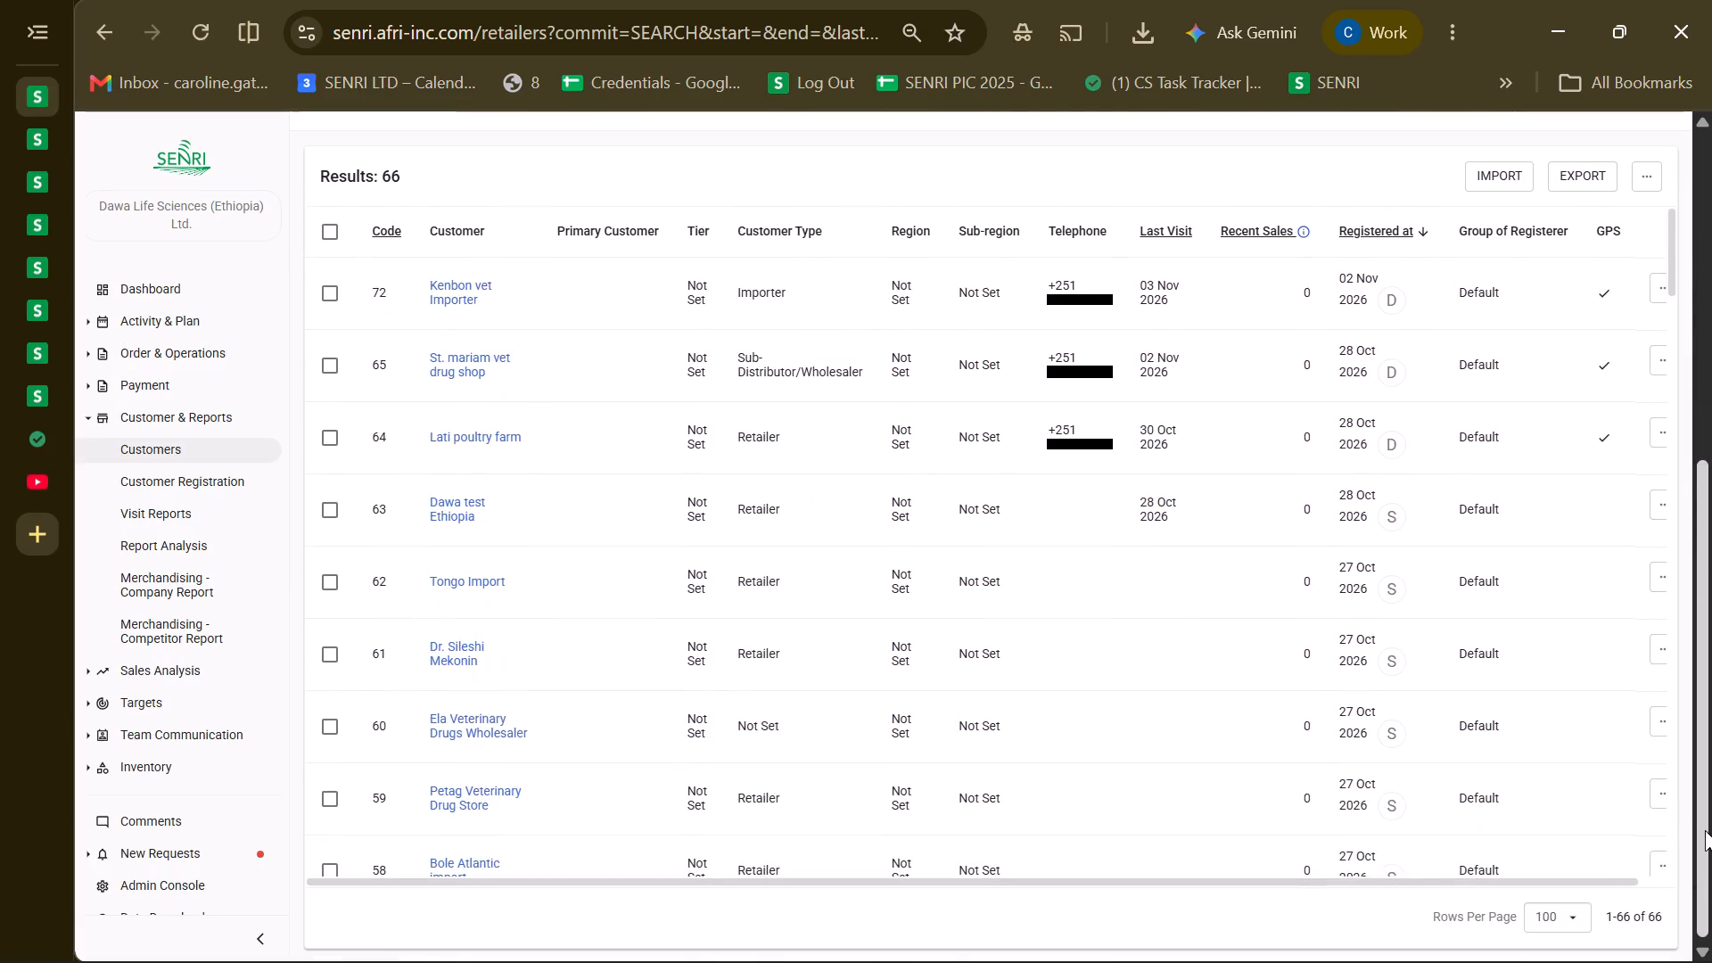
pyautogui.moveTo(1705, 830); pyautogui.dragTo(1710, 796)
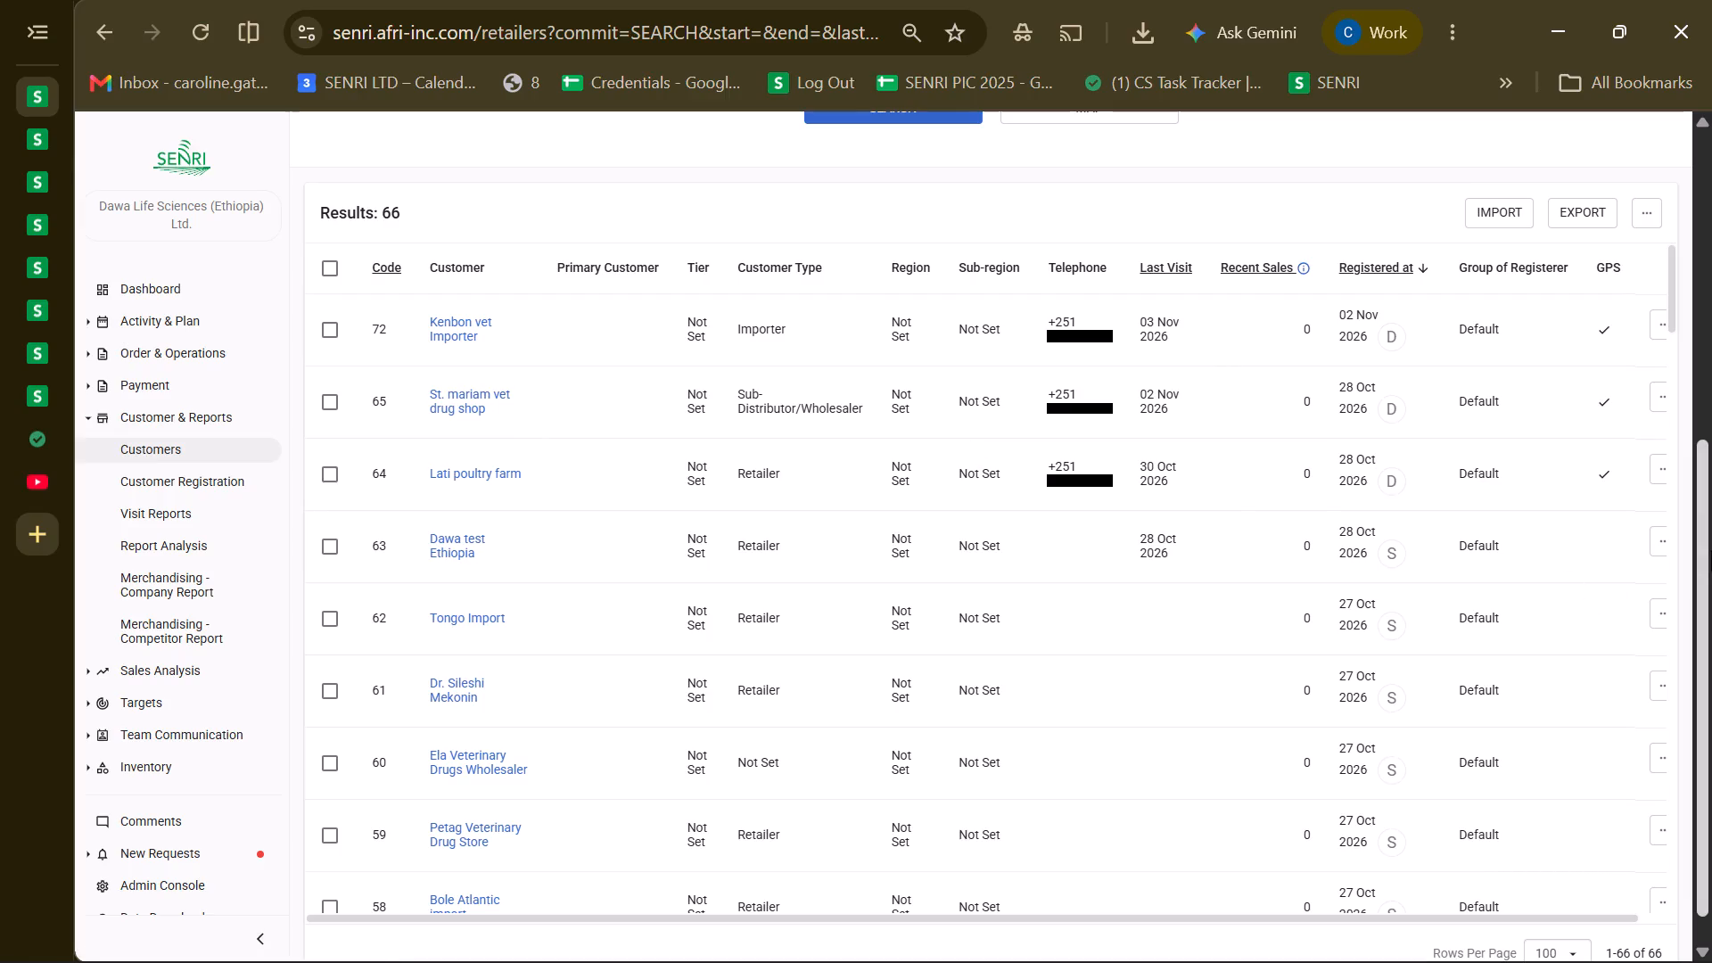
pyautogui.moveTo(1711, 550); pyautogui.dragTo(1711, 129)
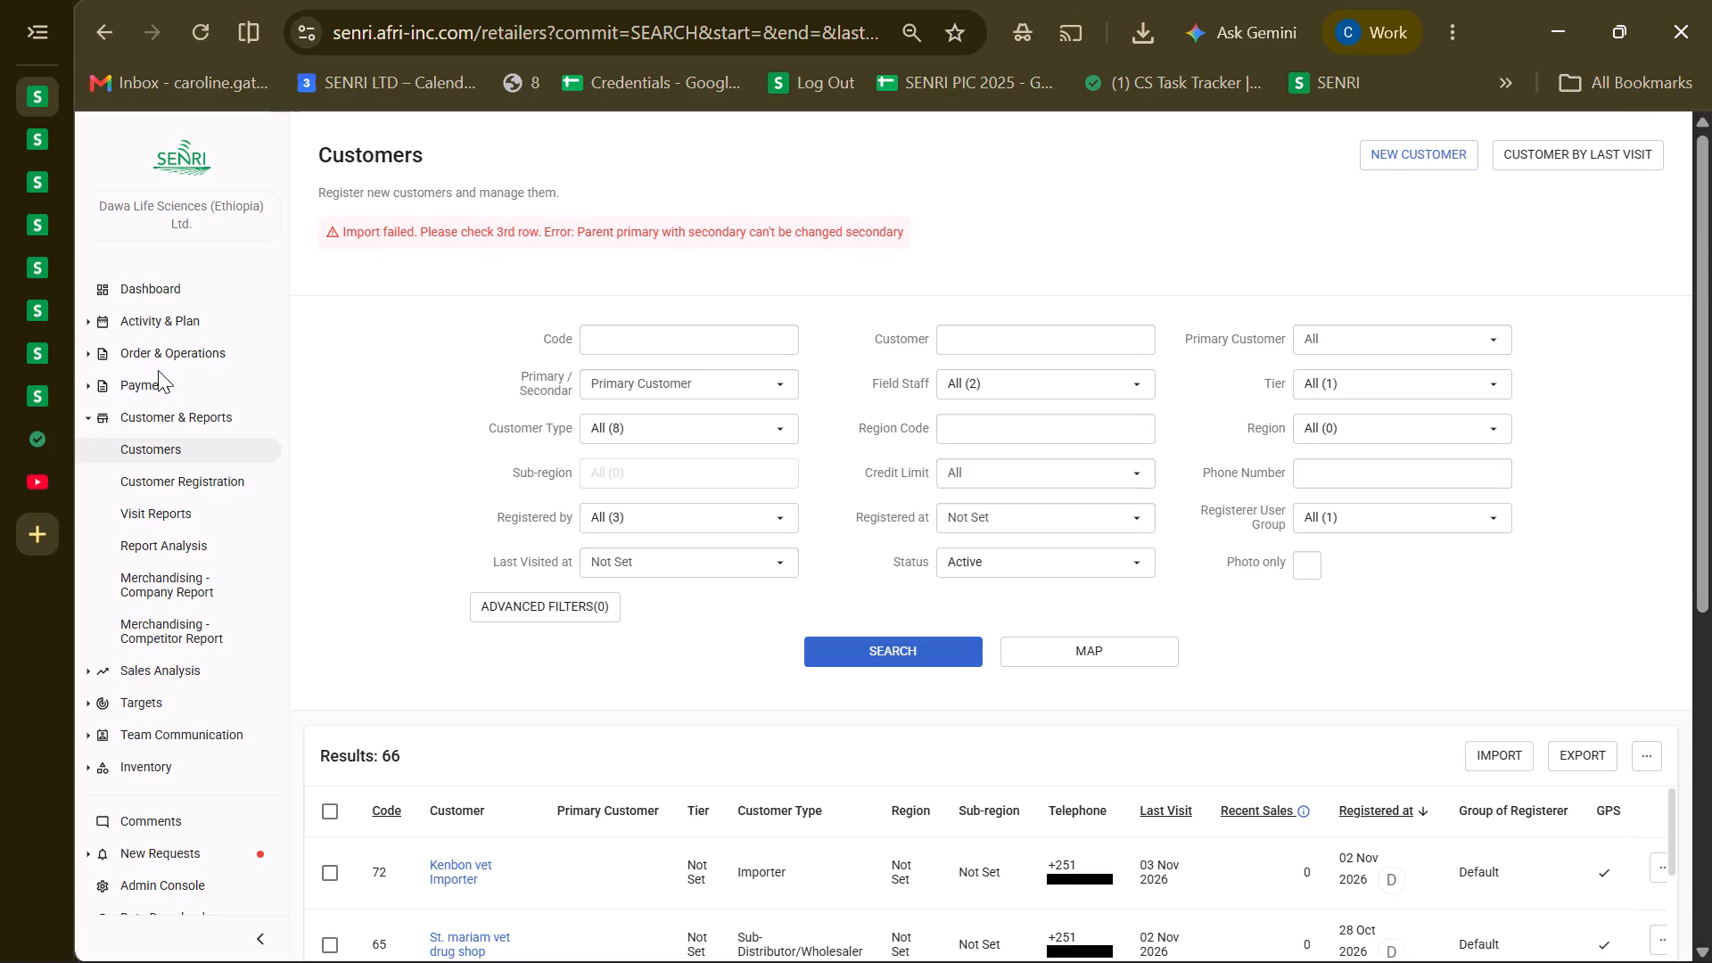
pyautogui.click(150, 449)
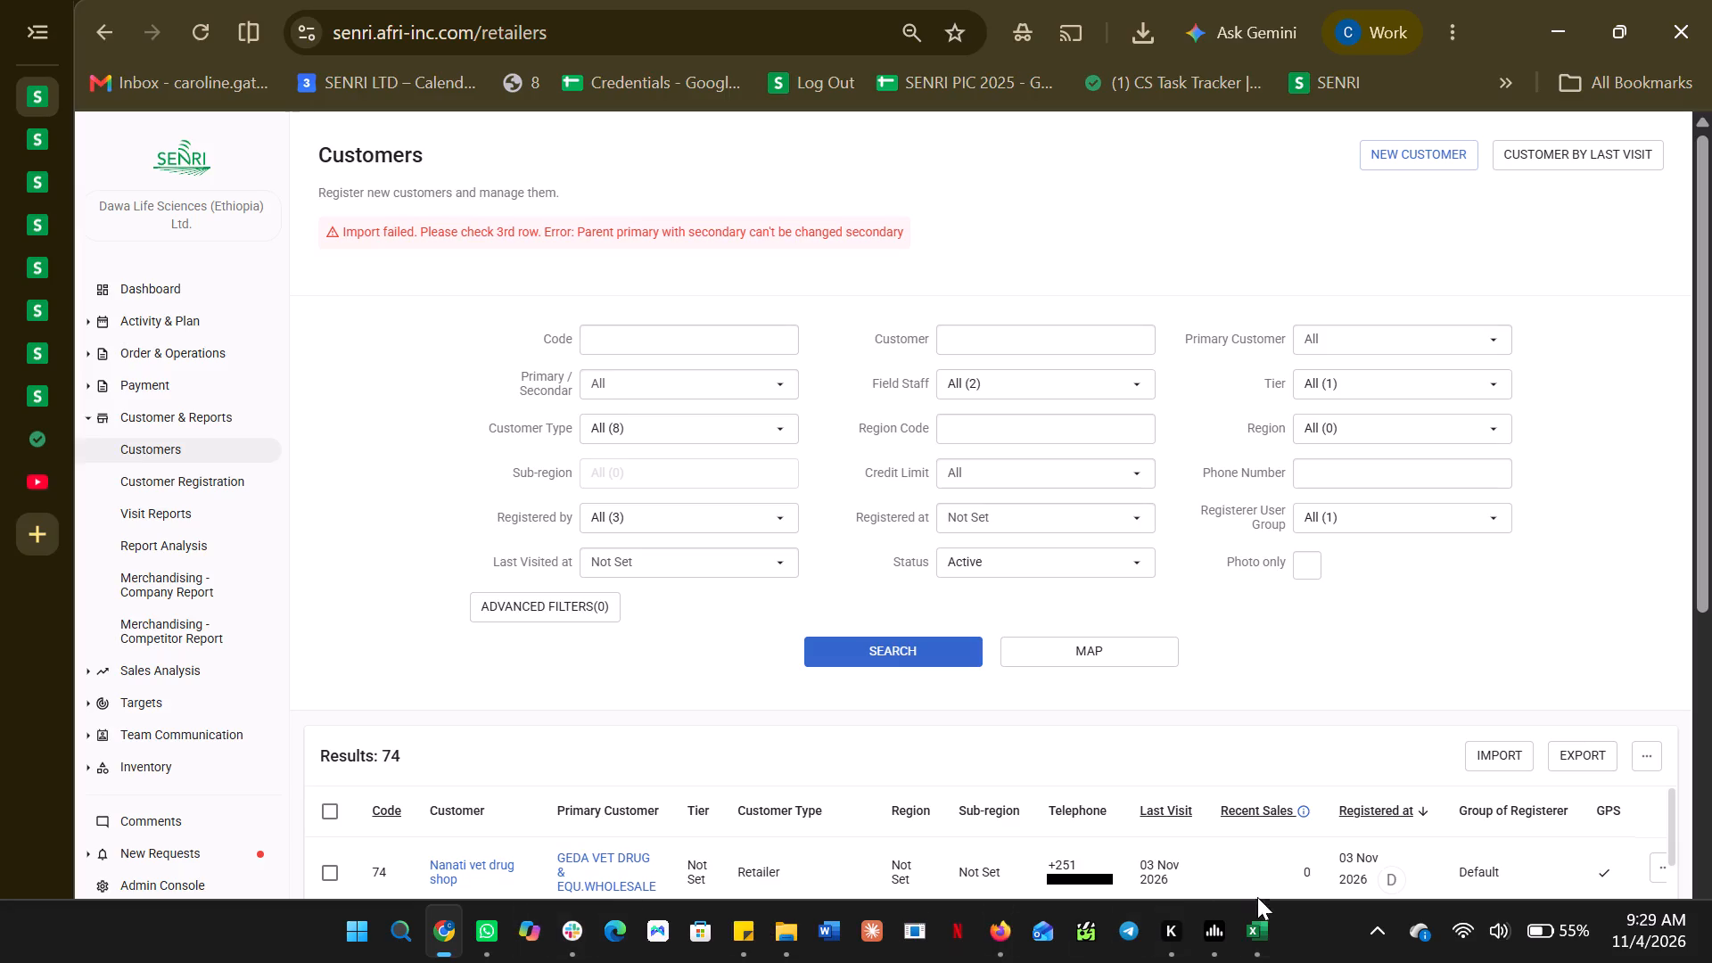
# Switch to Excel and fill the Primary Customer Name cells D2:D57 of the dawa sheet with GEDA VET DRUG & EQU.WHOLESALE.
pyautogui.click(1263, 827)
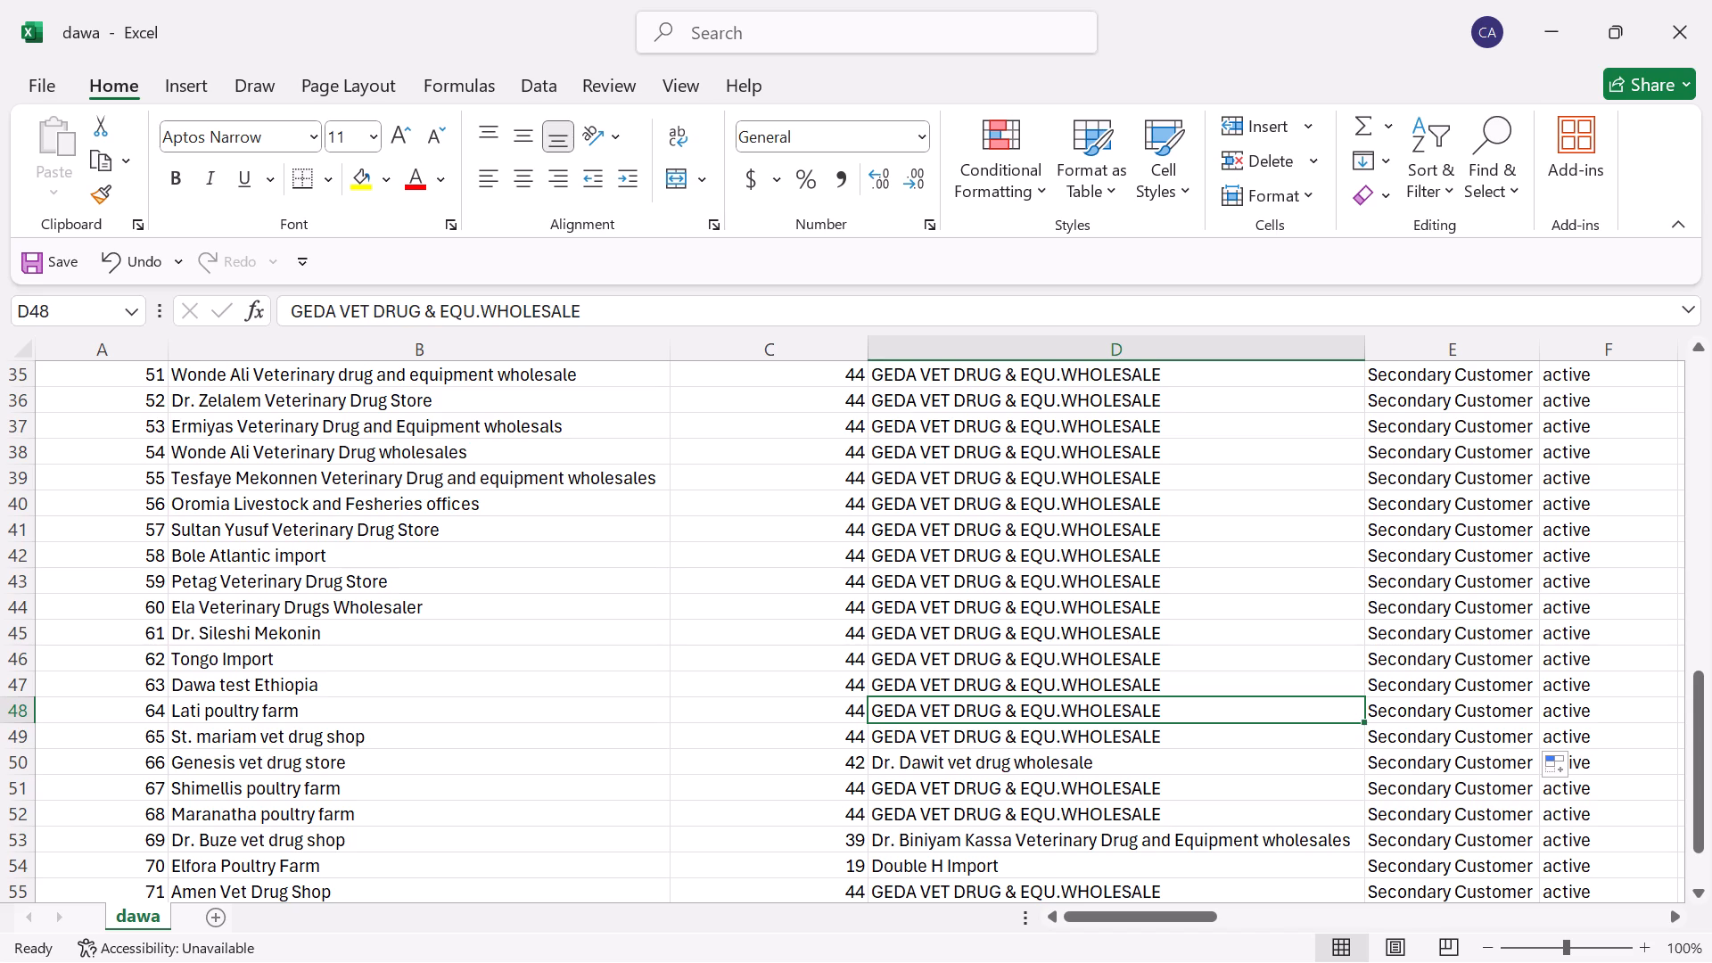
pyautogui.moveTo(835, 713); pyautogui.dragTo(1008, 711)
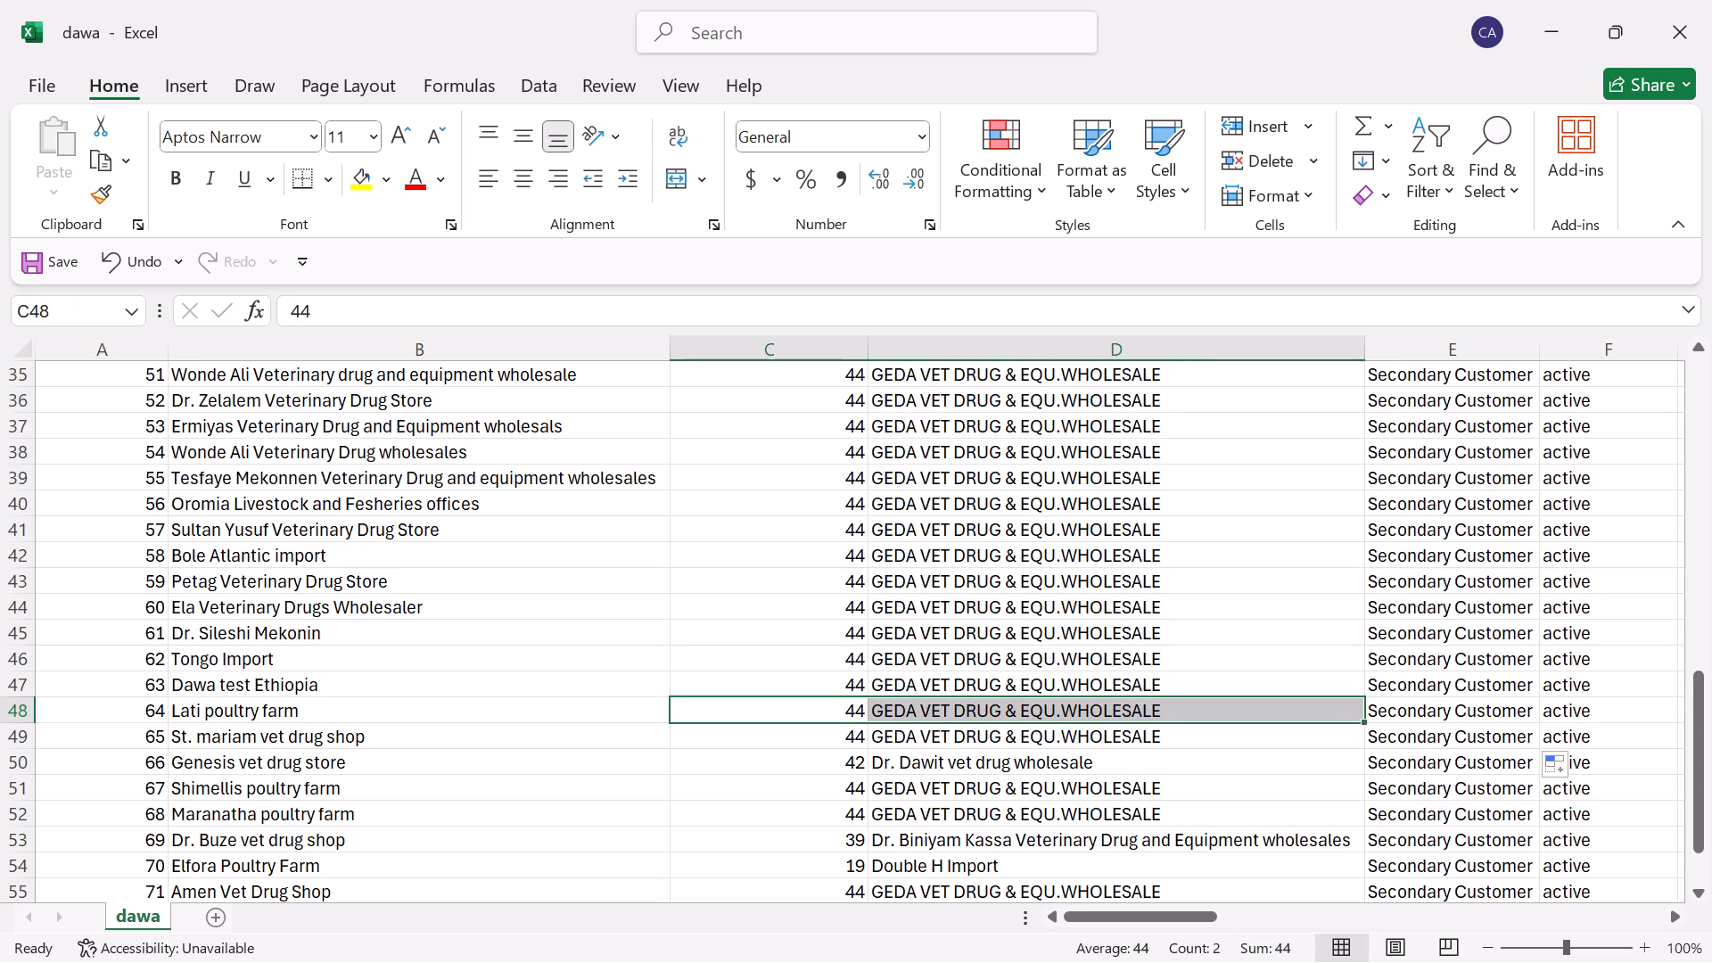
pyautogui.click(1028, 764)
pyautogui.click(1015, 842)
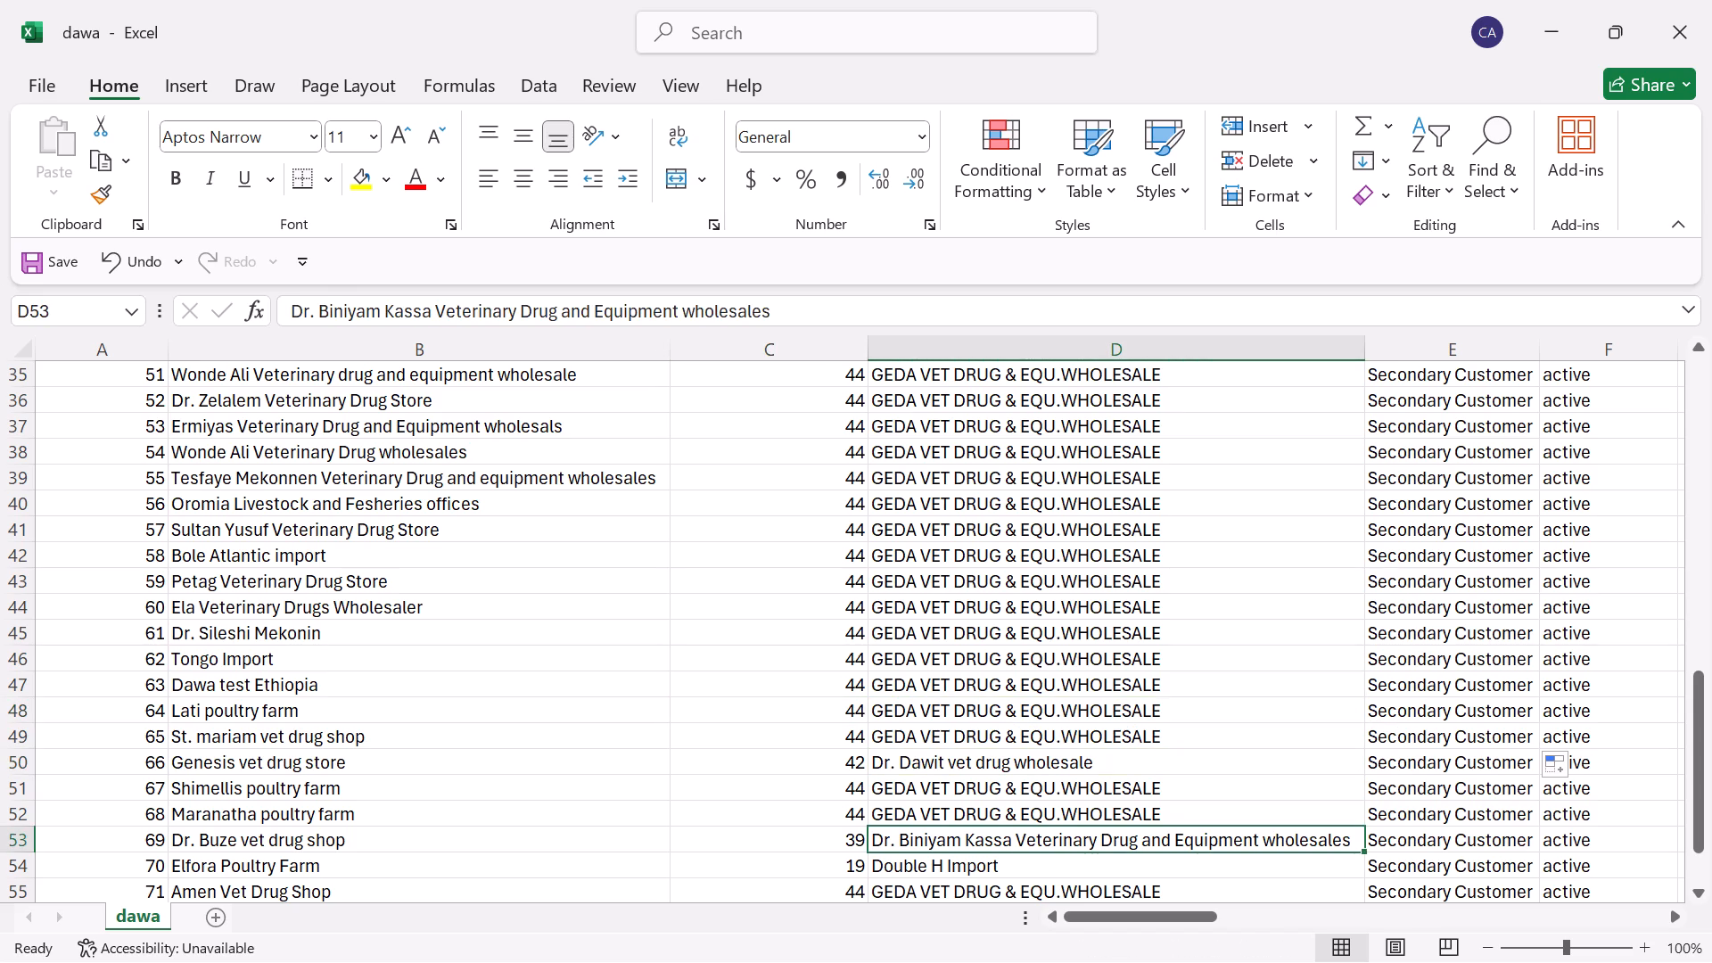
pyautogui.click(994, 864)
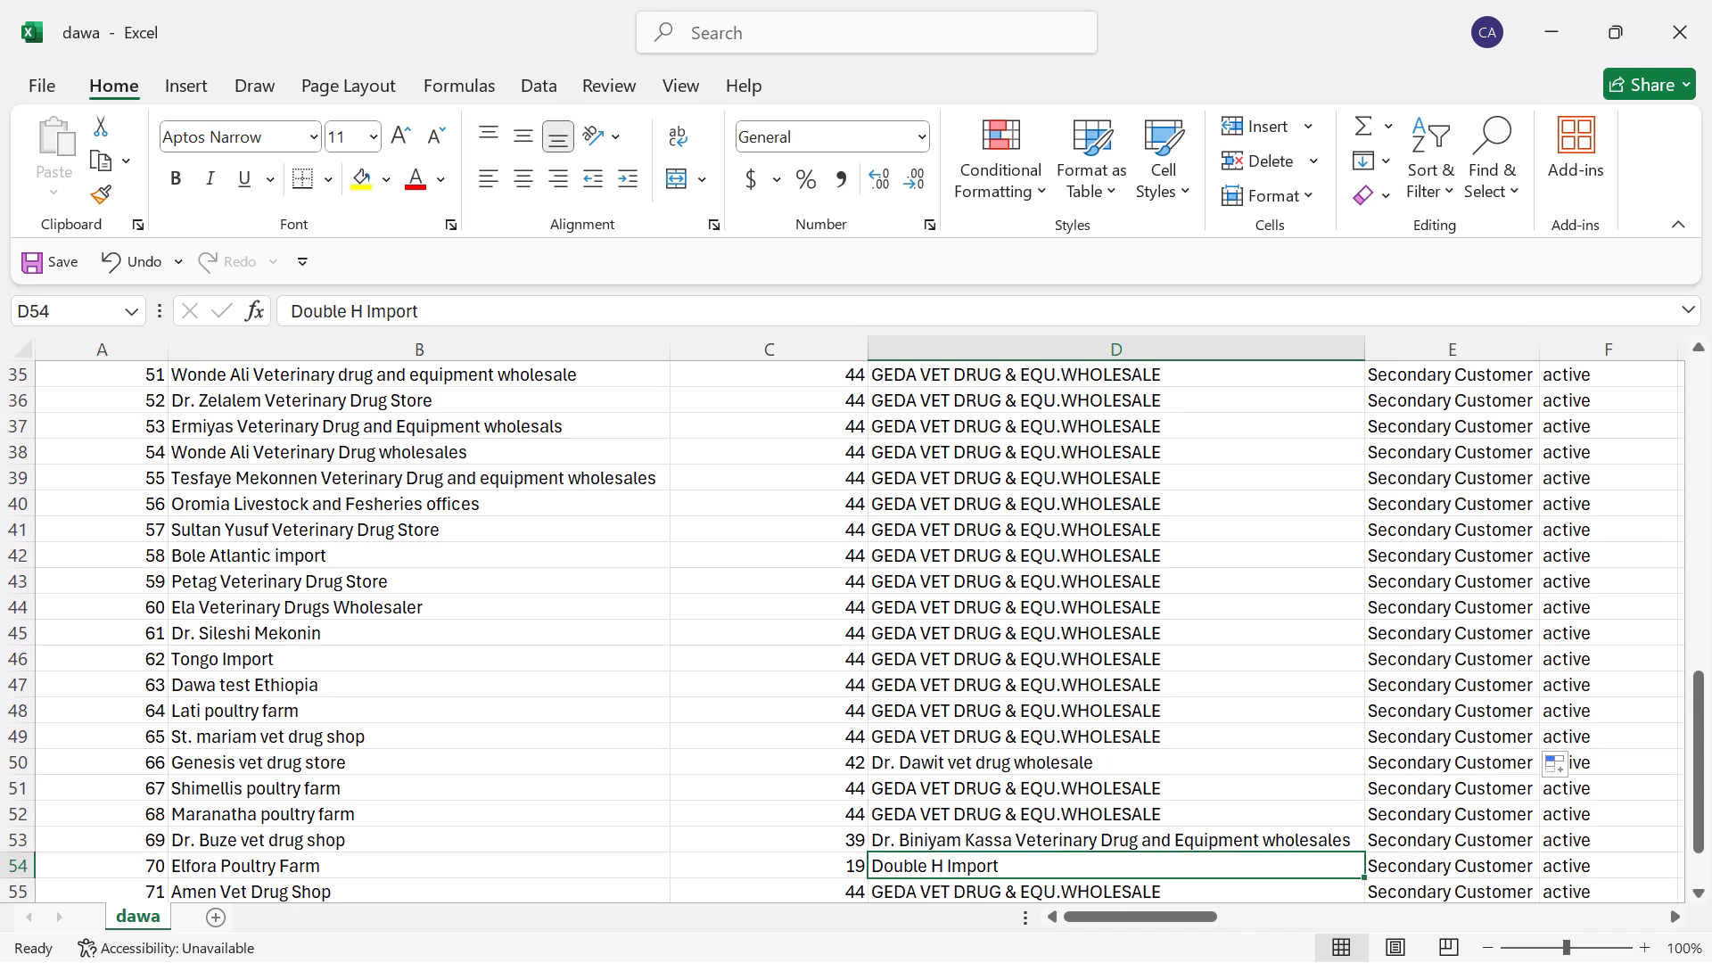
pyautogui.scroll(3, 368, 652)
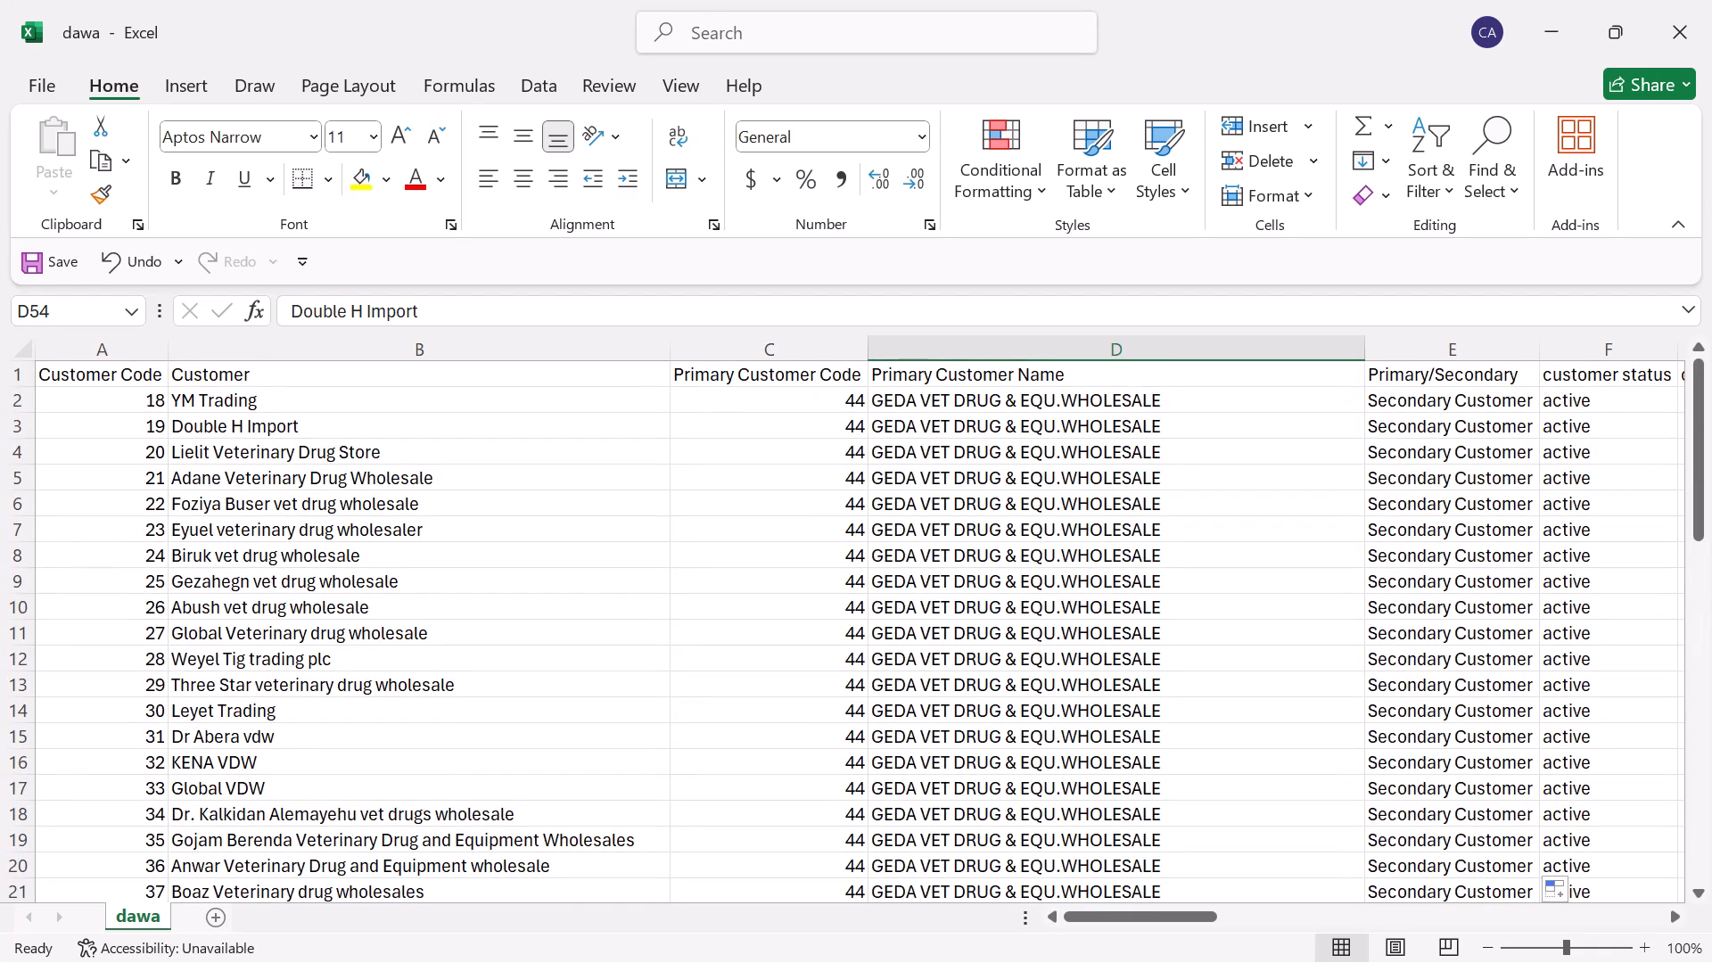
pyautogui.click(1017, 396)
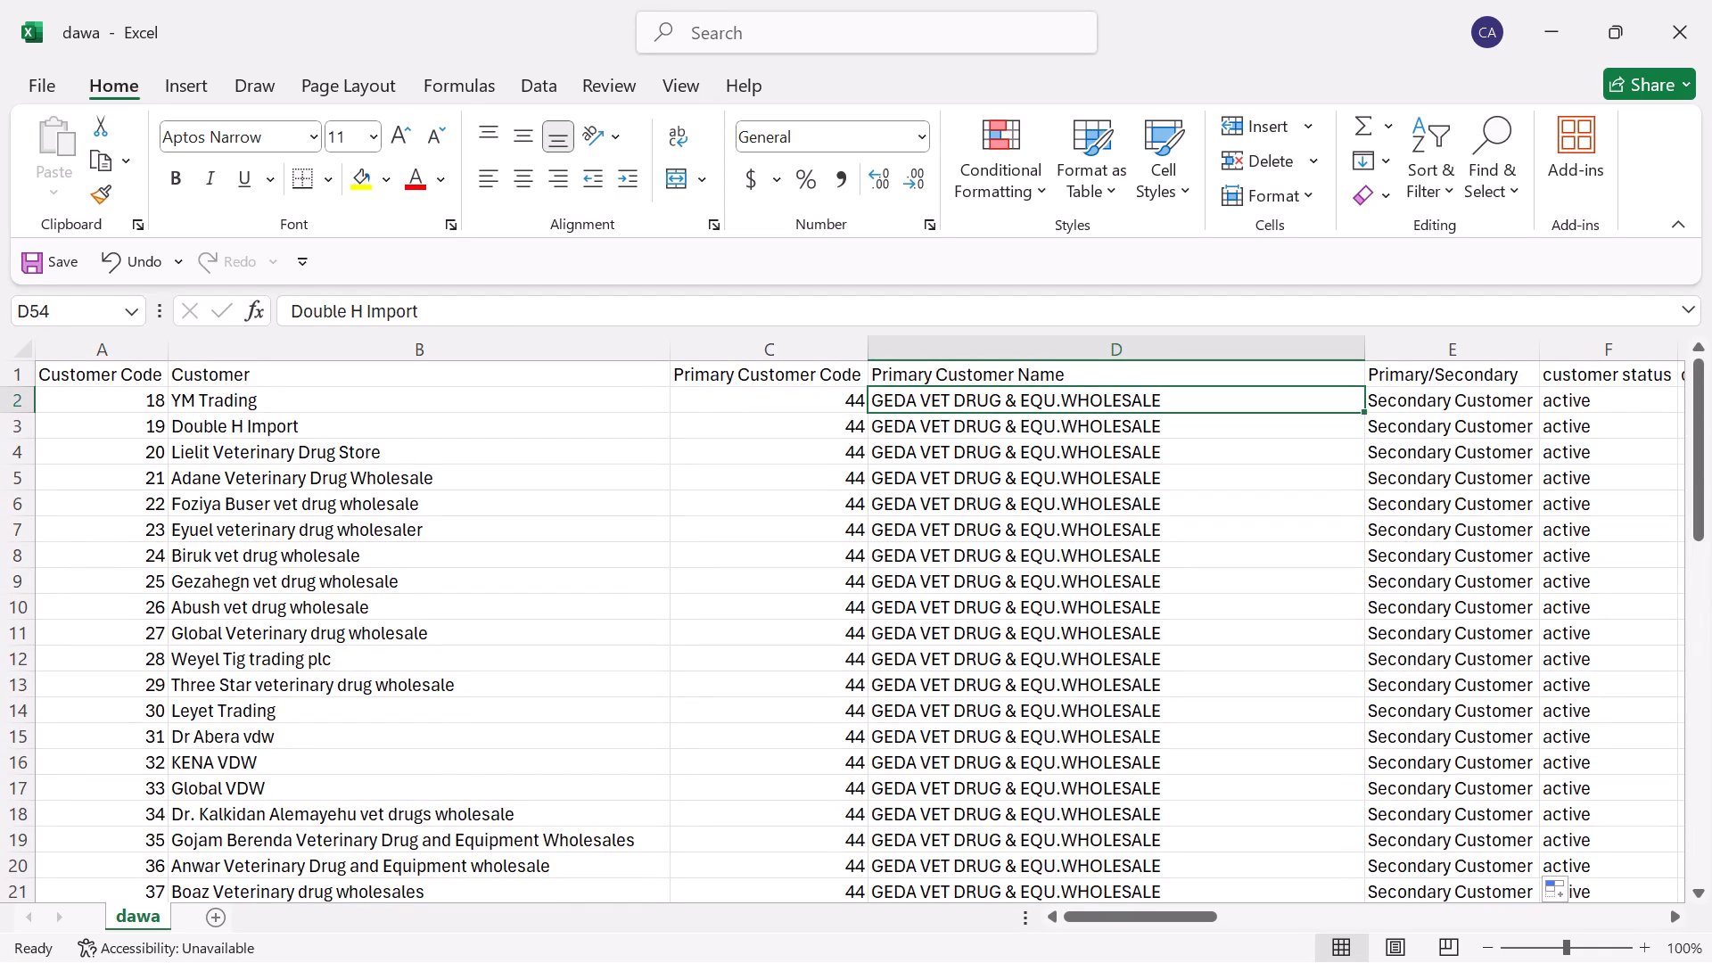
pyautogui.doubleClick(1364, 415)
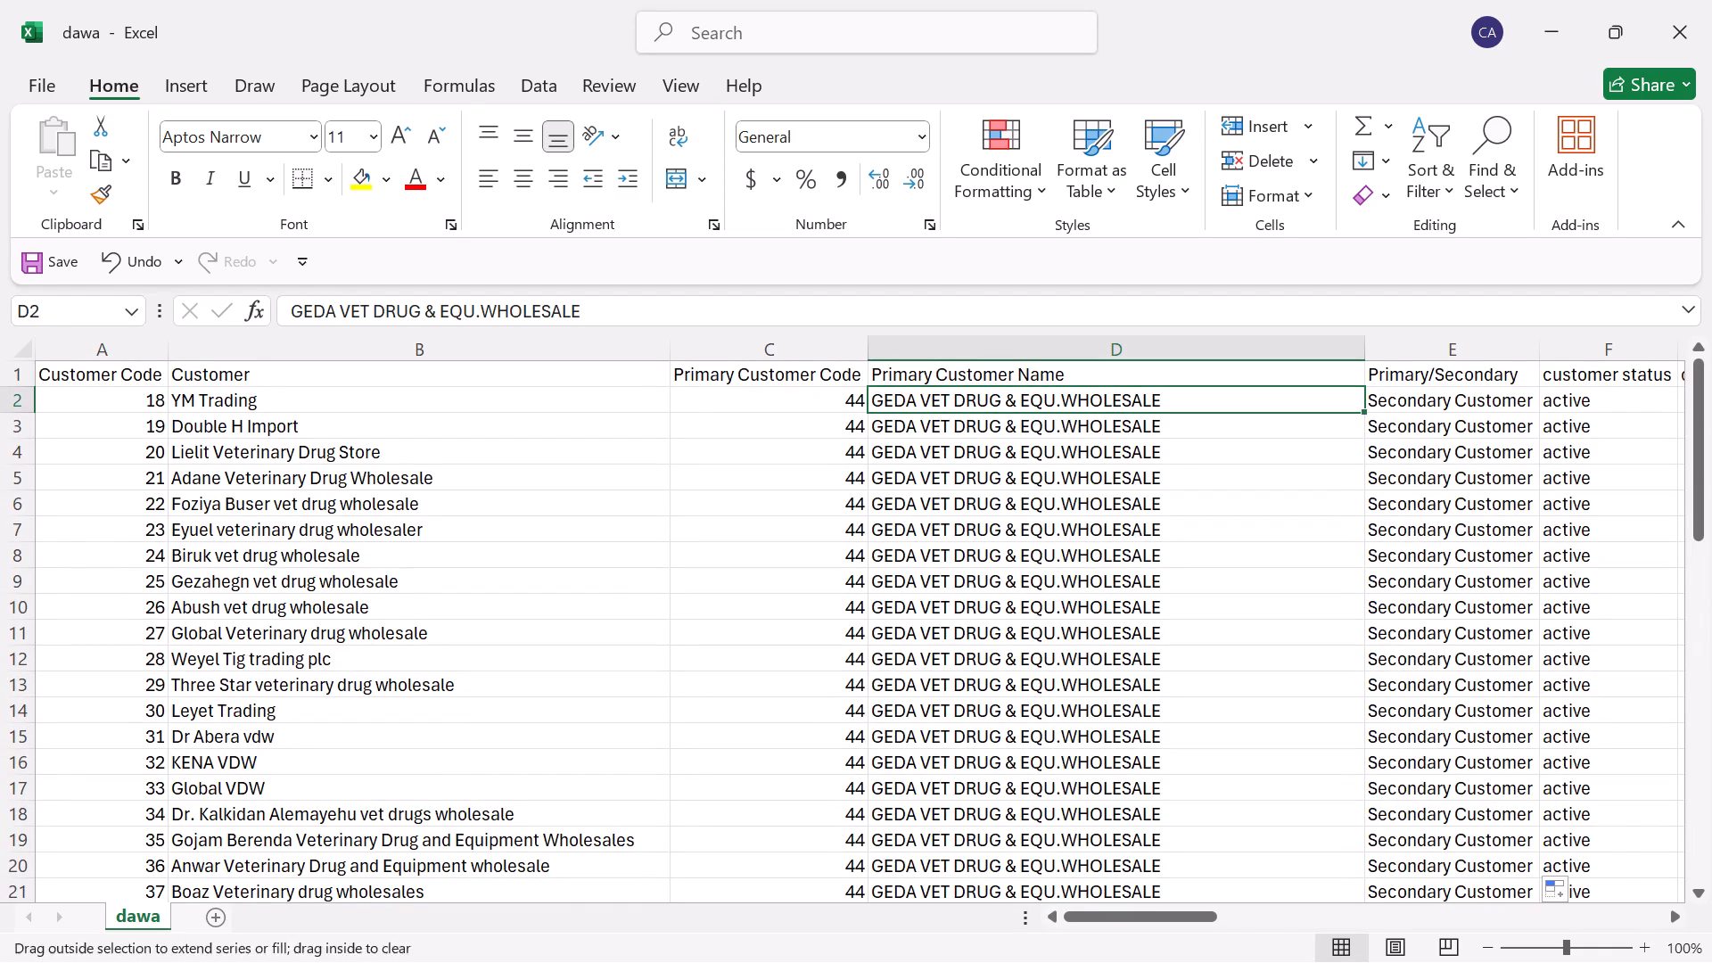
pyautogui.scroll(-4, 1364, 415)
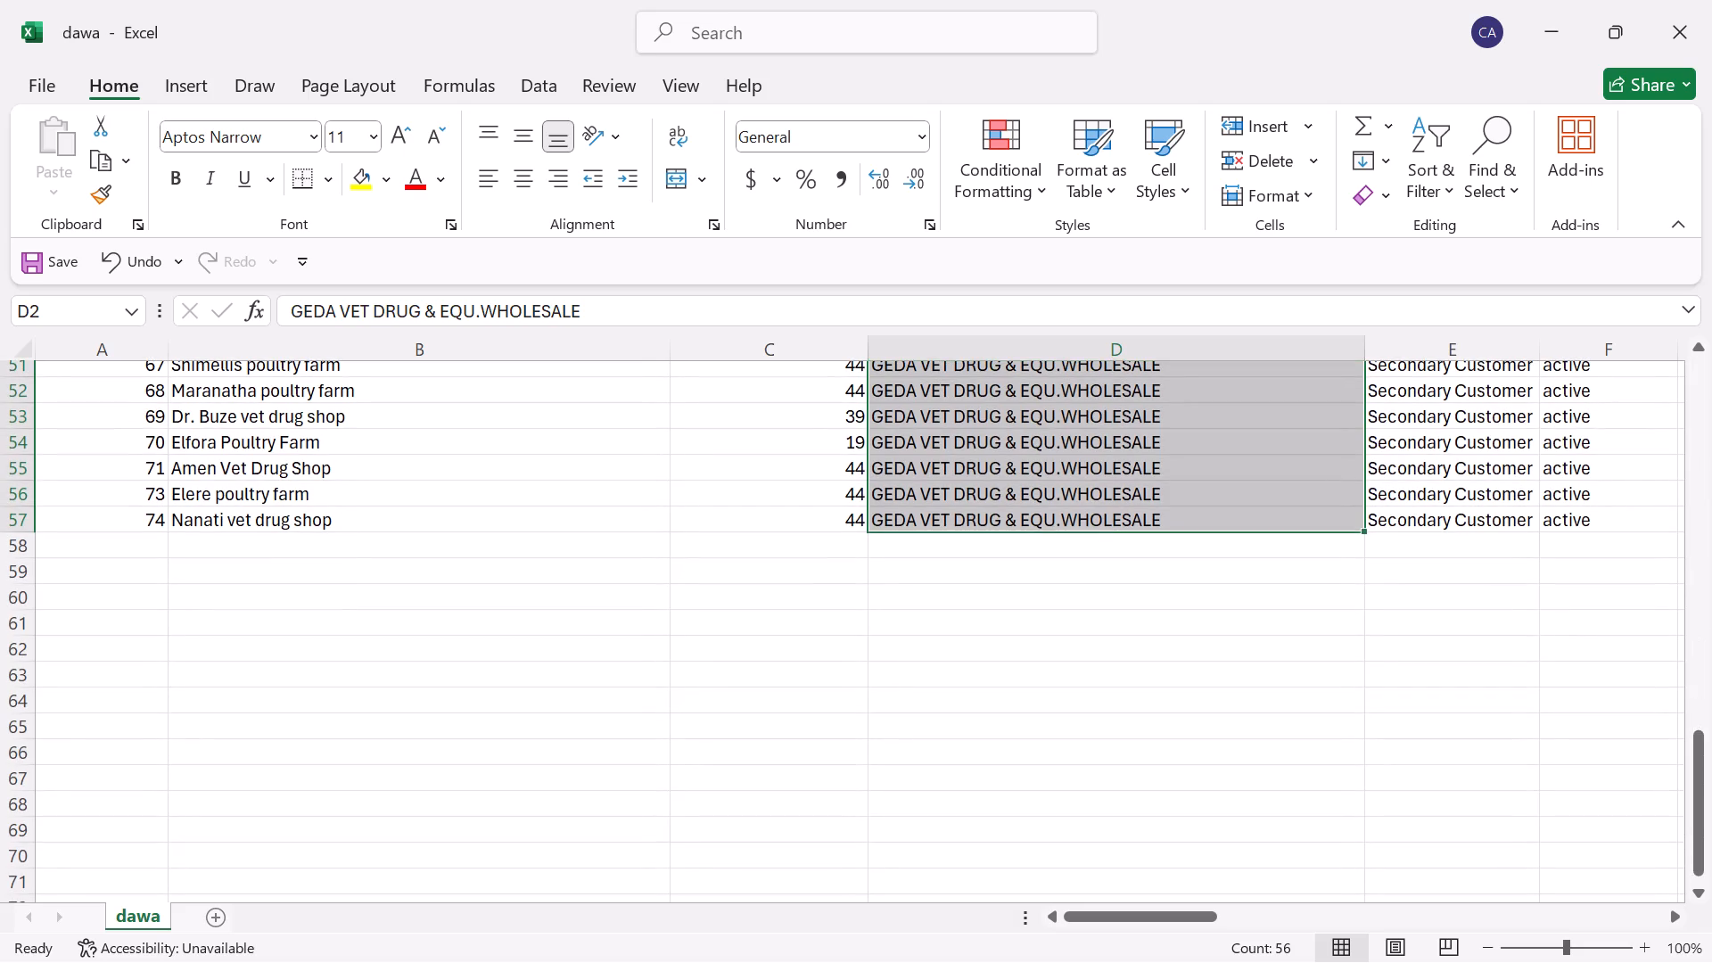
# Fill the Primary Customer Code cells C48:C57 of the dawa sheet with 44.
pyautogui.click(1130, 696)
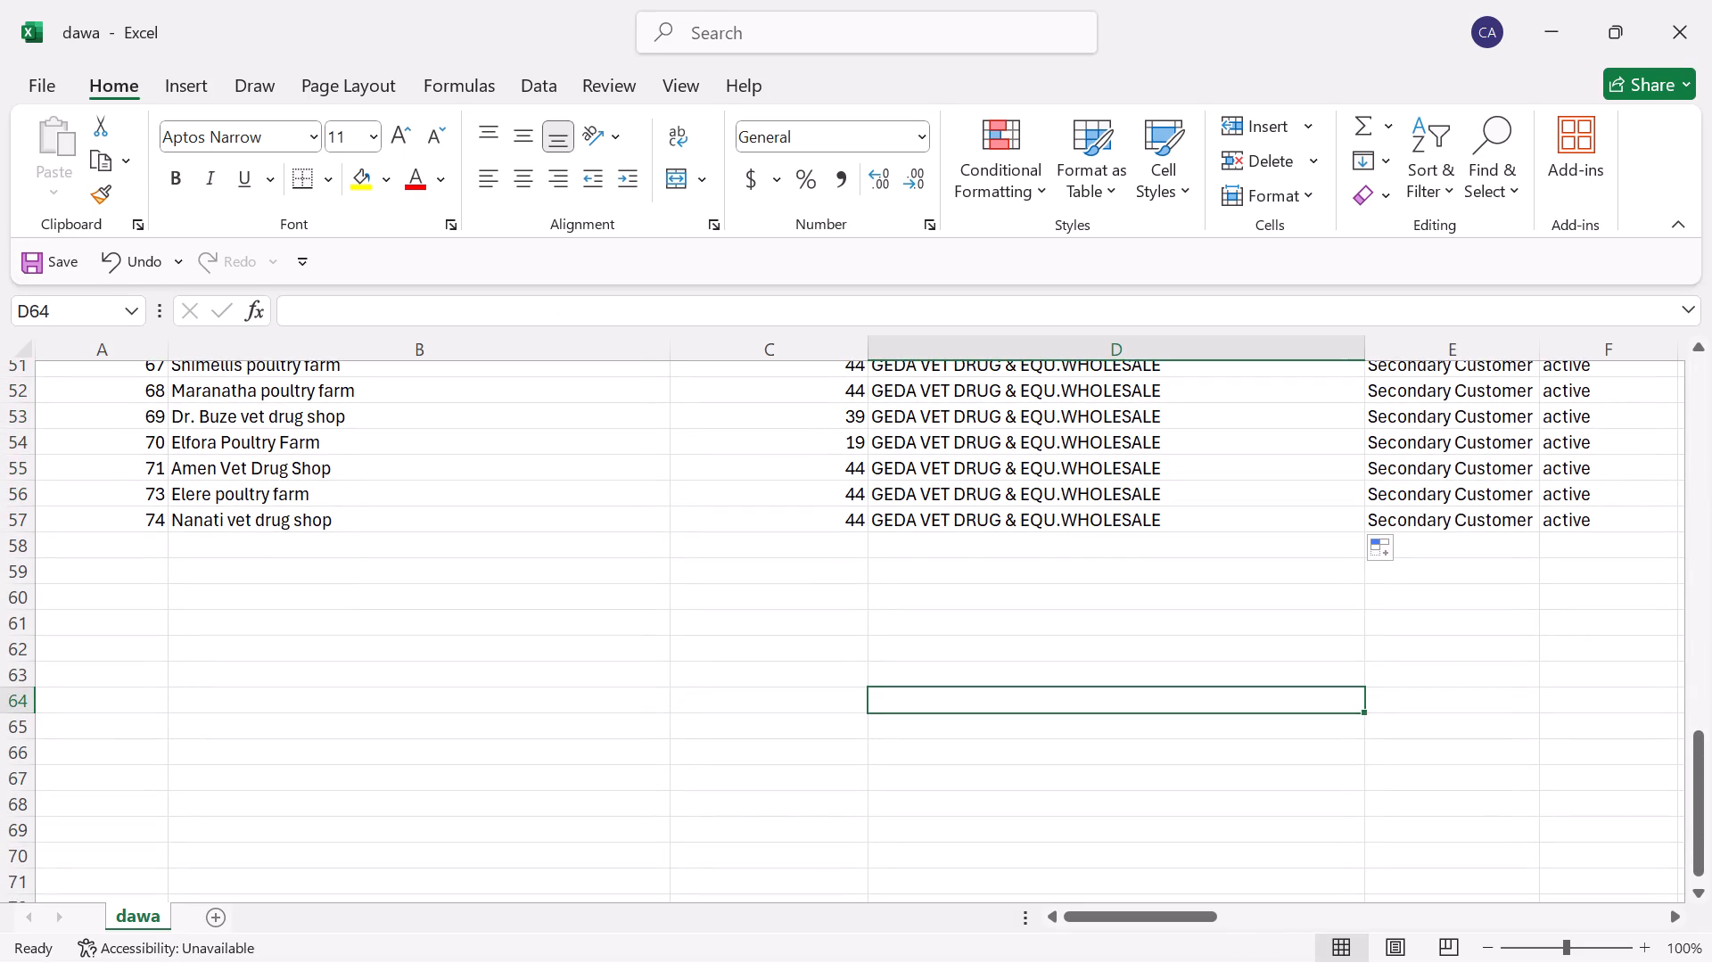
pyautogui.scroll(1, 845, 382)
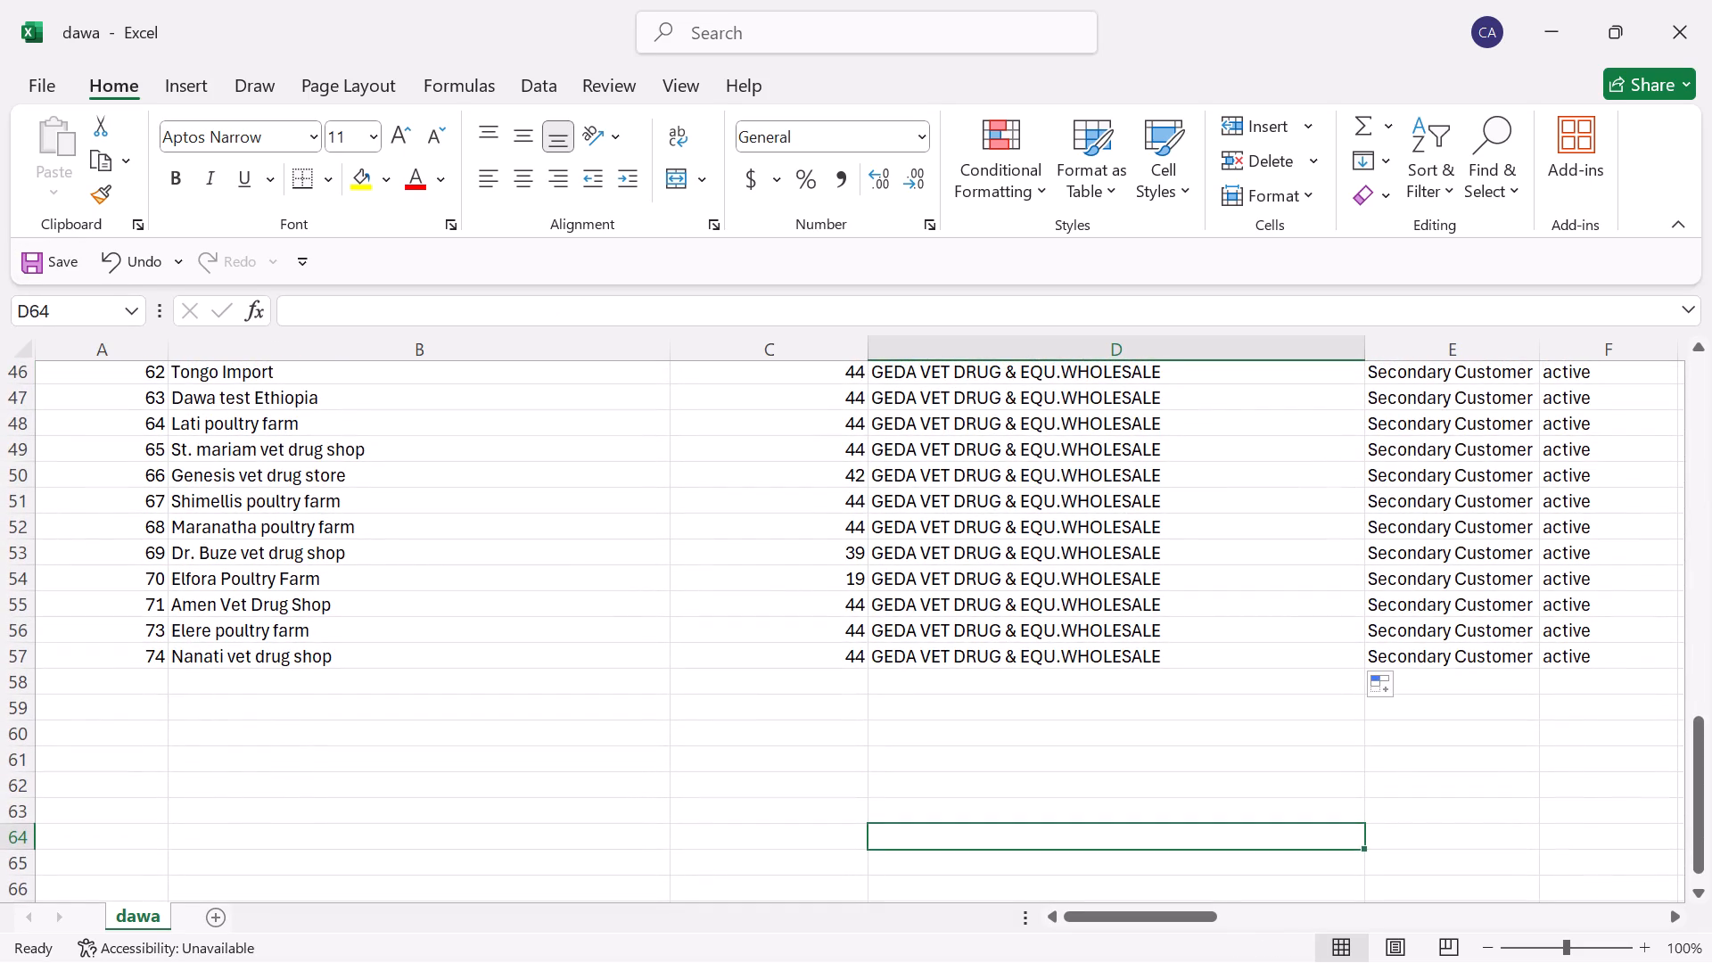
pyautogui.click(850, 422)
pyautogui.moveTo(850, 422); pyautogui.dragTo(850, 441)
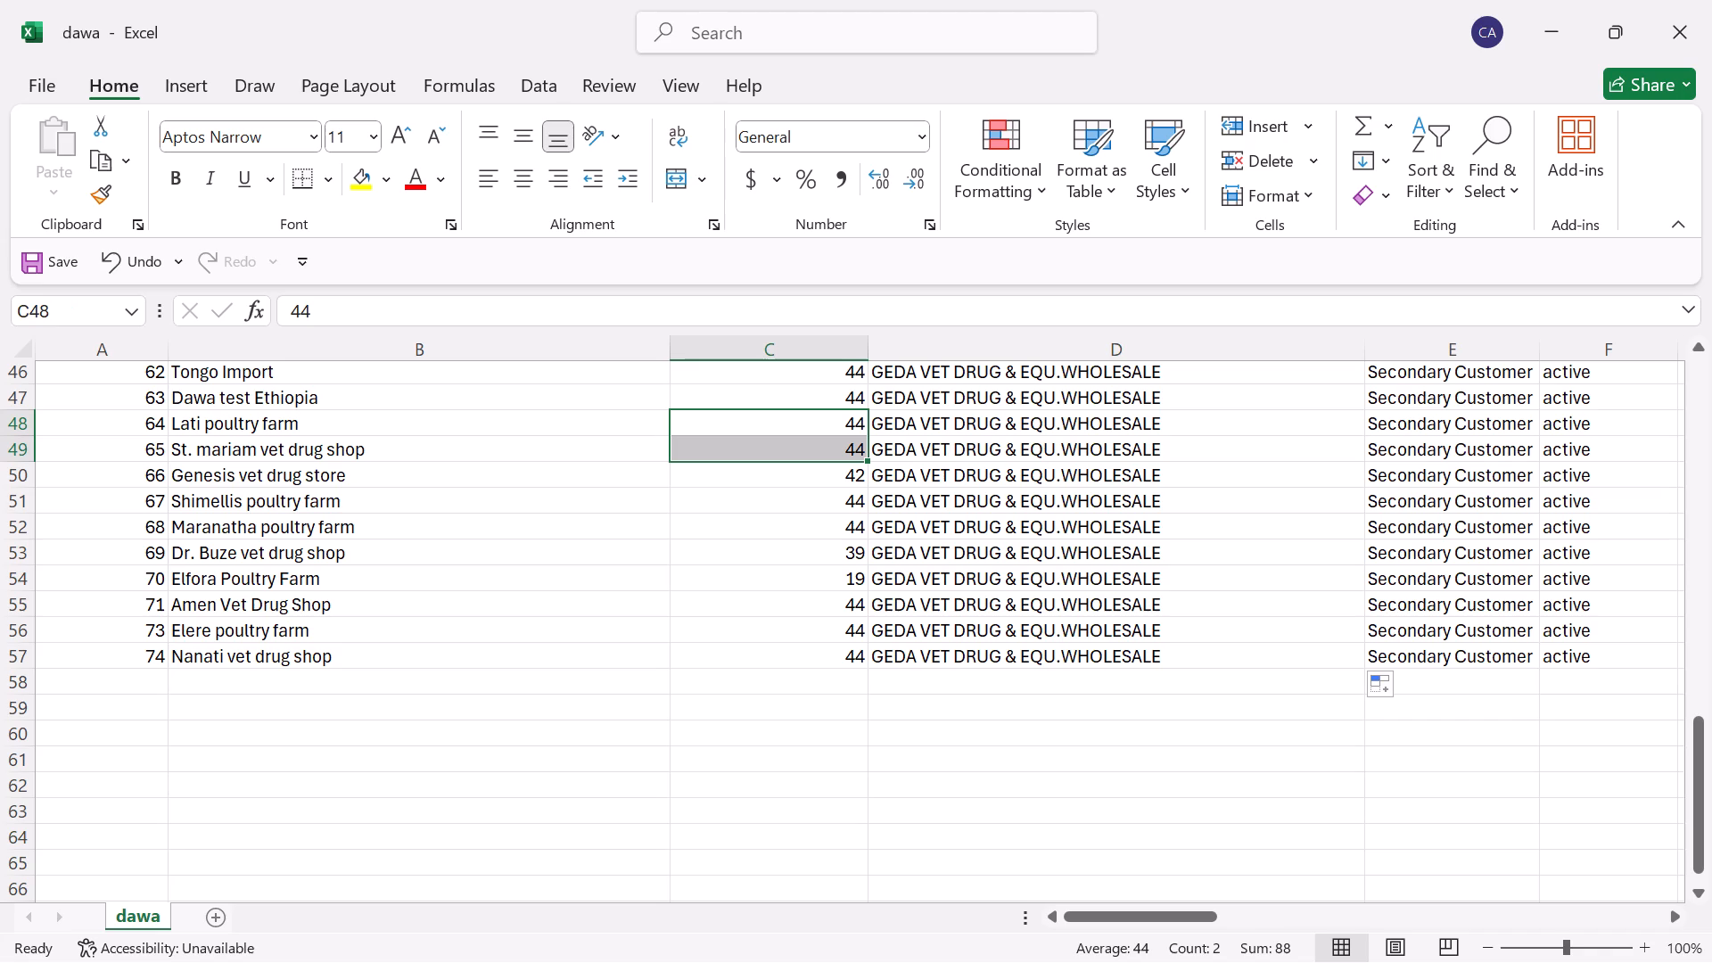
pyautogui.doubleClick(866, 458)
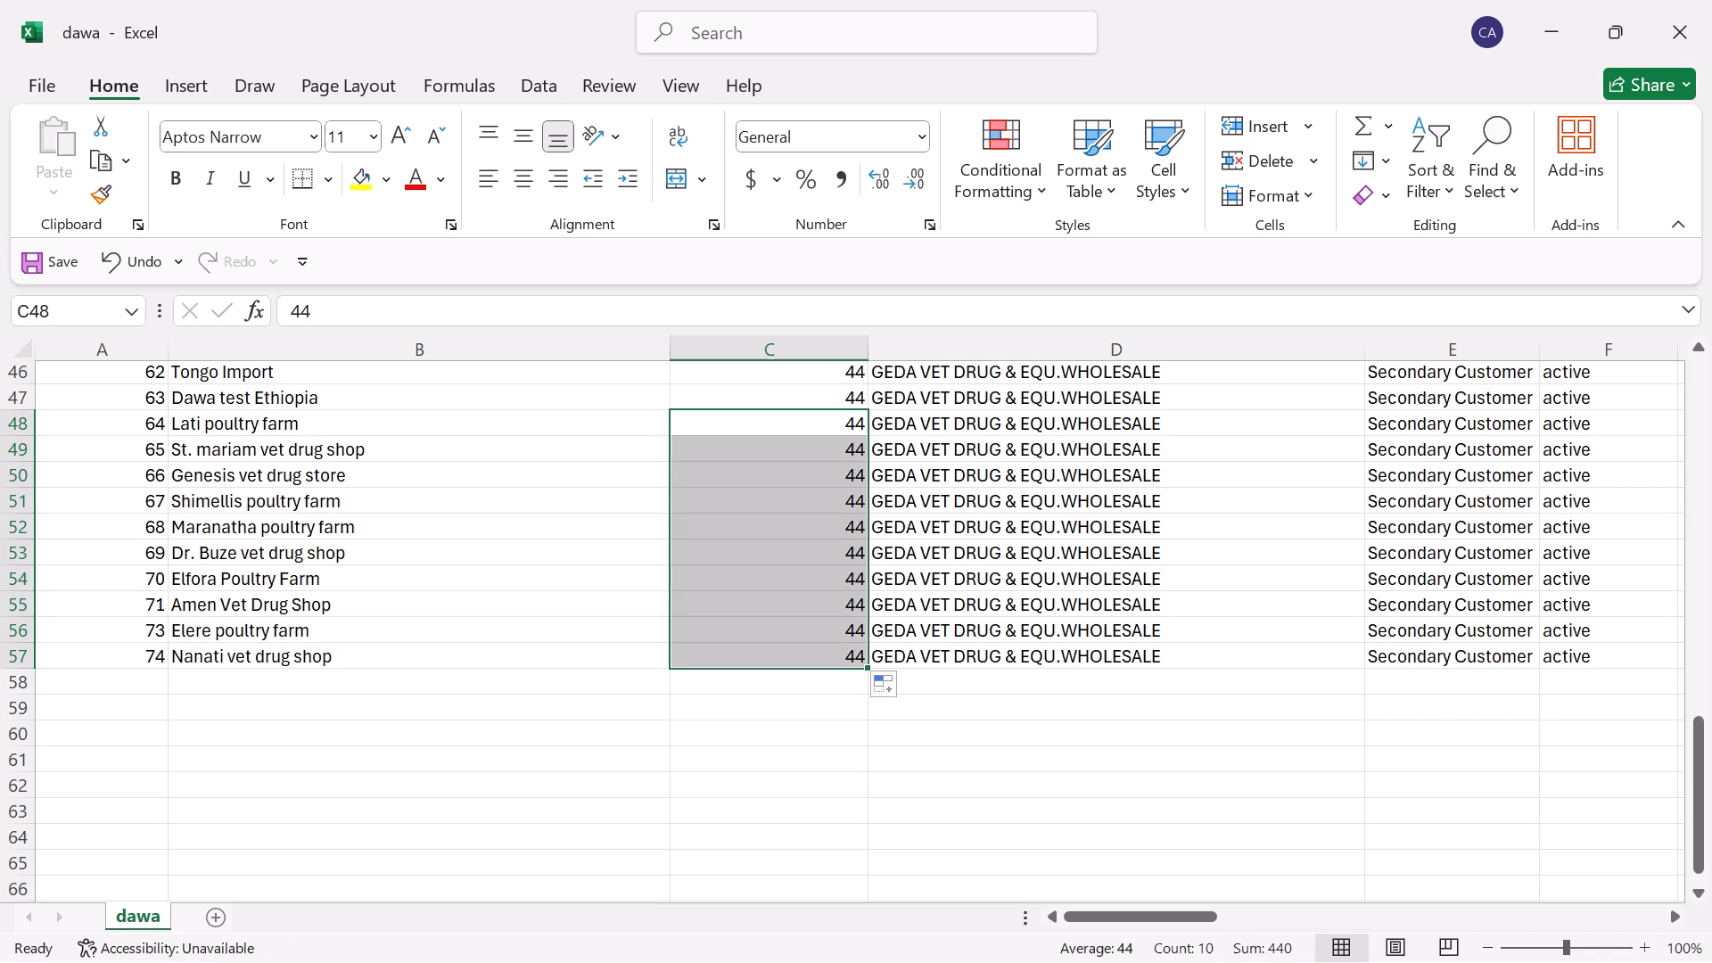
# Look through the dawa sheet's rows and columns, including the street, tier, customer_type and region data, to check the file.
pyautogui.scroll(8, 866, 458)
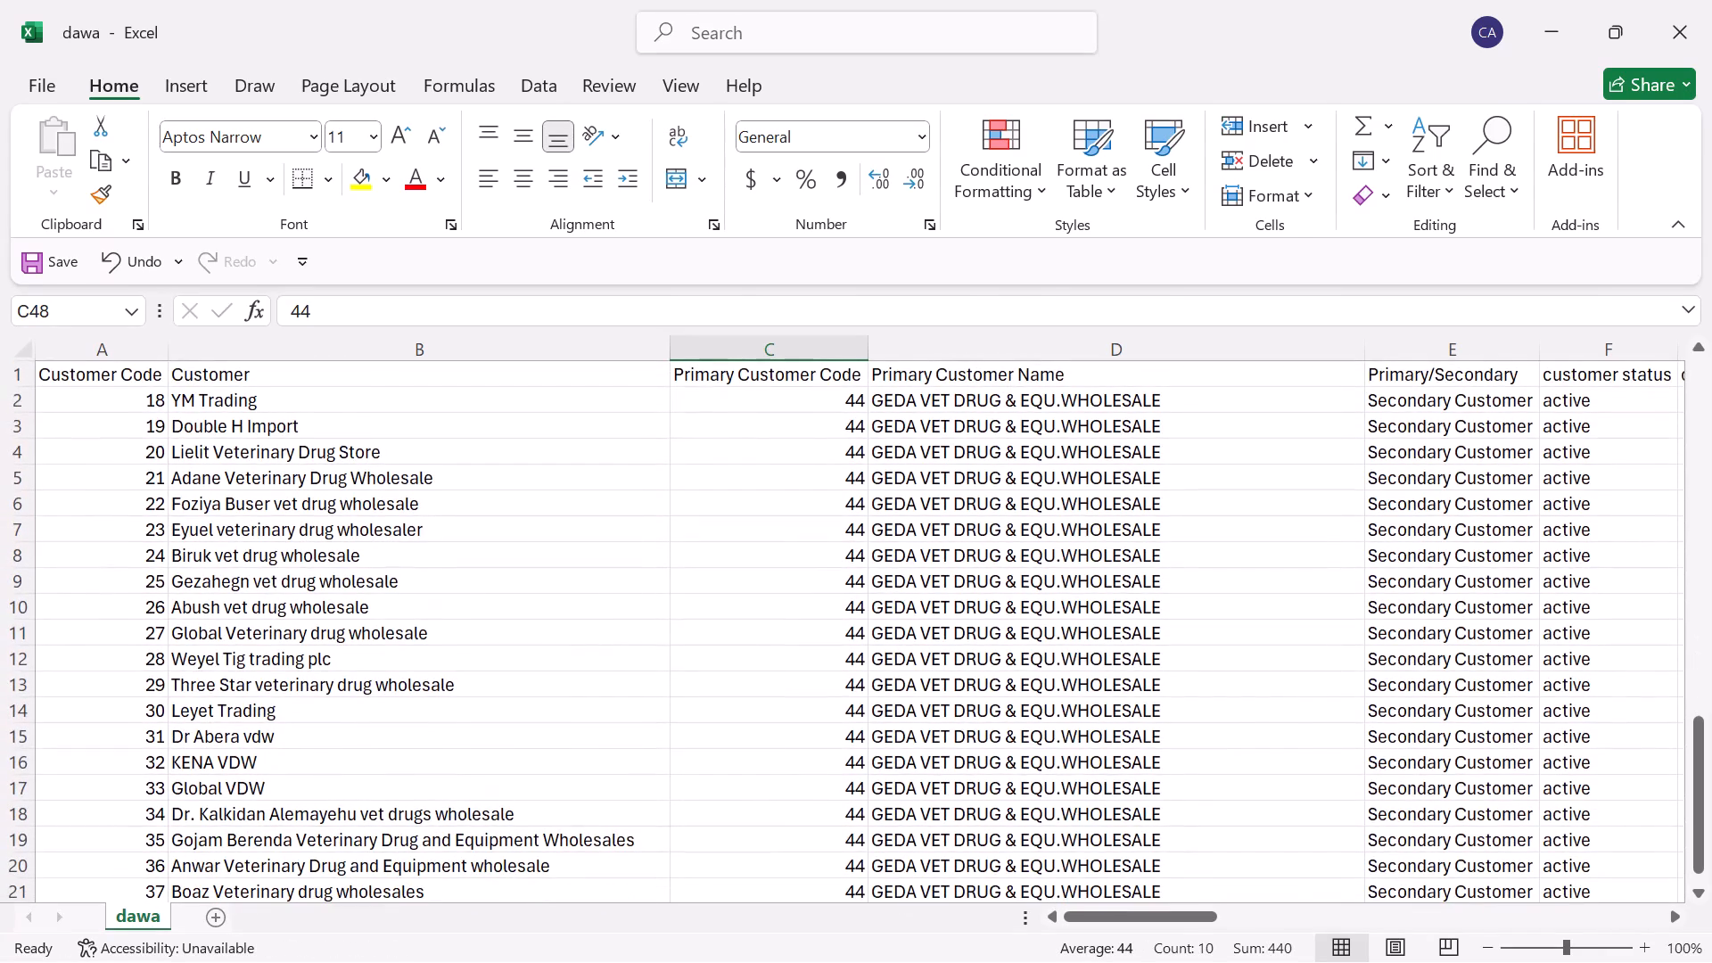
pyautogui.hscroll(-2, 1210, 686)
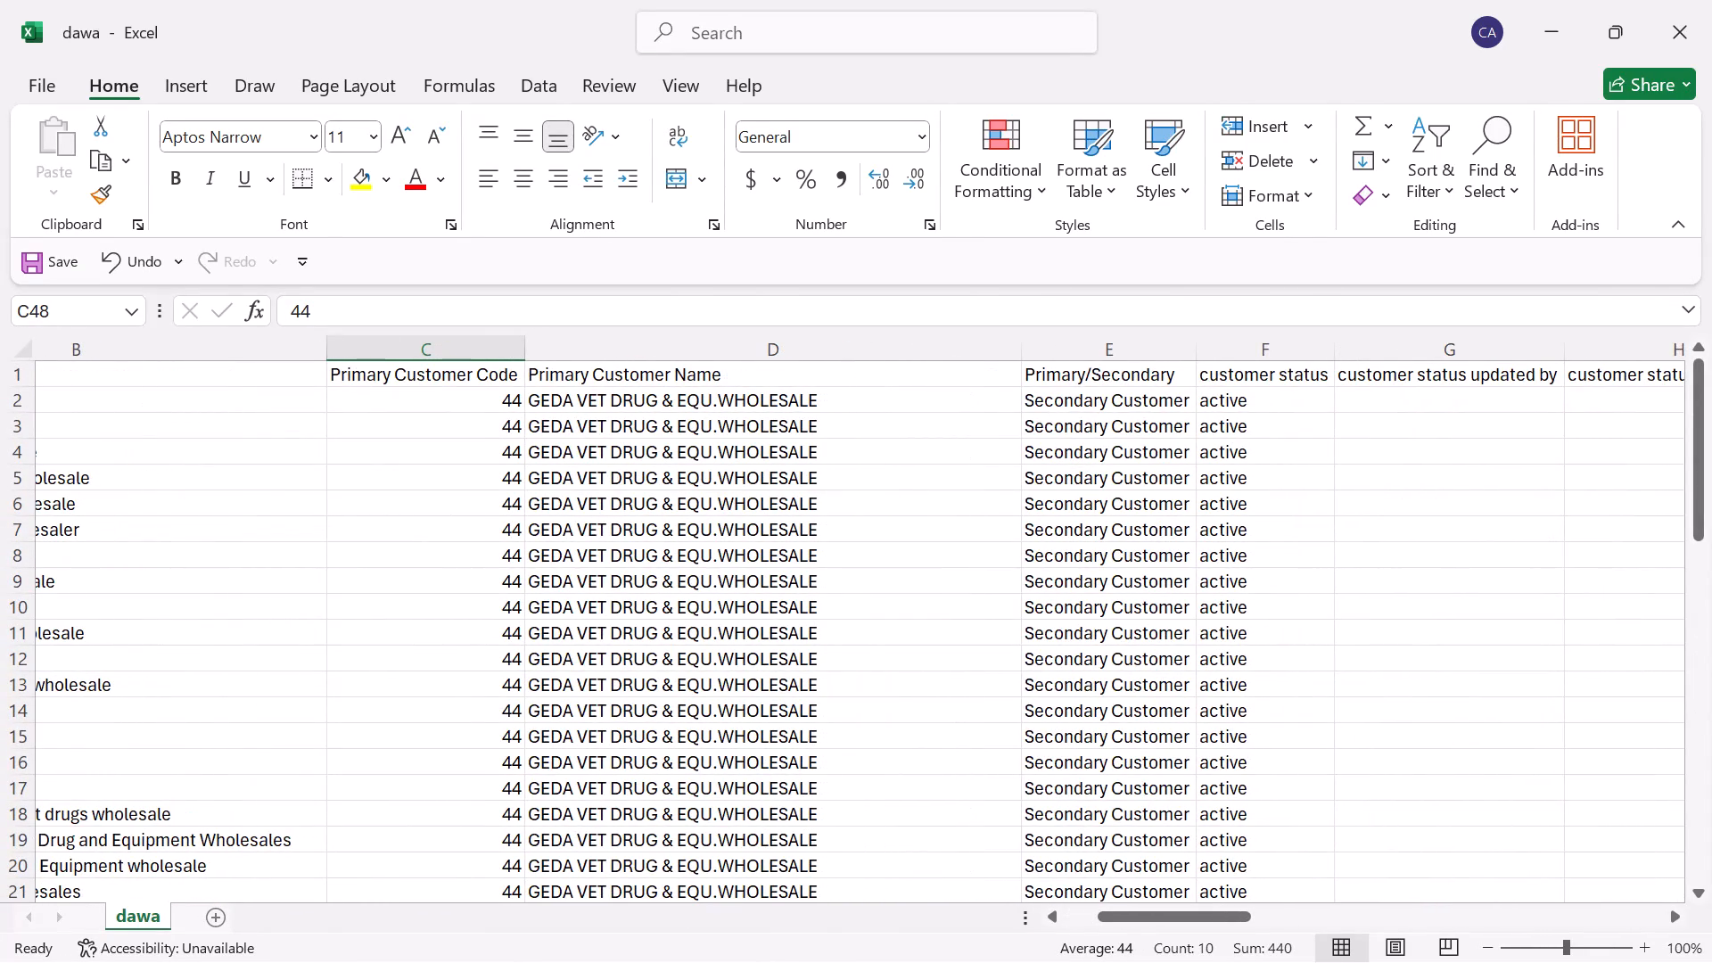
pyautogui.hscroll(-7, 1210, 686)
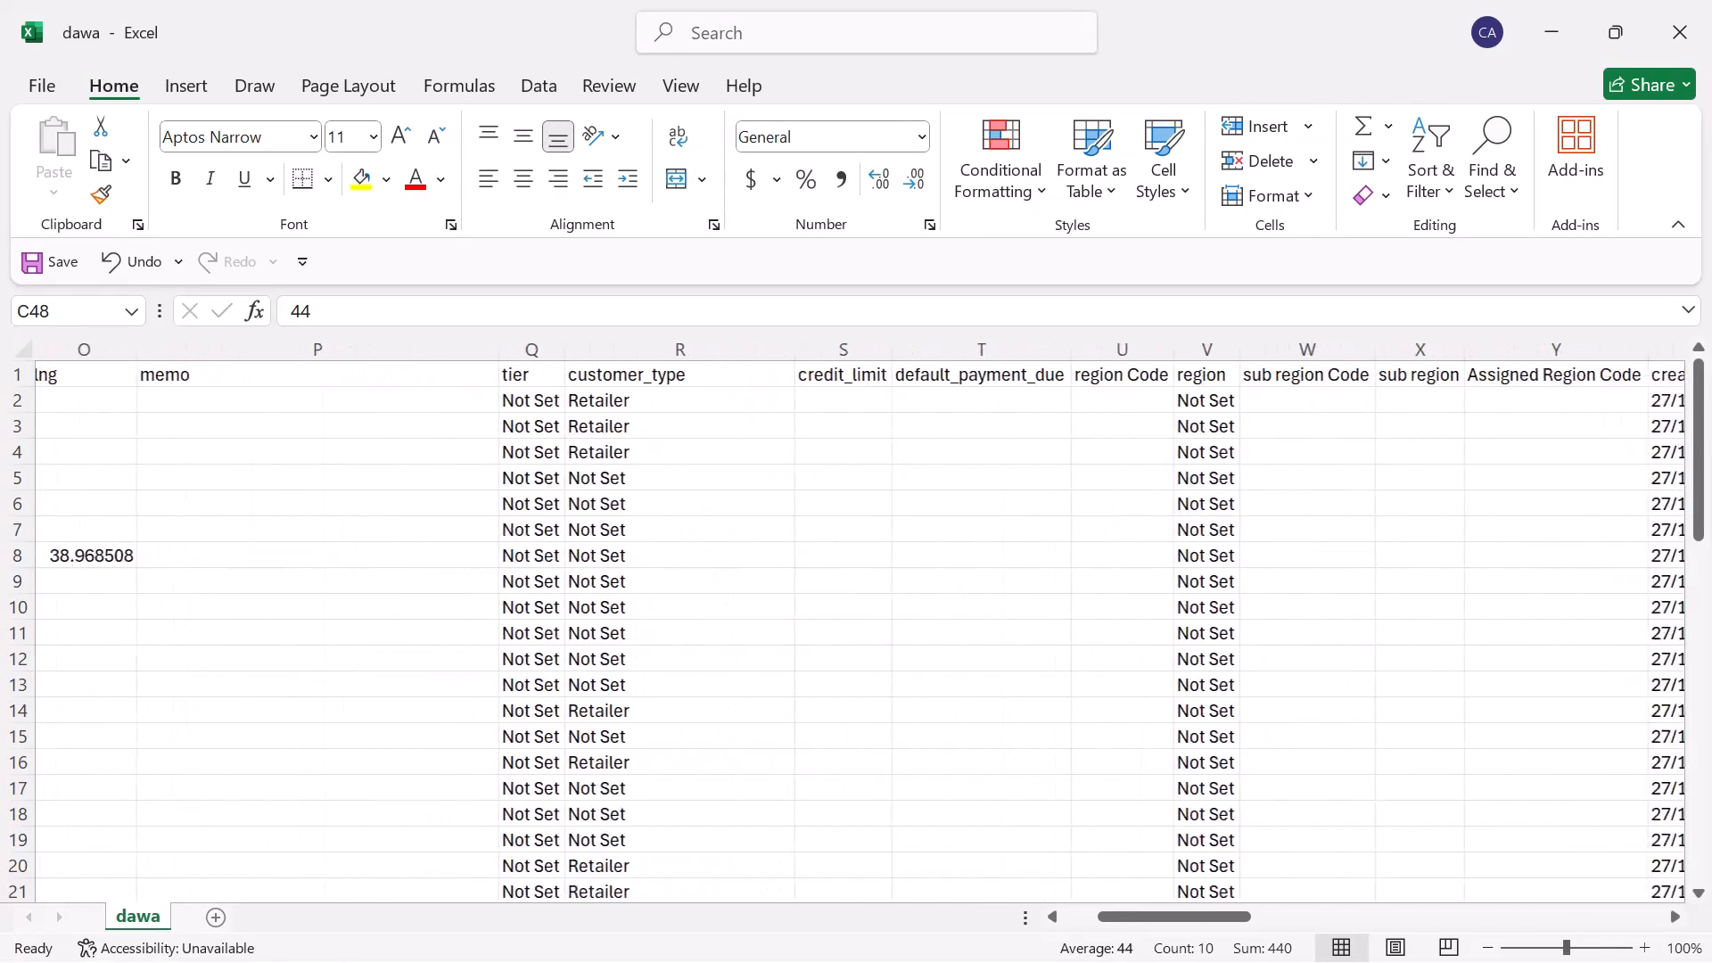
pyautogui.hscroll(-5, 1210, 686)
pyautogui.hscroll(10, 1210, 686)
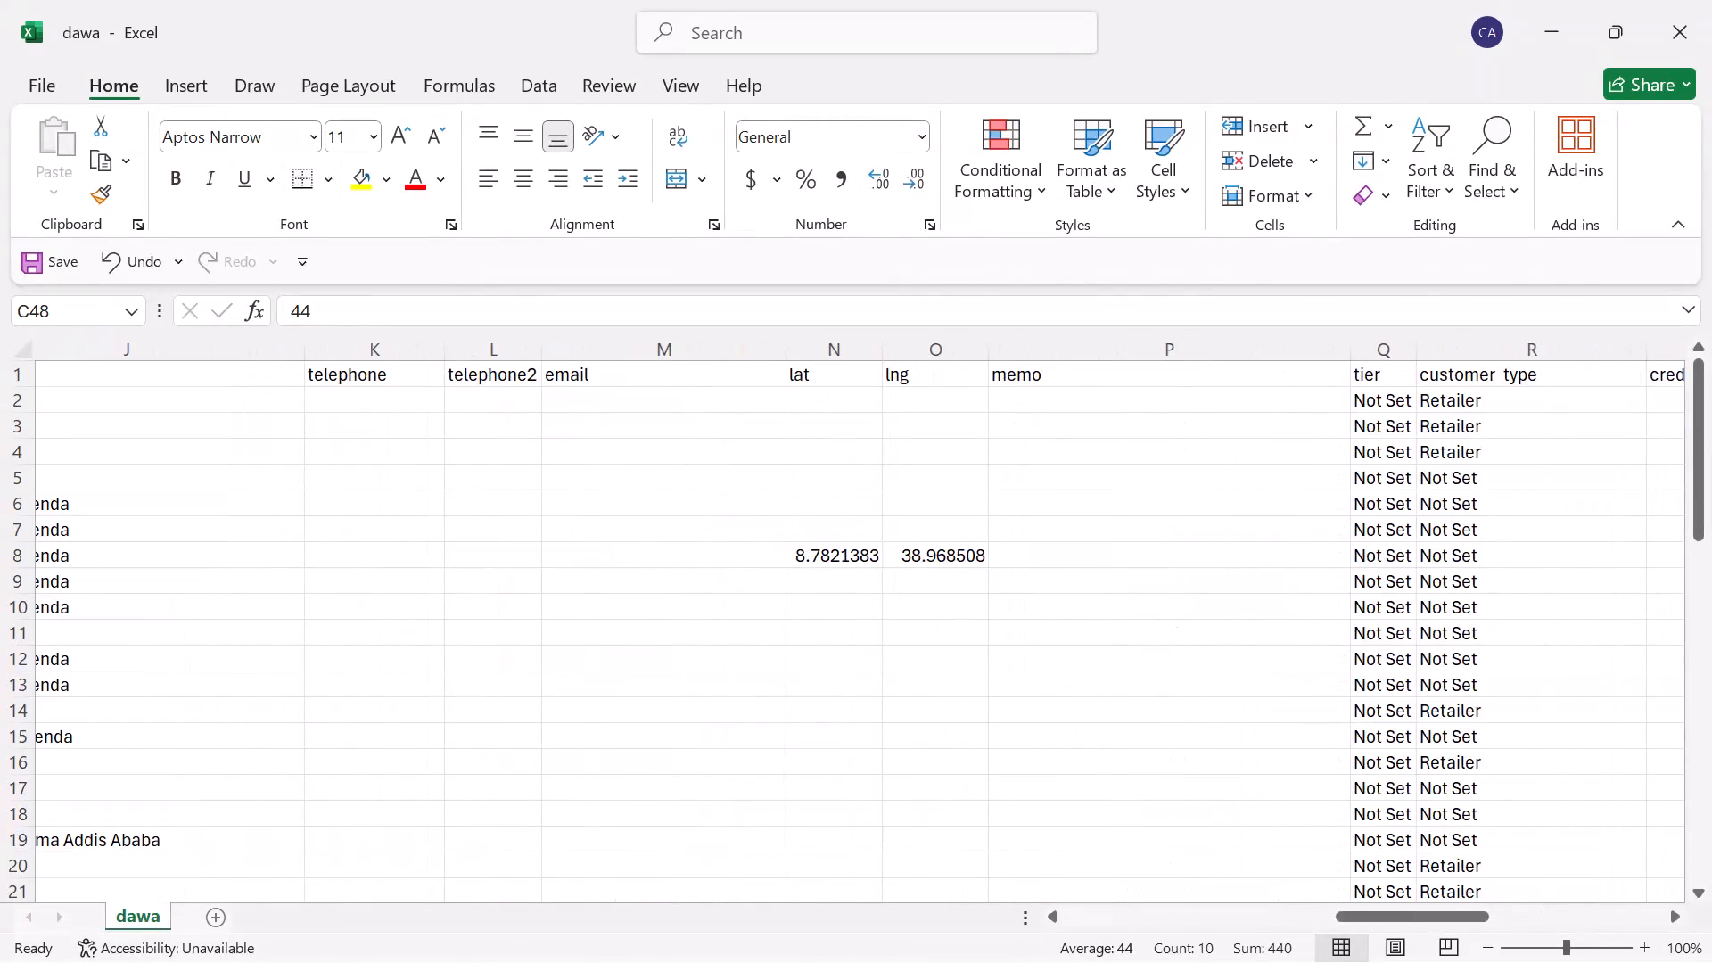
pyautogui.hscroll(1, 1210, 686)
pyautogui.scroll(-3, 1585, 681)
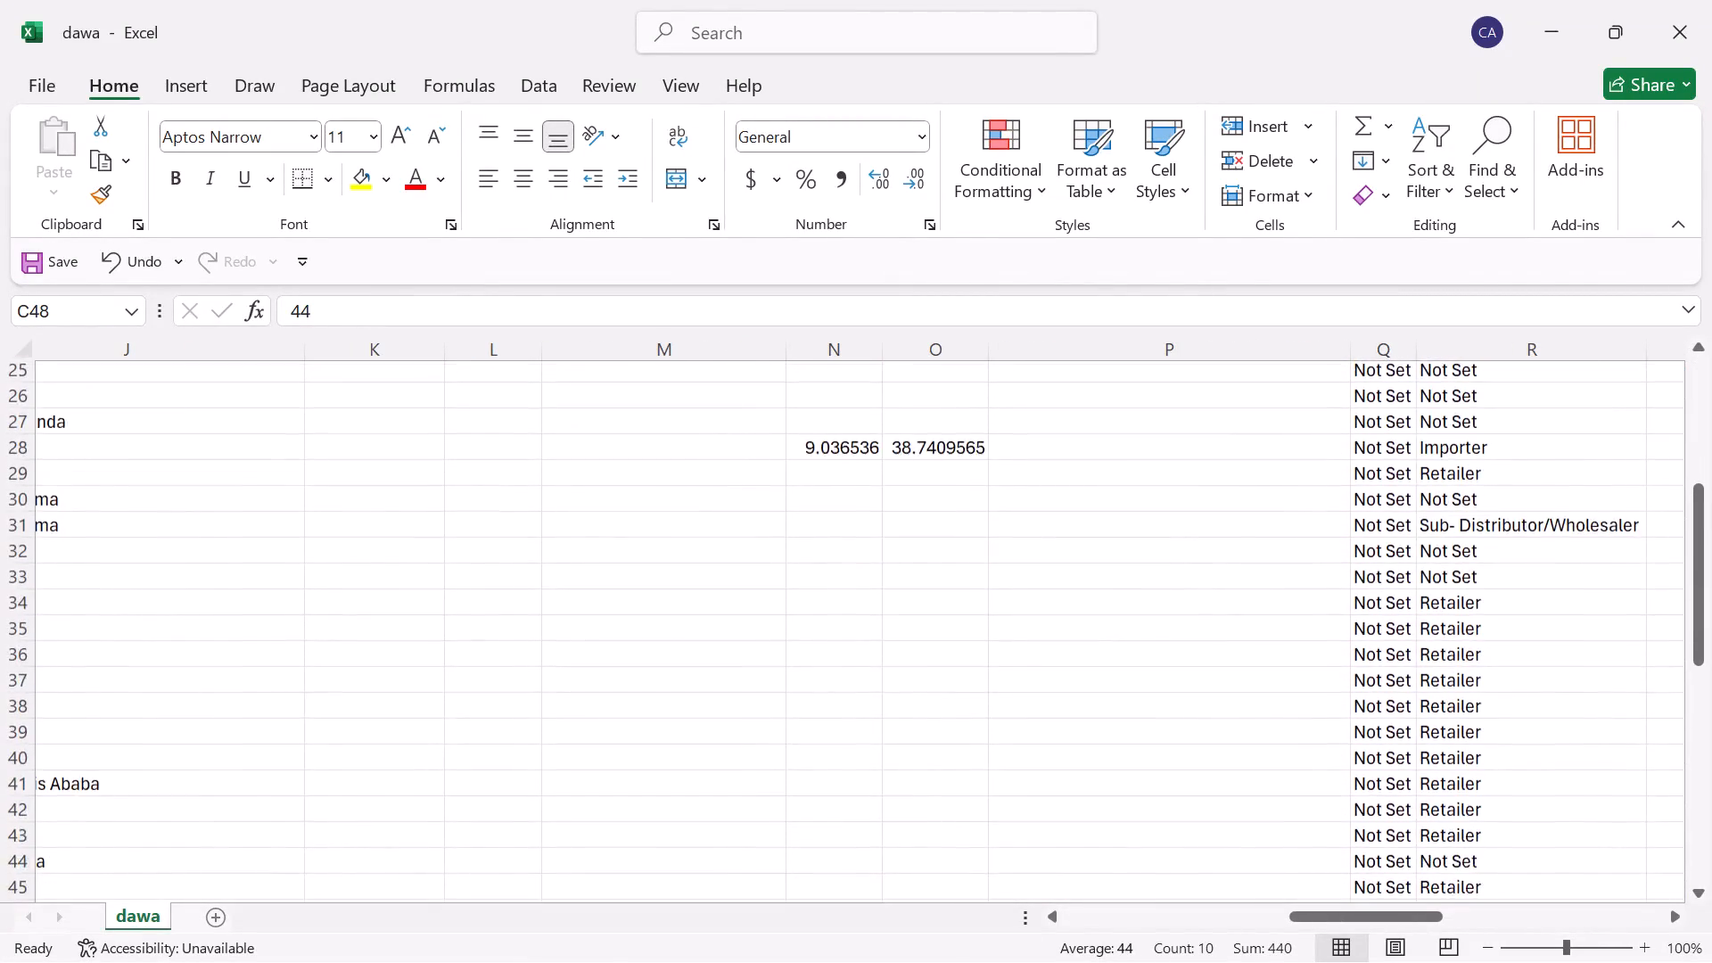
pyautogui.scroll(-1, 1585, 681)
pyautogui.scroll(6, 1585, 681)
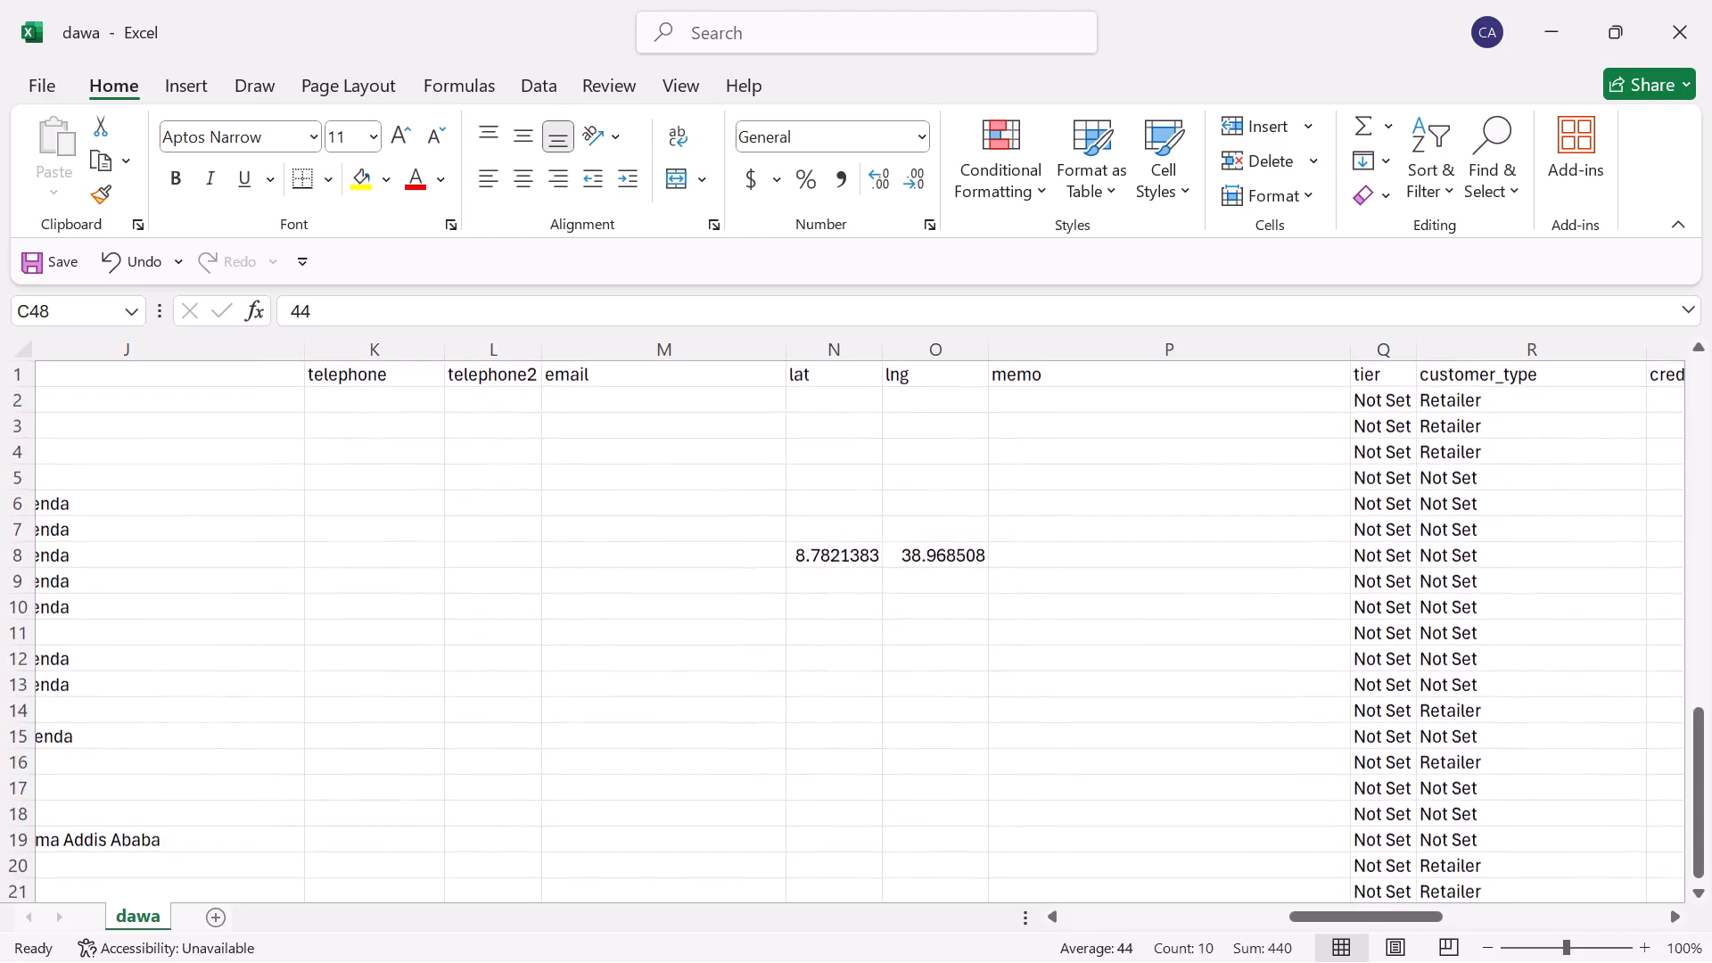
pyautogui.hscroll(9, 991, 573)
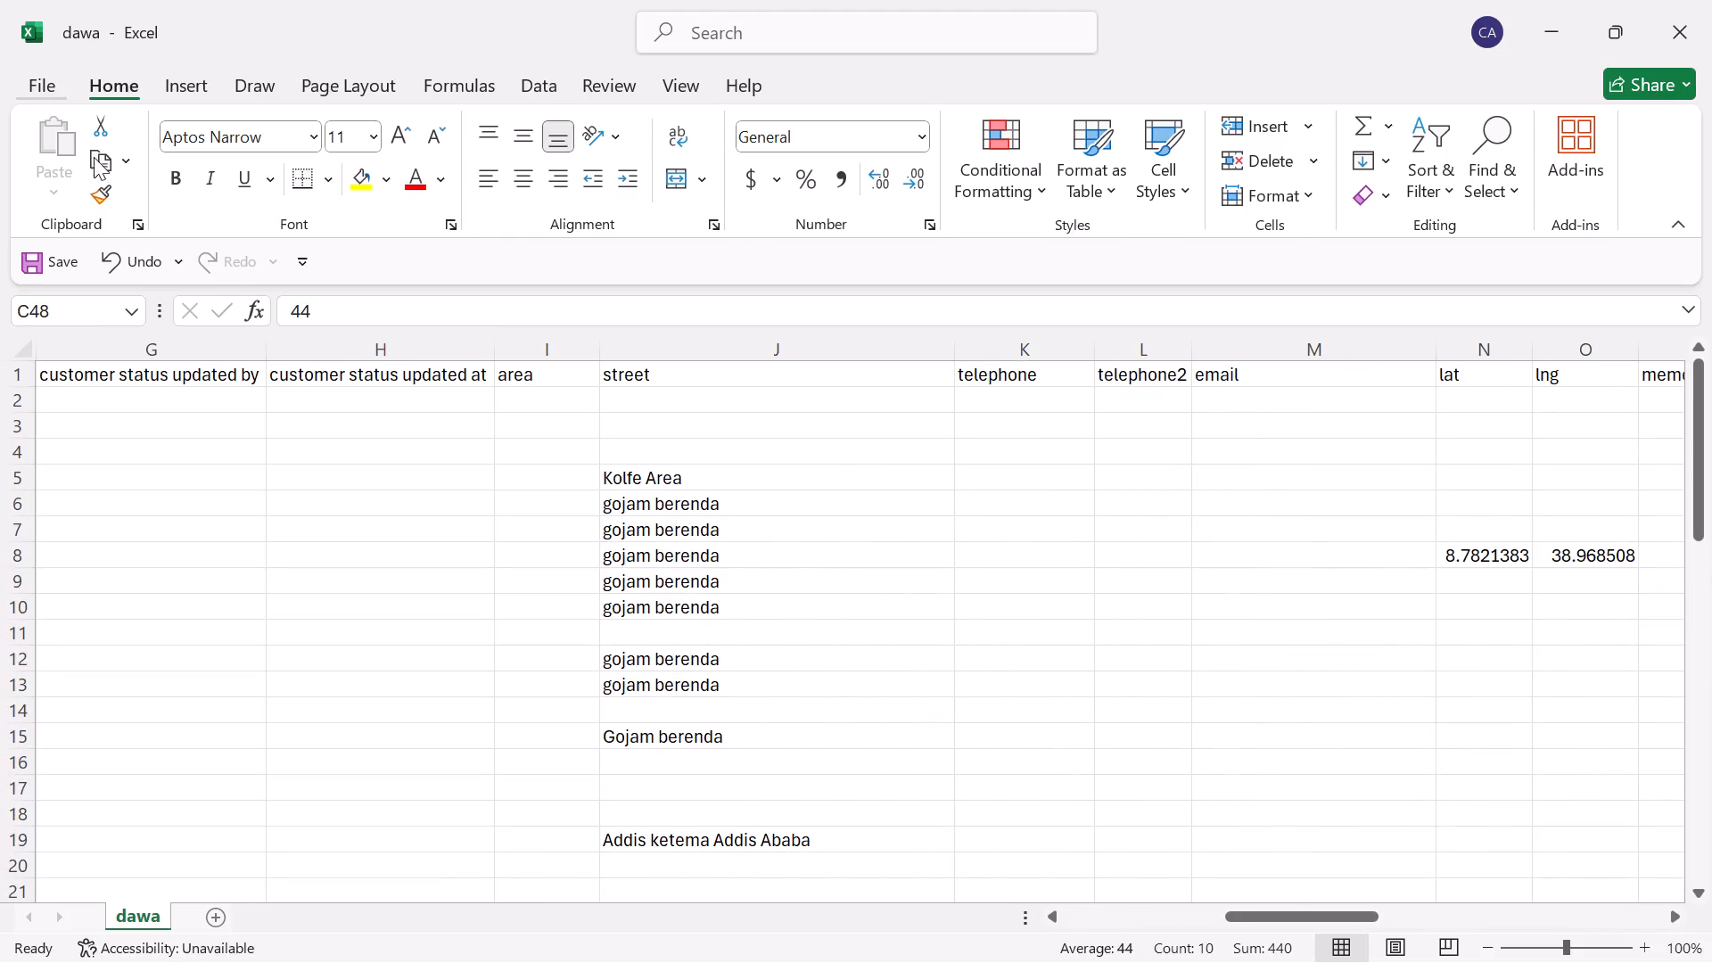
# Save the edited dawa file.
pyautogui.tripleClick(32, 271)
pyautogui.tripleClick(32, 271)
pyautogui.tripleClick(32, 271)
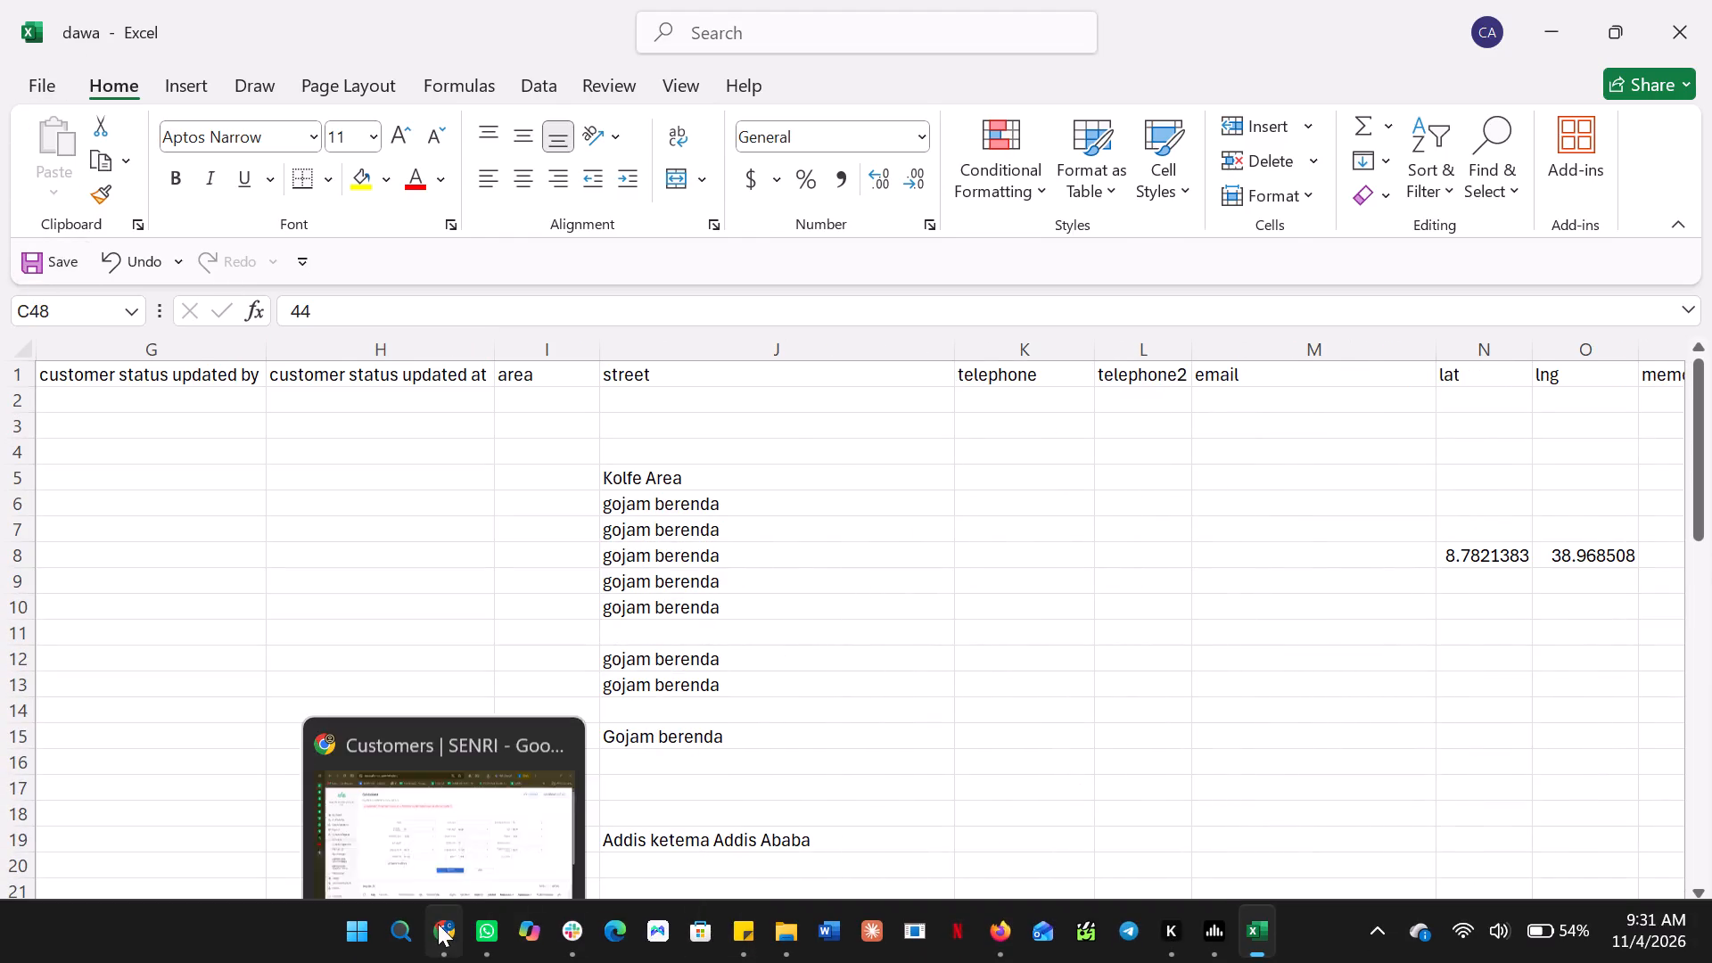
# Switch to SENRI in Chrome, import the dawa file from Downloads into the Customers list, and reload the page to check the import status.
pyautogui.click(435, 831)
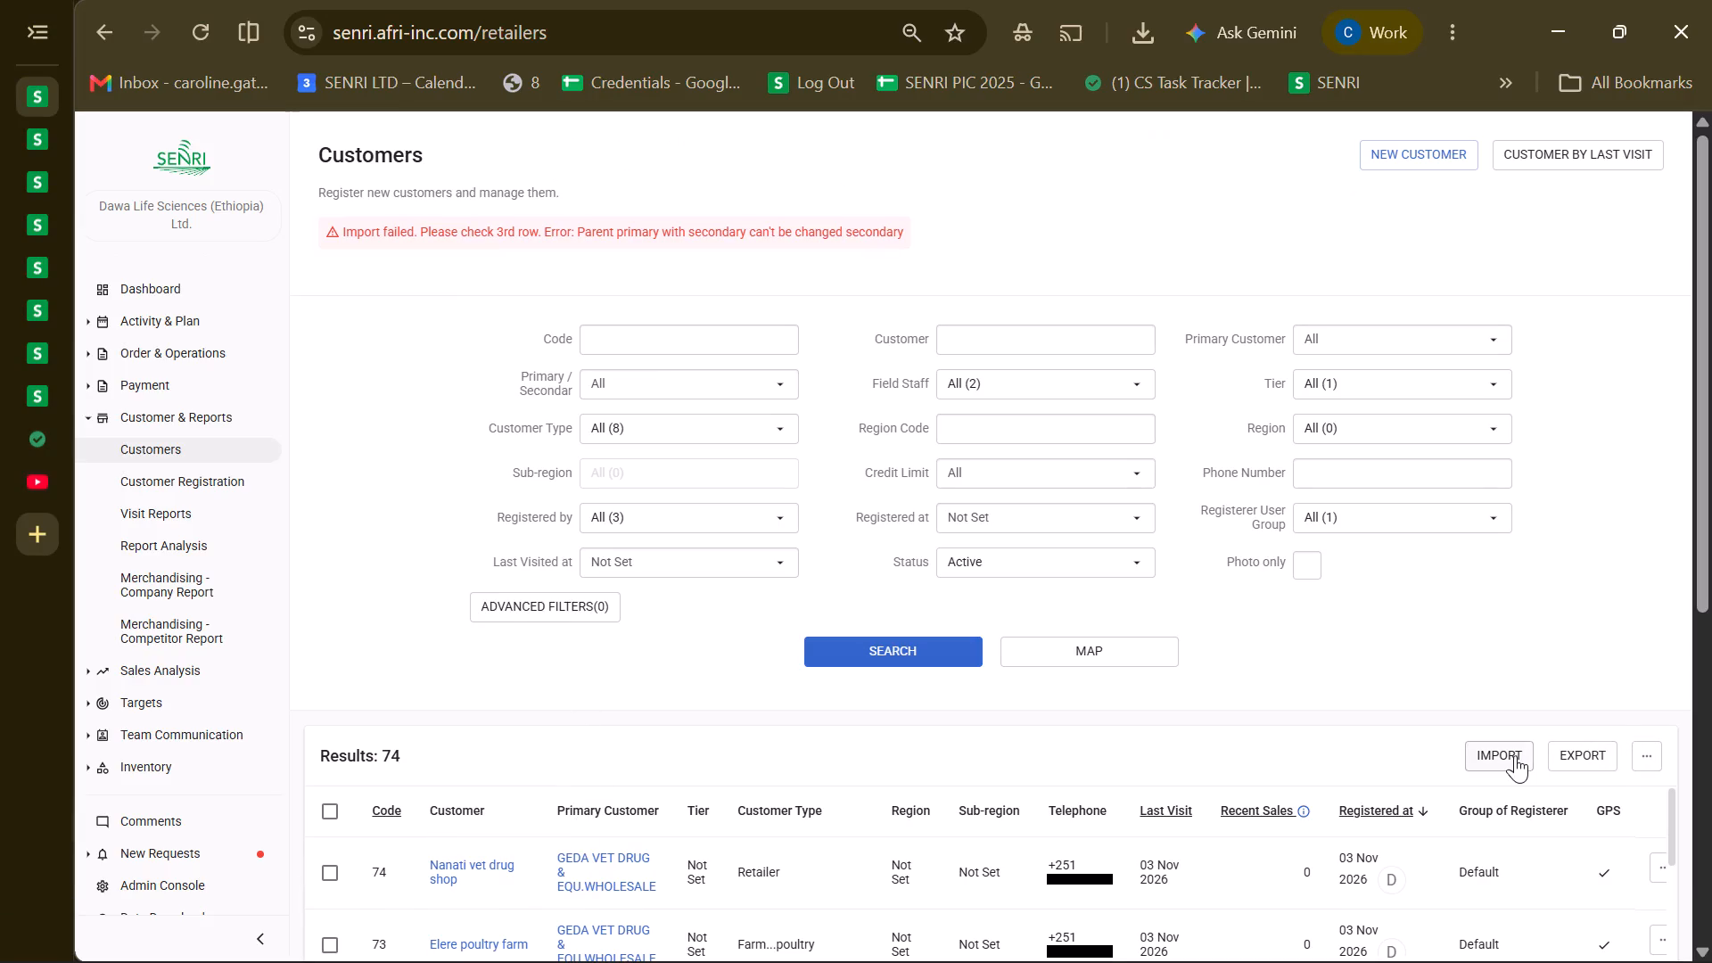
pyautogui.click(1515, 755)
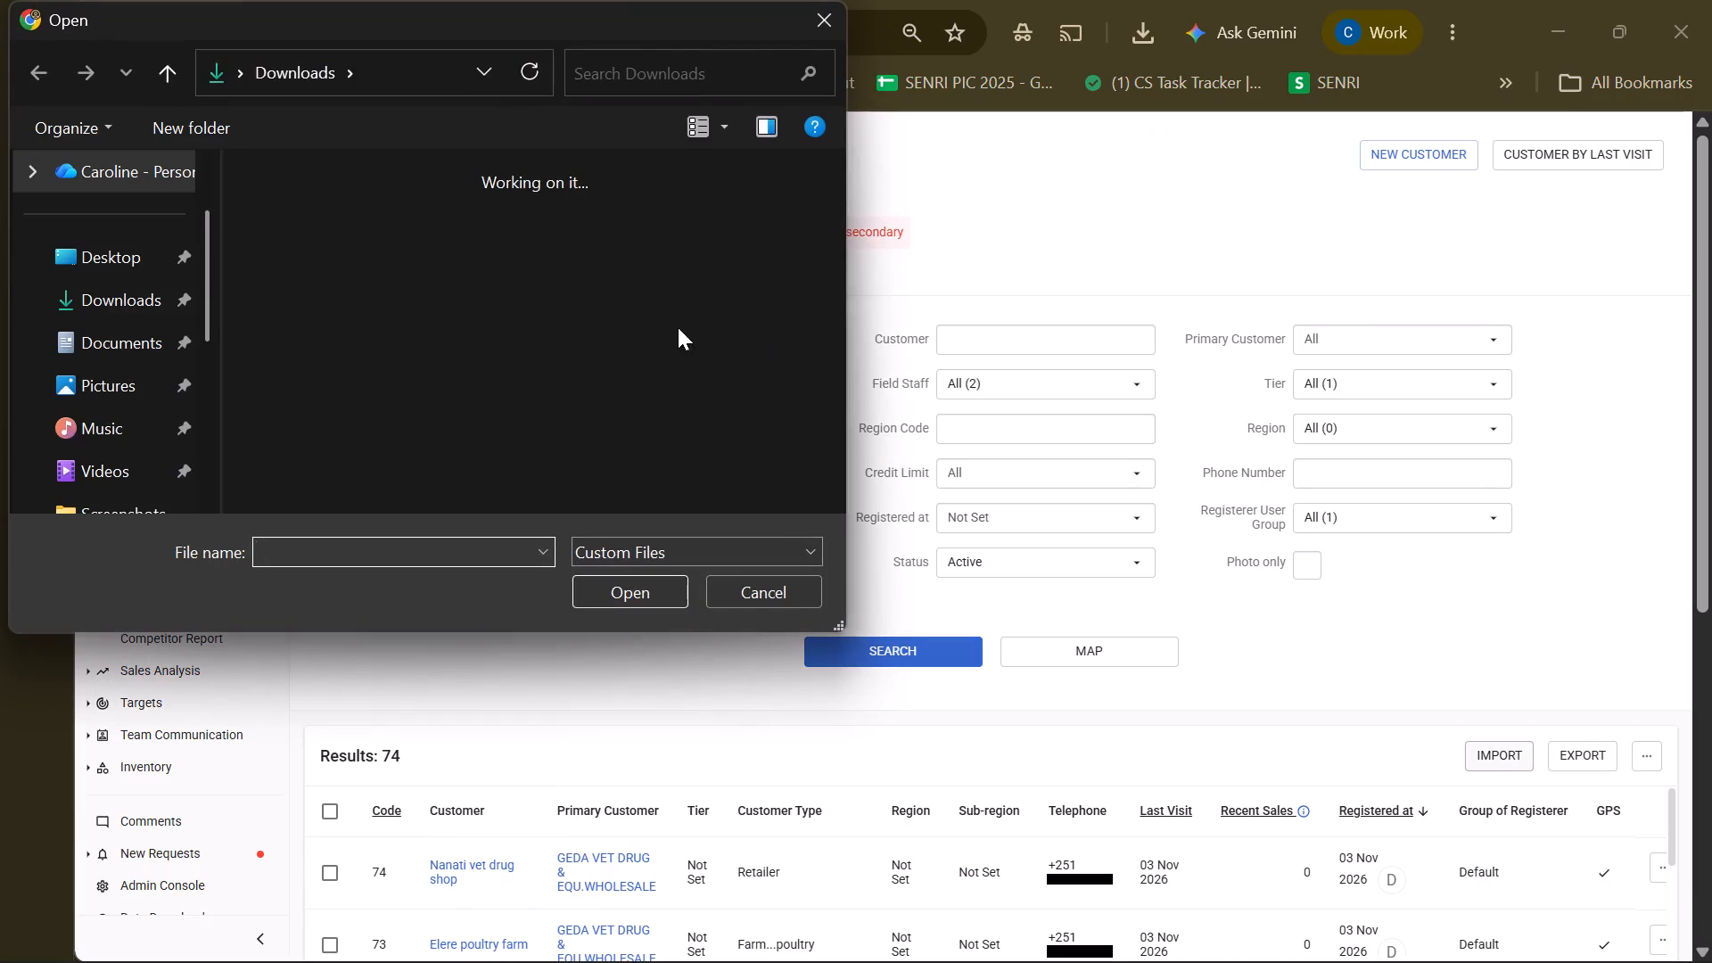
pyautogui.click(620, 70)
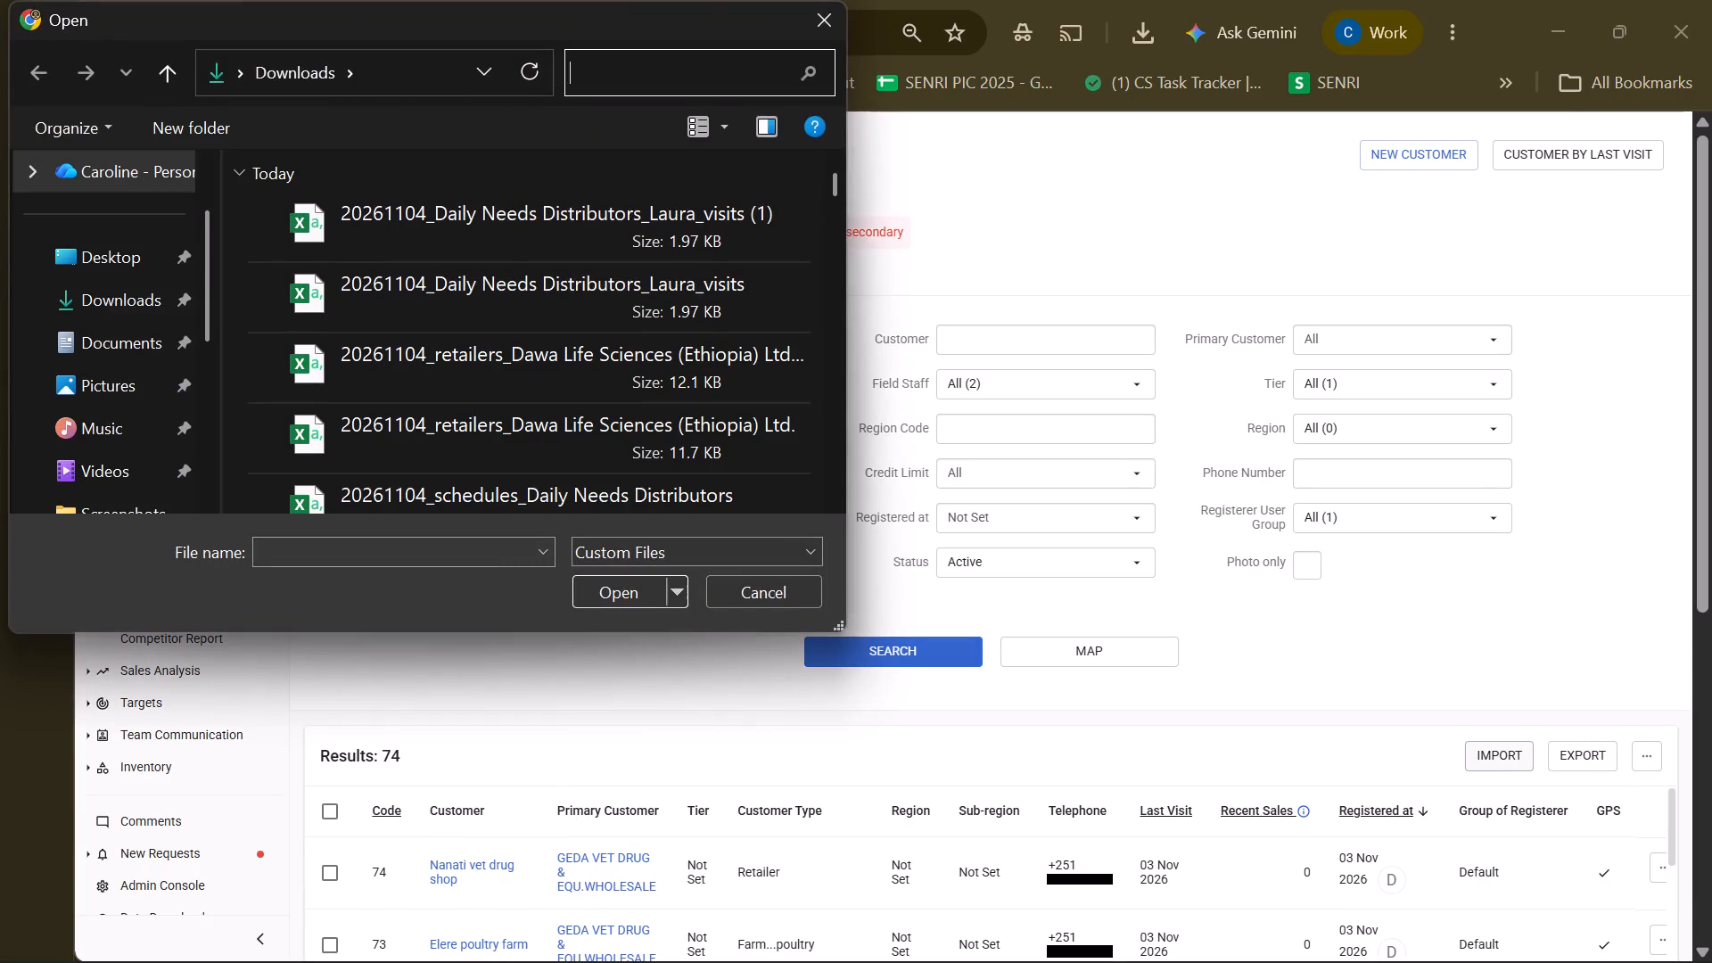
pyautogui.write('dawa')
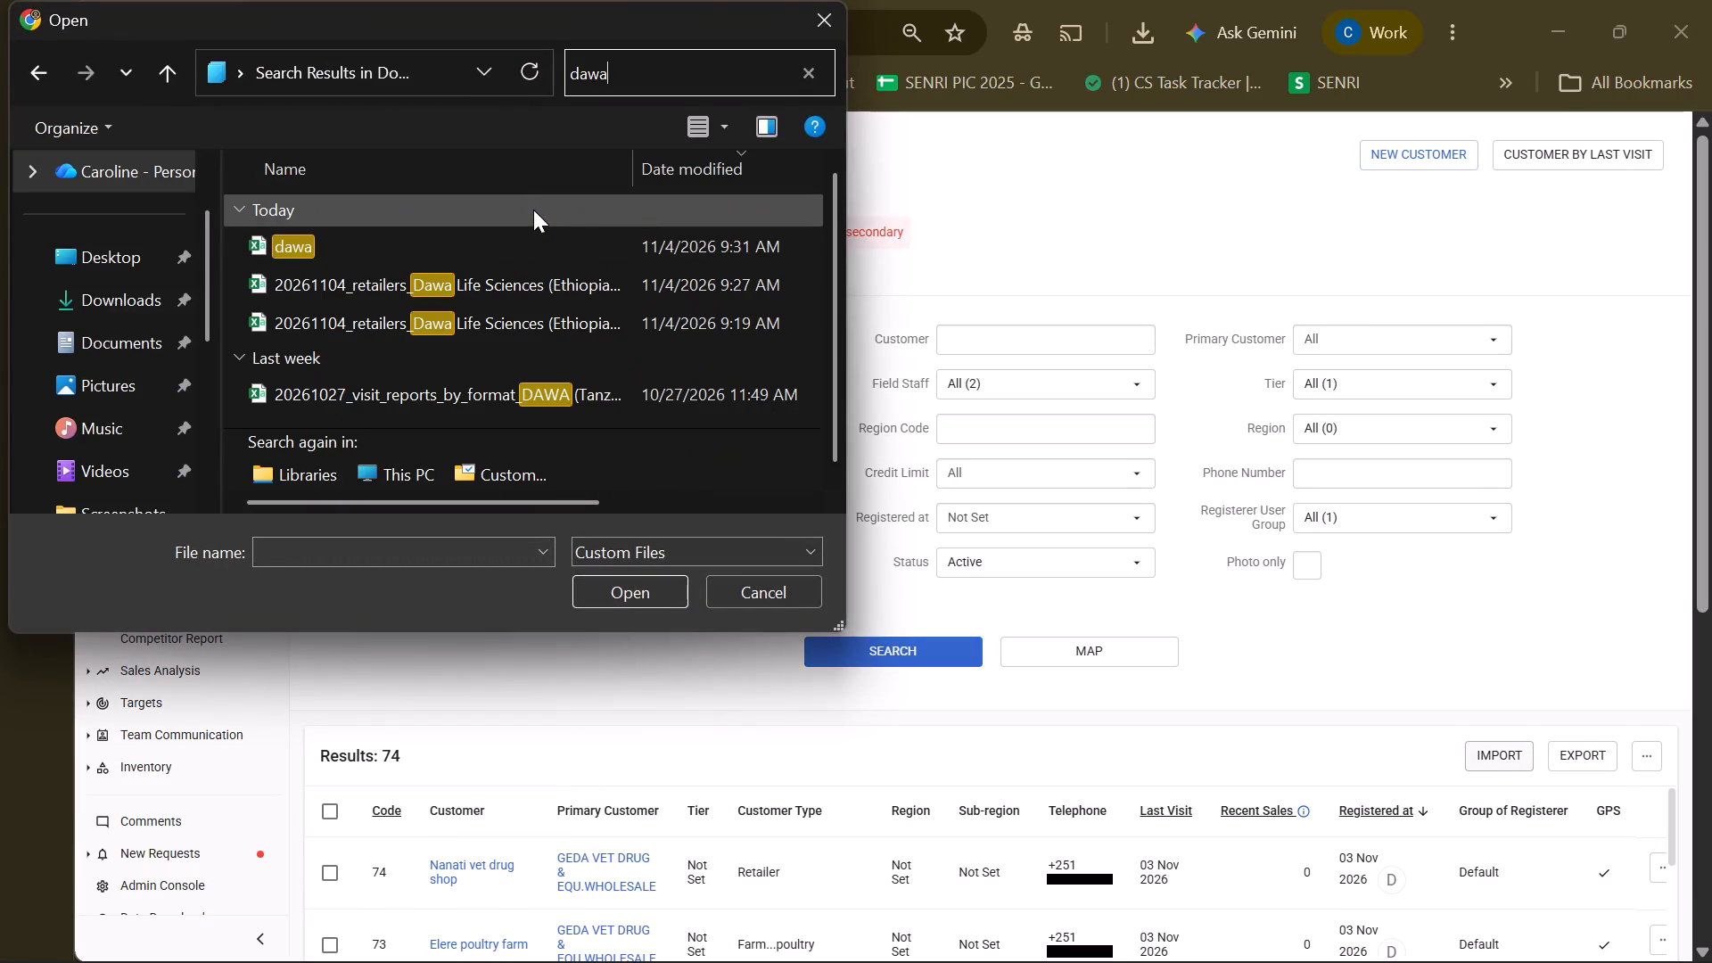
pyautogui.click(350, 249)
pyautogui.click(610, 588)
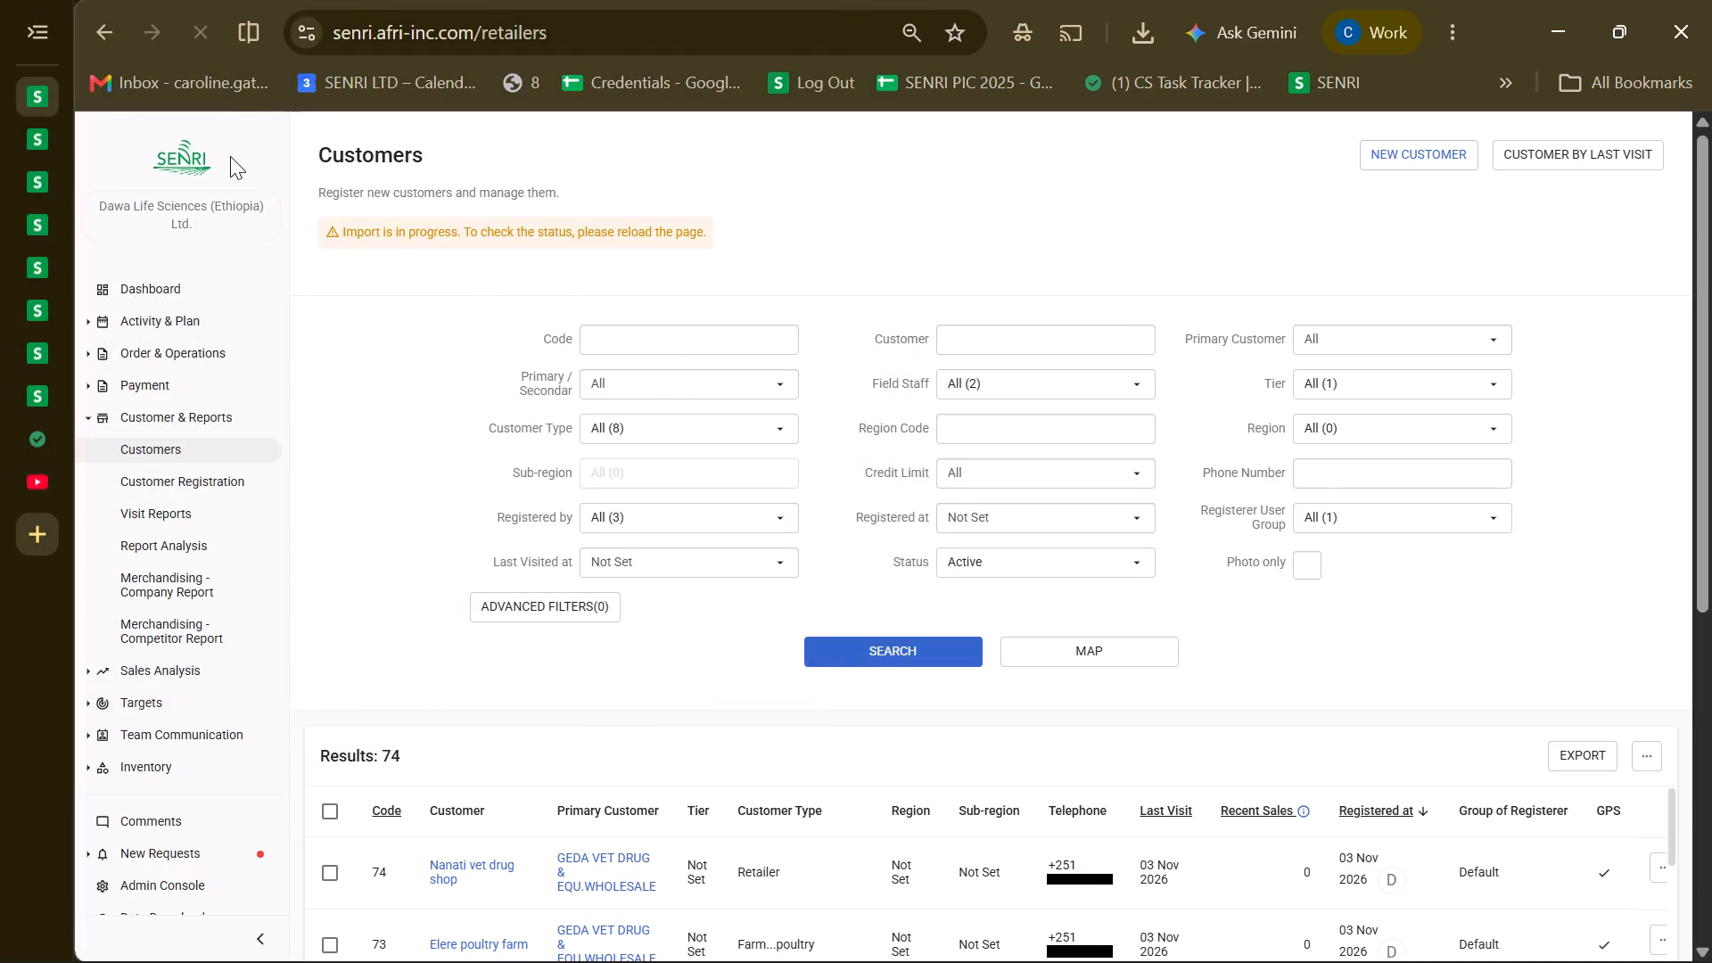
pyautogui.click(199, 29)
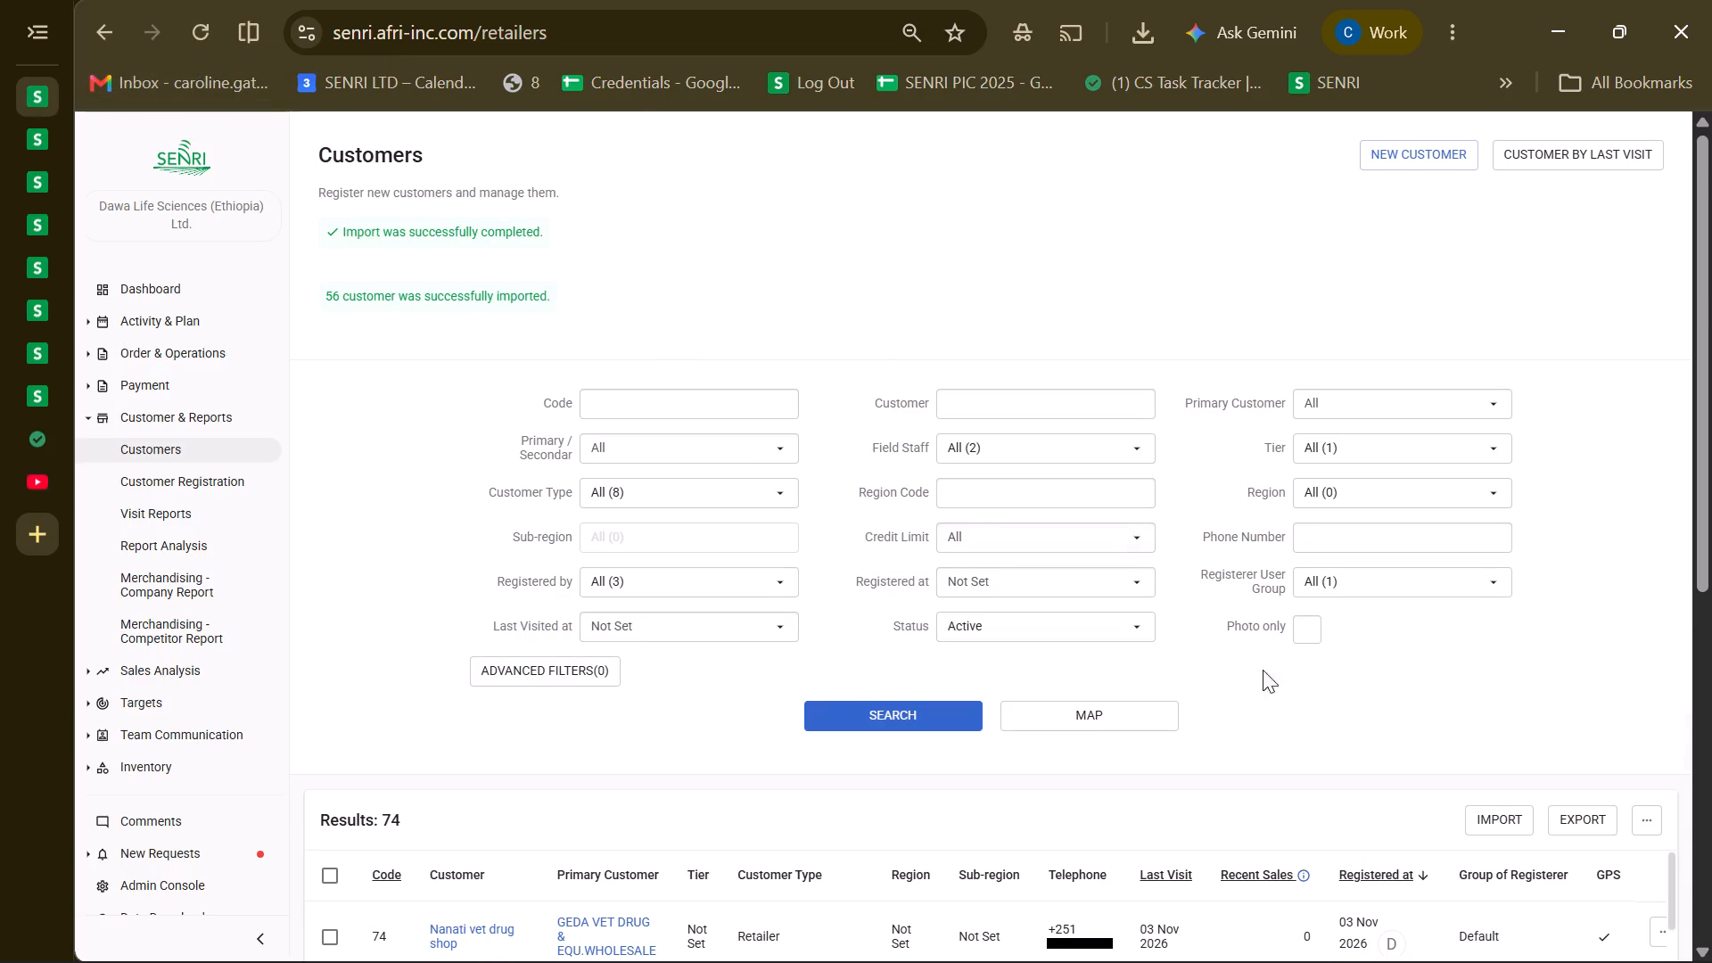
# Look through the whole Customers list to check the Primary Customer assigned to each customer after the import.
pyautogui.scroll(-4, 1329, 682)
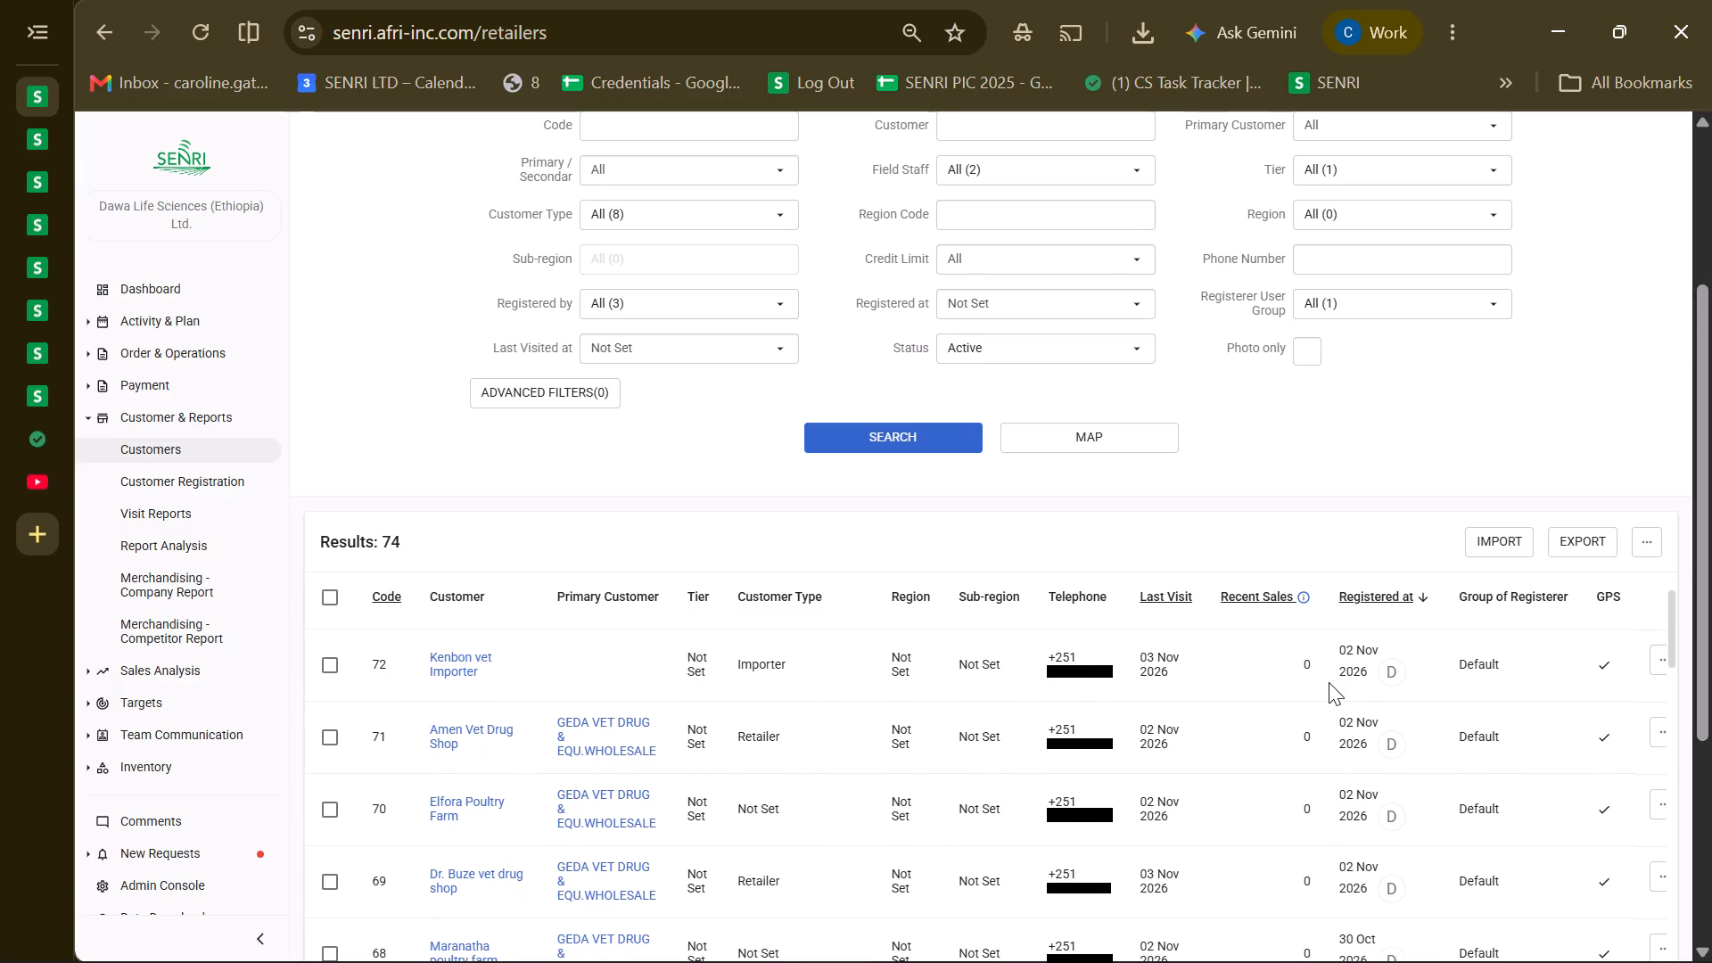
pyautogui.scroll(-3, 1329, 682)
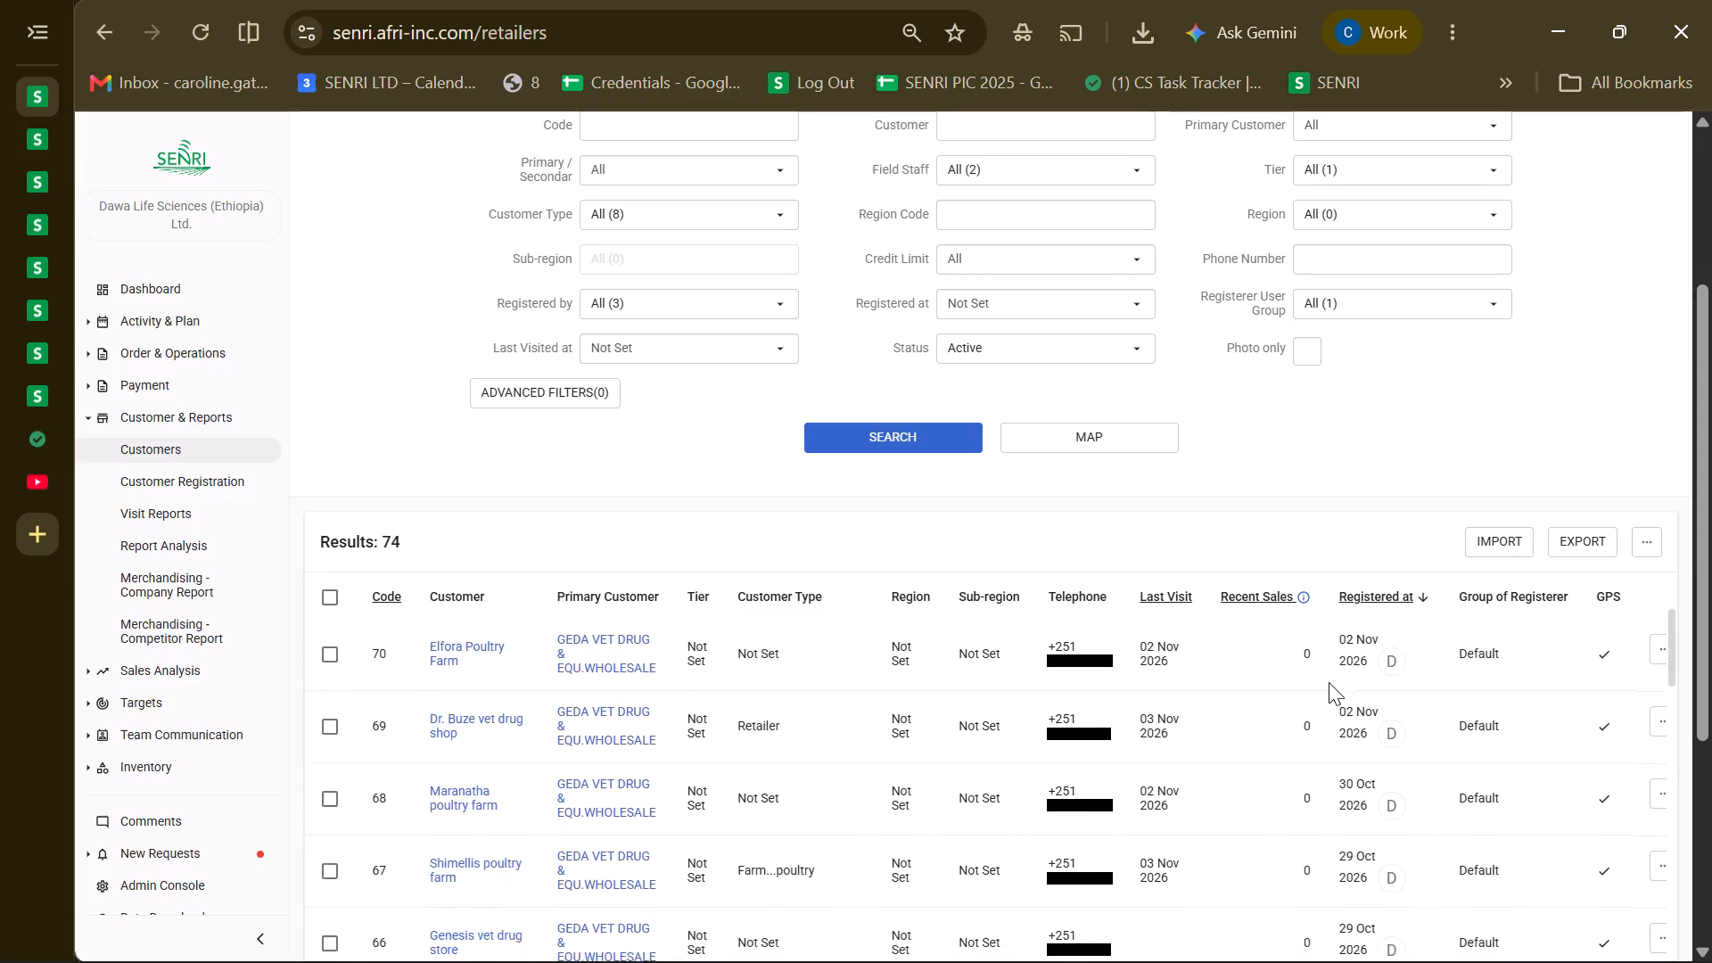
pyautogui.scroll(-3, 1329, 682)
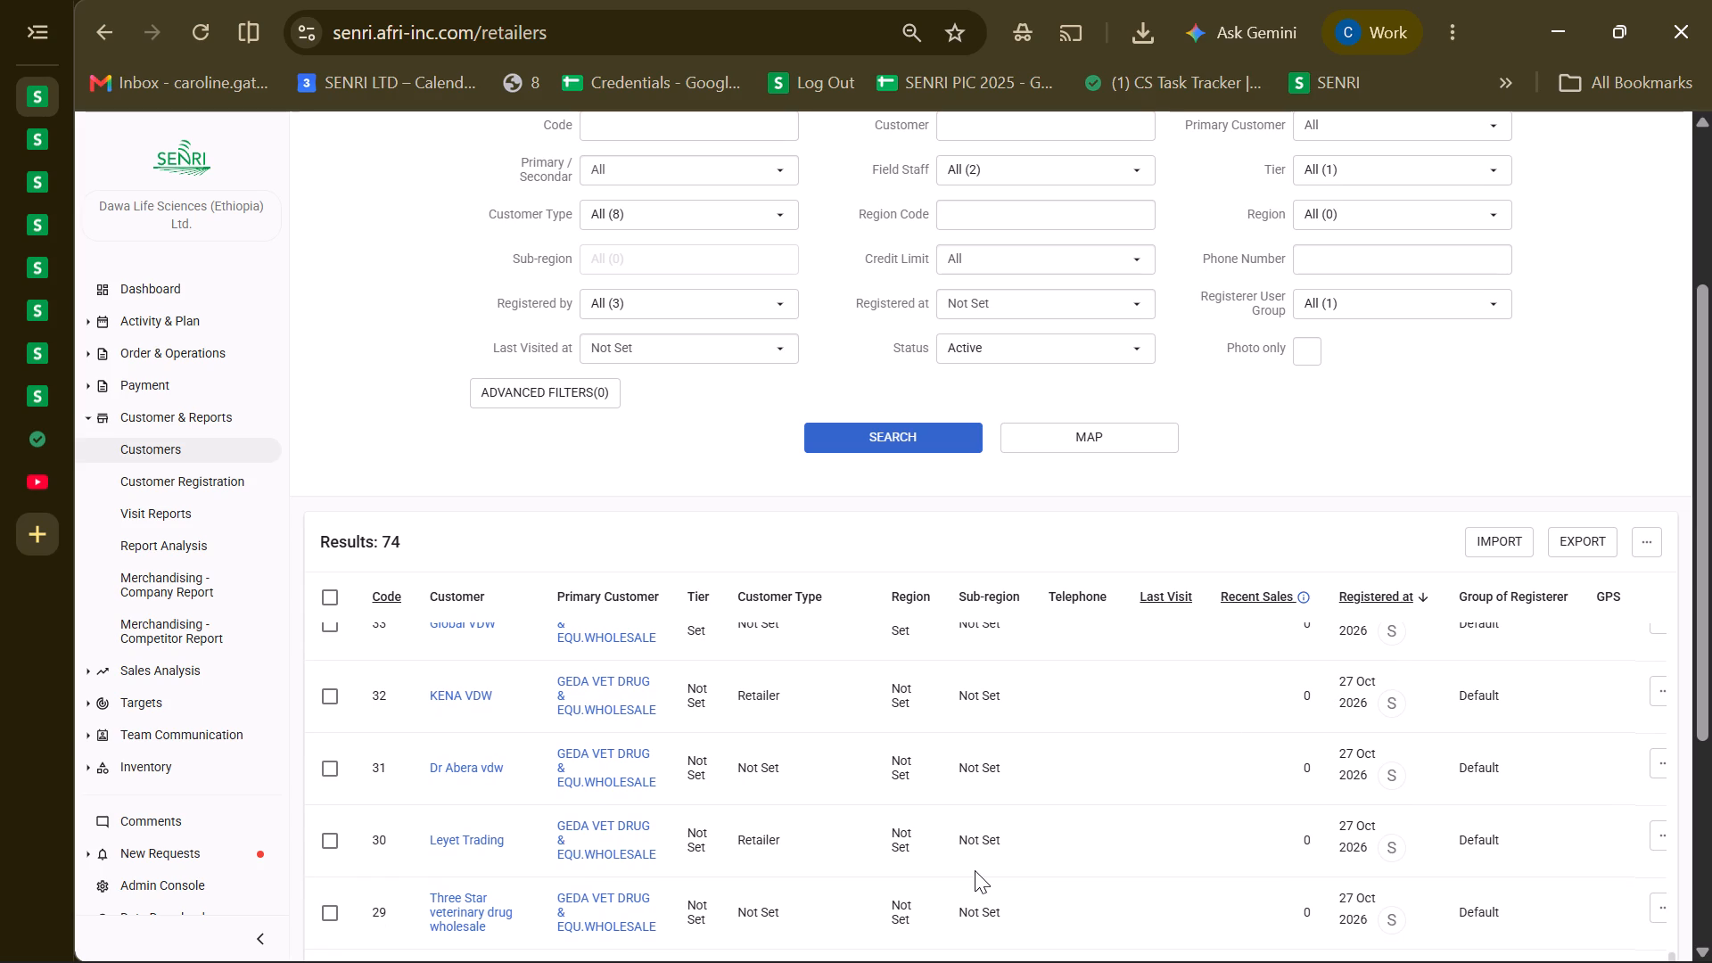
pyautogui.scroll(-5, 955, 851)
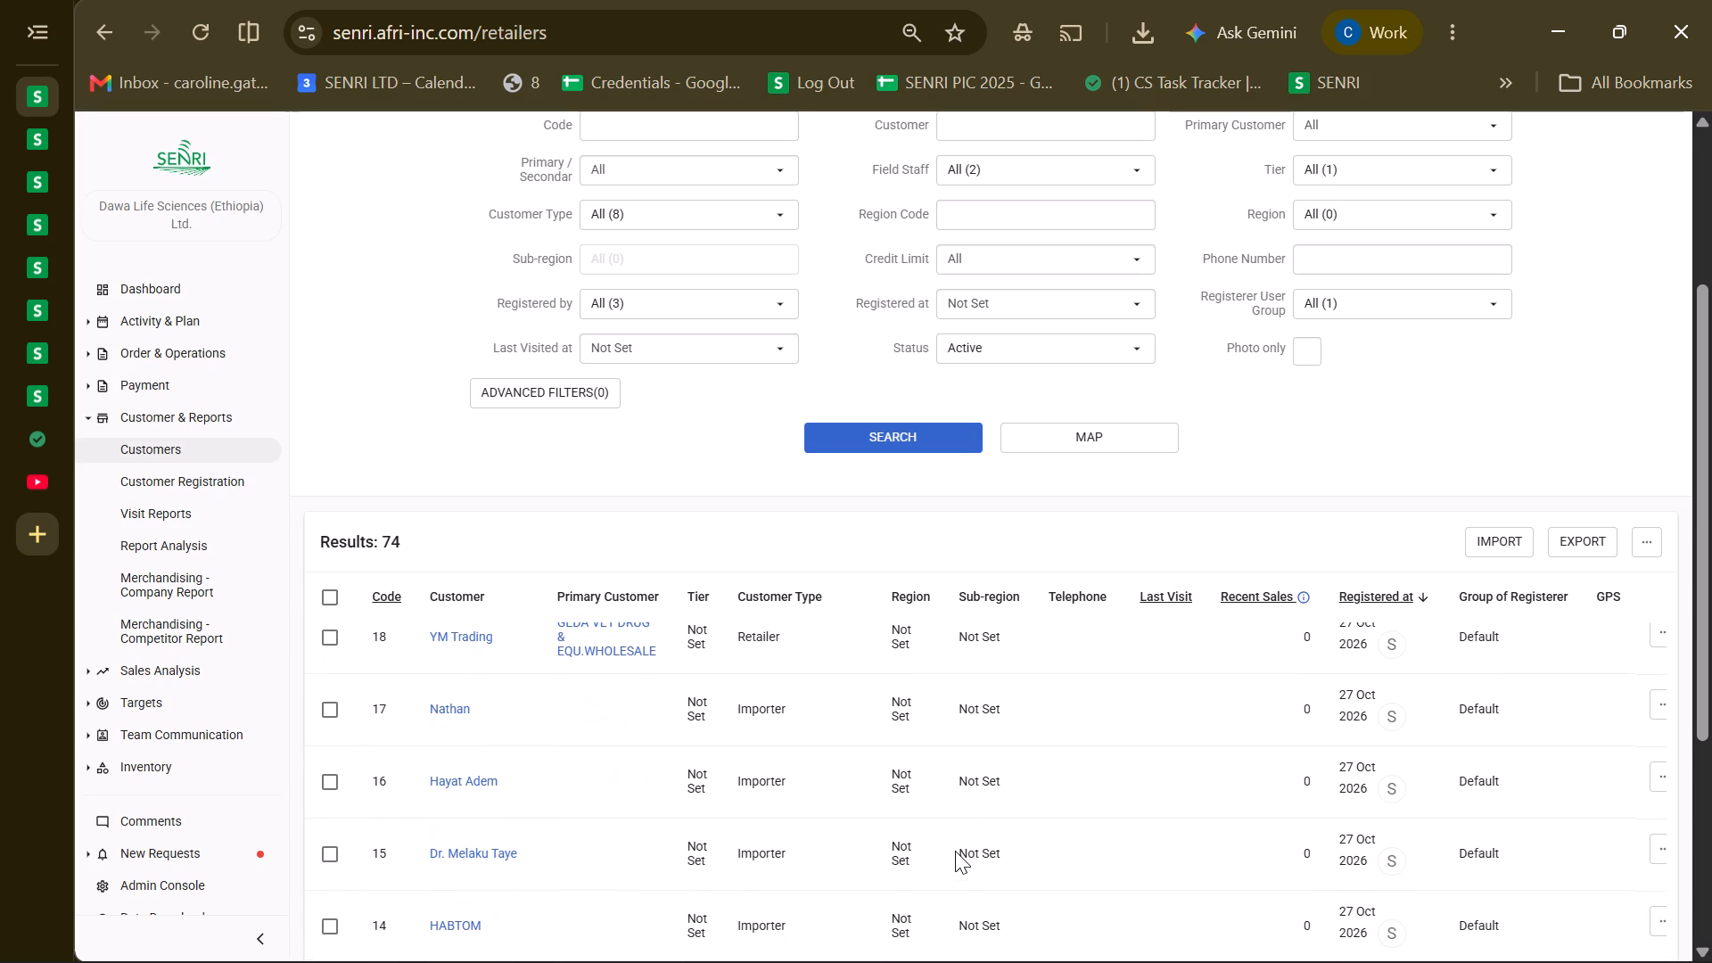
pyautogui.scroll(-2, 891, 821)
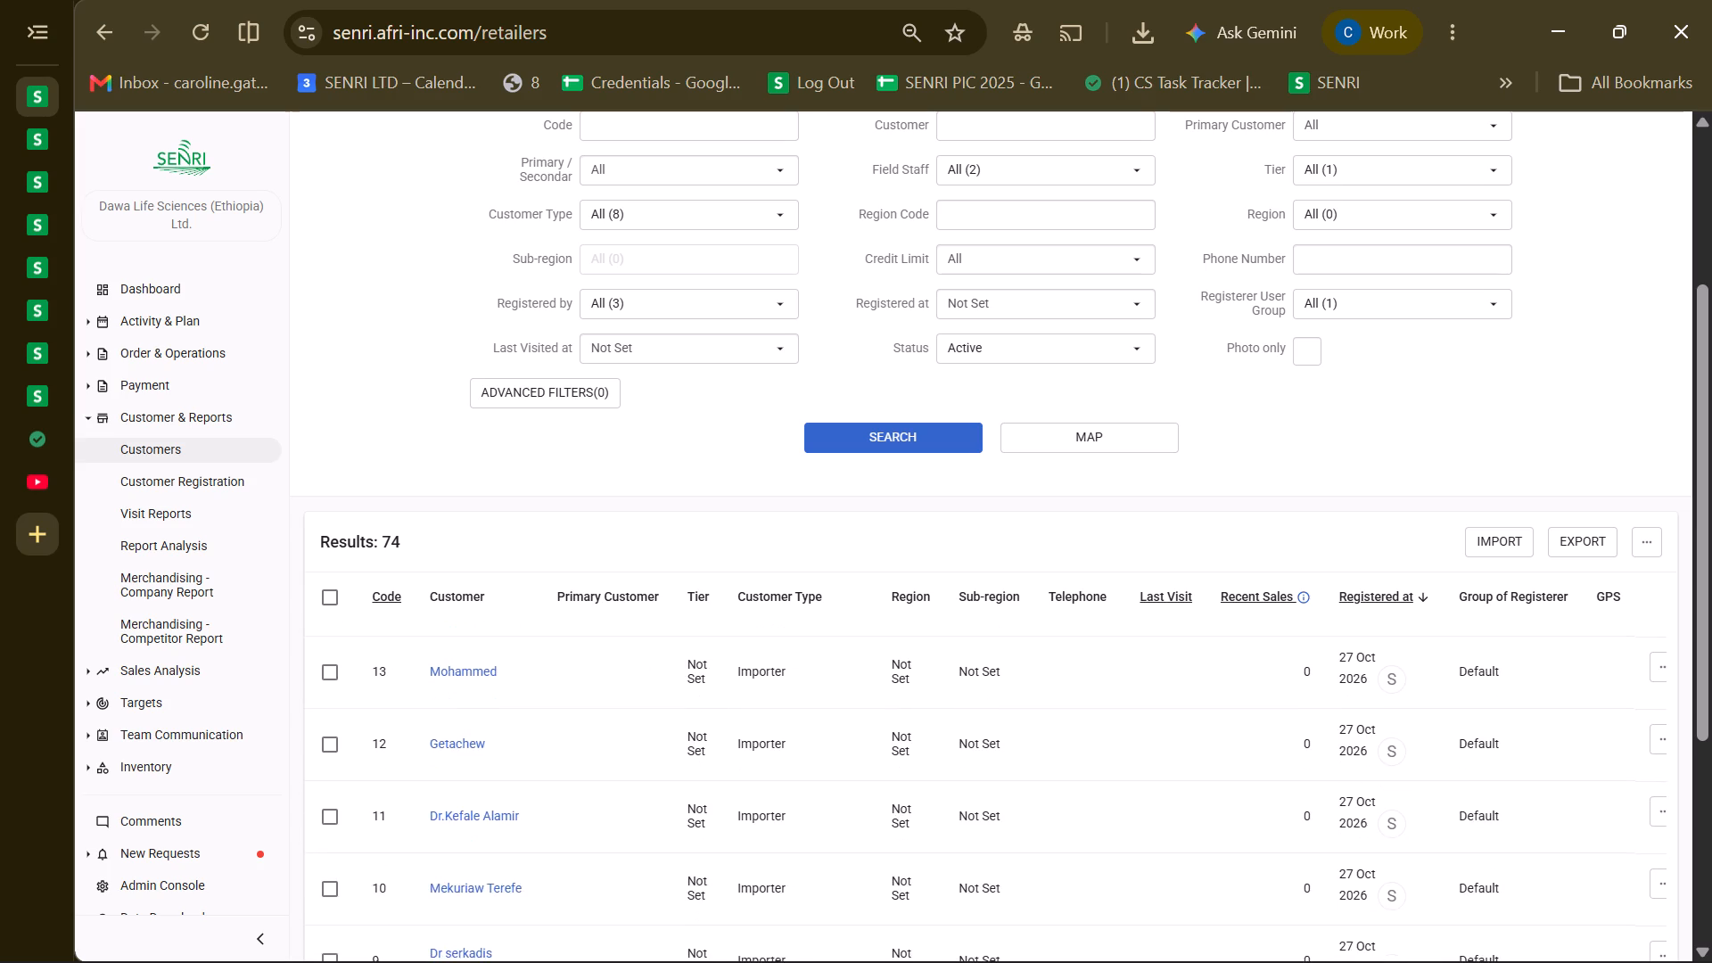
pyautogui.scroll(-2, 891, 821)
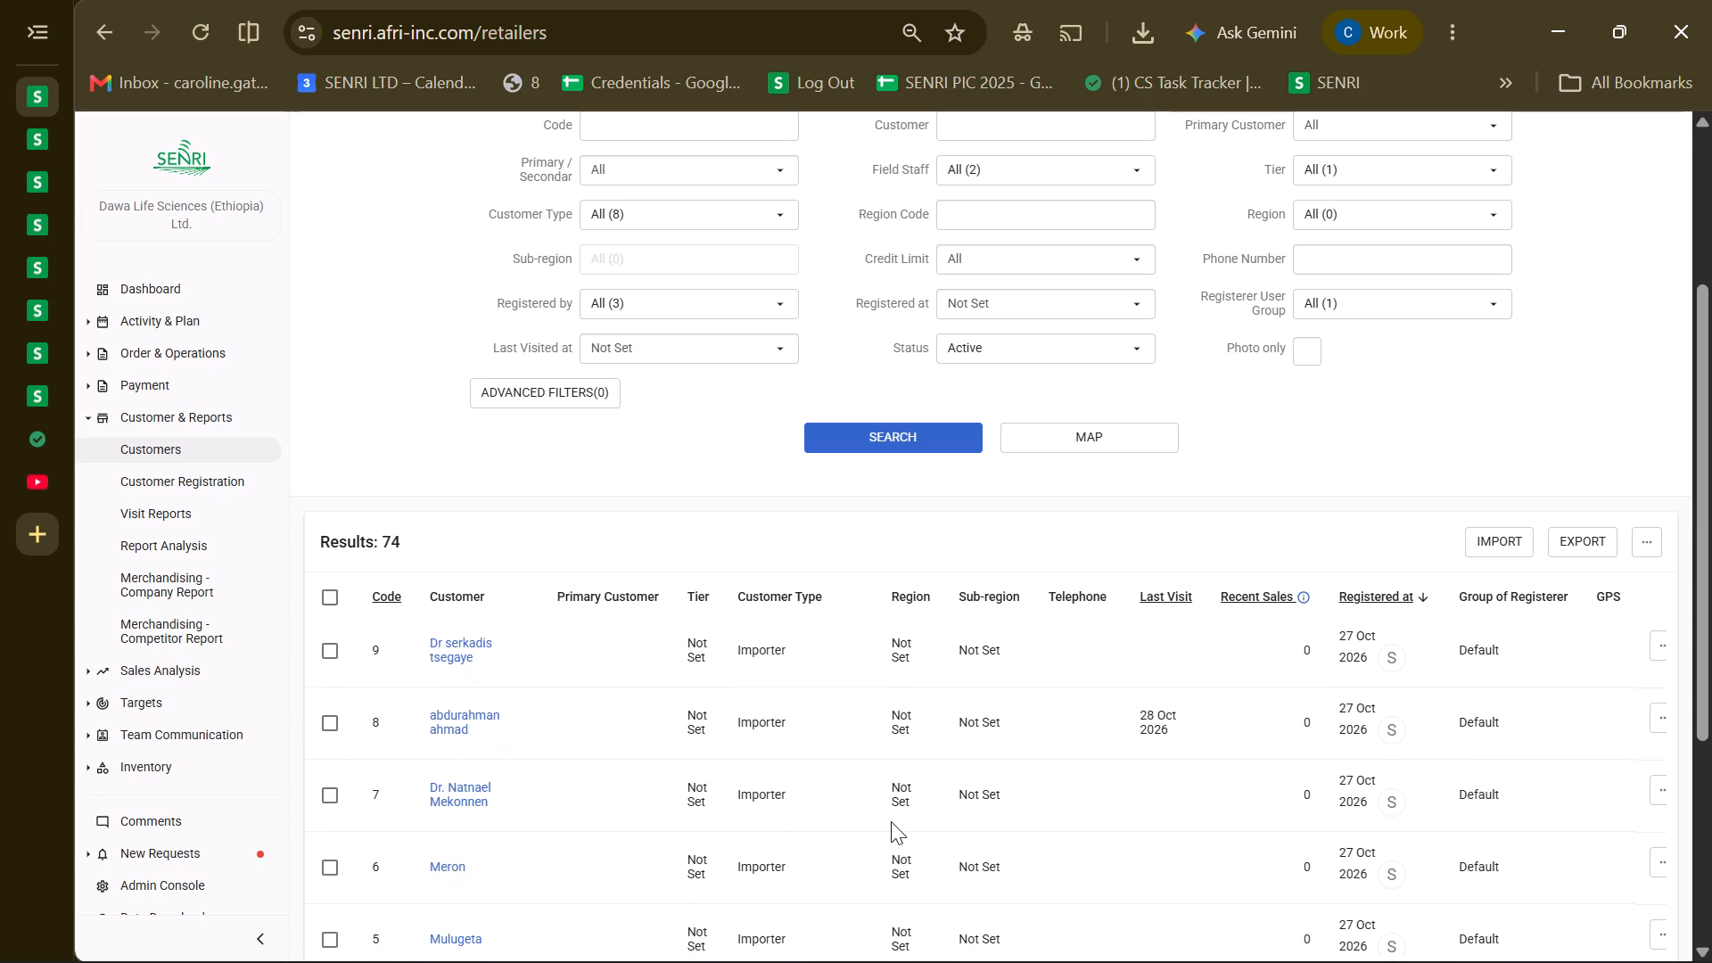
pyautogui.scroll(-4, 891, 821)
pyautogui.scroll(1, 891, 821)
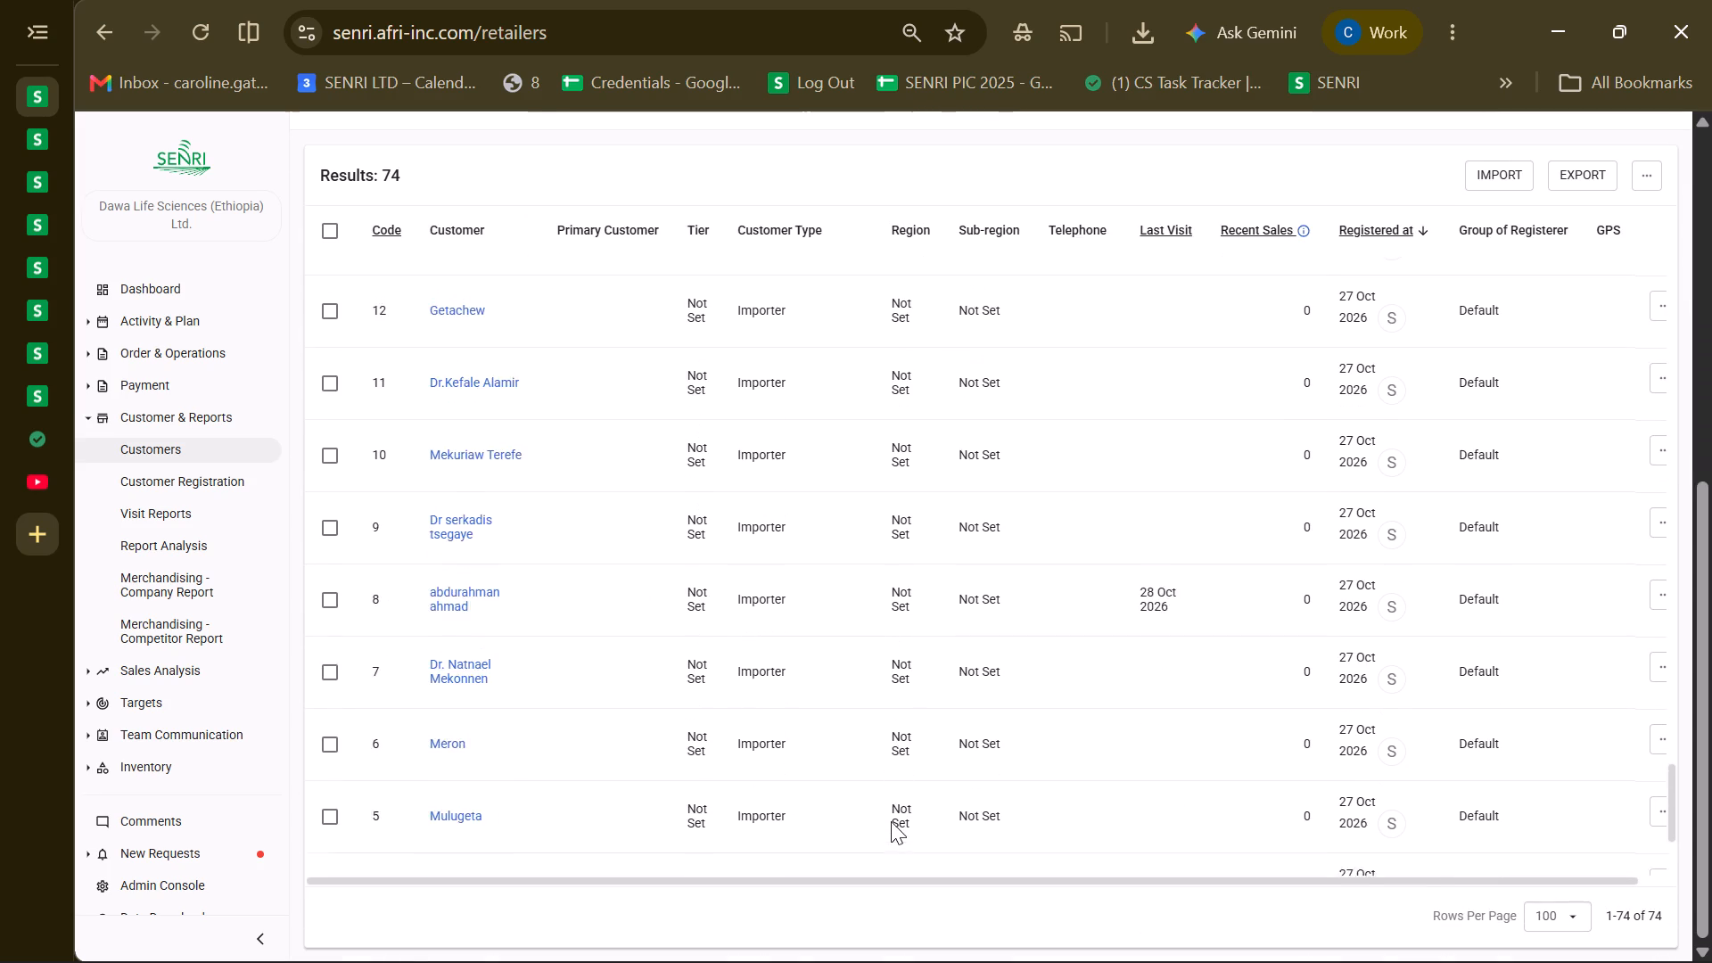
pyautogui.scroll(2, 891, 821)
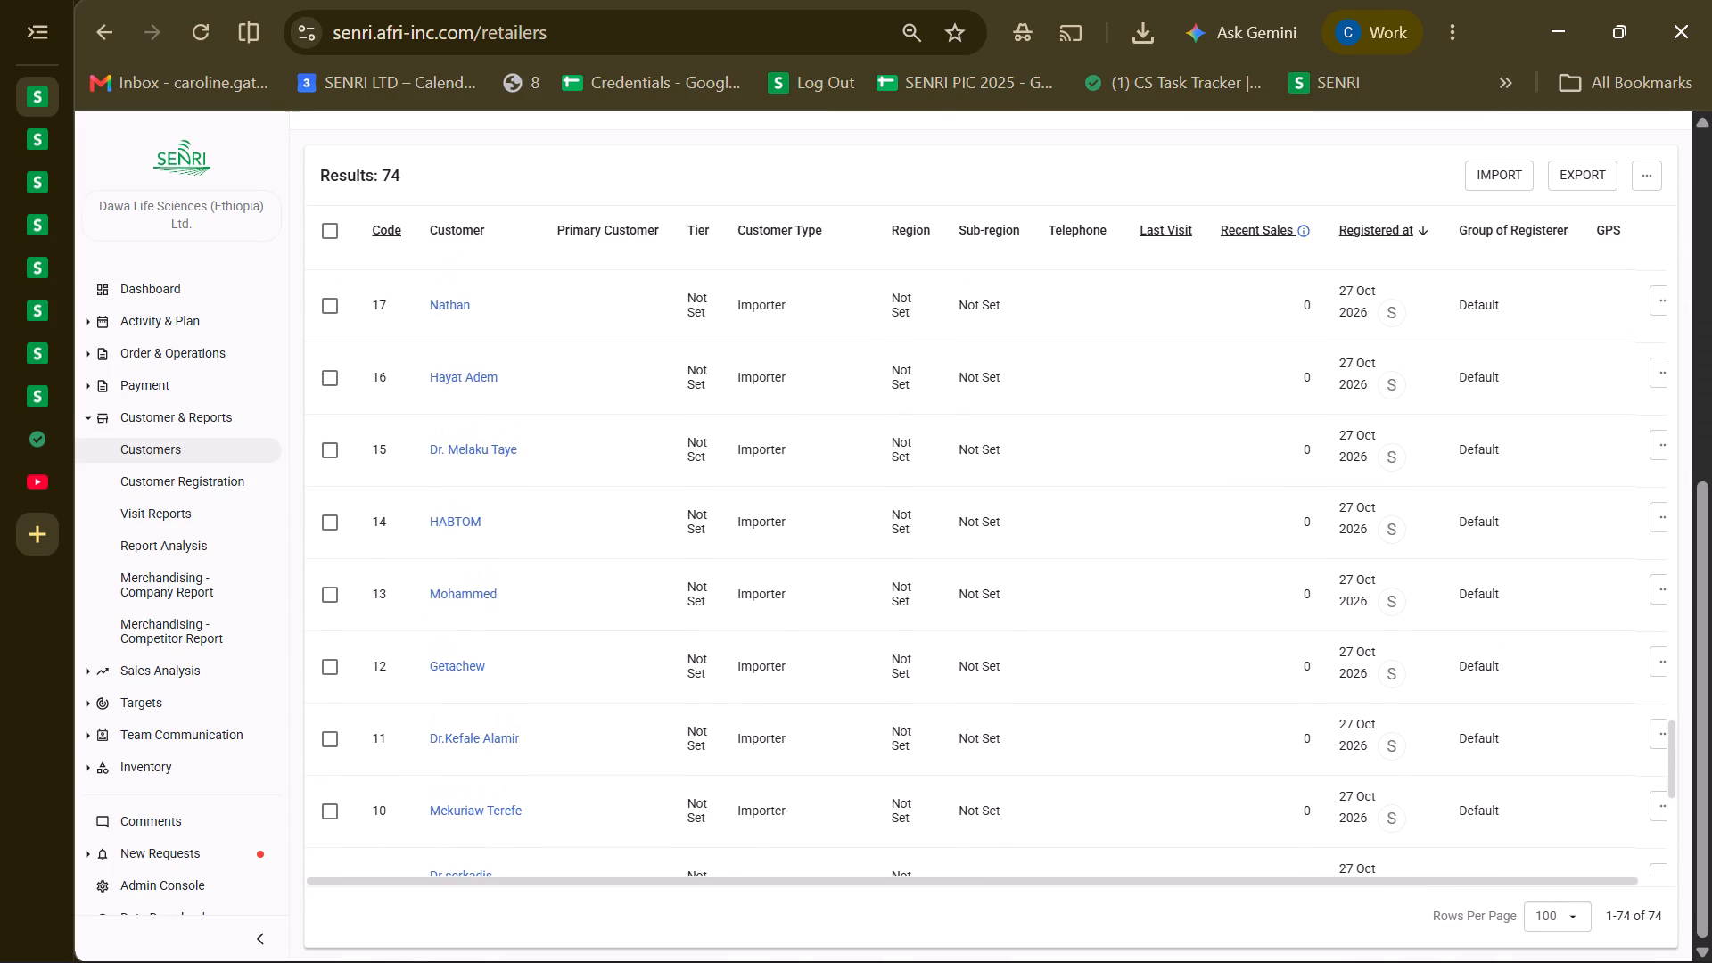
pyautogui.scroll(2, 891, 821)
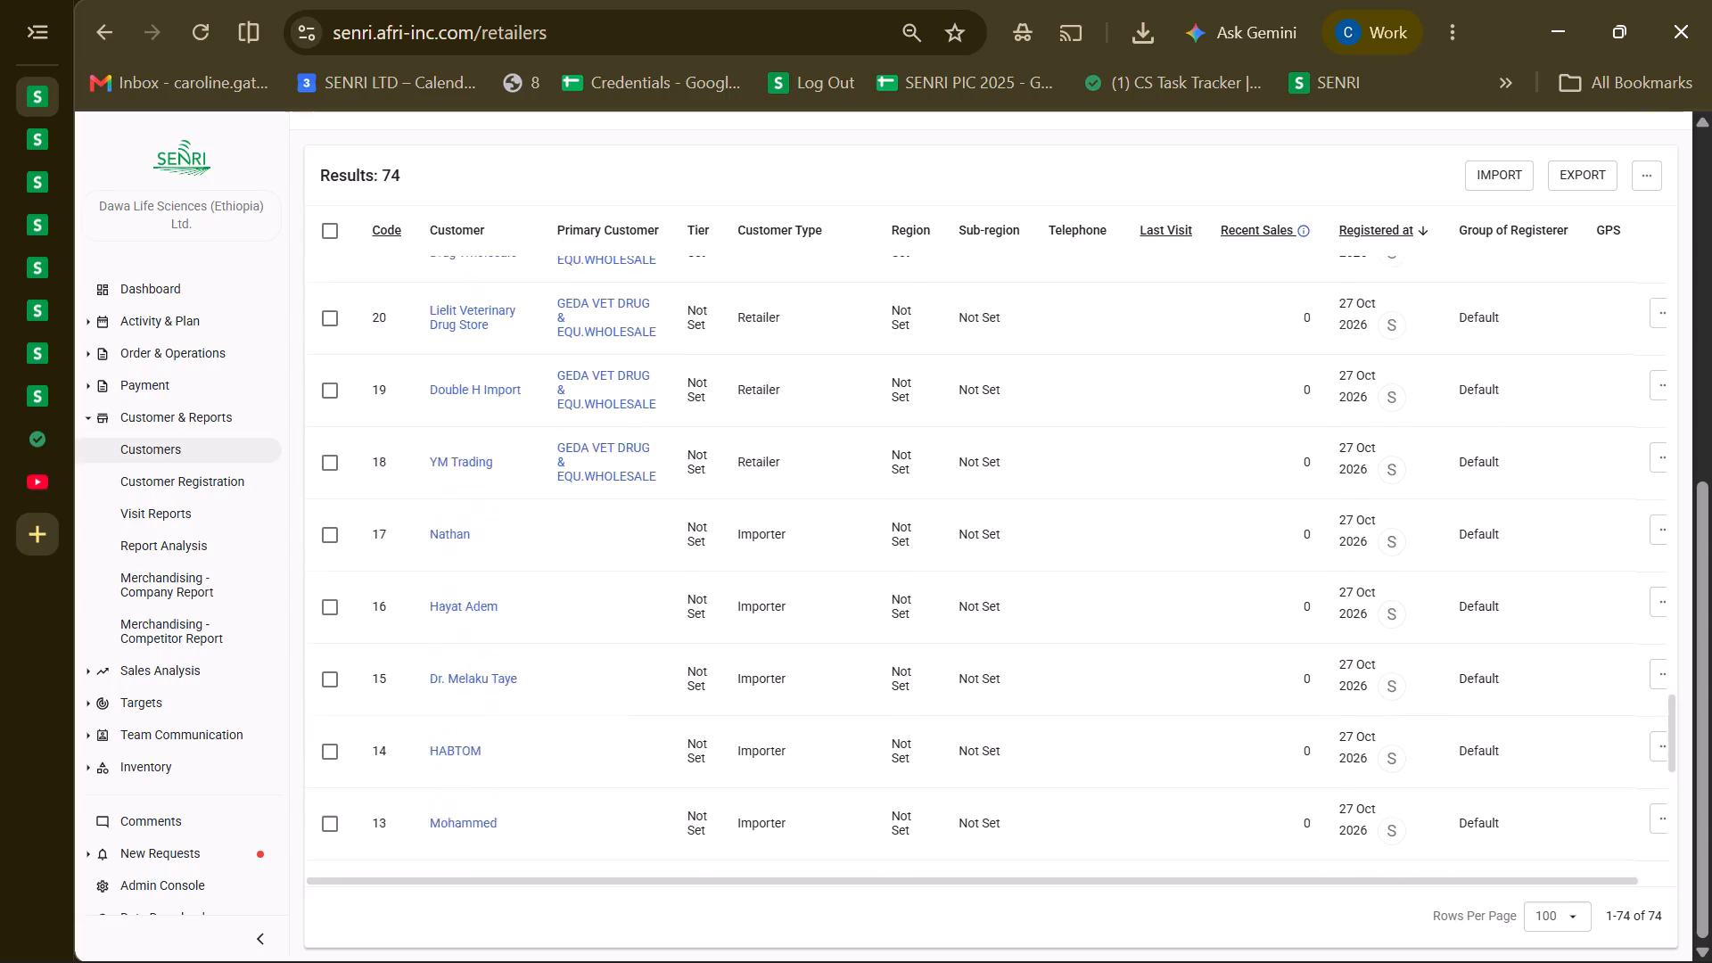
pyautogui.scroll(10, 891, 821)
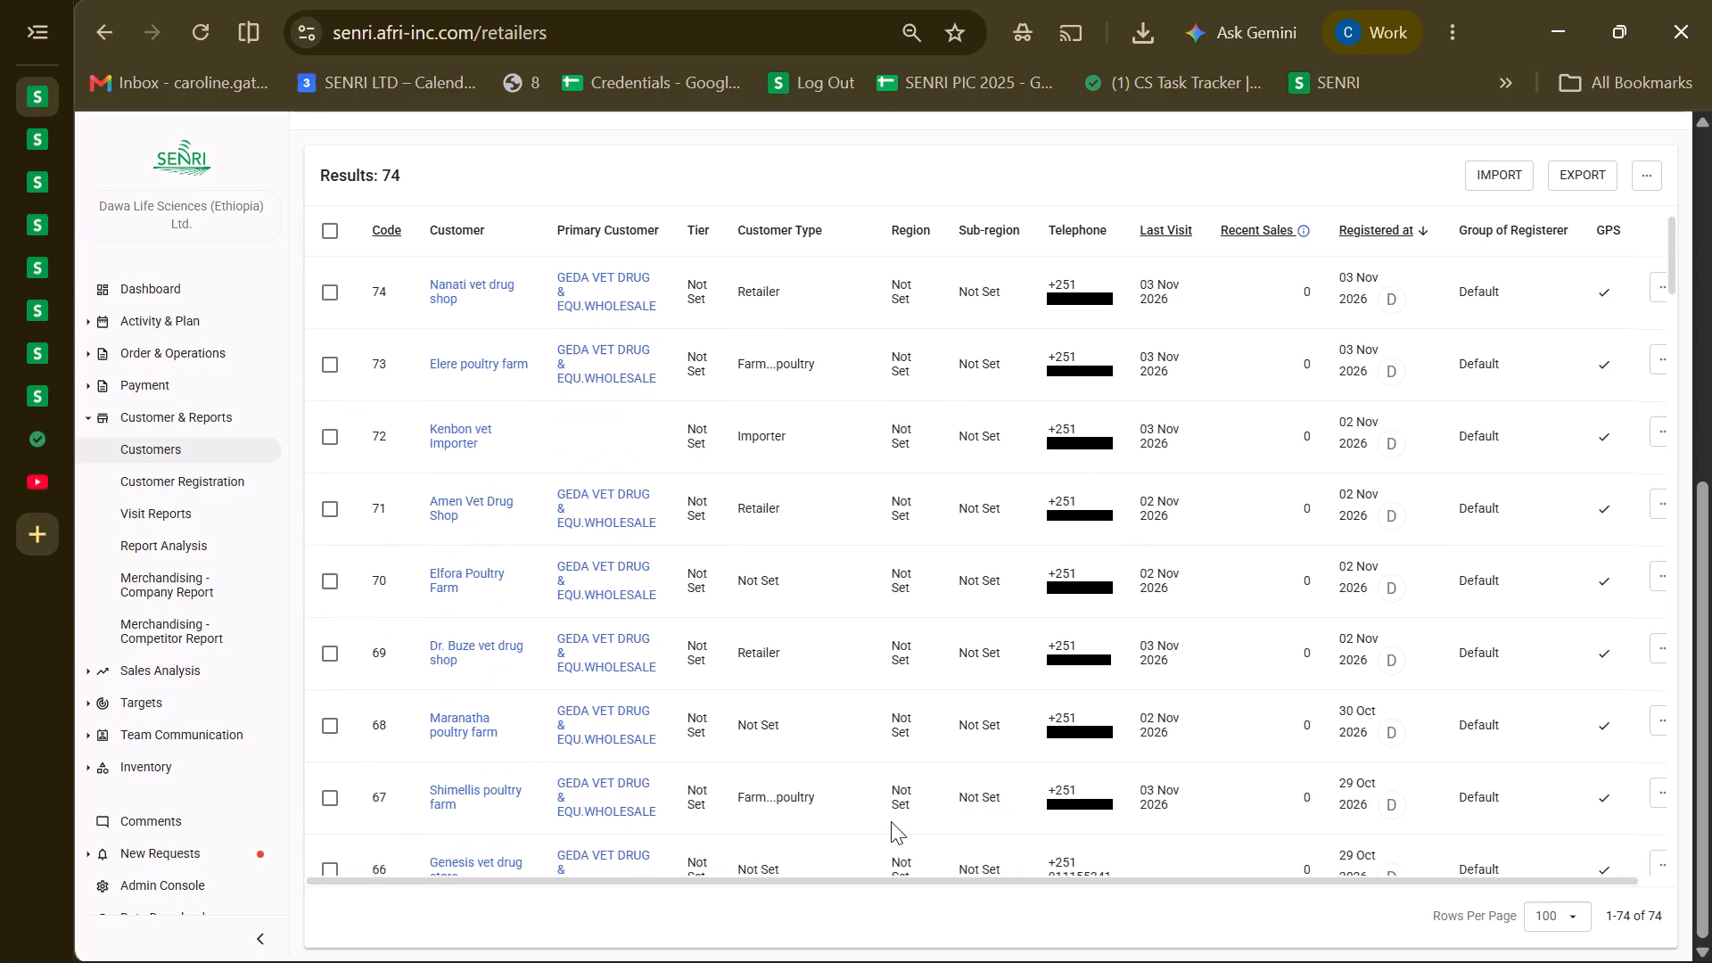
pyautogui.scroll(1, 891, 821)
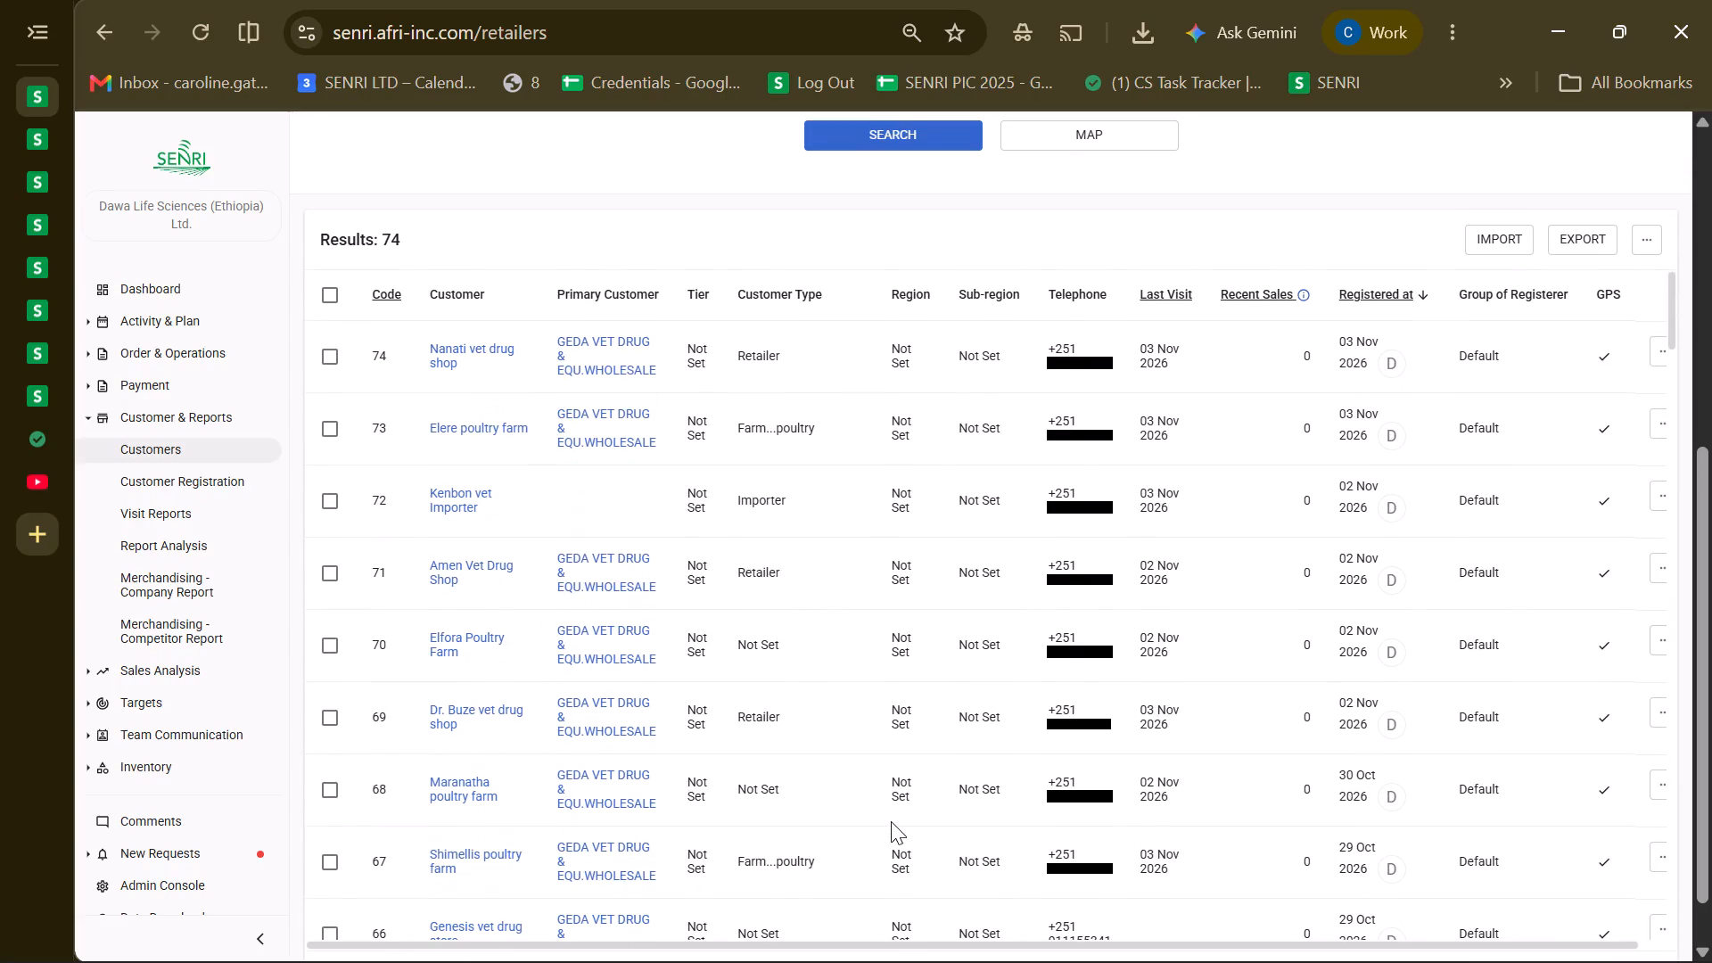
pyautogui.scroll(1, 891, 821)
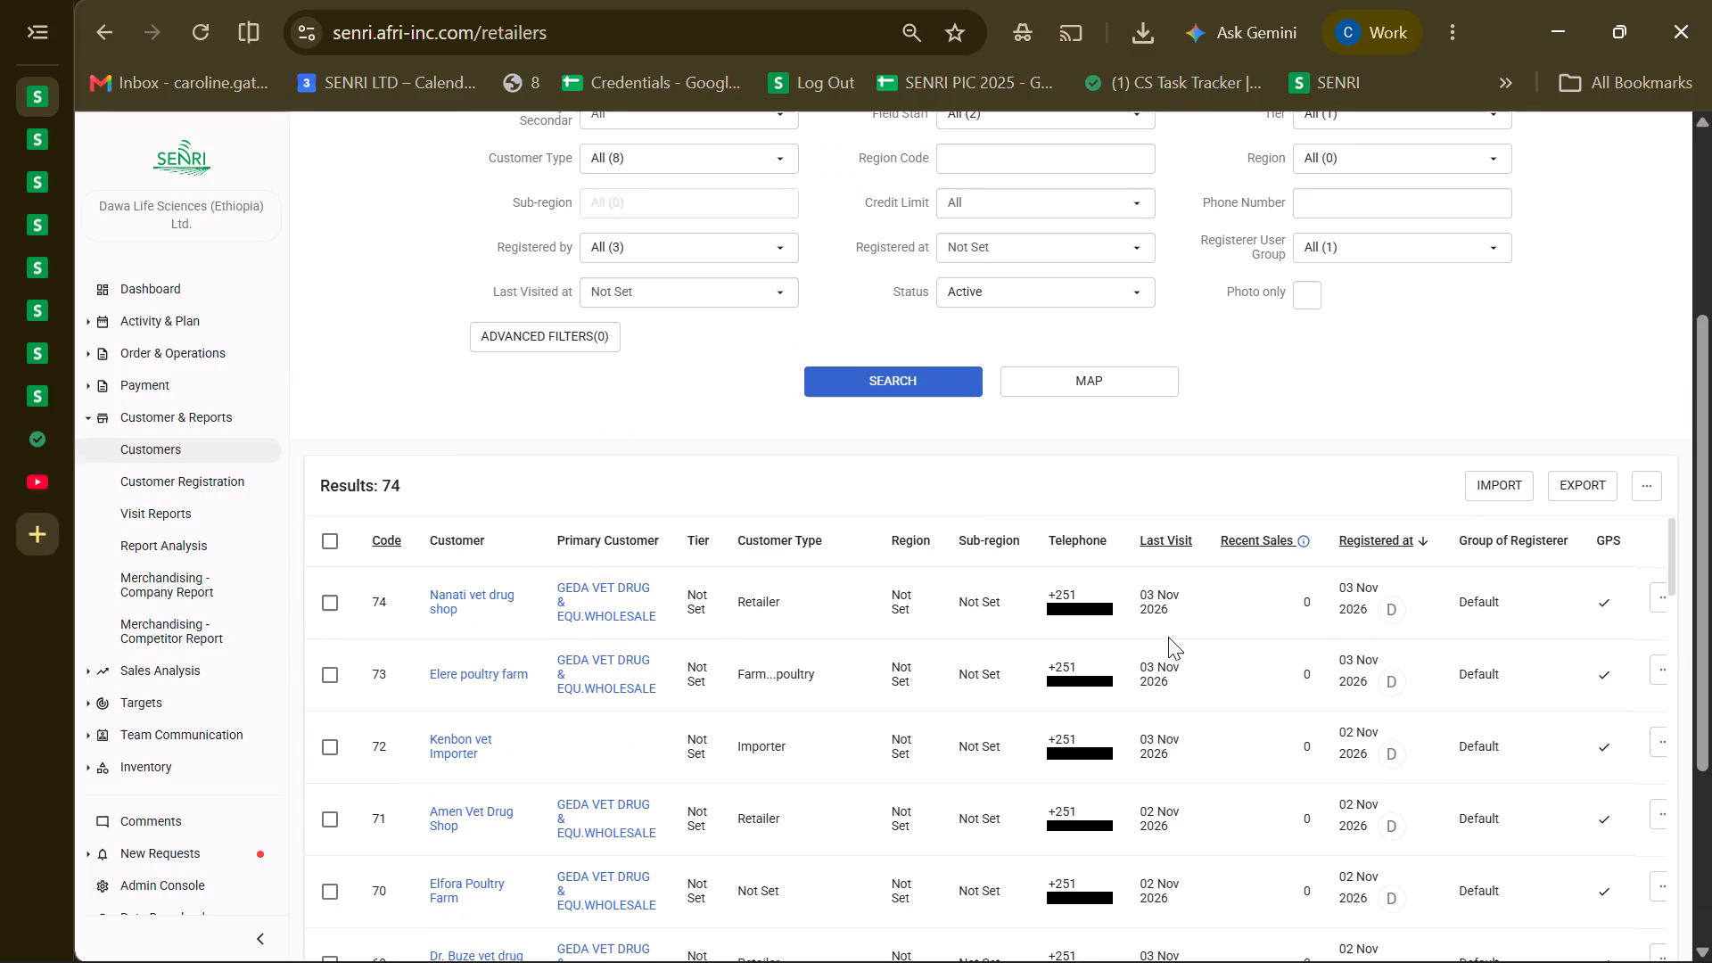
pyautogui.scroll(3, 1168, 637)
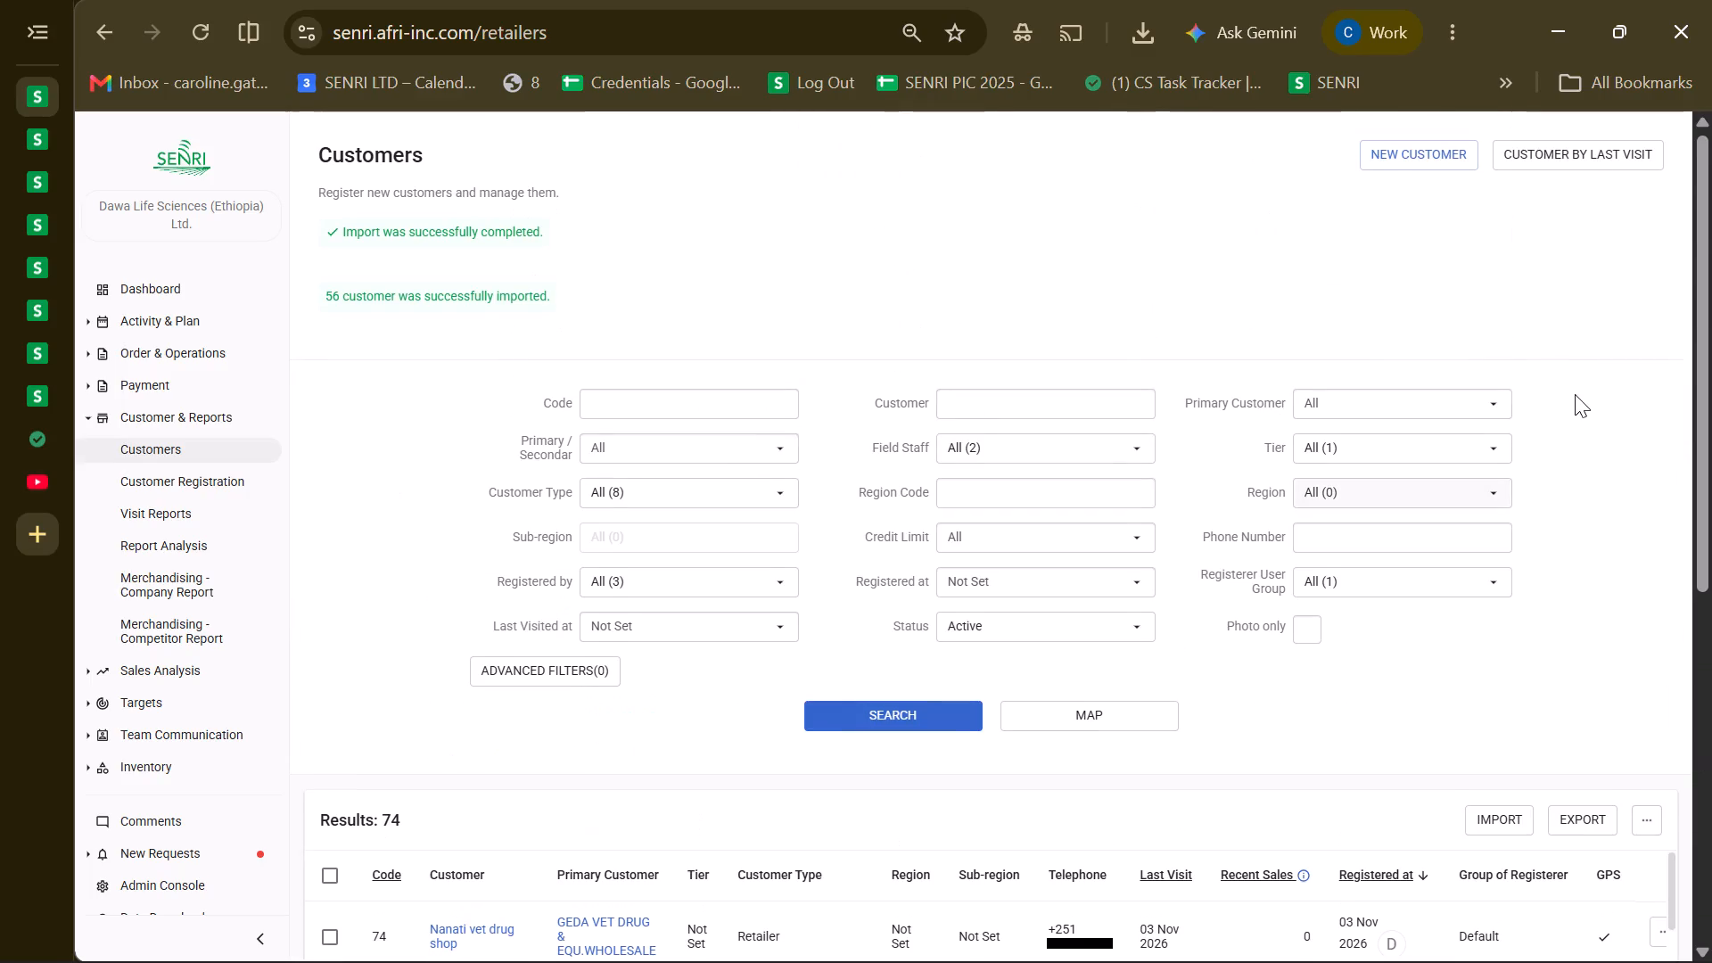
# Examine the customers offered in the Primary Customer filter, reloading the Customers page and checking the options again.
pyautogui.click(1392, 423)
pyautogui.click(1380, 411)
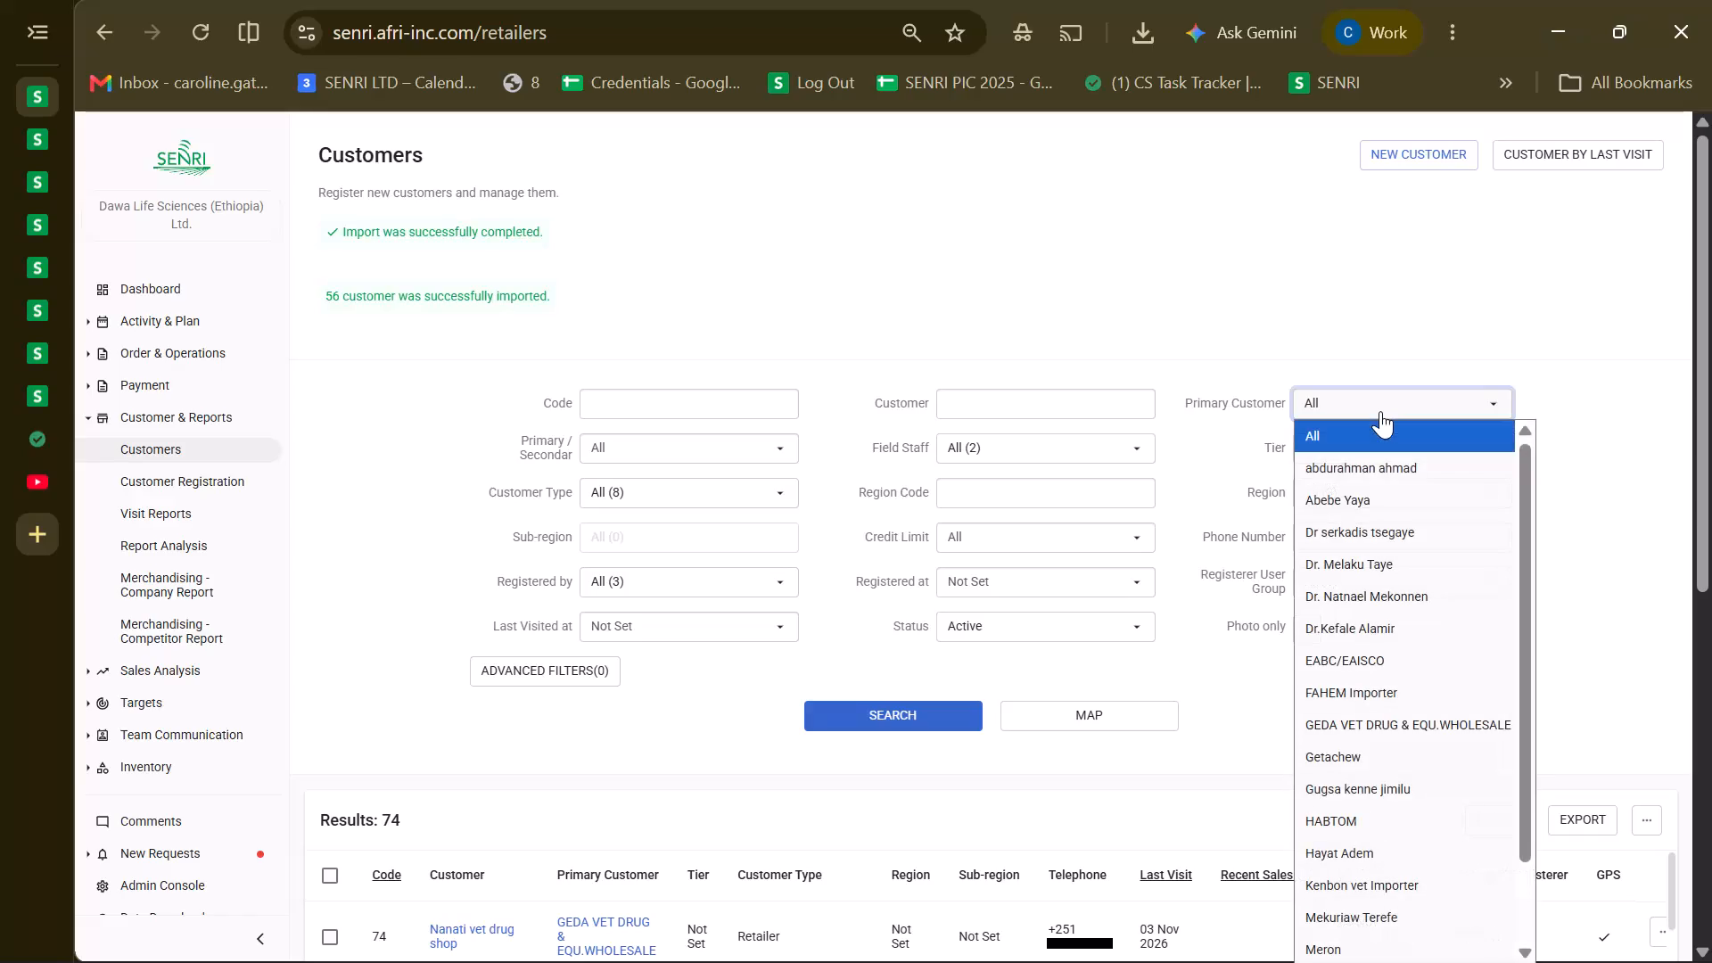
pyautogui.click(196, 28)
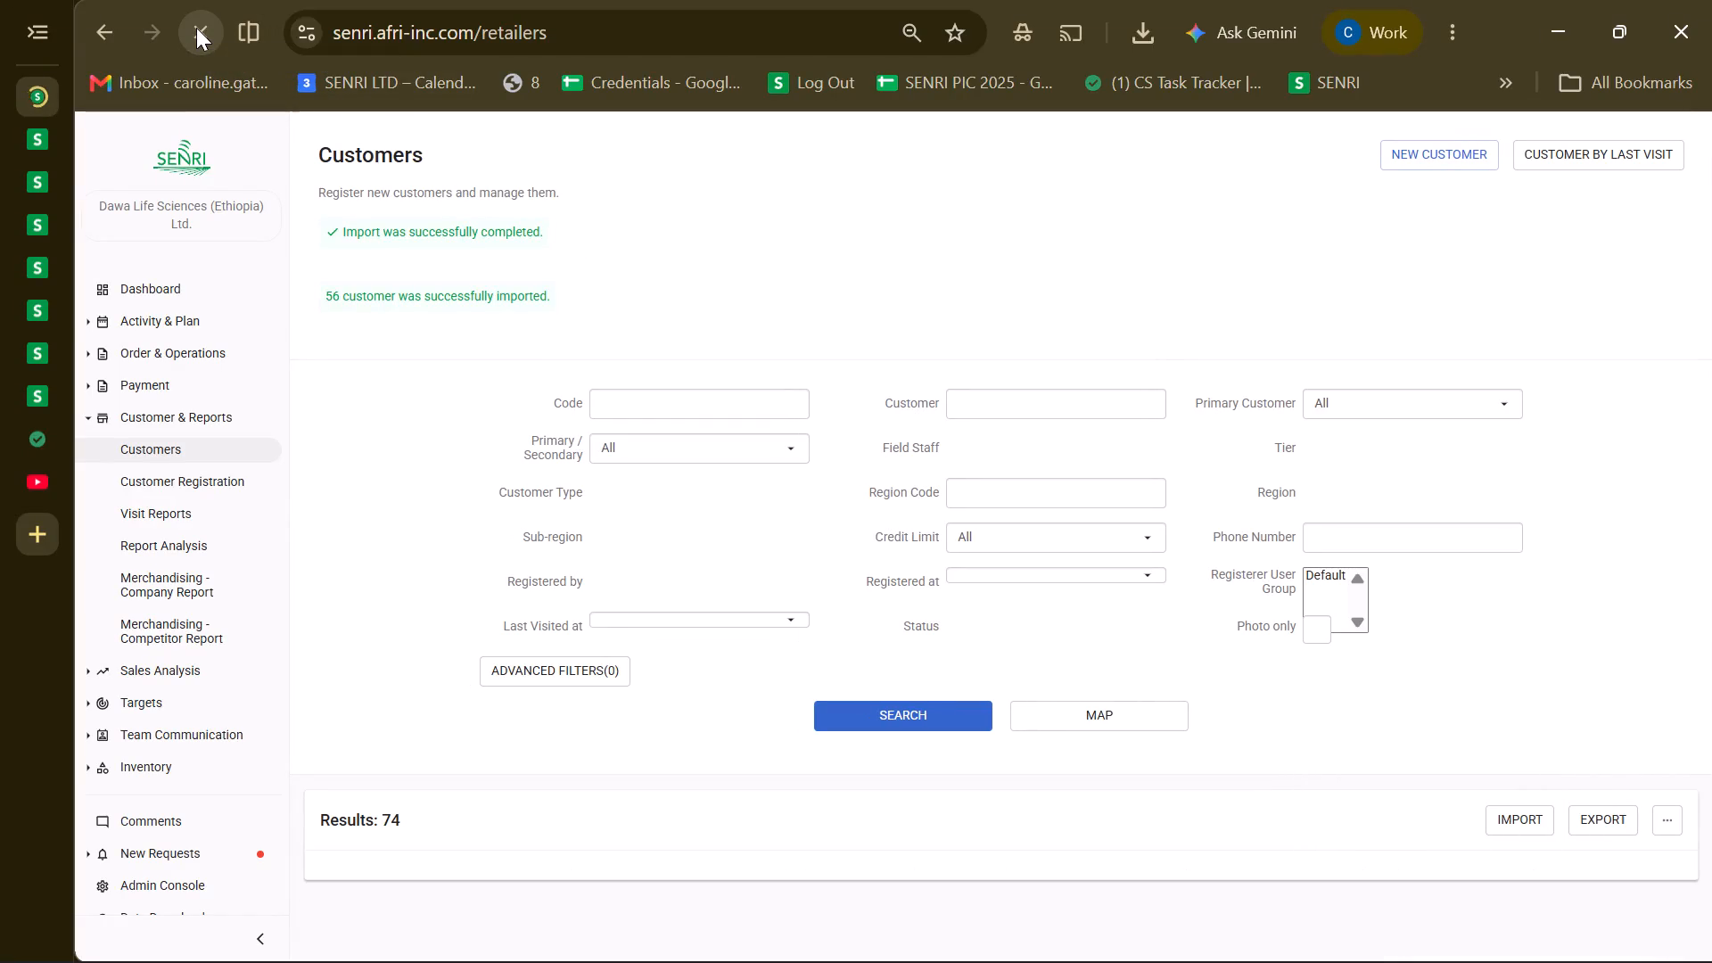
pyautogui.click(1387, 409)
pyautogui.scroll(-5, 1378, 617)
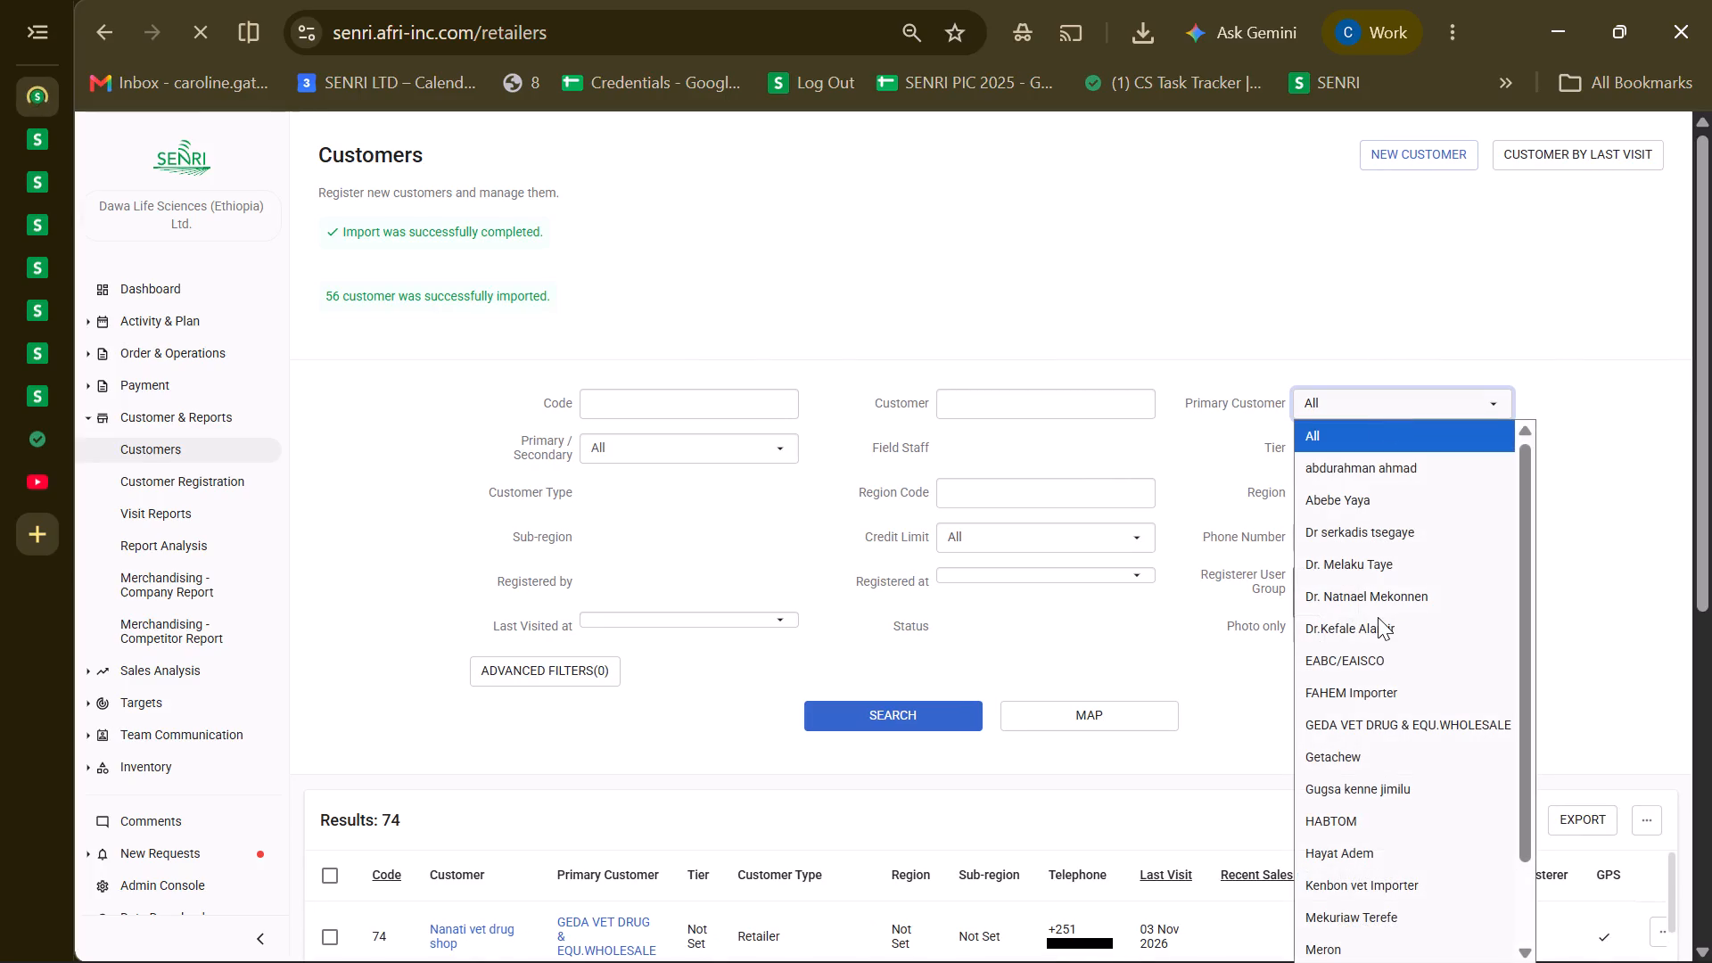
pyautogui.scroll(-1, 1378, 617)
pyautogui.scroll(-5, 1396, 810)
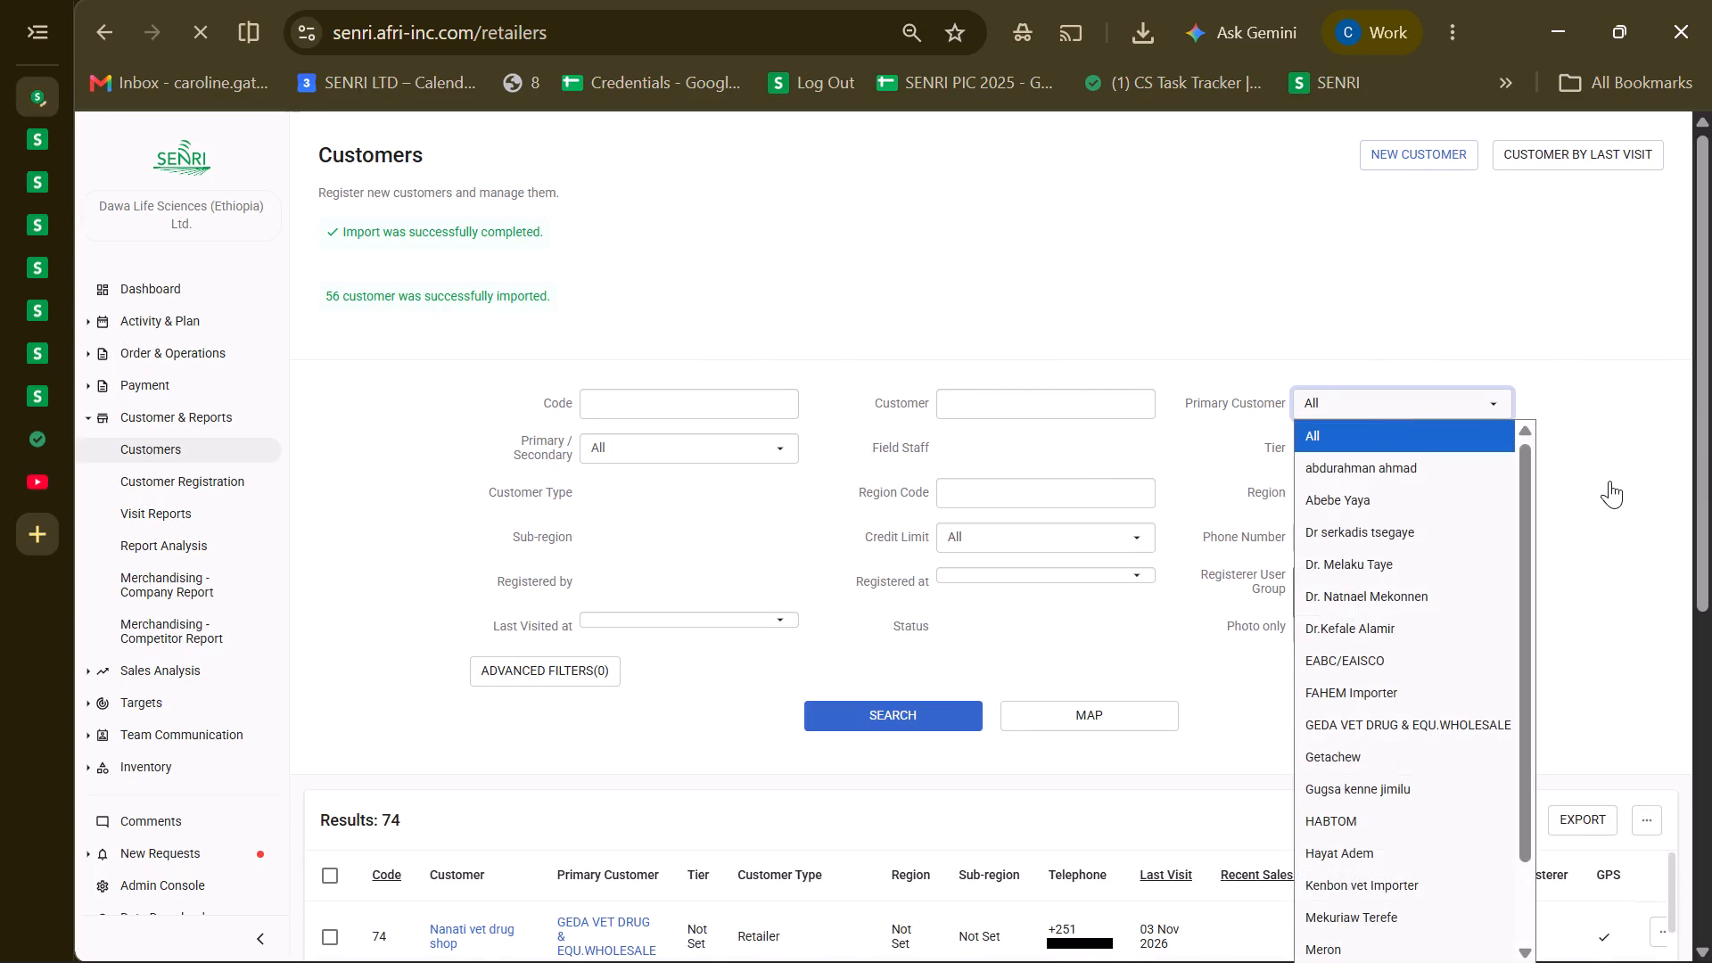
pyautogui.click(1609, 481)
pyautogui.click(1609, 481)
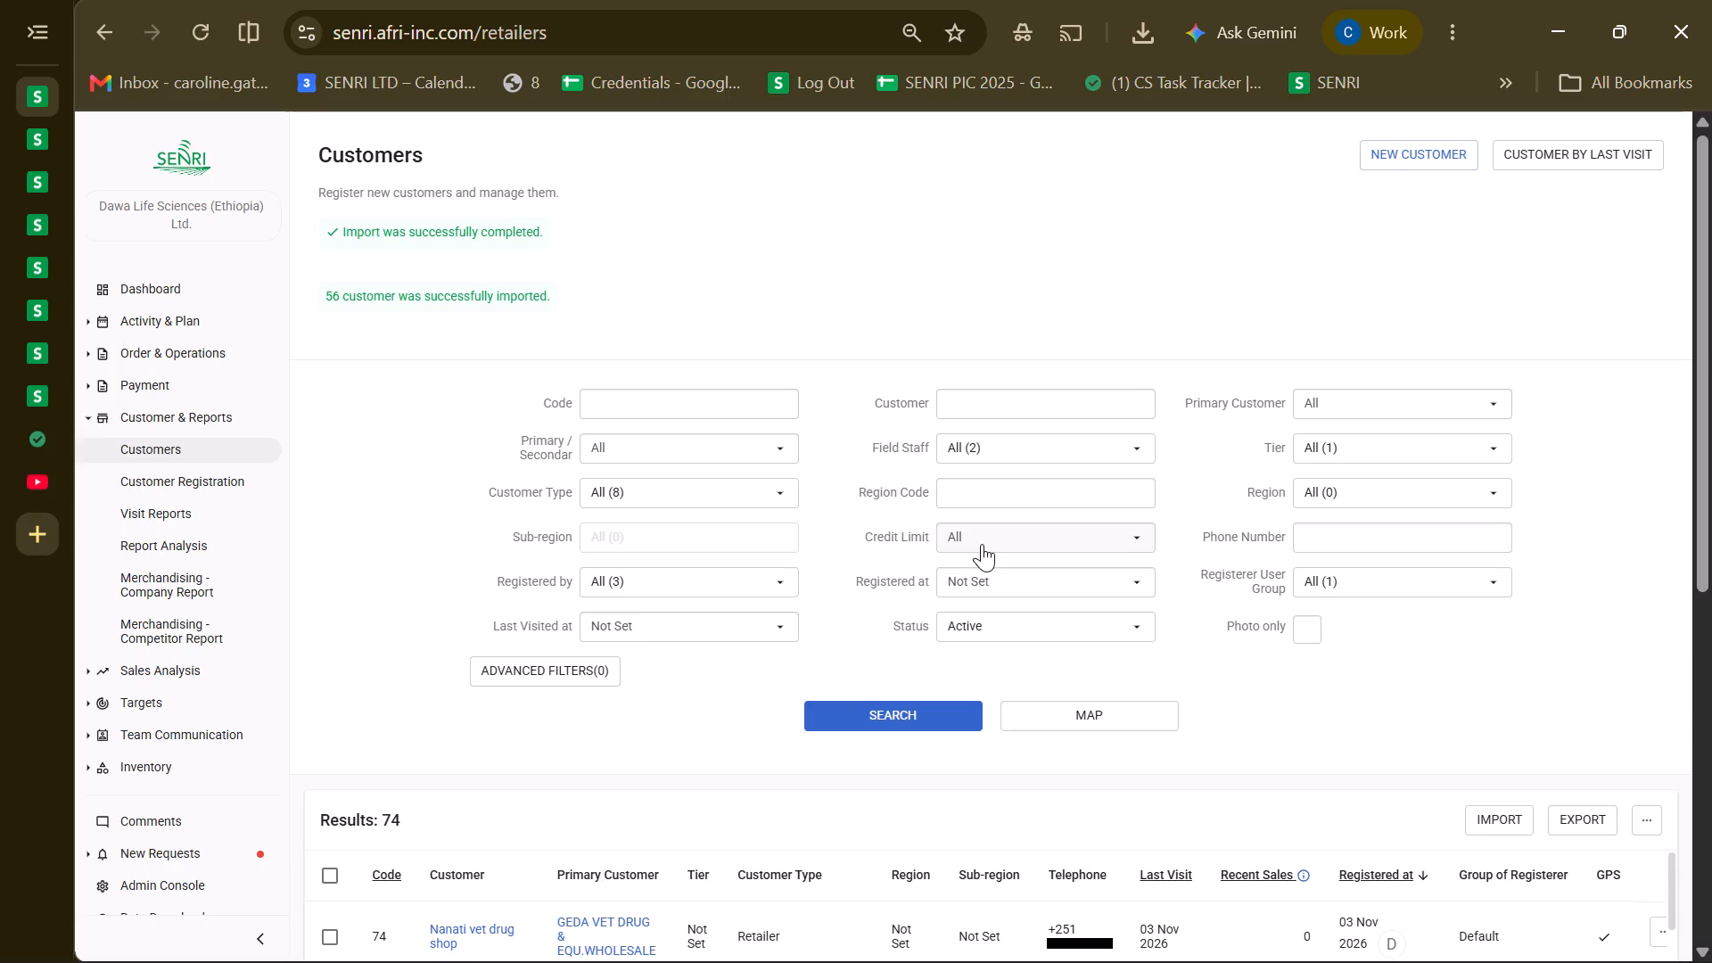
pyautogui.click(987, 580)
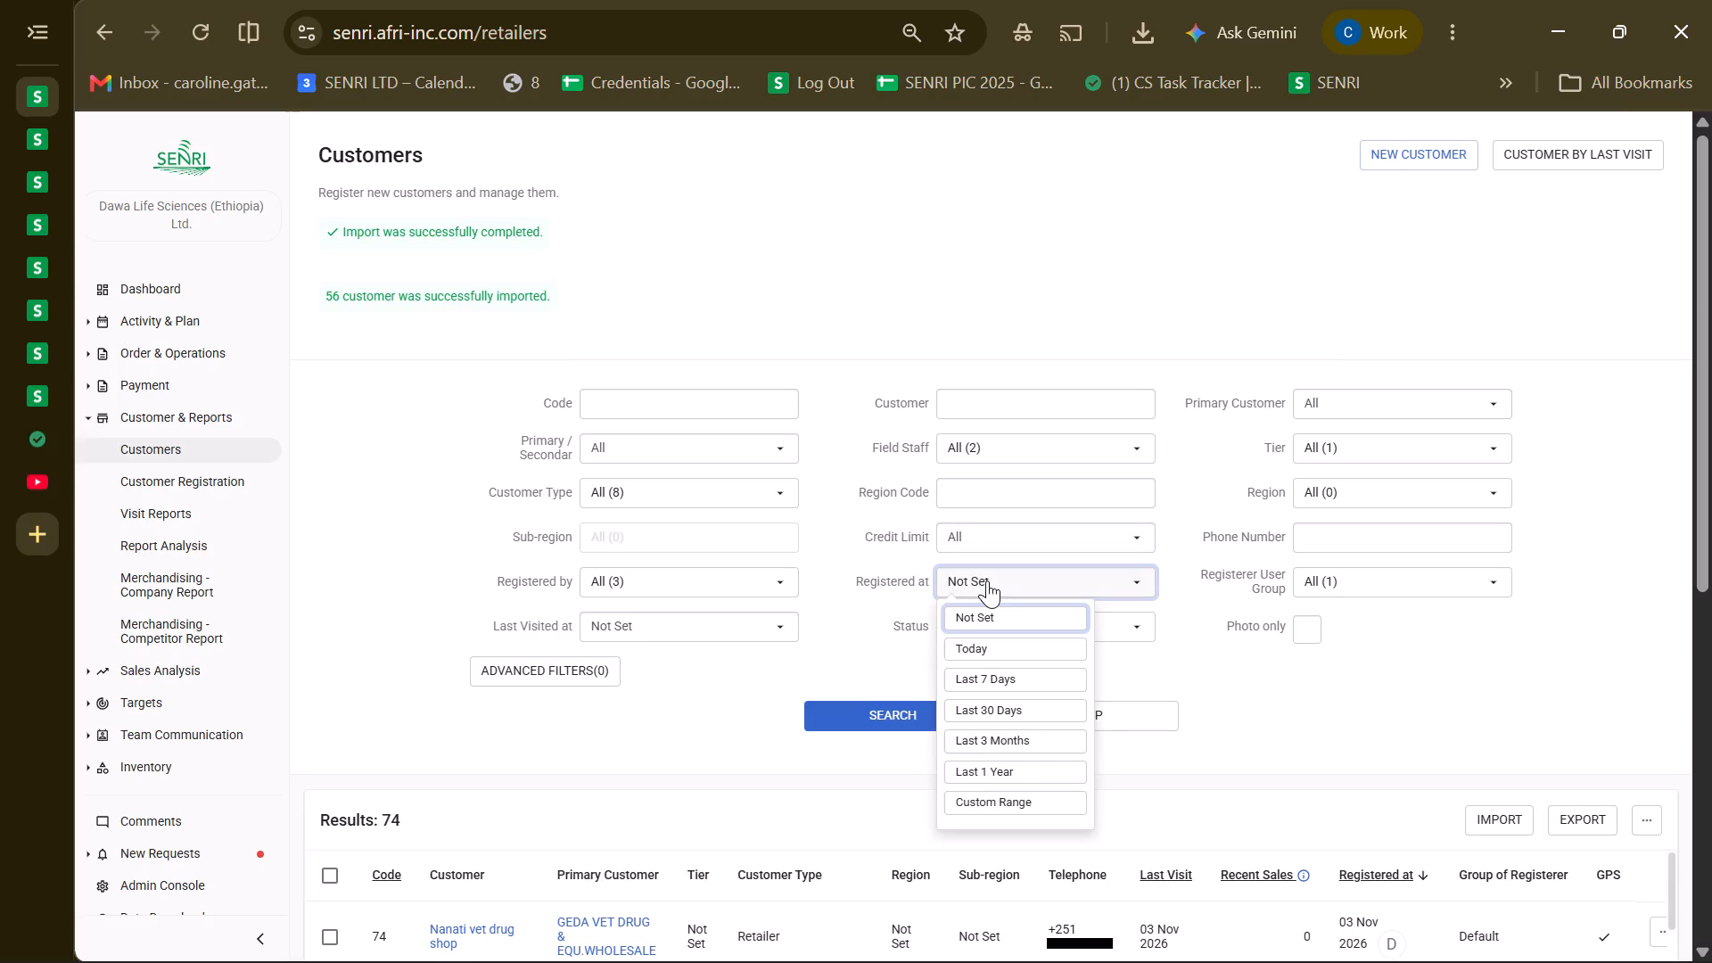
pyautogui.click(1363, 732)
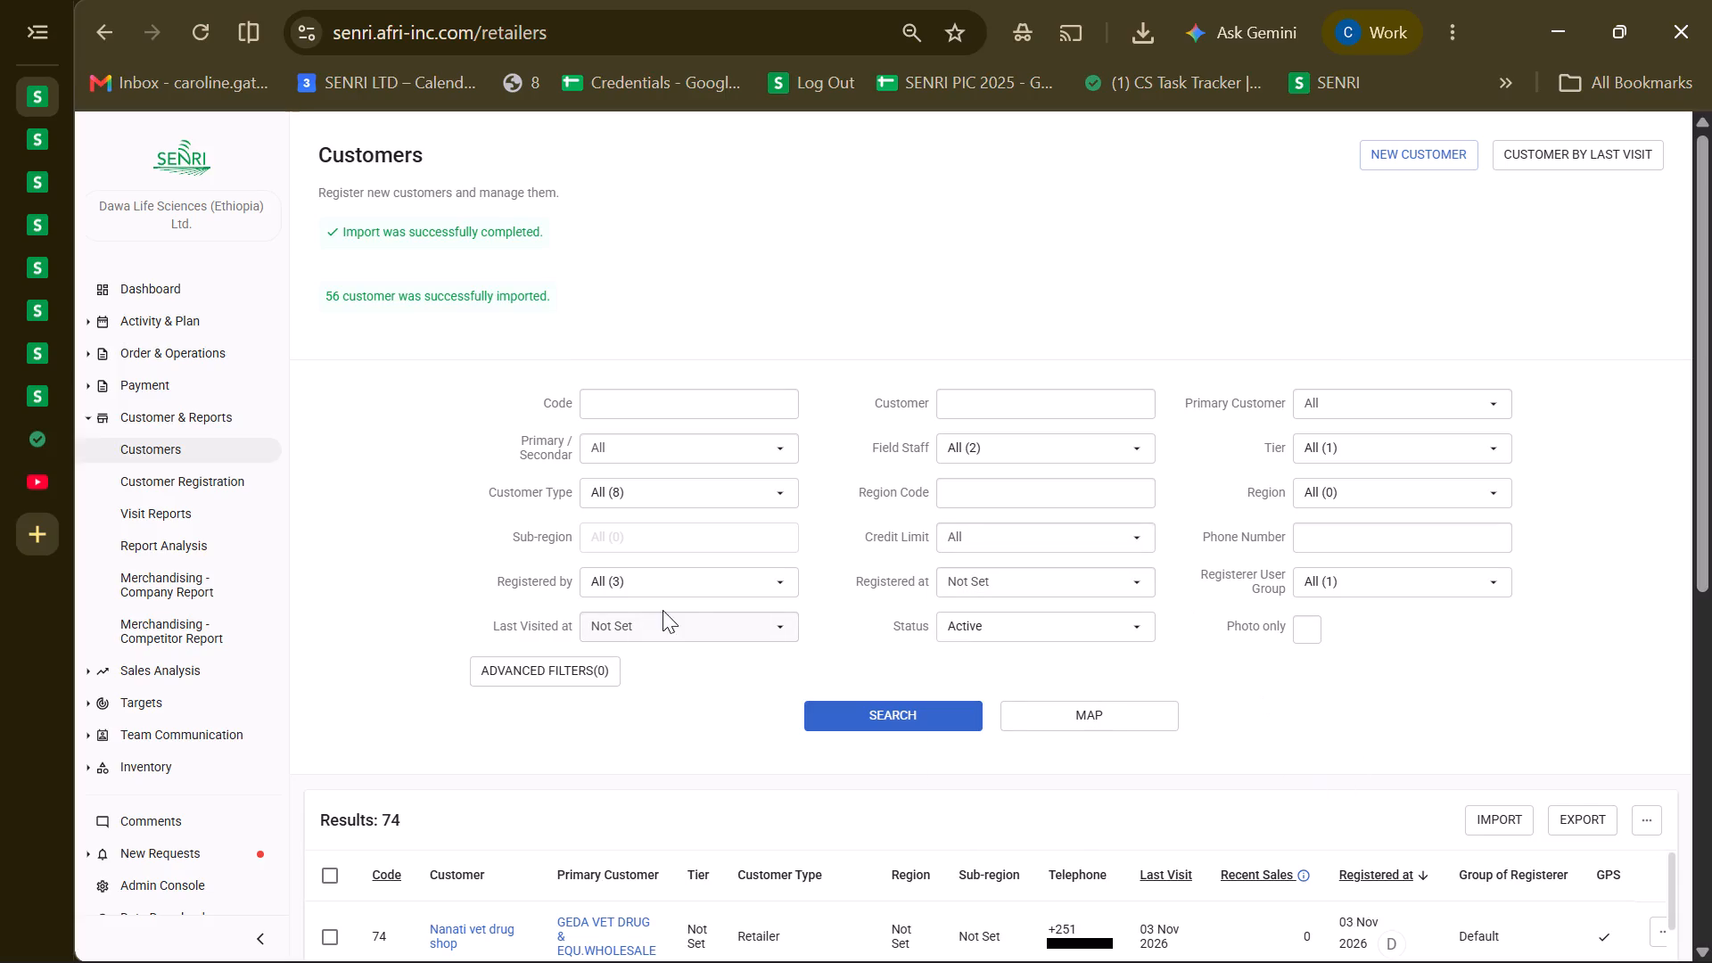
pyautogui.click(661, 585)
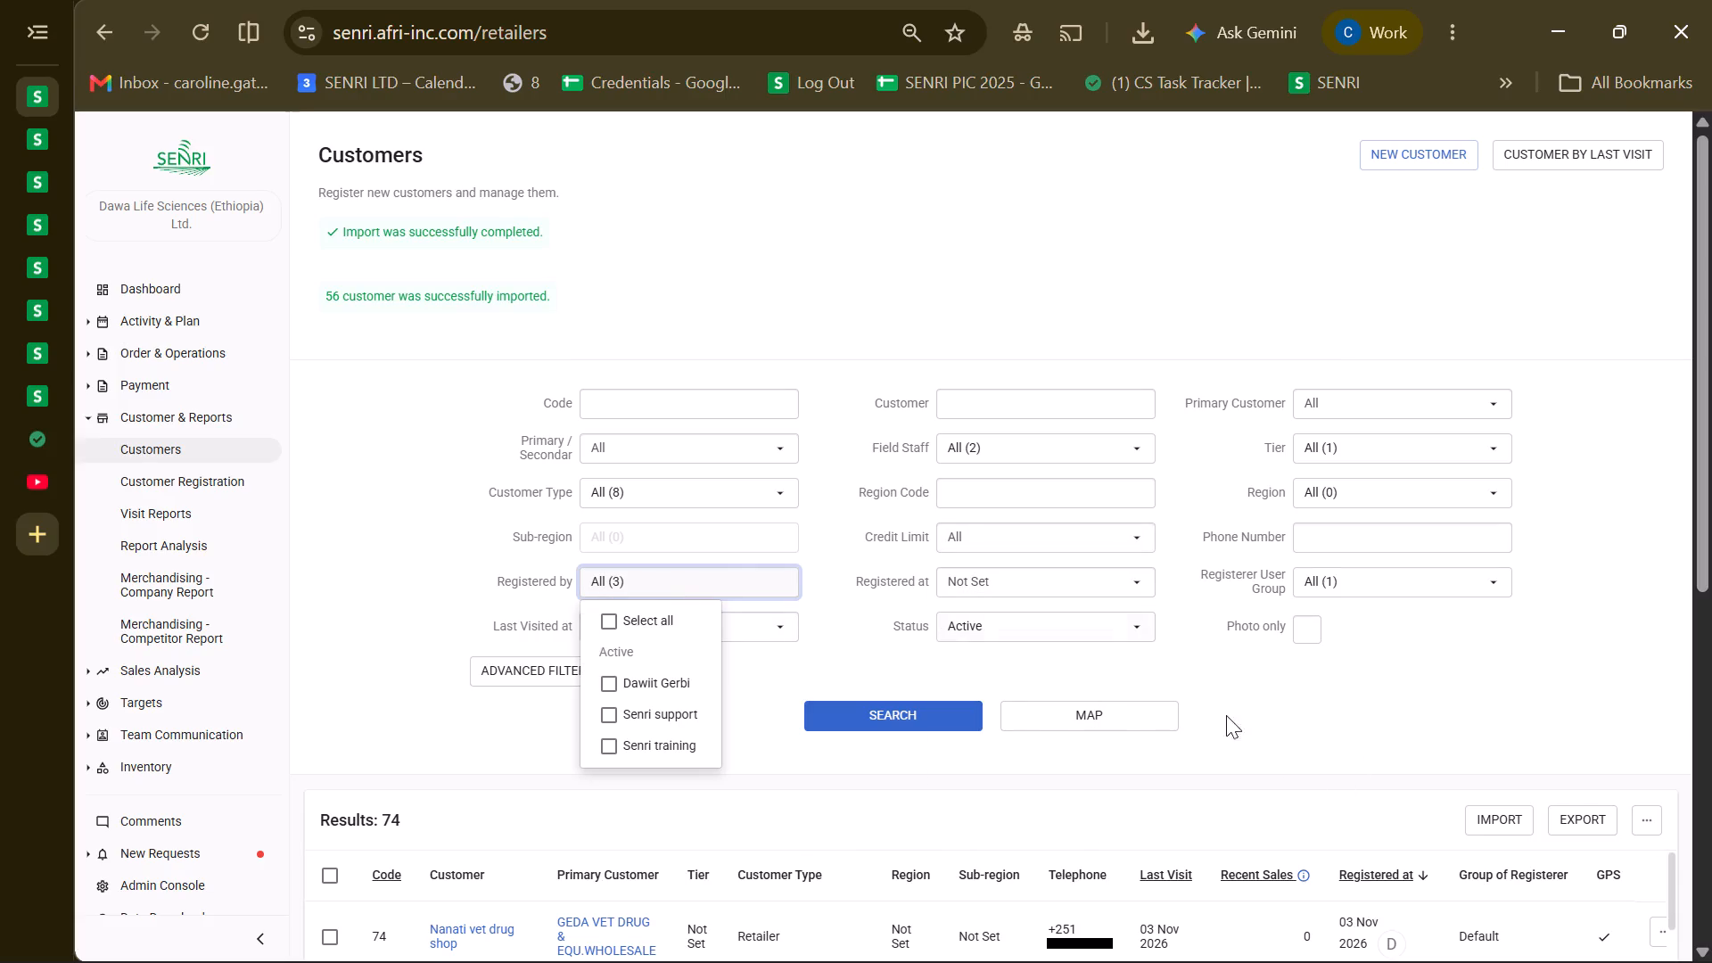
# Look through the Customers list from the newest to the oldest entries, checking each customer's Primary Customer and Customer Type.
pyautogui.click(1319, 734)
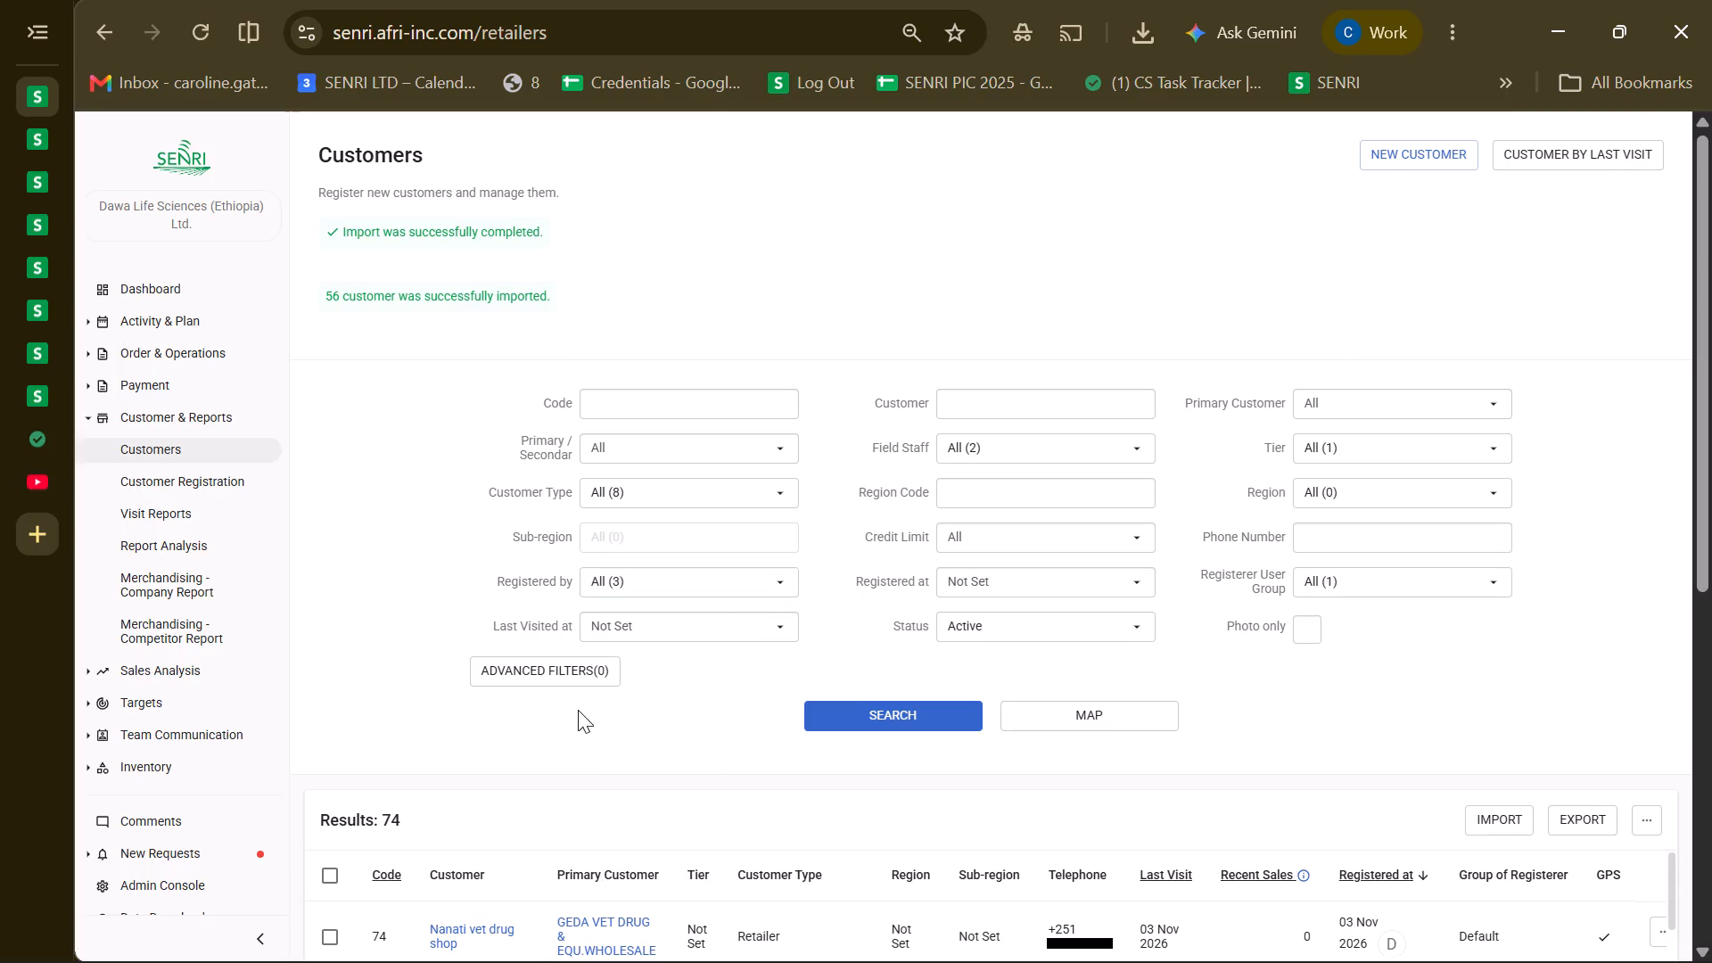
pyautogui.scroll(-6, 809, 823)
pyautogui.scroll(2, 809, 823)
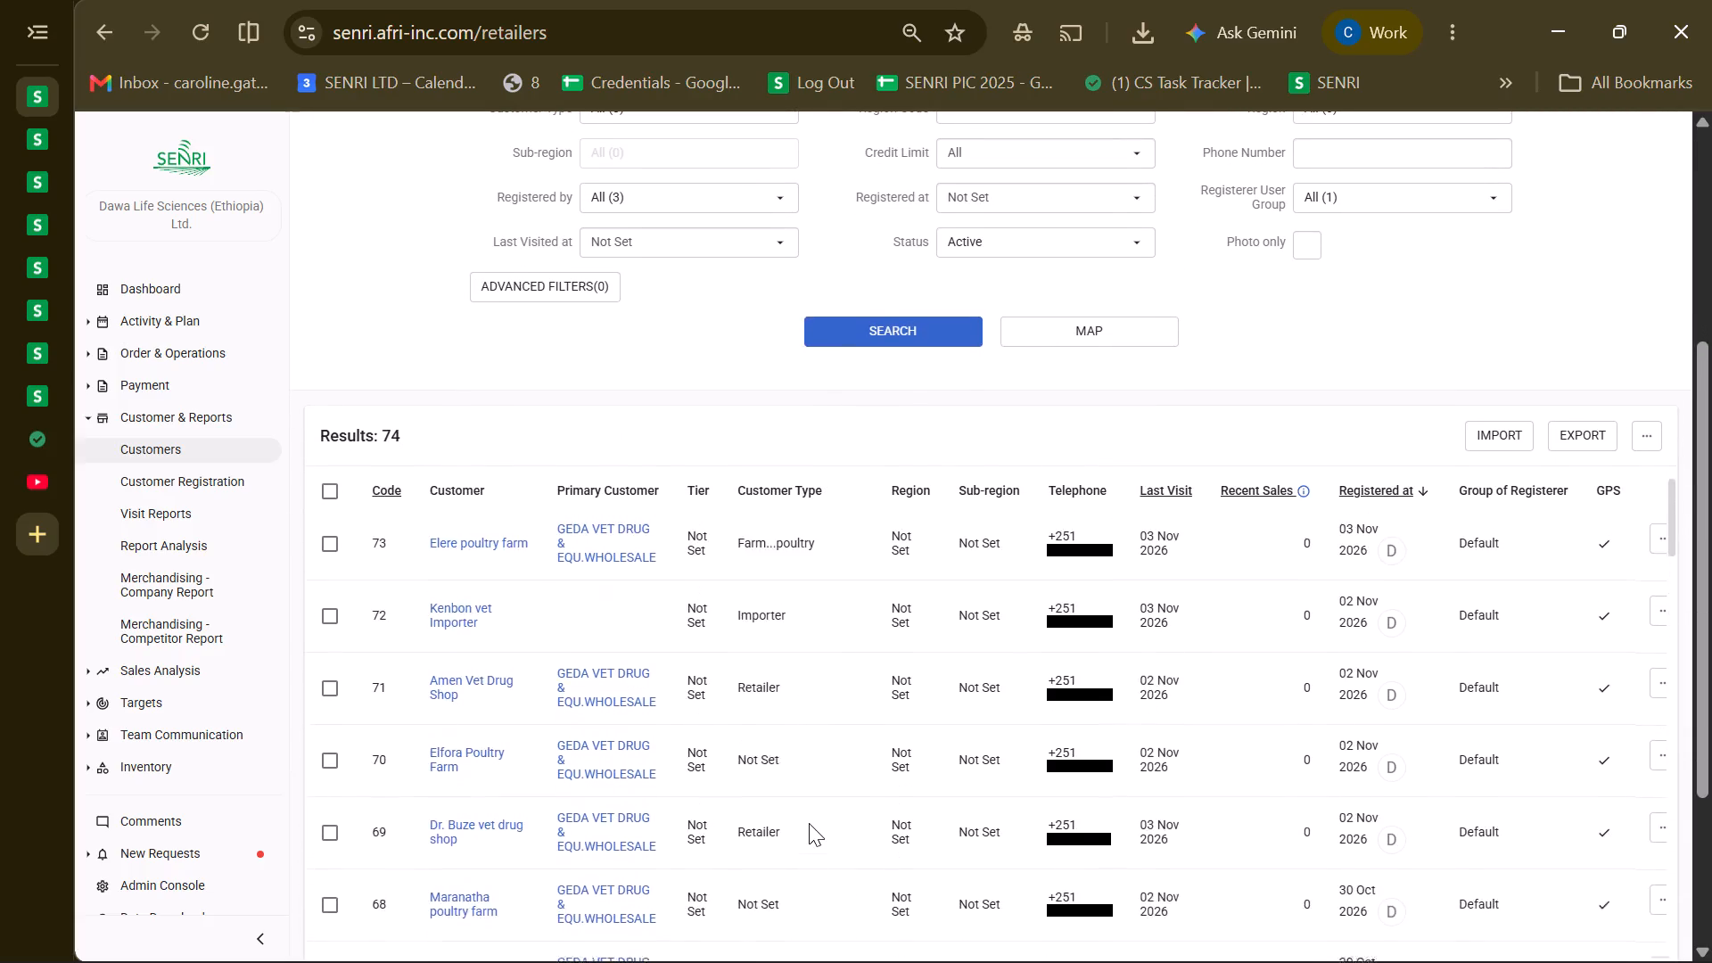
pyautogui.scroll(3, 809, 823)
pyautogui.scroll(-5, 809, 823)
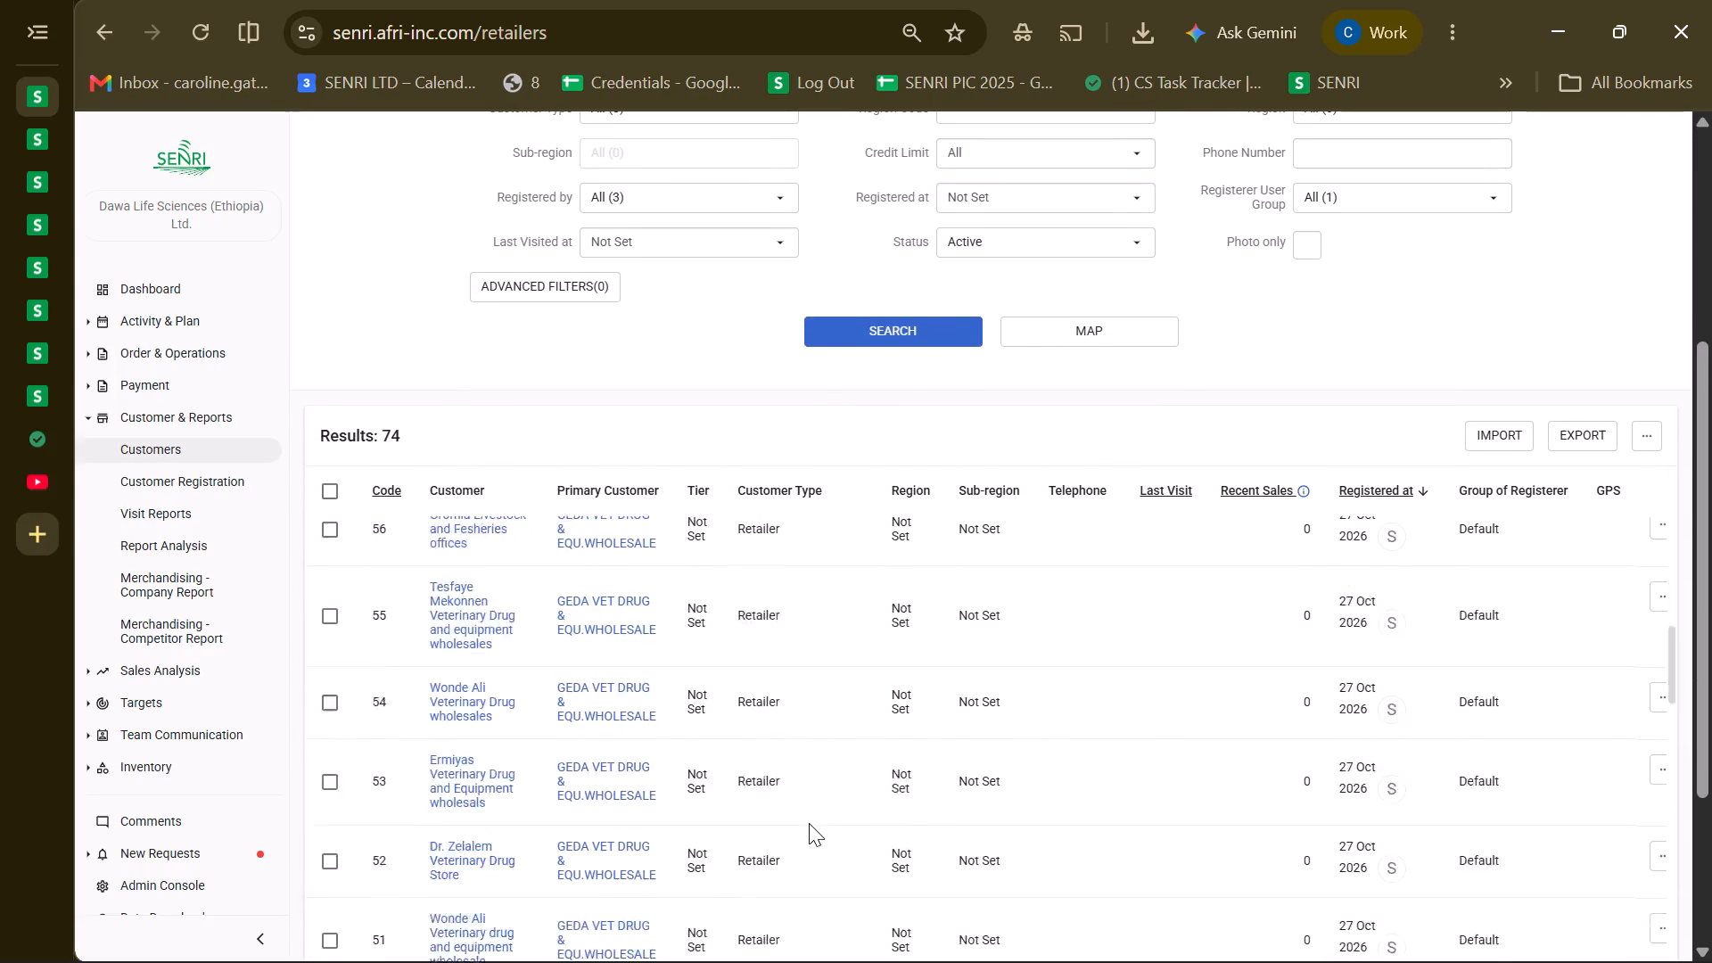
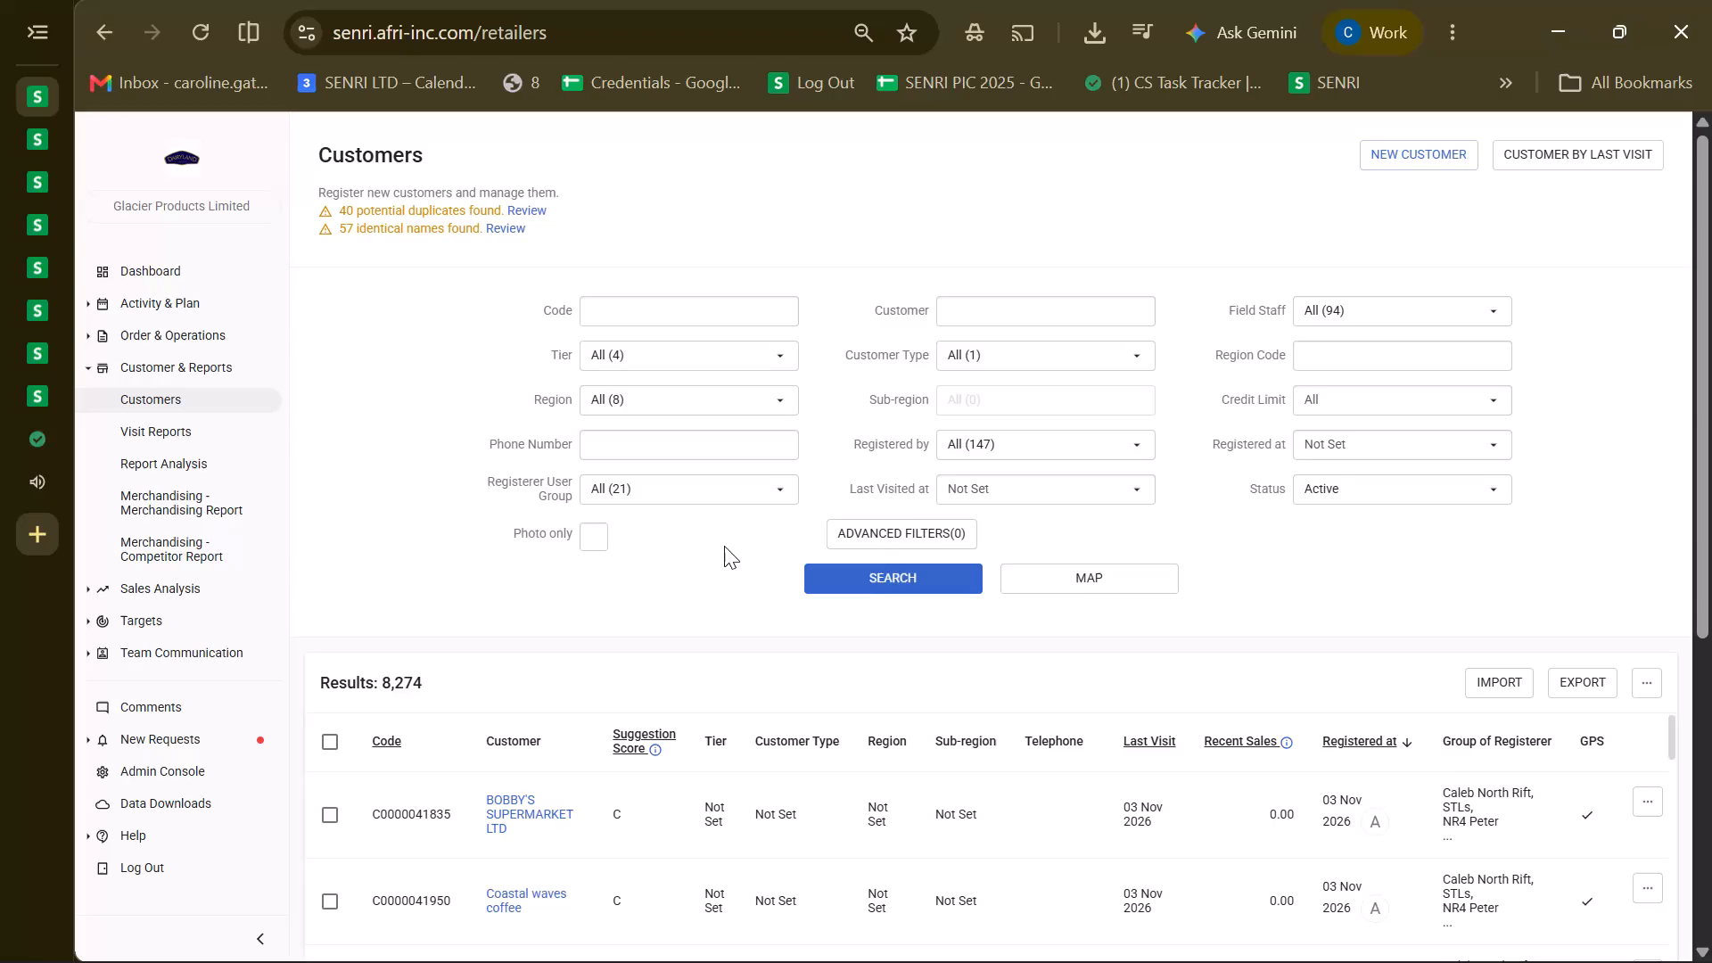
# Search Glacier Products Limited's Customers list for customers named isiolo and open the ISIOLO CENTRAL SUPERMARKET record for editing.
pyautogui.click(1045, 317)
pyautogui.write('isiolo')
pyautogui.click(862, 576)
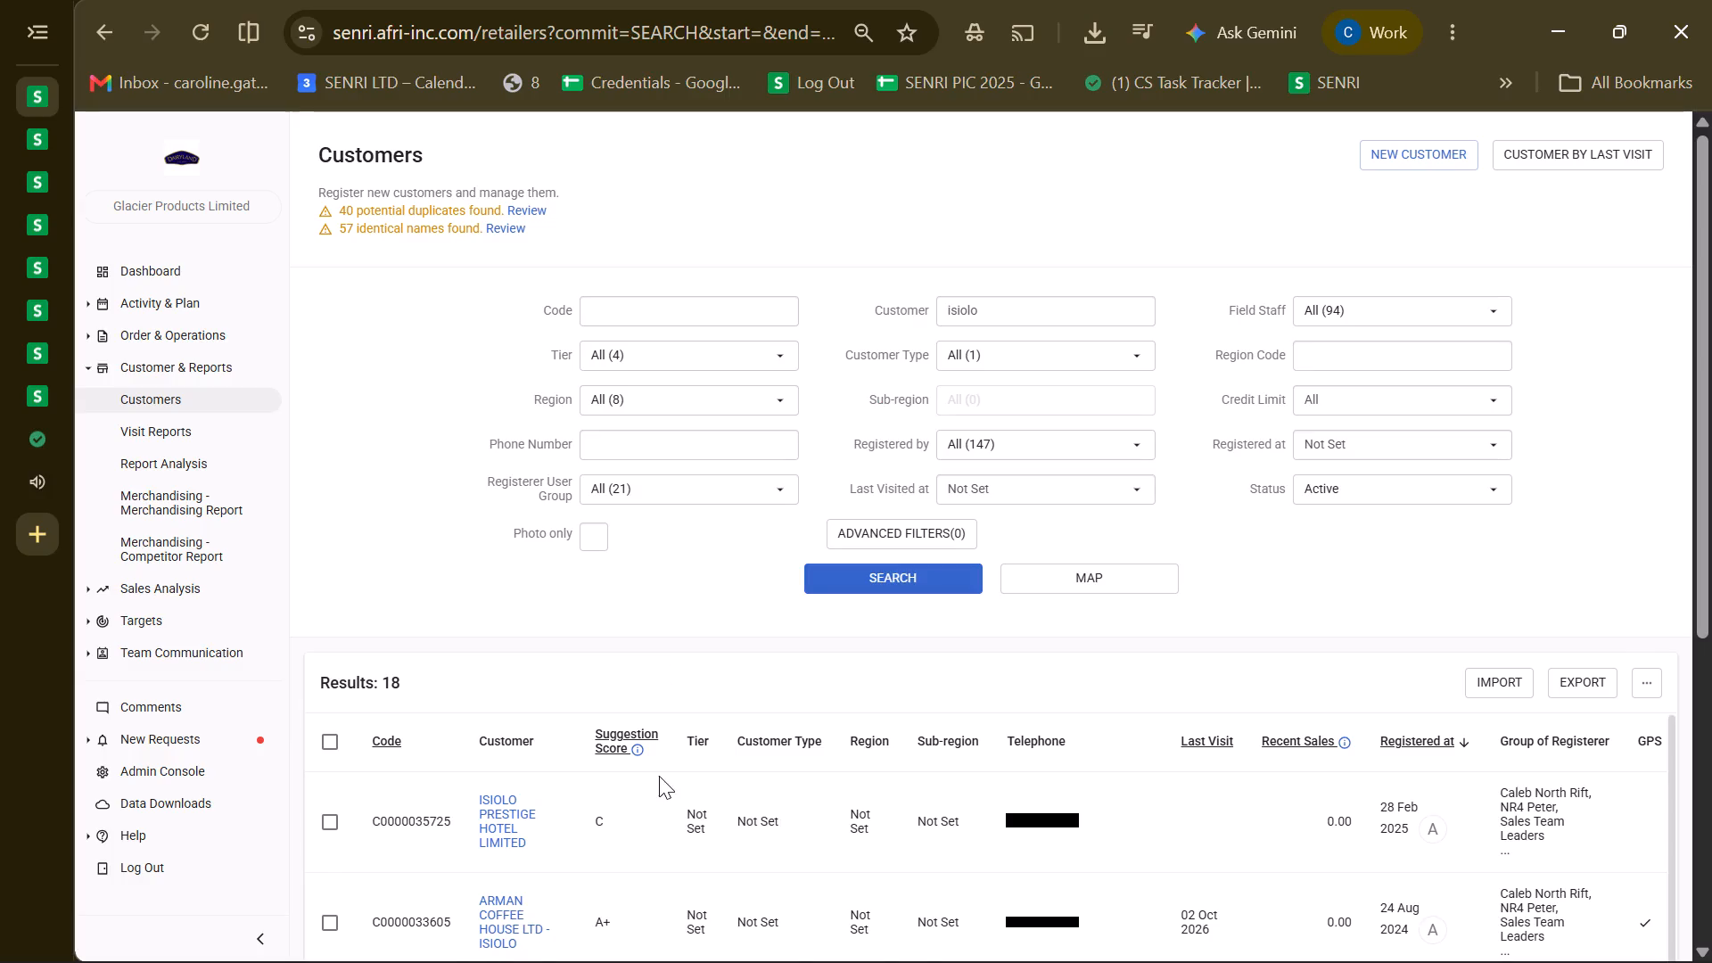
pyautogui.scroll(-4, 659, 776)
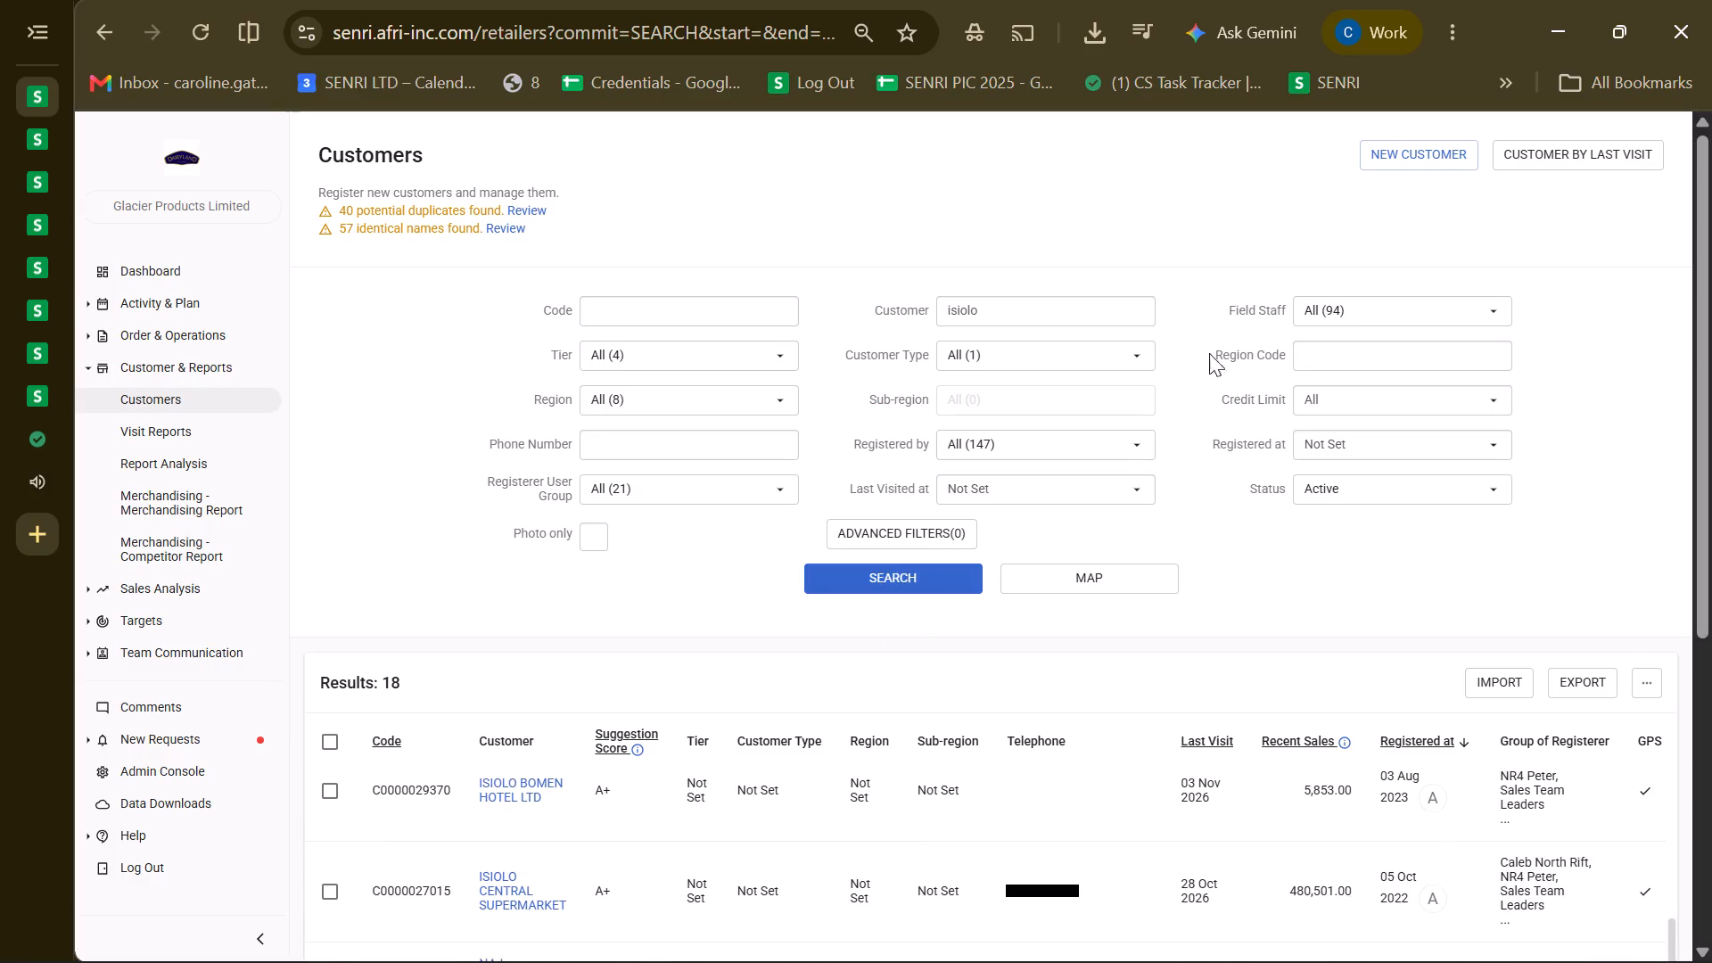
pyautogui.hscroll(-3, 1564, 835)
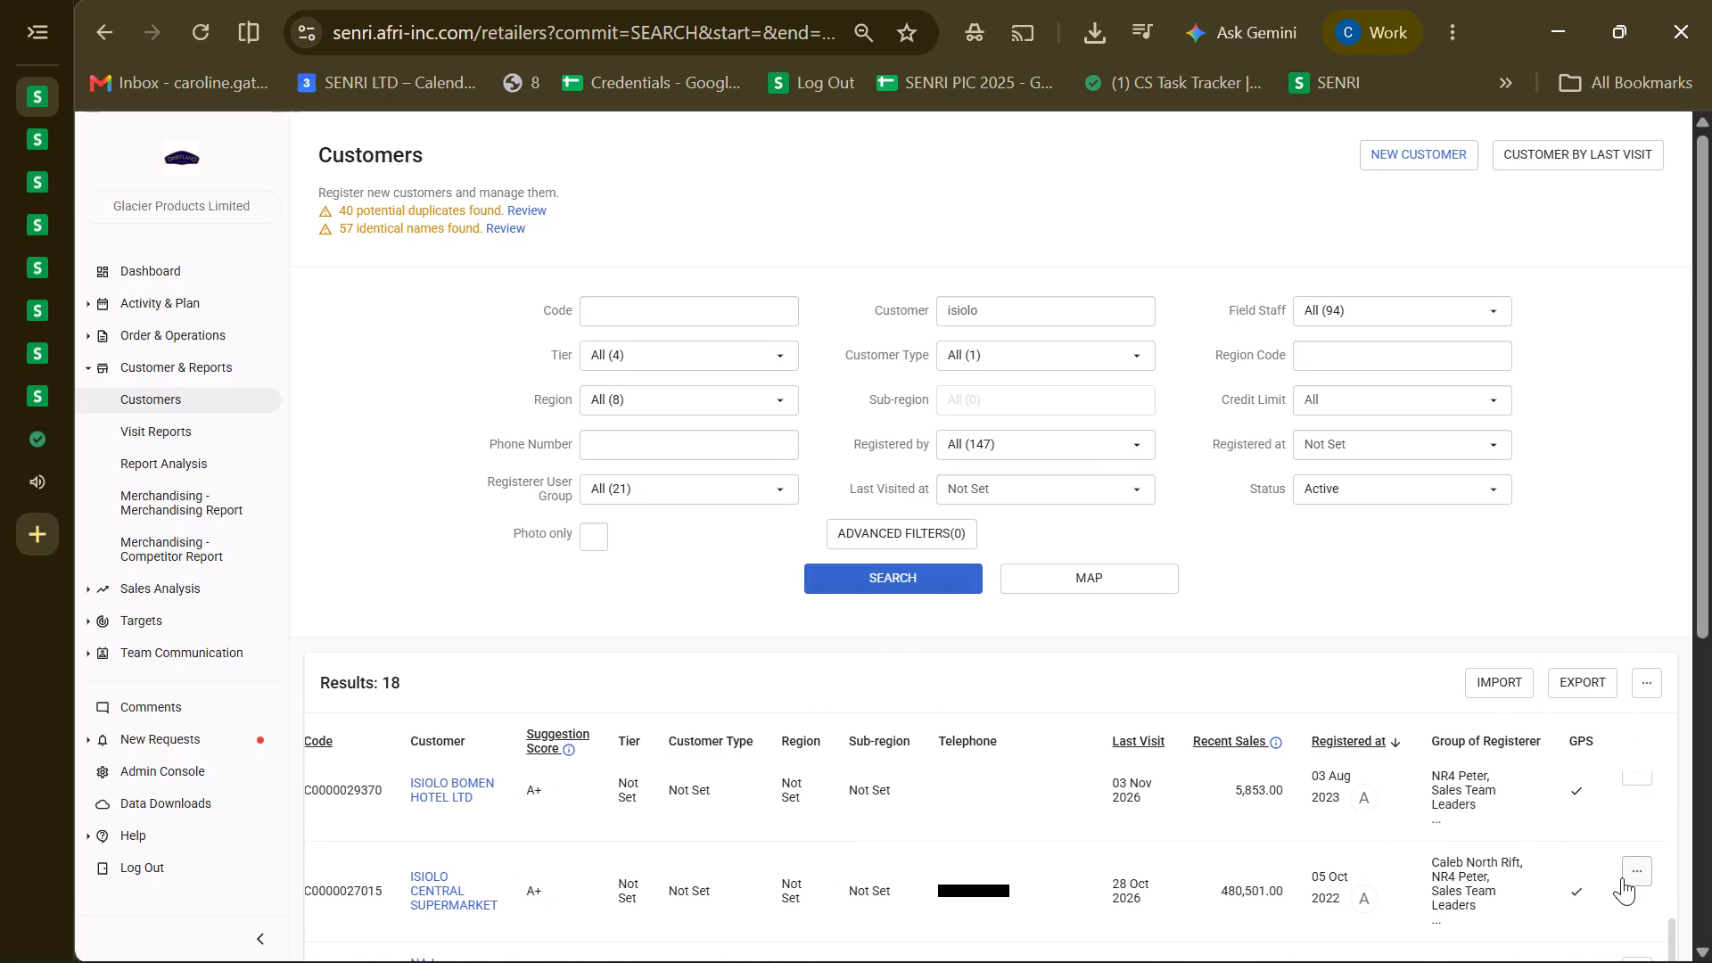
pyautogui.click(1632, 872)
pyautogui.click(1549, 918)
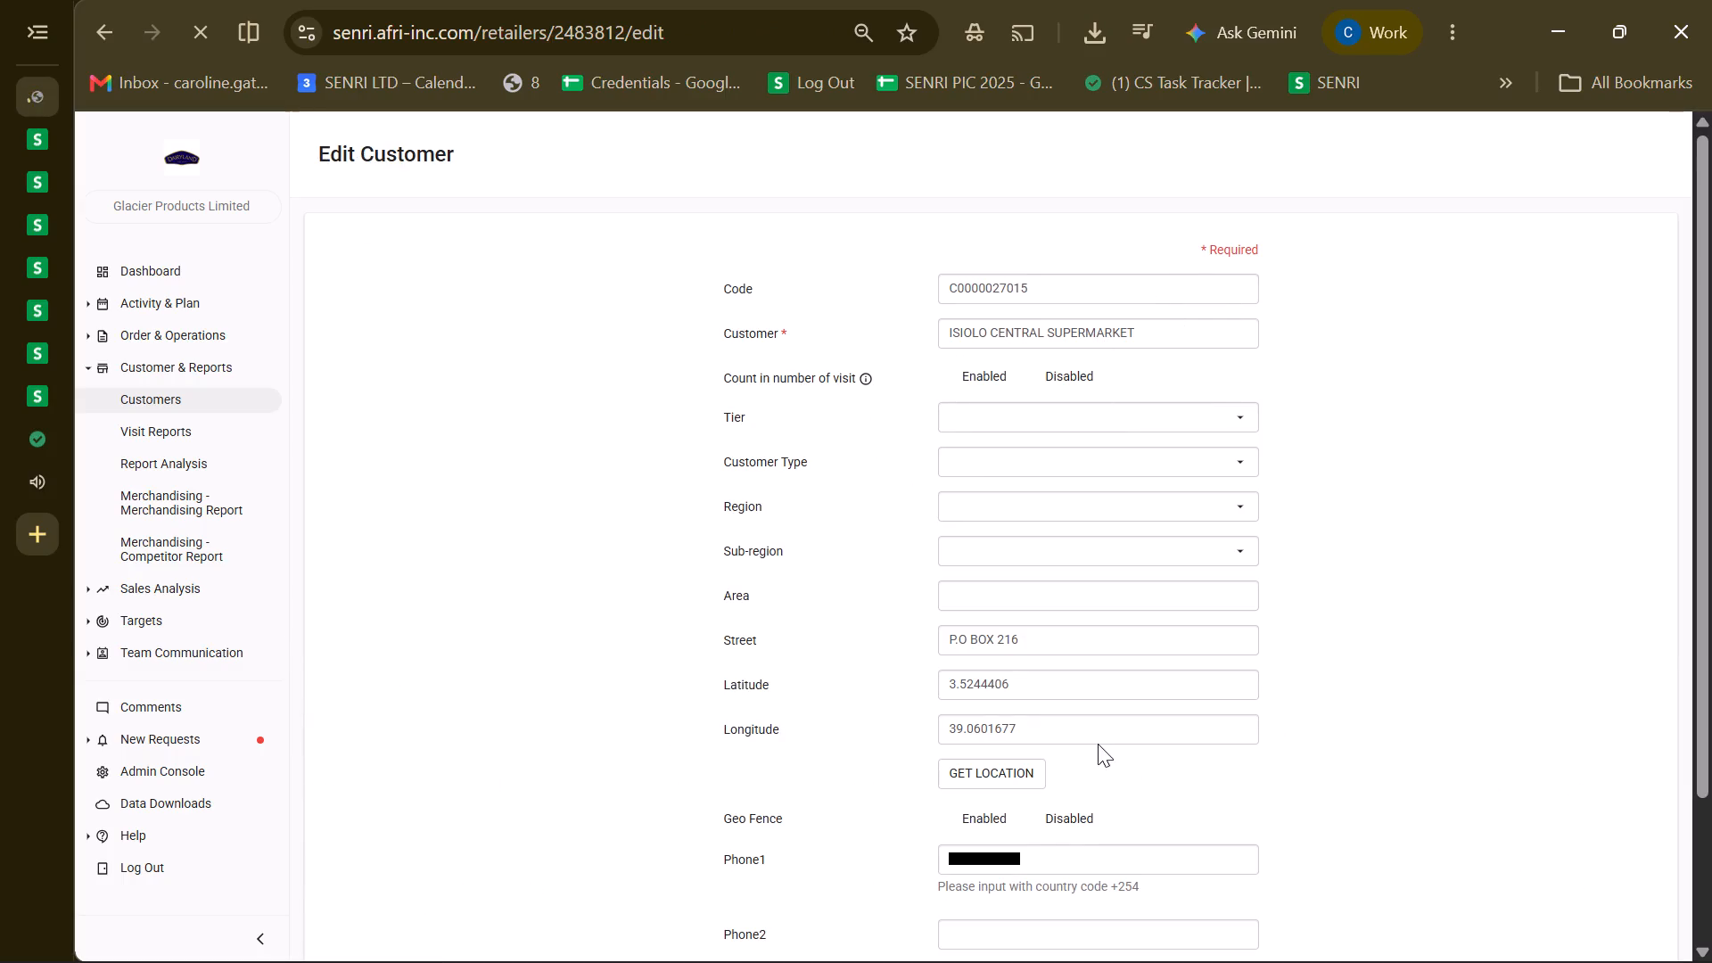
# Clear the Latitude and Longitude of ISIOLO CENTRAL SUPERMARKET and save the customer record.
pyautogui.tripleClick(1059, 689)
pyautogui.press('BackSpace')
pyautogui.tripleClick(1043, 723)
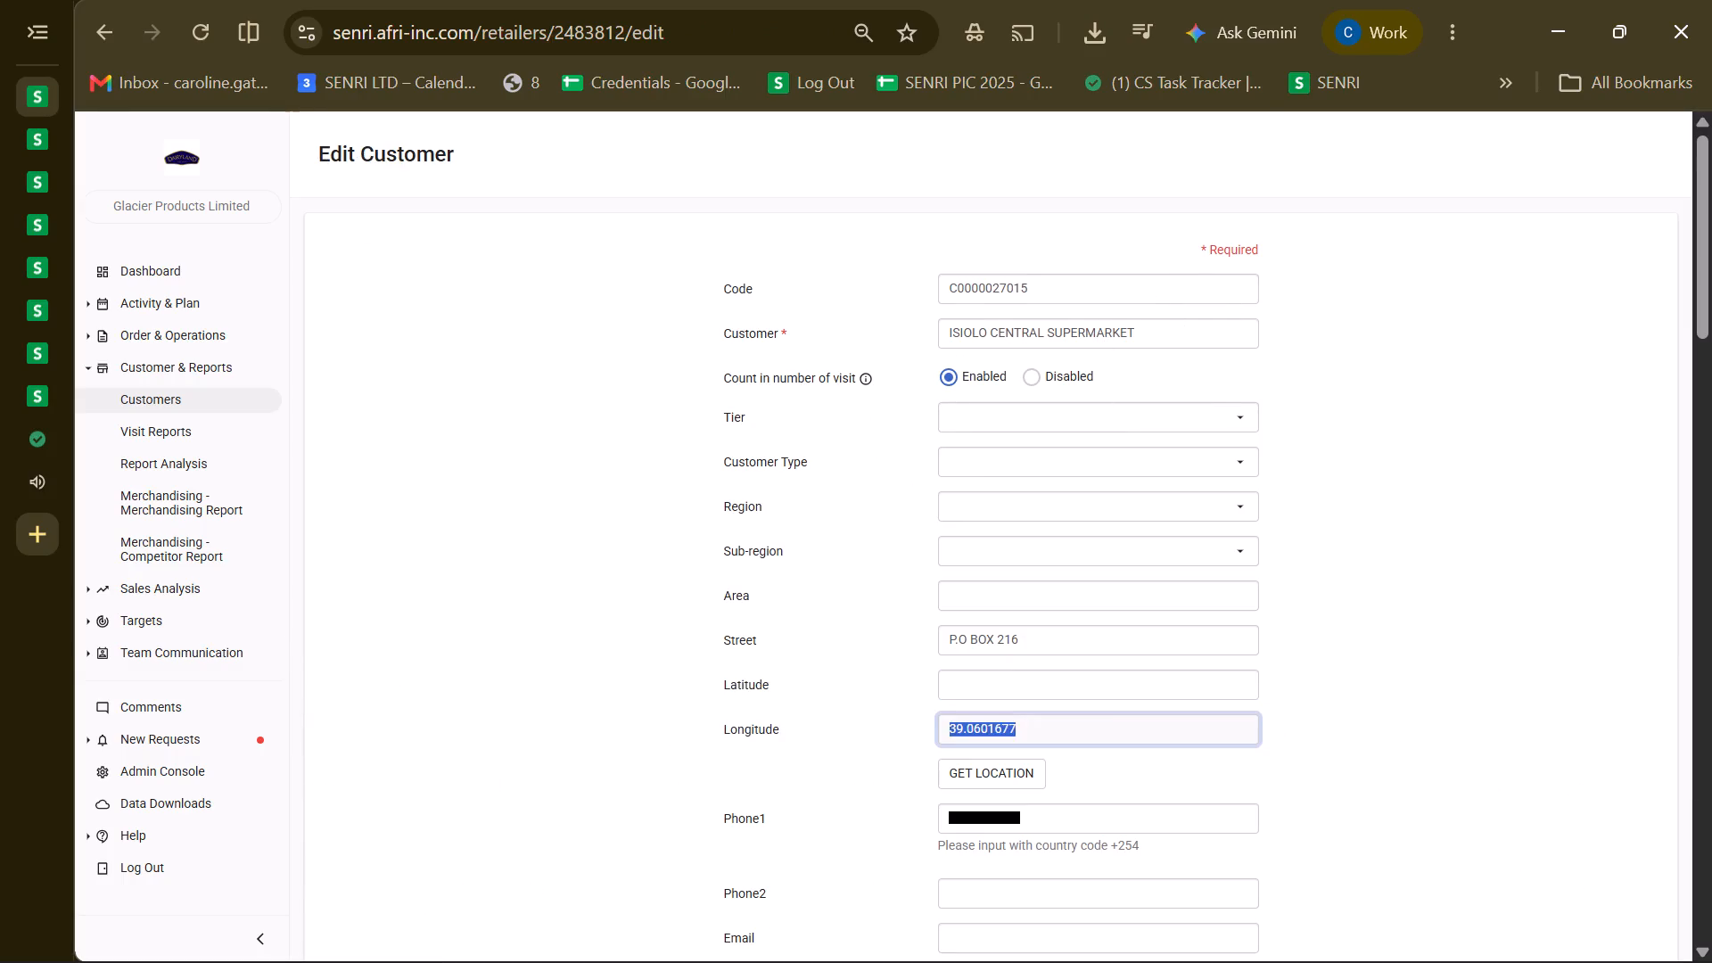
pyautogui.press('BackSpace')
pyautogui.scroll(-16, 1101, 712)
pyautogui.scroll(-7, 969, 890)
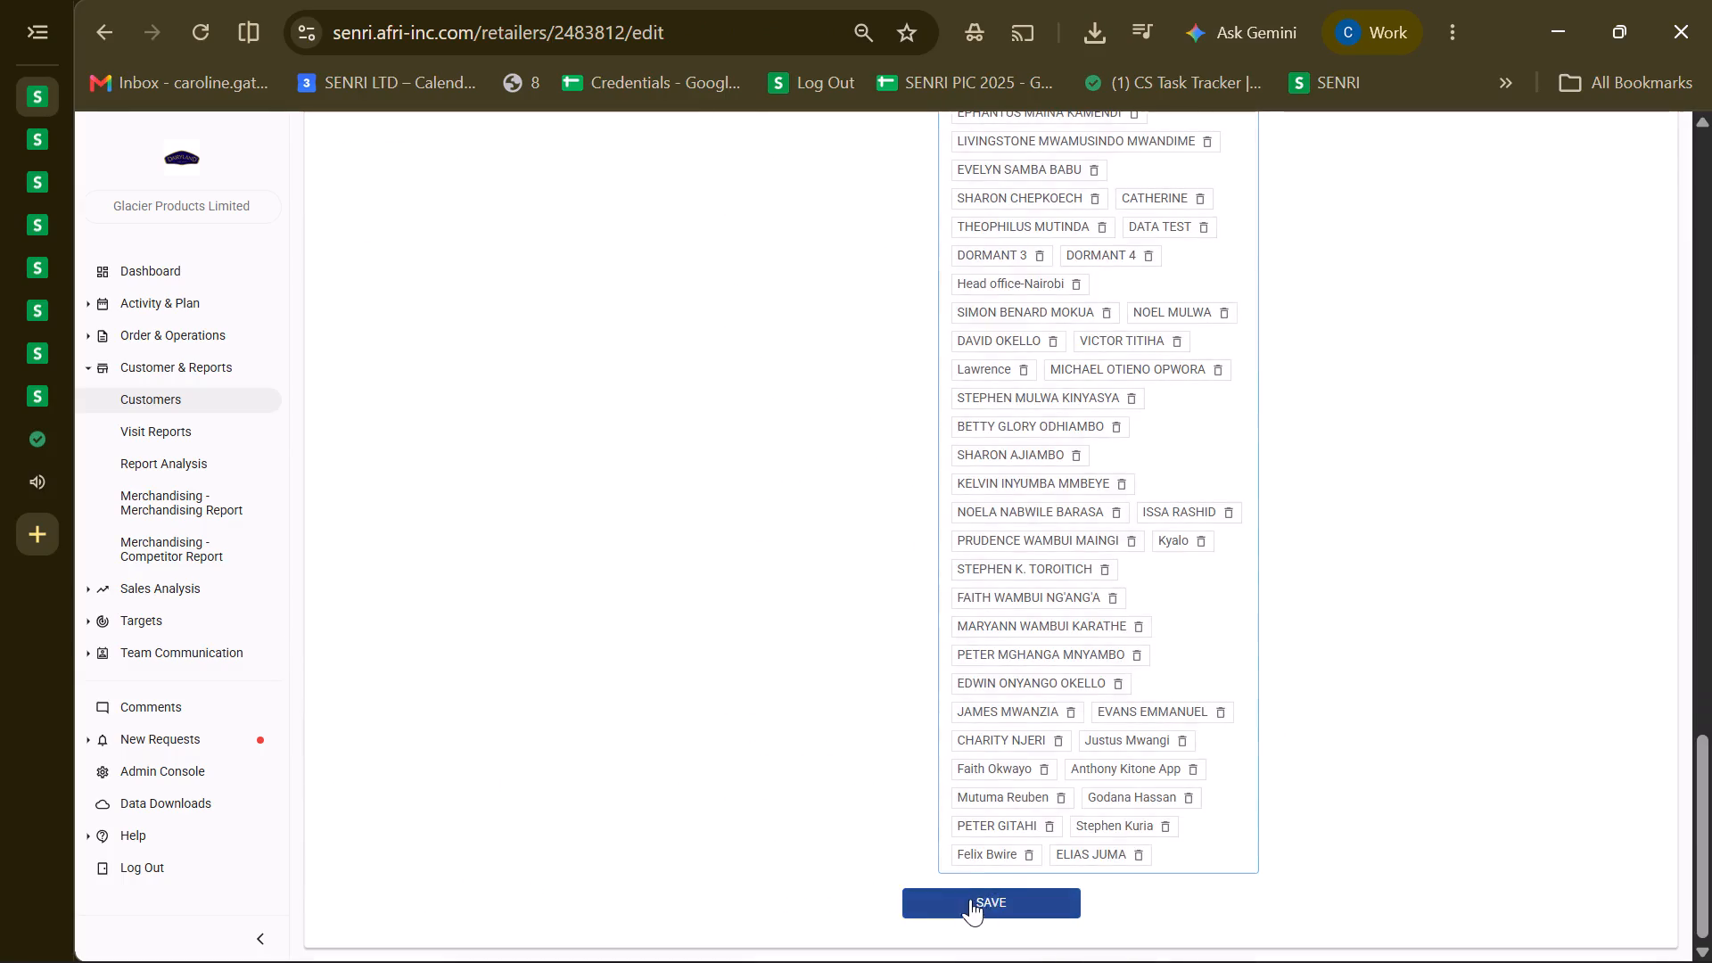
pyautogui.click(967, 901)
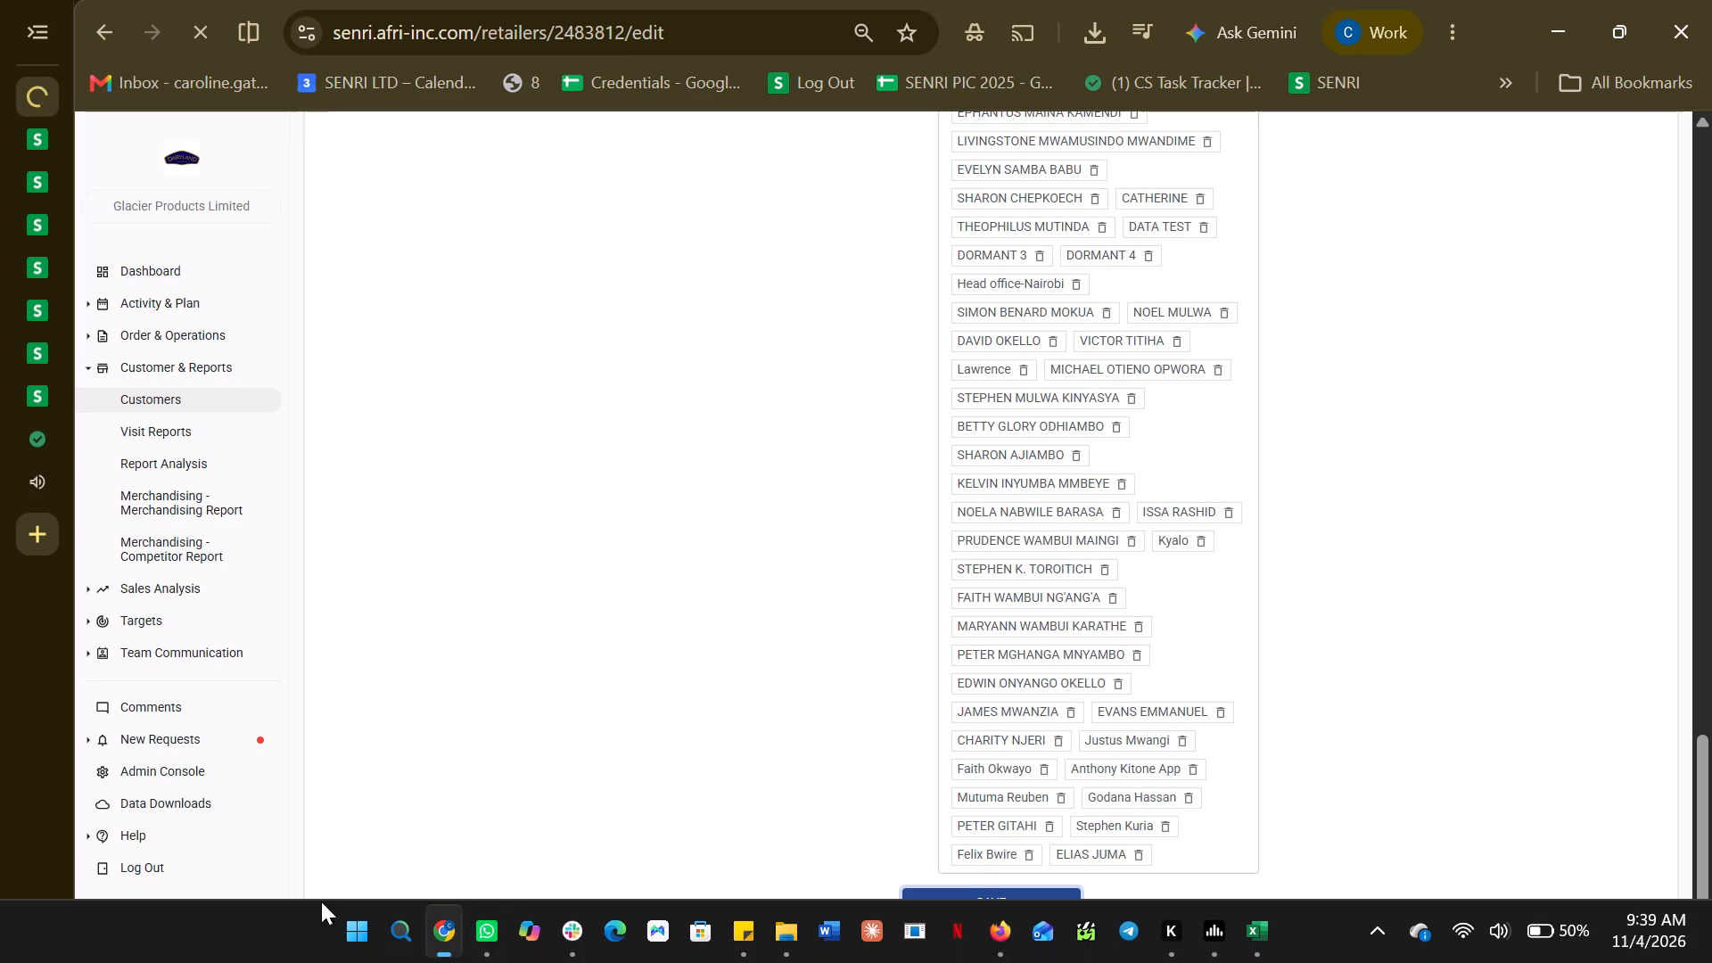